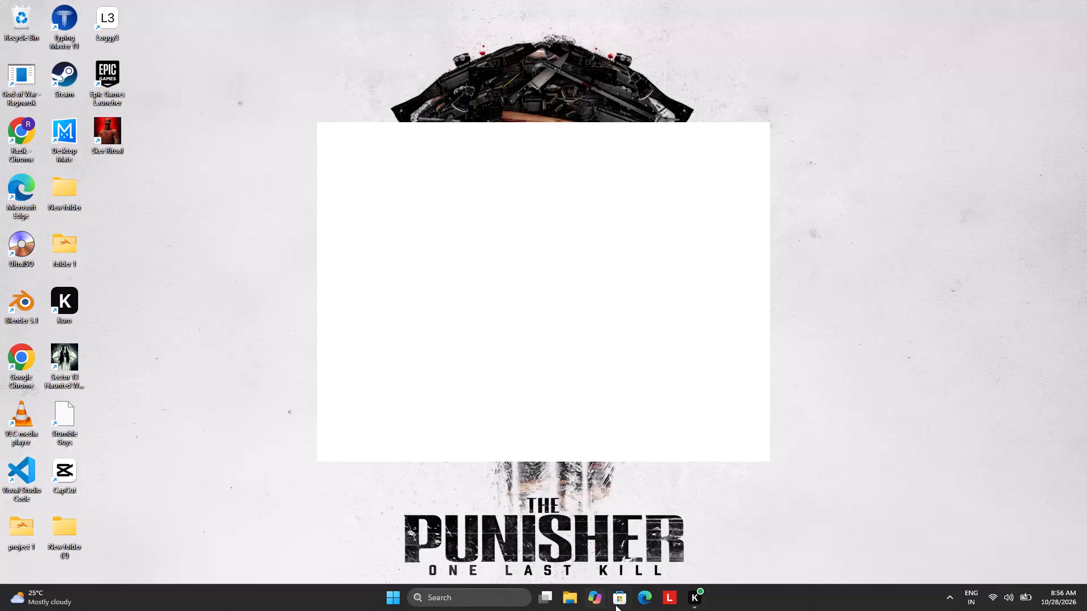
Open Microsoft Edge and run a web search for canva.com from the earlier search suggestions.
click(641, 603)
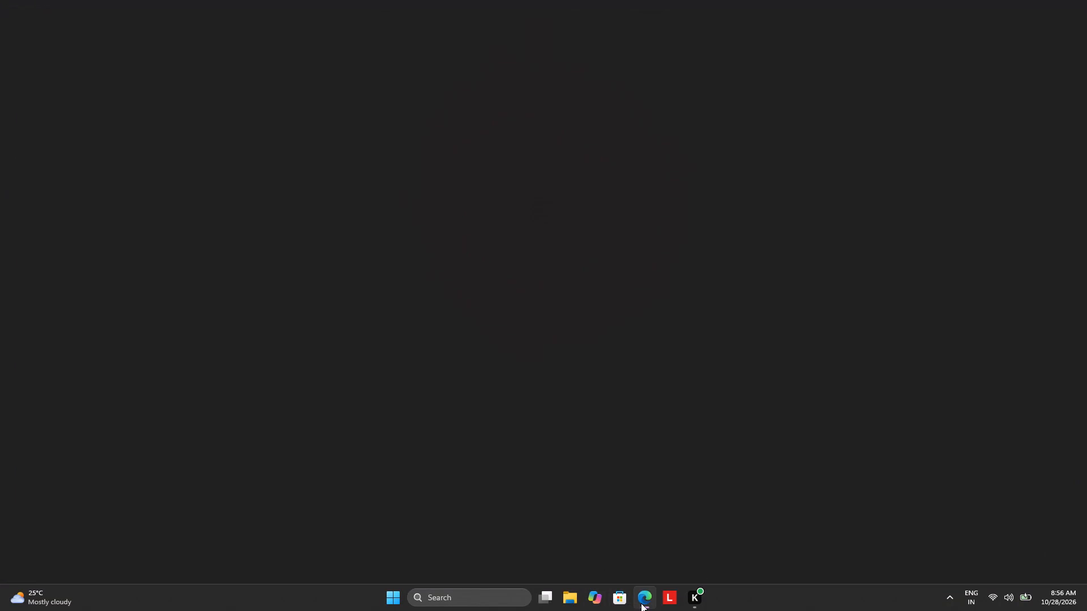
click(241, 28)
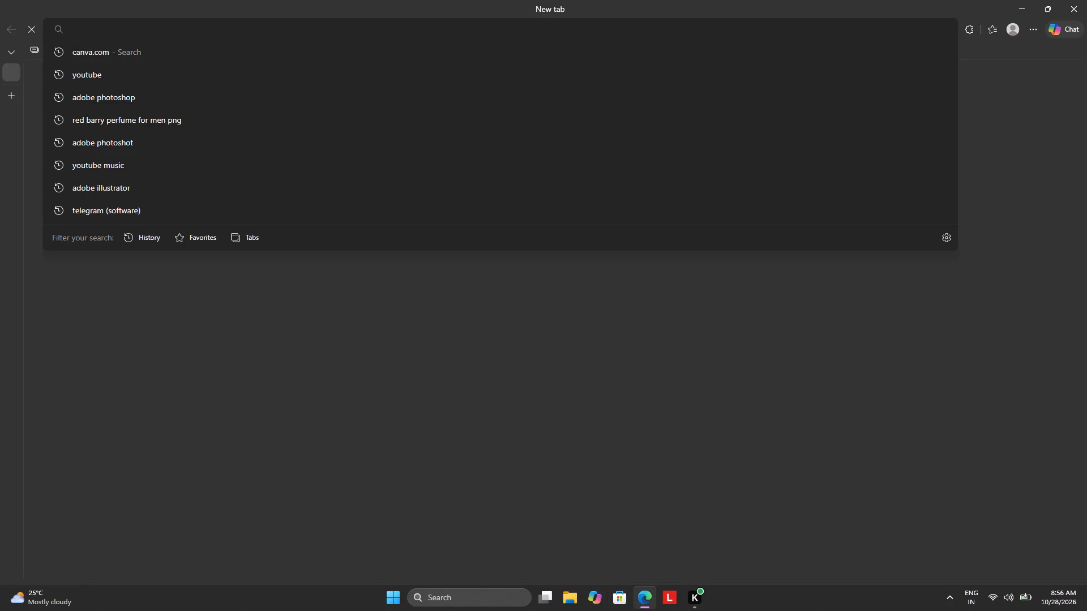
click(234, 49)
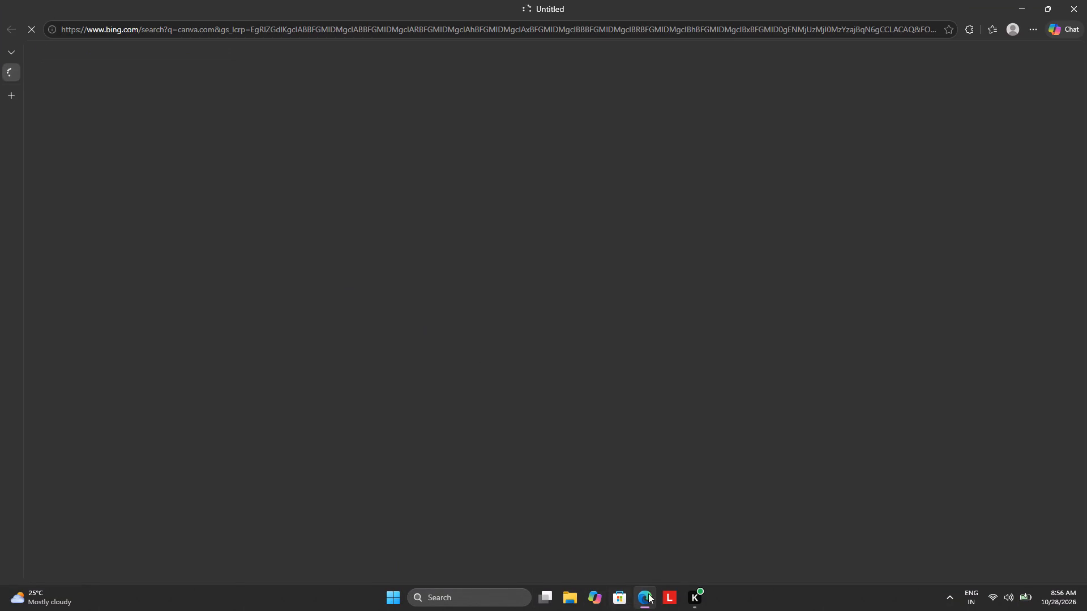
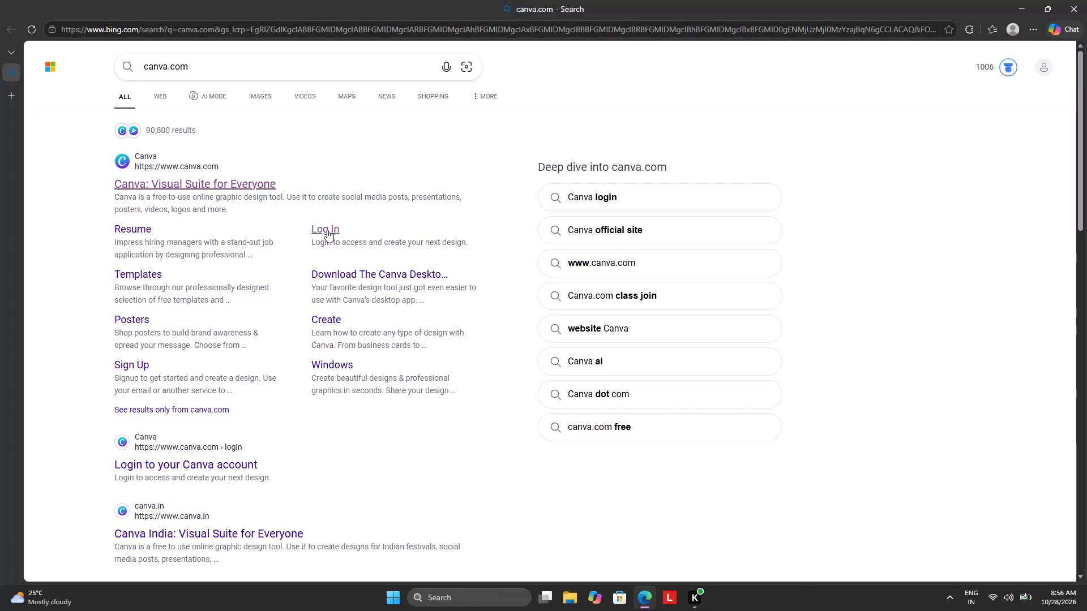
Open Canva's Log In page from the links under the main canva.com search result.
click(328, 229)
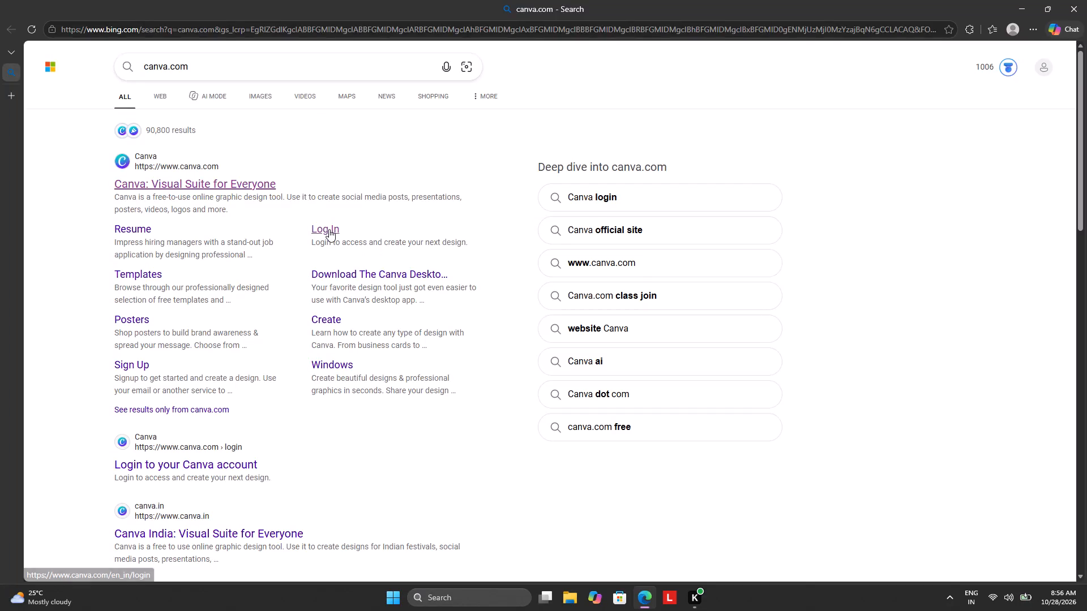
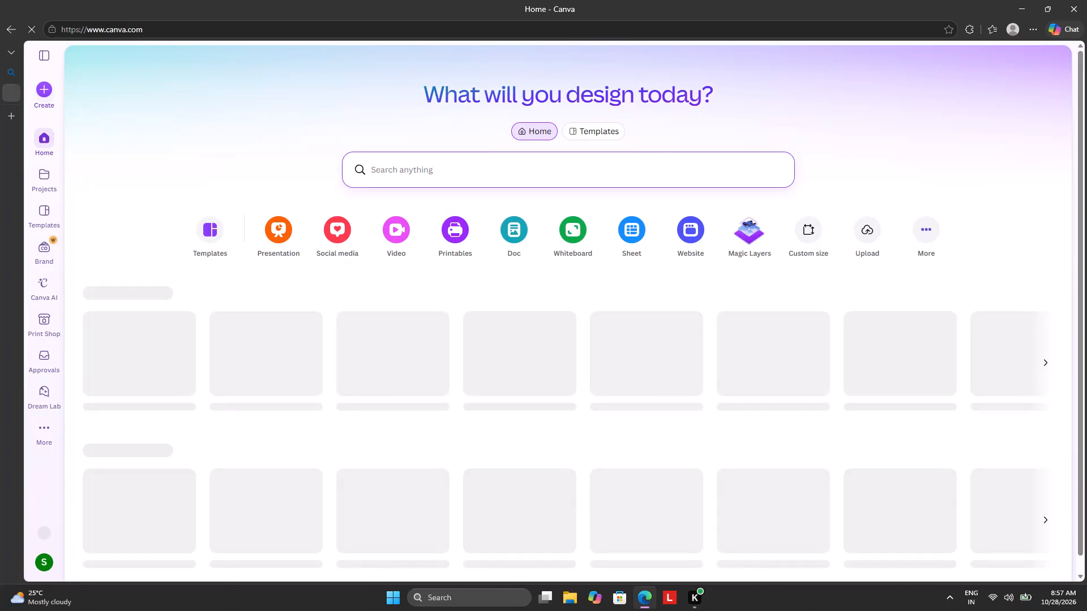
Open the Video design category from the Canva home page.
click(389, 239)
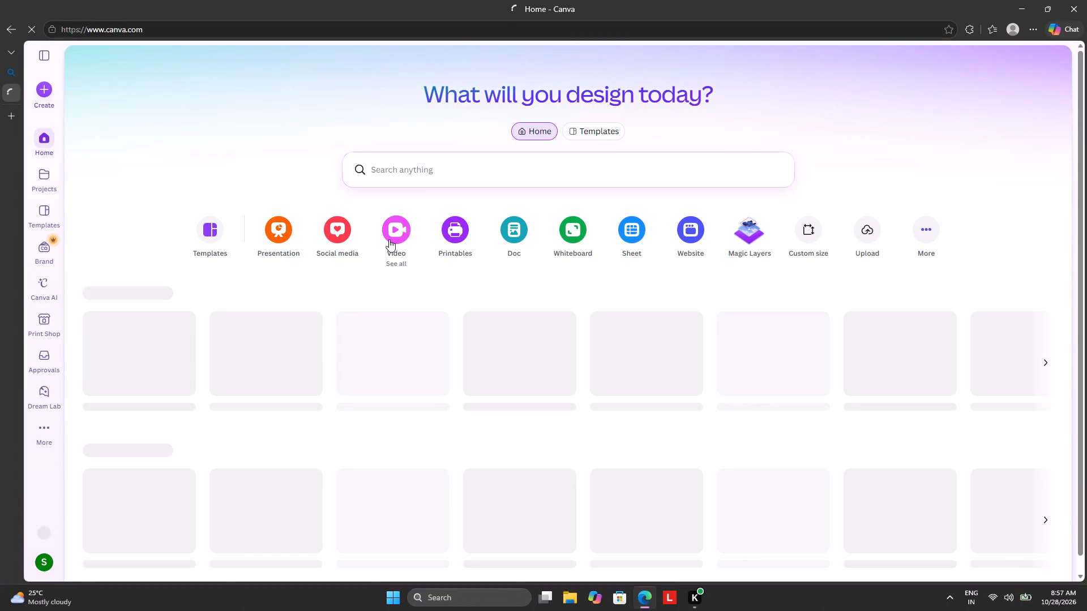
click(394, 222)
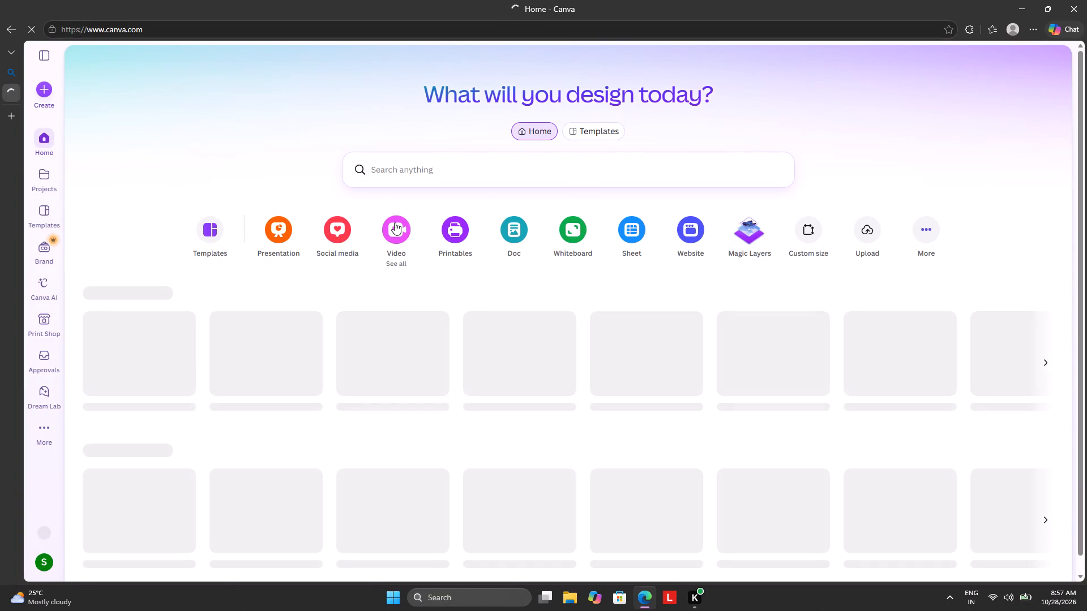
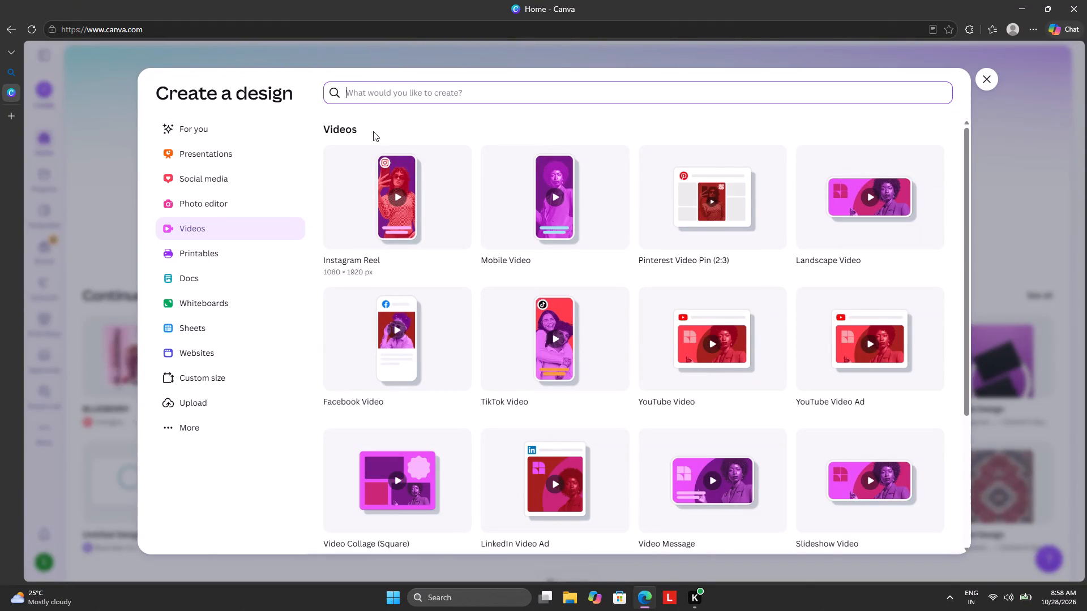
Search the design types in the Create a design window for "inshtagram post".
click(370, 89)
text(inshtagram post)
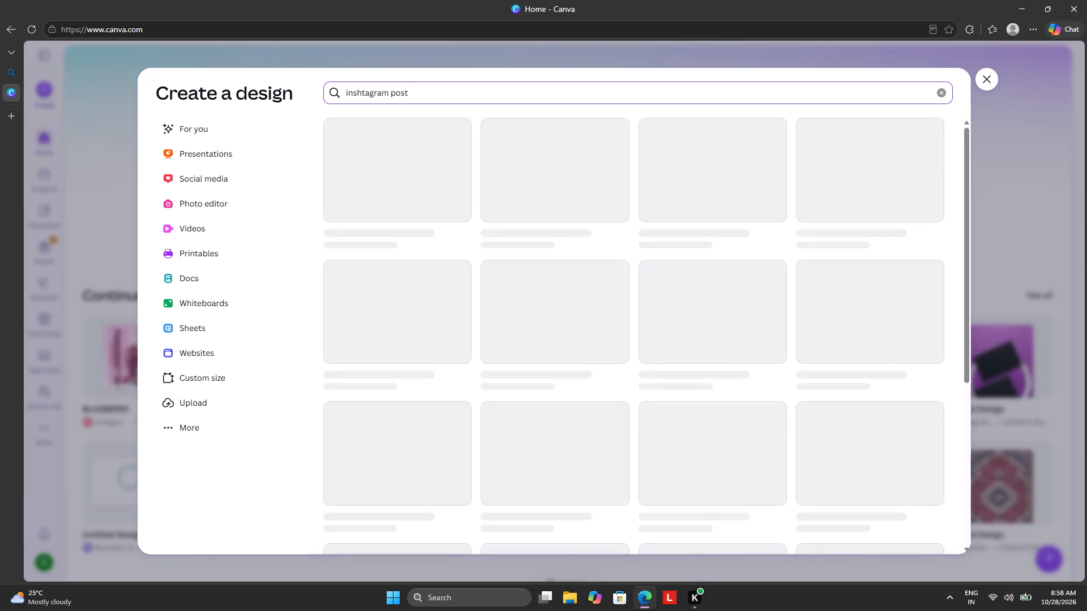
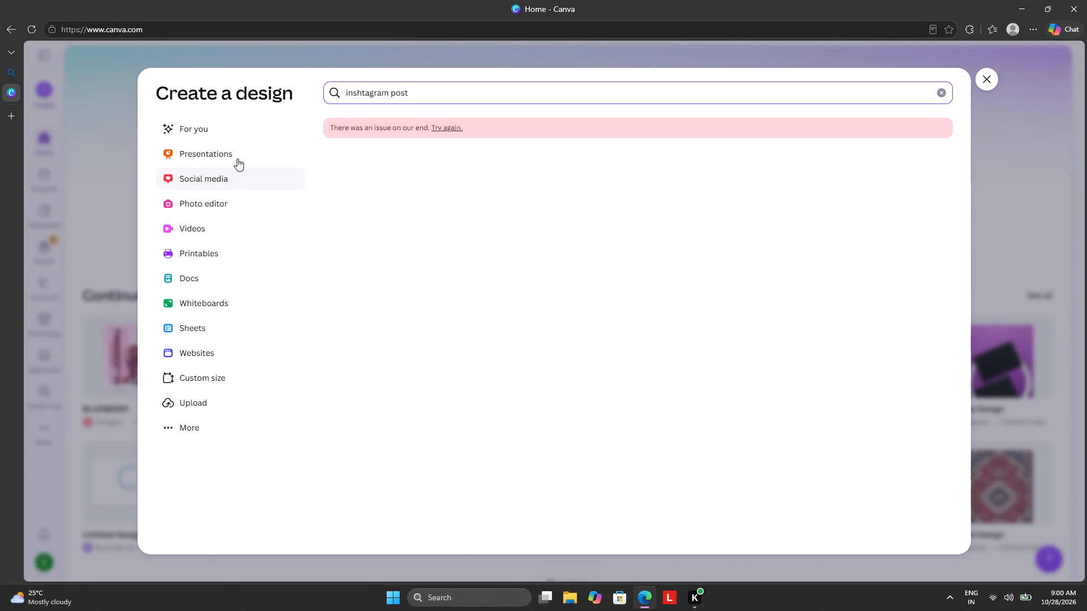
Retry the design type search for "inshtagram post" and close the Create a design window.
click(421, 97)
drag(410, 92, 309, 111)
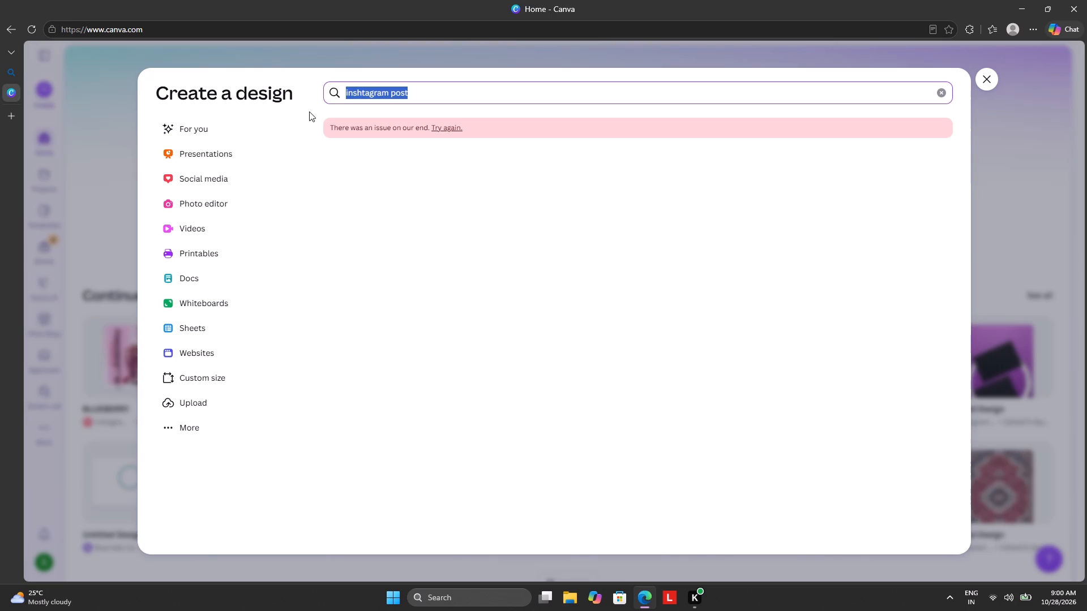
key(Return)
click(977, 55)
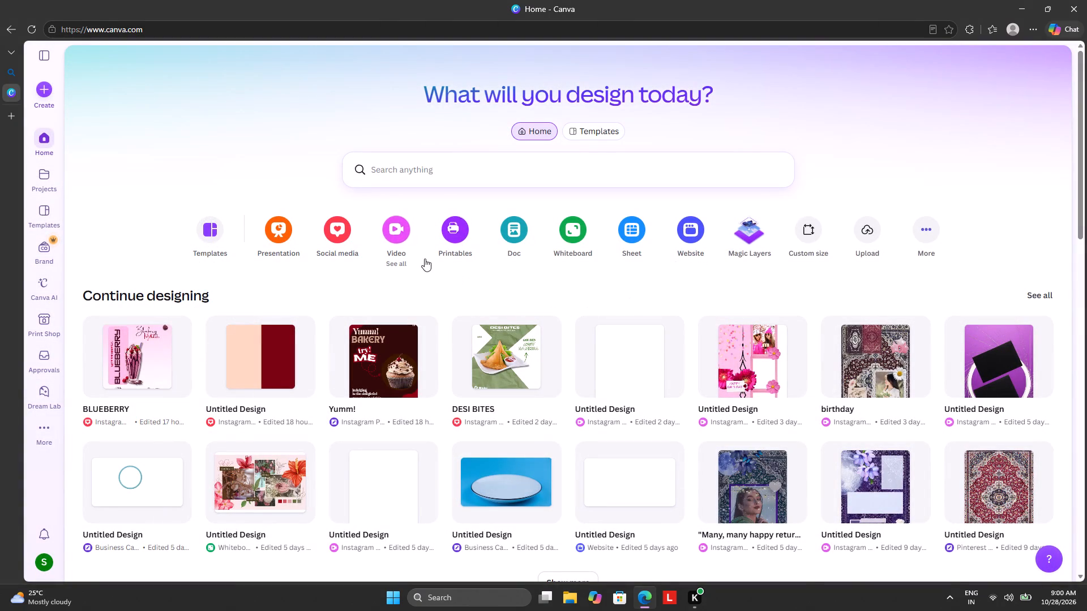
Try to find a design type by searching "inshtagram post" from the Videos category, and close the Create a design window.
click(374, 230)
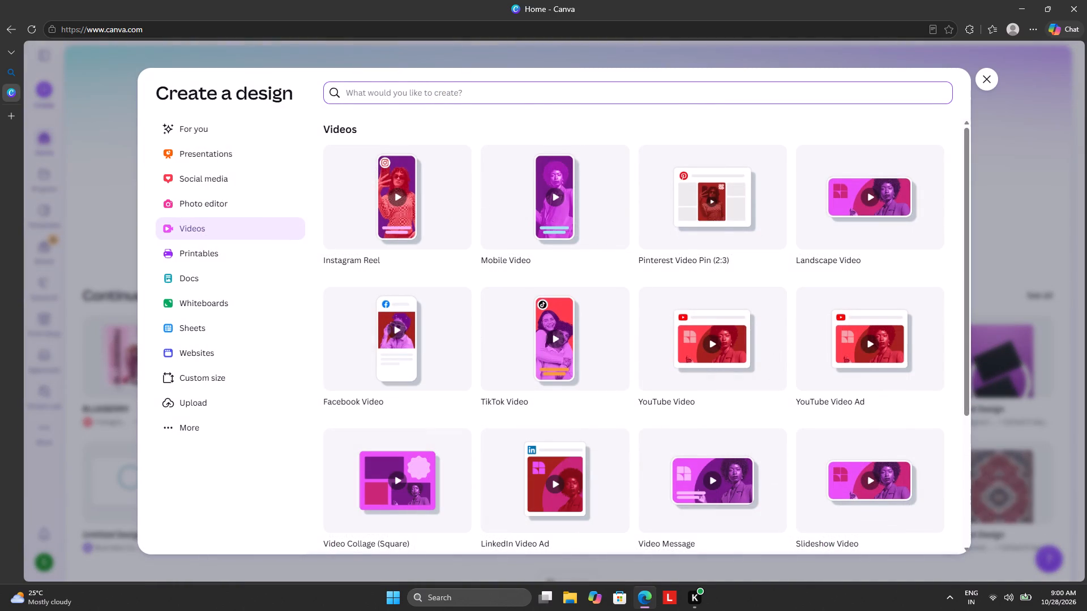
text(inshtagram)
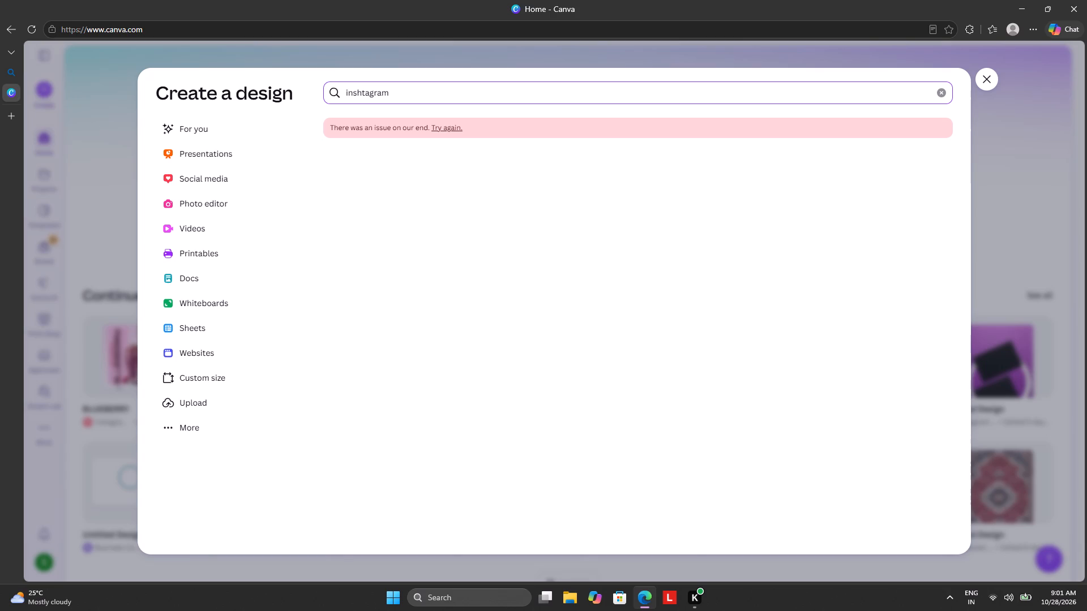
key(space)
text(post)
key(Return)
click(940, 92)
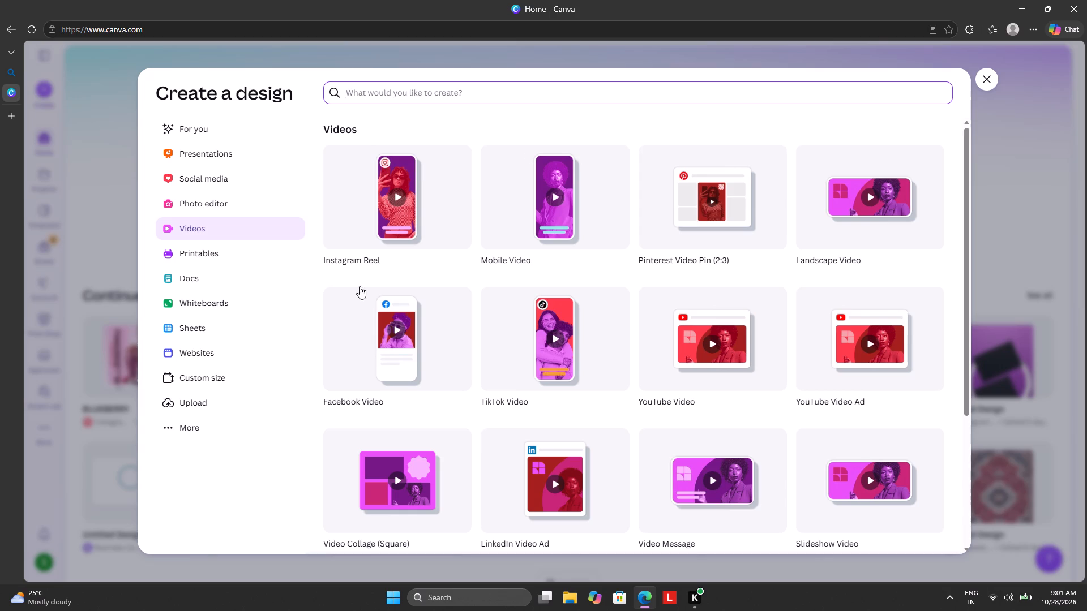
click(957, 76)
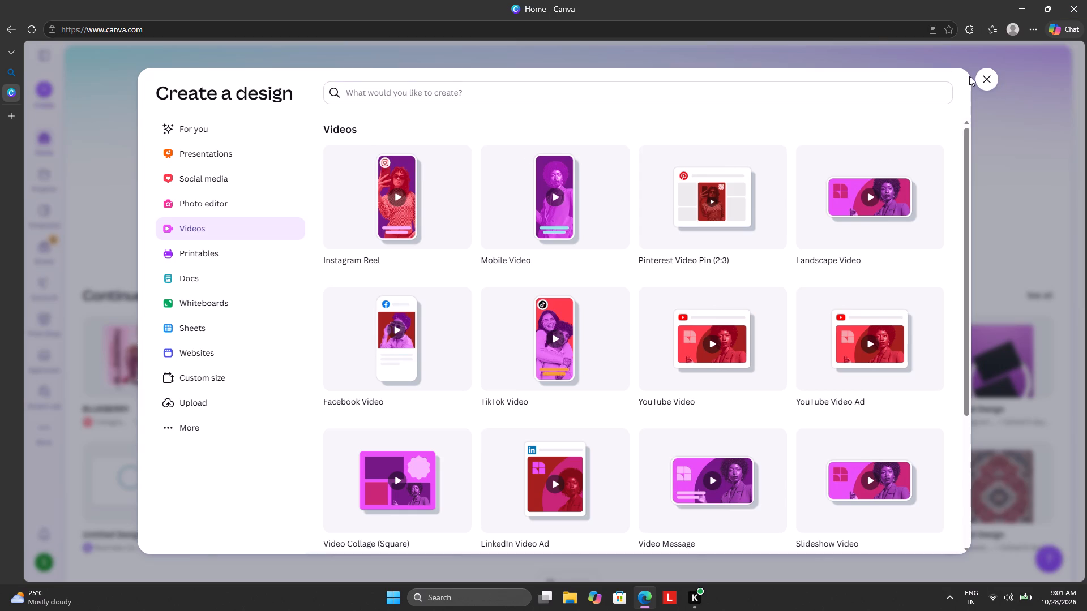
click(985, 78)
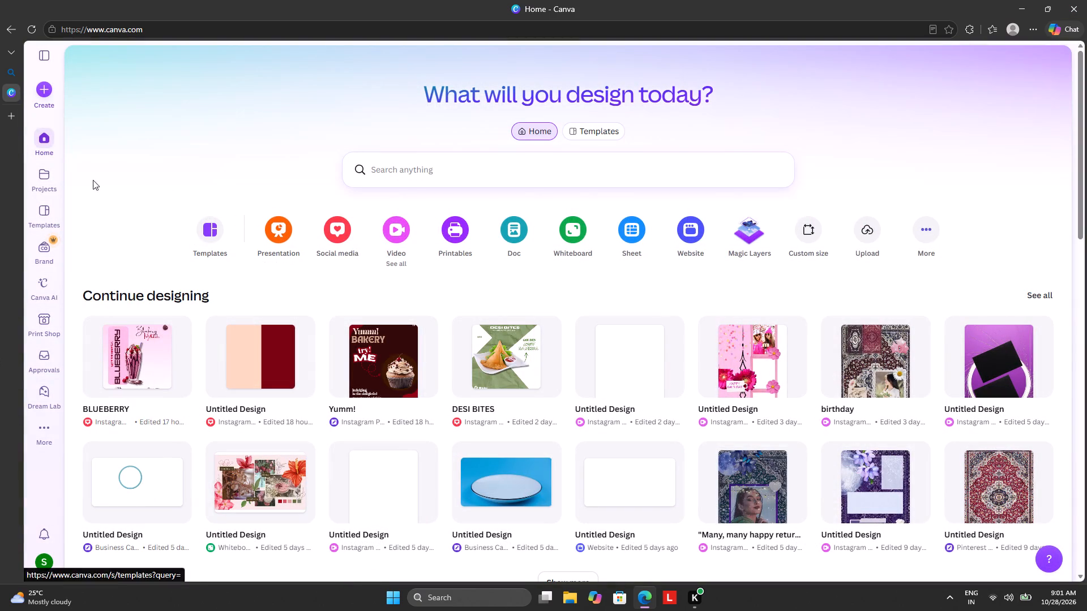
Open the existing BLUEBERRY Instagram post design from the recent projects.
click(46, 175)
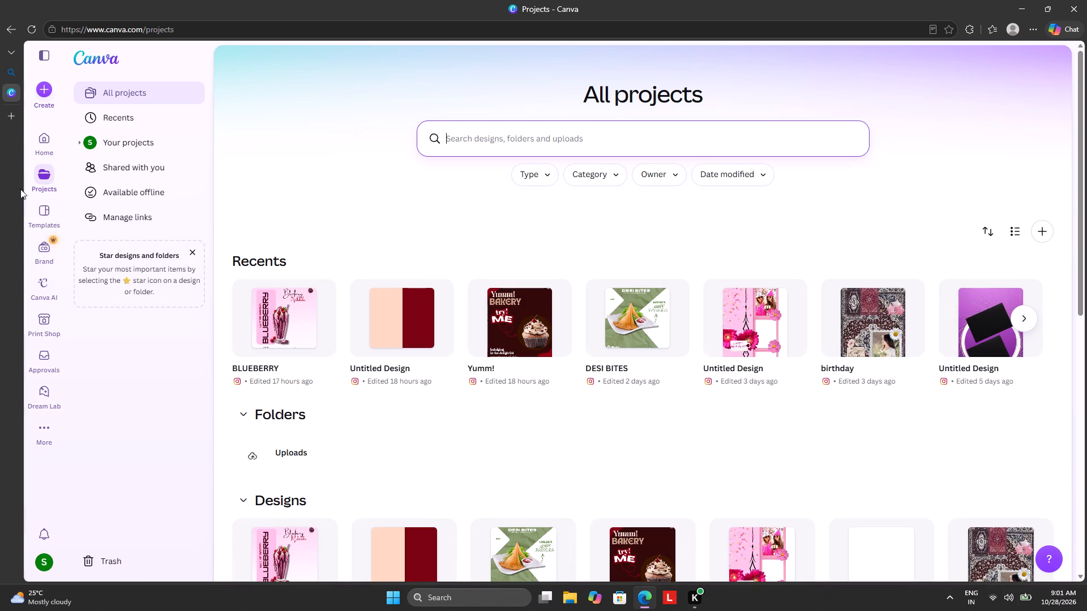
click(269, 342)
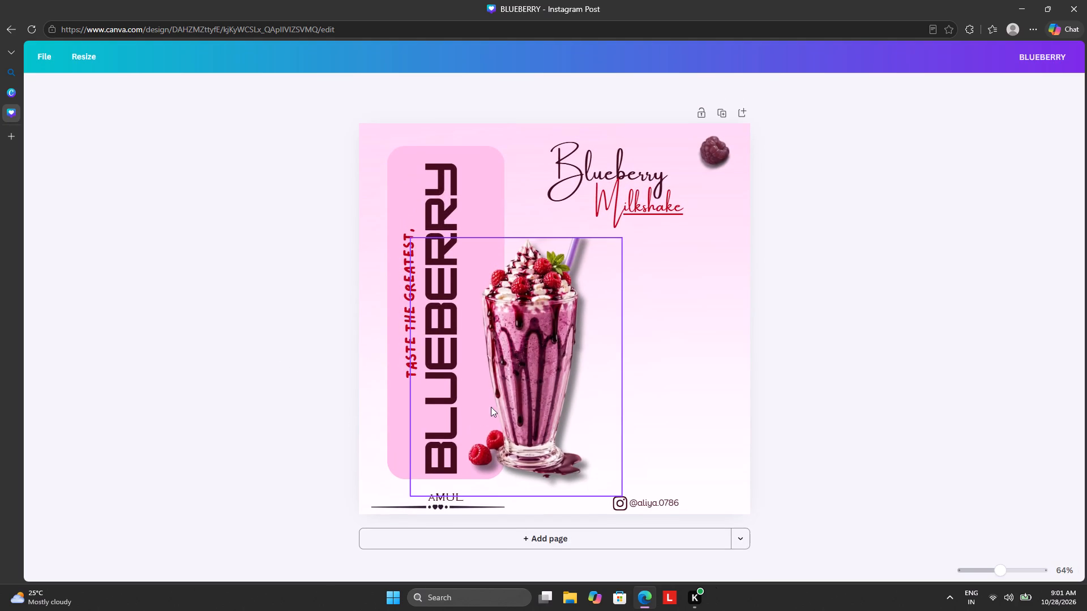
Add a blank second page to the BLUEBERRY design.
scroll(855, 384, down, 3)
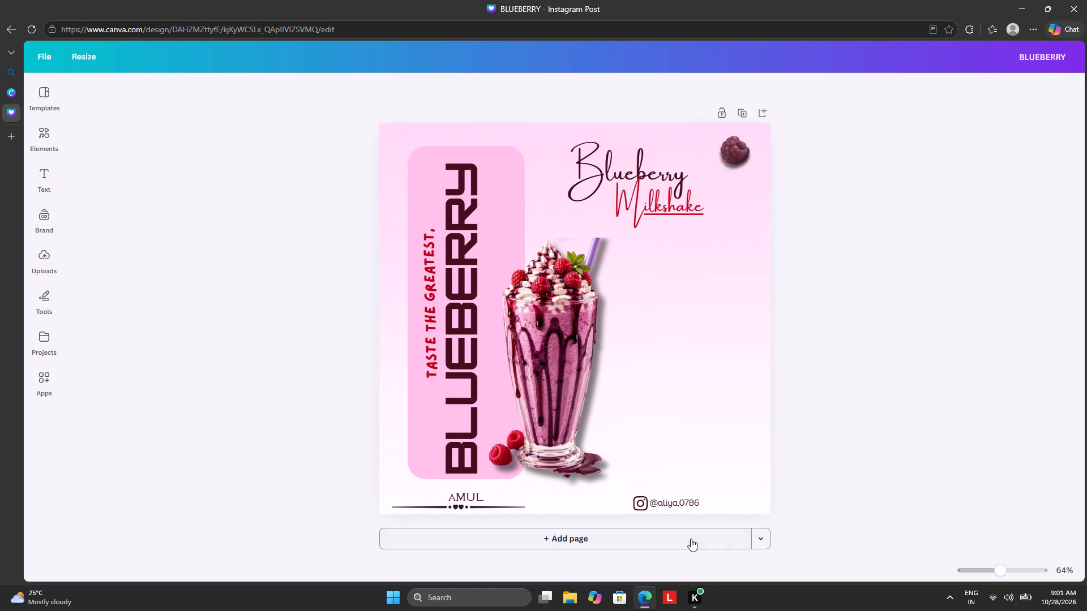
click(689, 537)
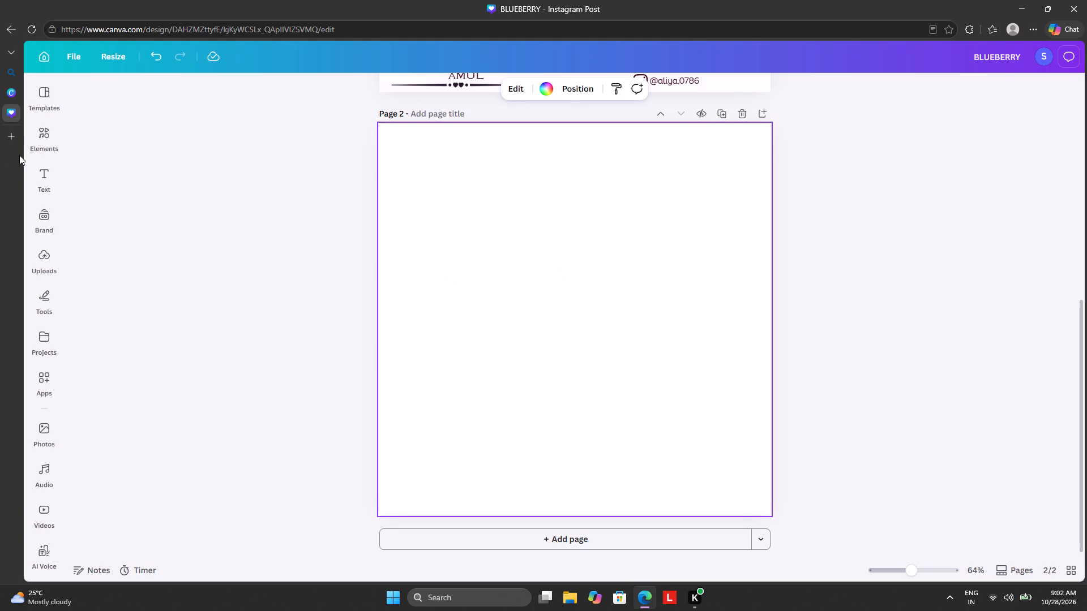
Search the design elements for SHAPE from the recent searches.
click(45, 100)
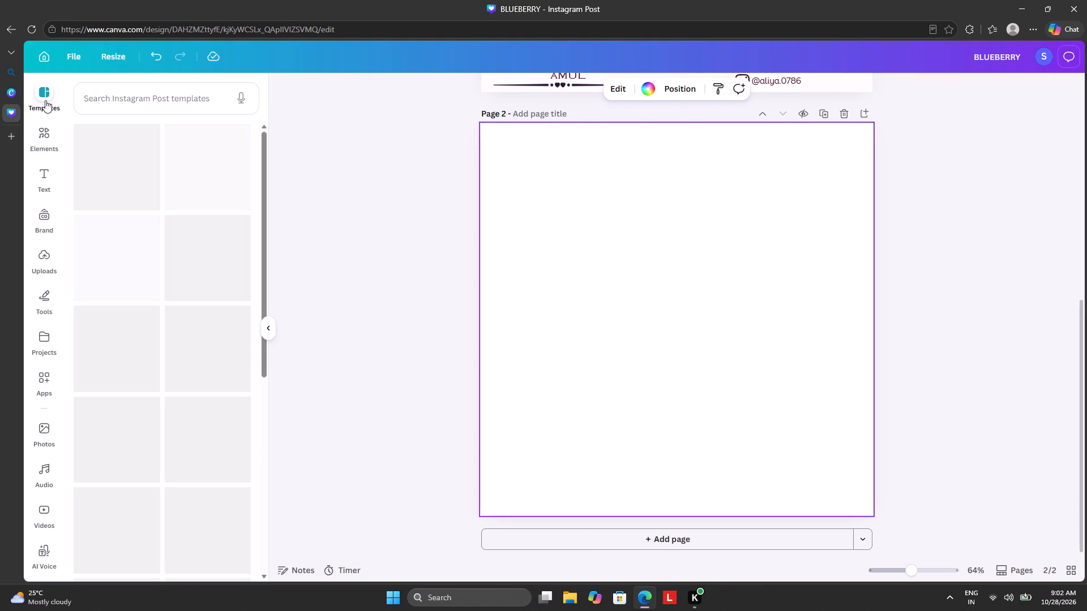
click(45, 135)
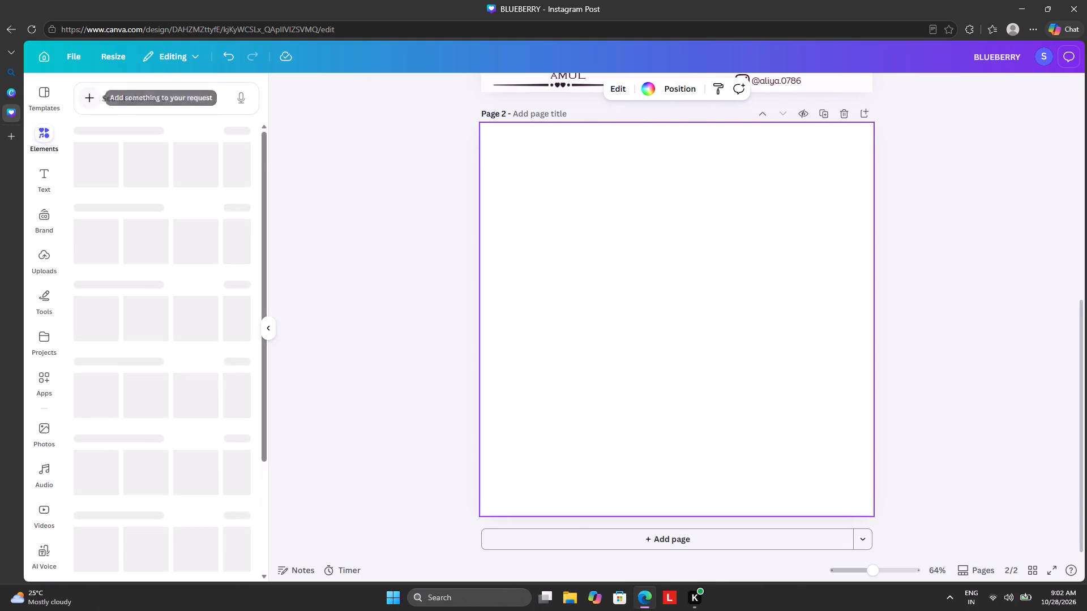
click(114, 98)
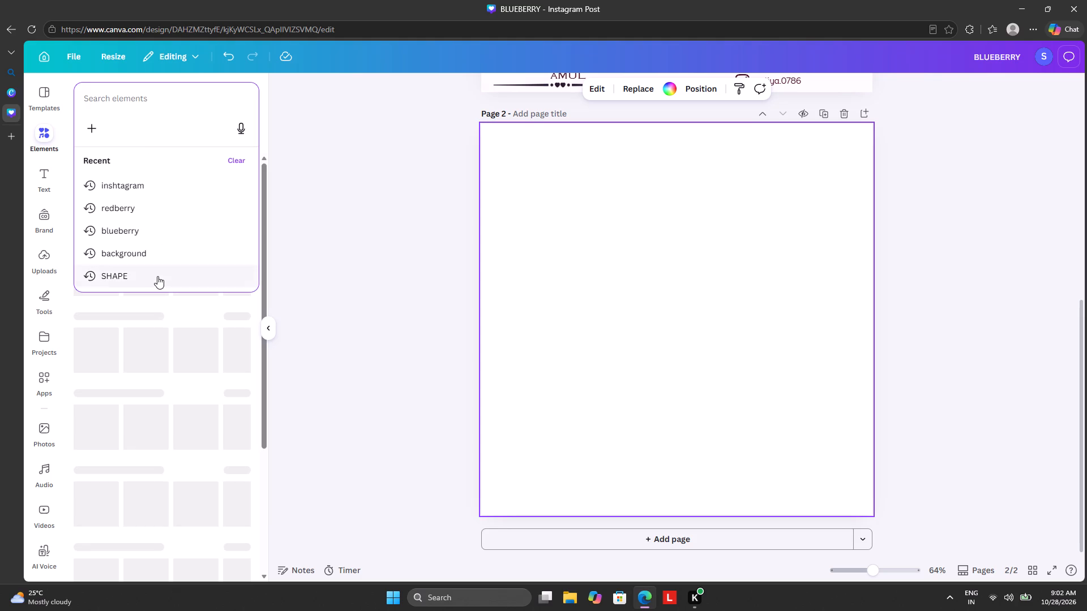
click(156, 276)
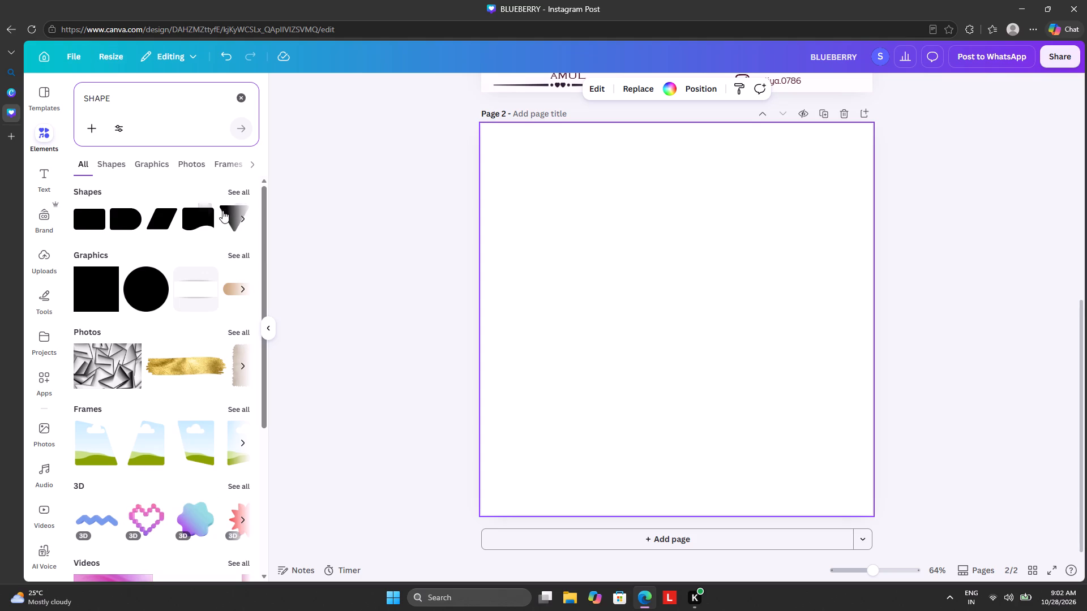
Add the Rounded Square from the full set of shape search results to the blank page 2.
click(253, 188)
click(241, 192)
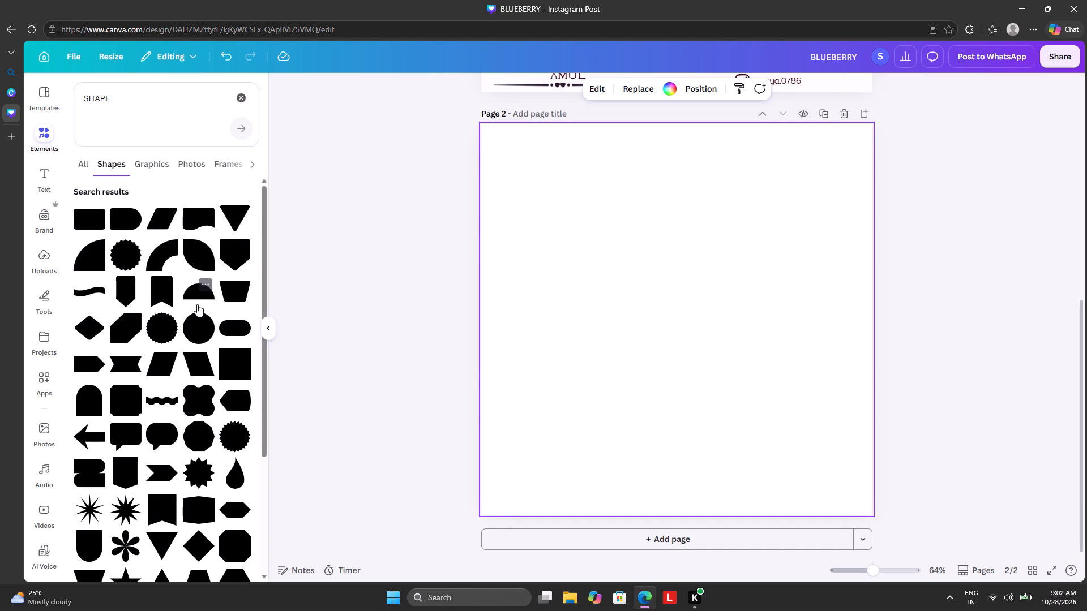
scroll(197, 304, down, 2)
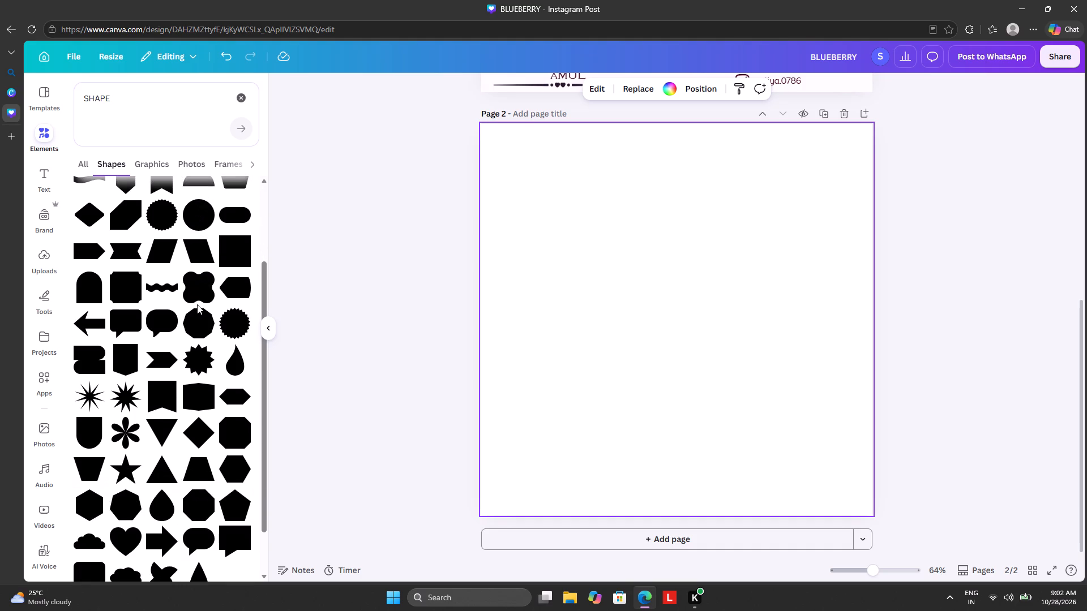
scroll(197, 304, down, 1)
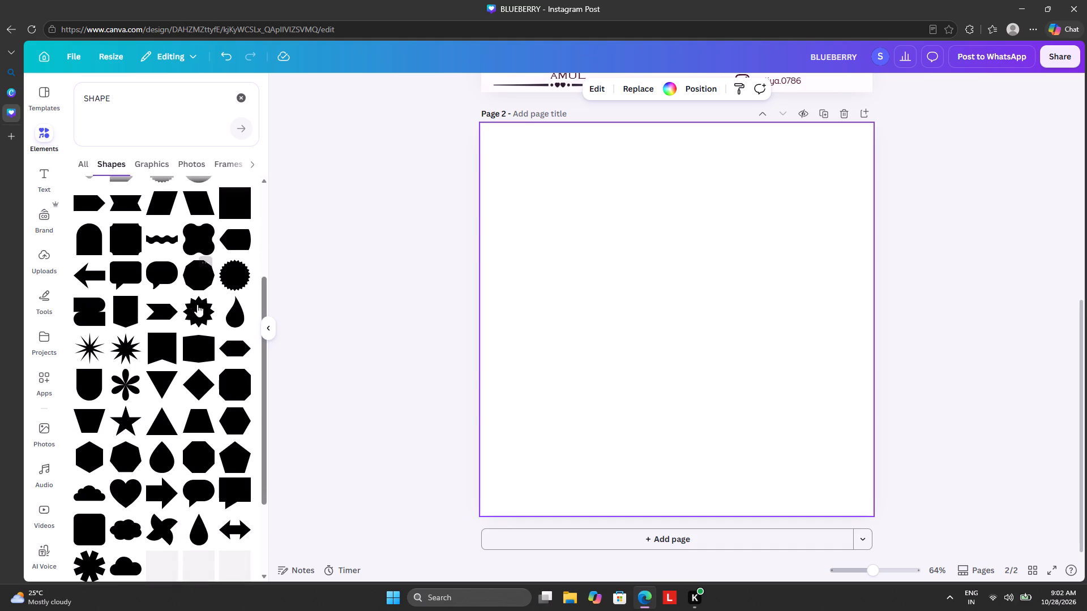
scroll(197, 304, down, 2)
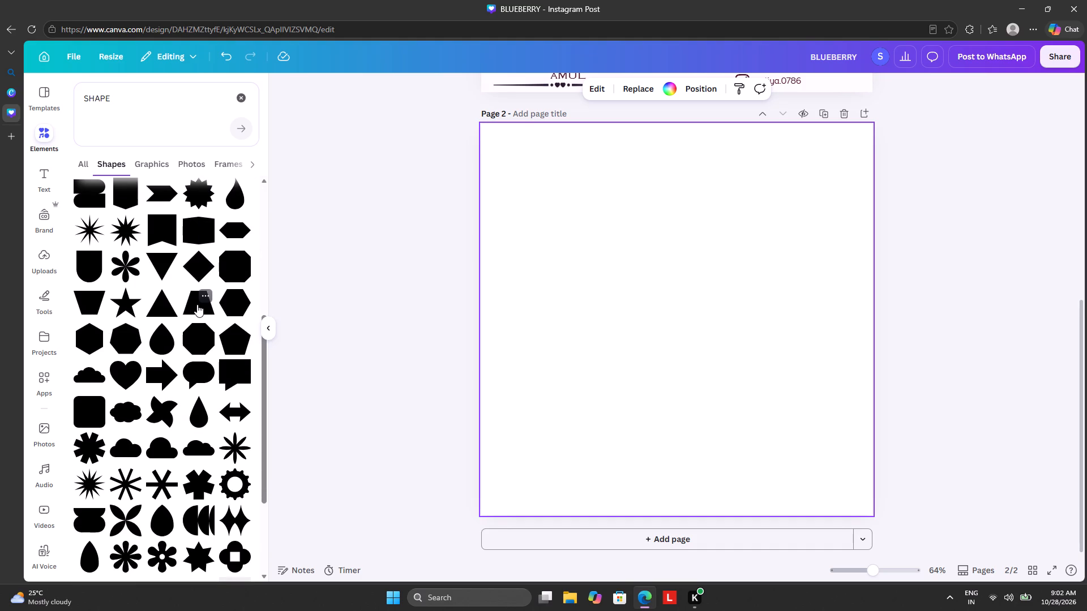
scroll(197, 304, down, 1)
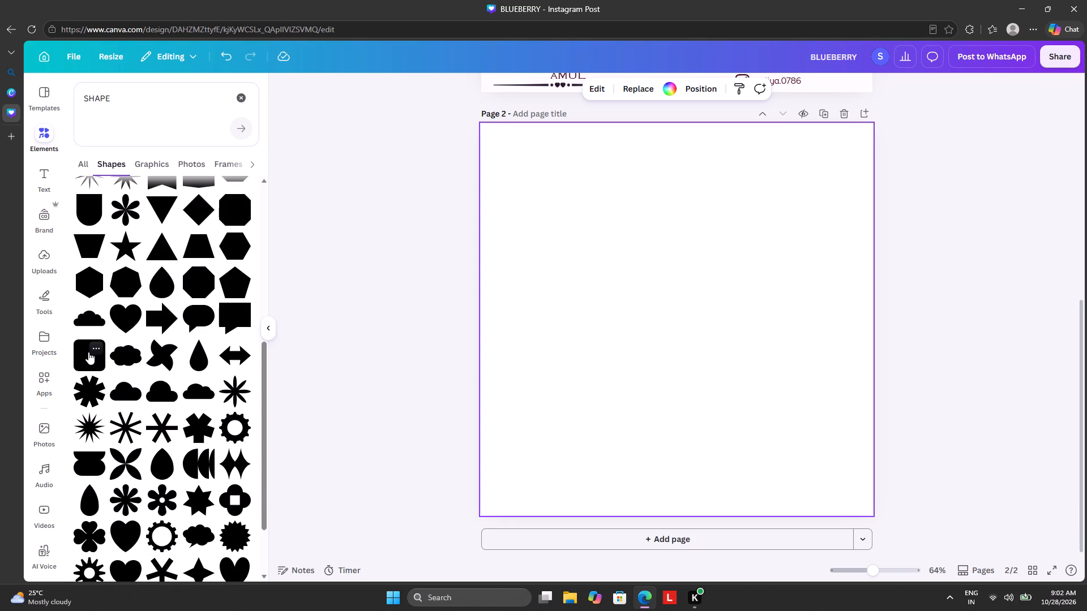
click(89, 351)
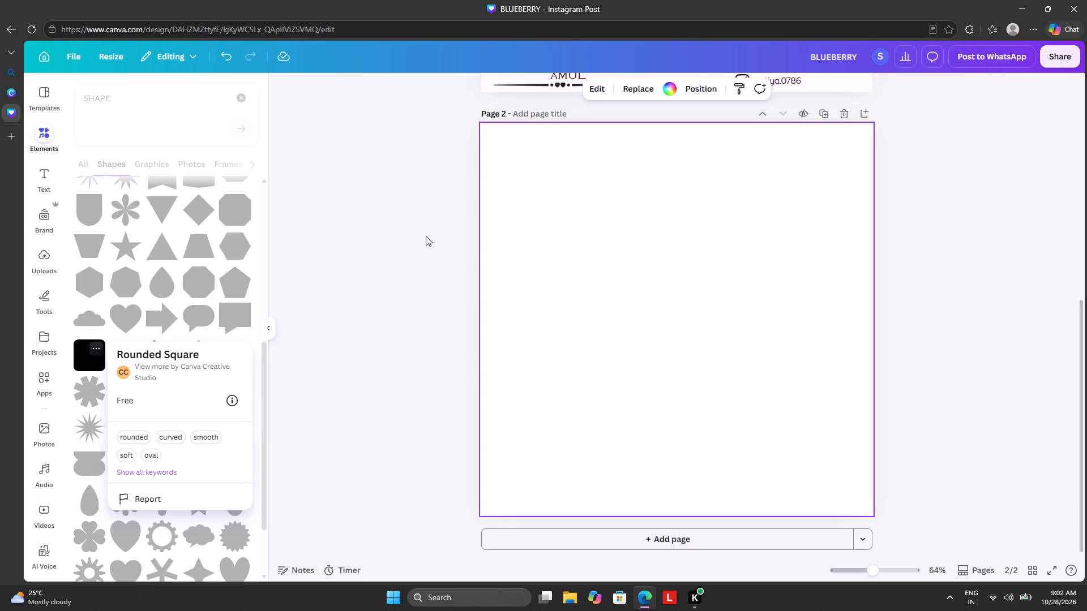
click(95, 354)
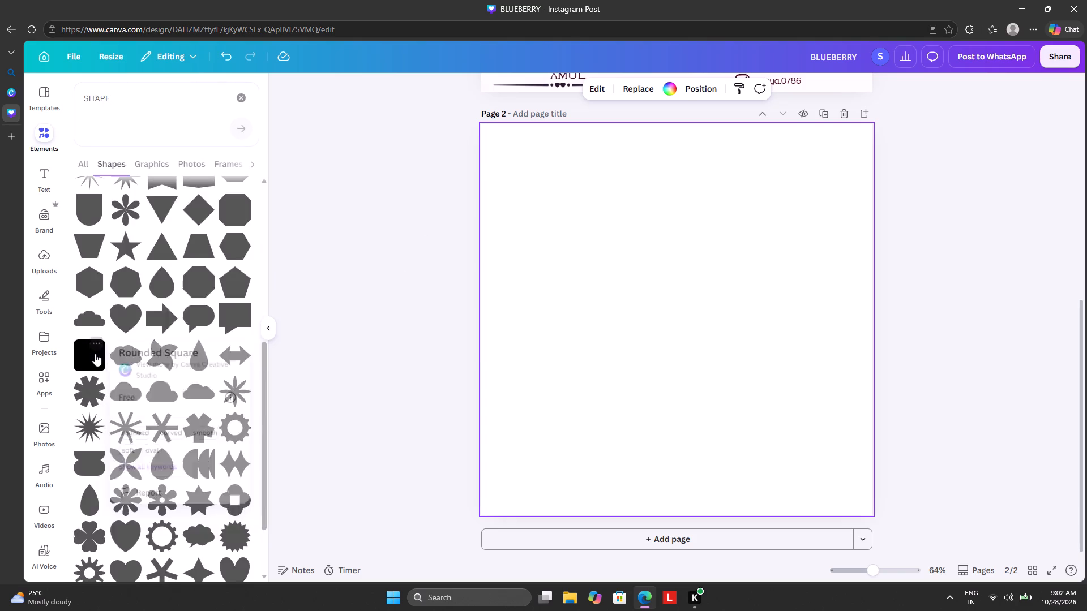
click(98, 356)
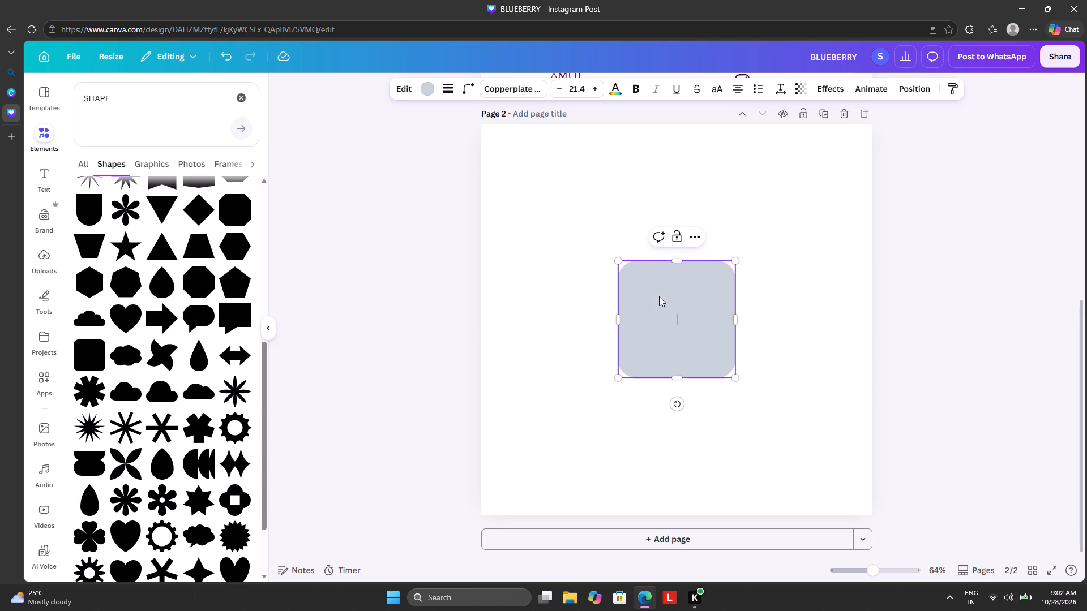
Move and stretch the rounded square to cover page 2's full height and nearly its left half, overhanging the left page edge.
drag(660, 300, 545, 167)
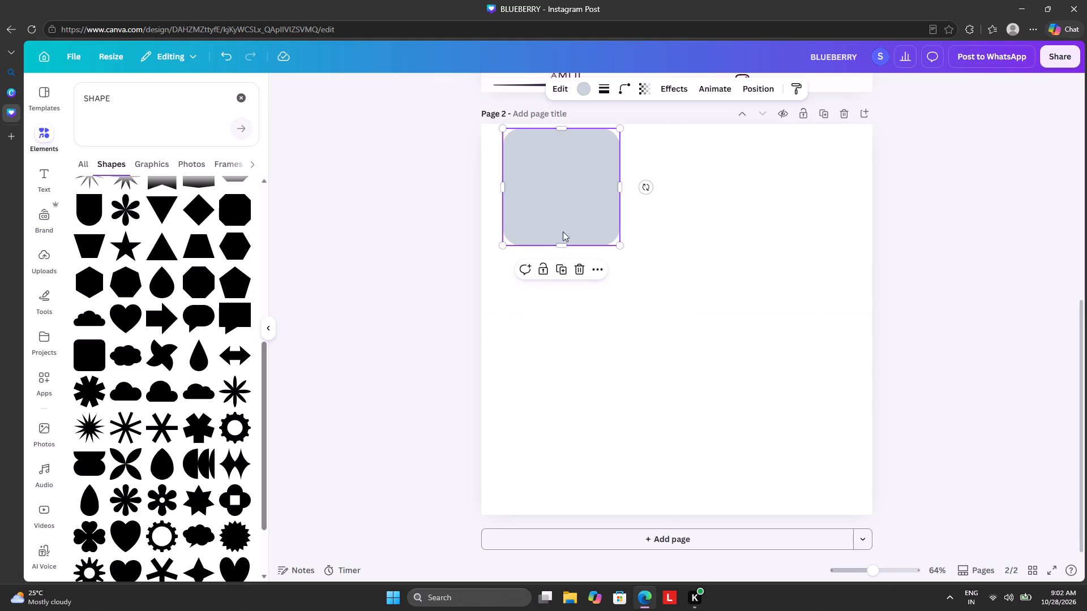
drag(562, 244, 564, 475)
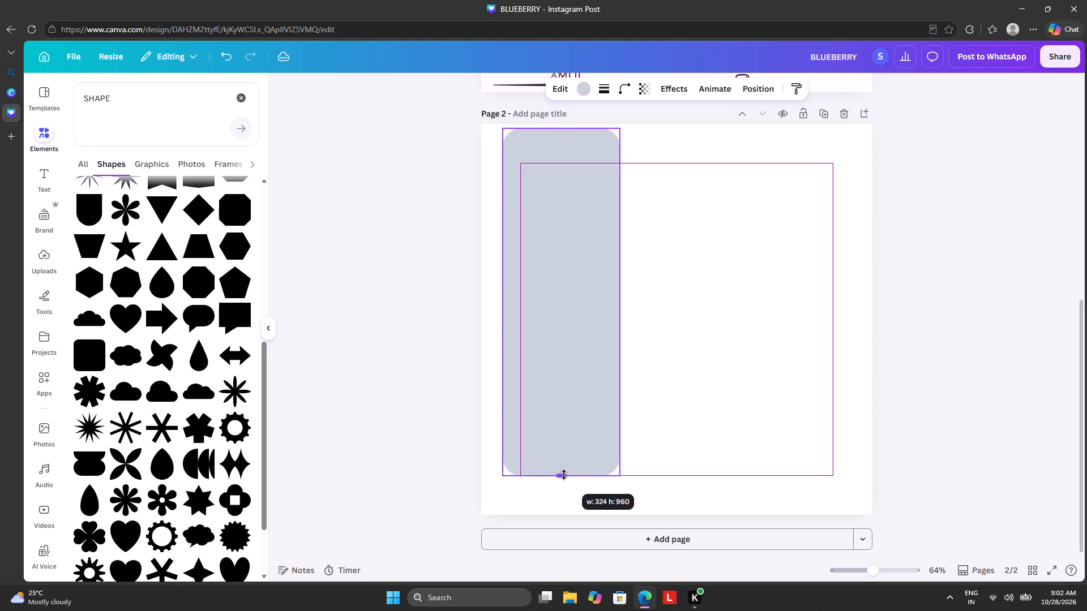
drag(564, 475, 564, 492)
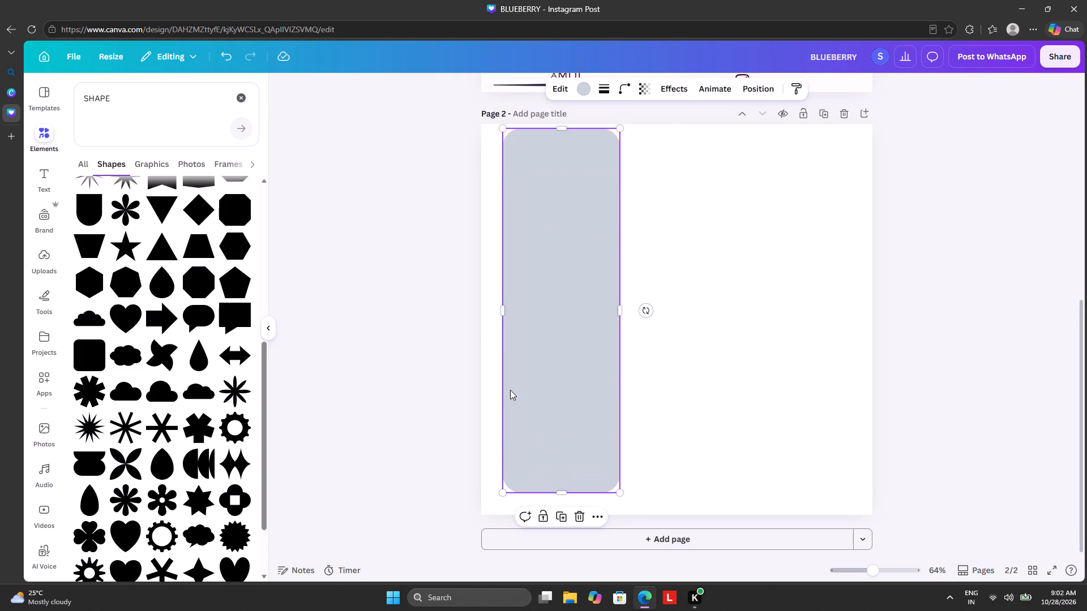
drag(505, 313, 425, 334)
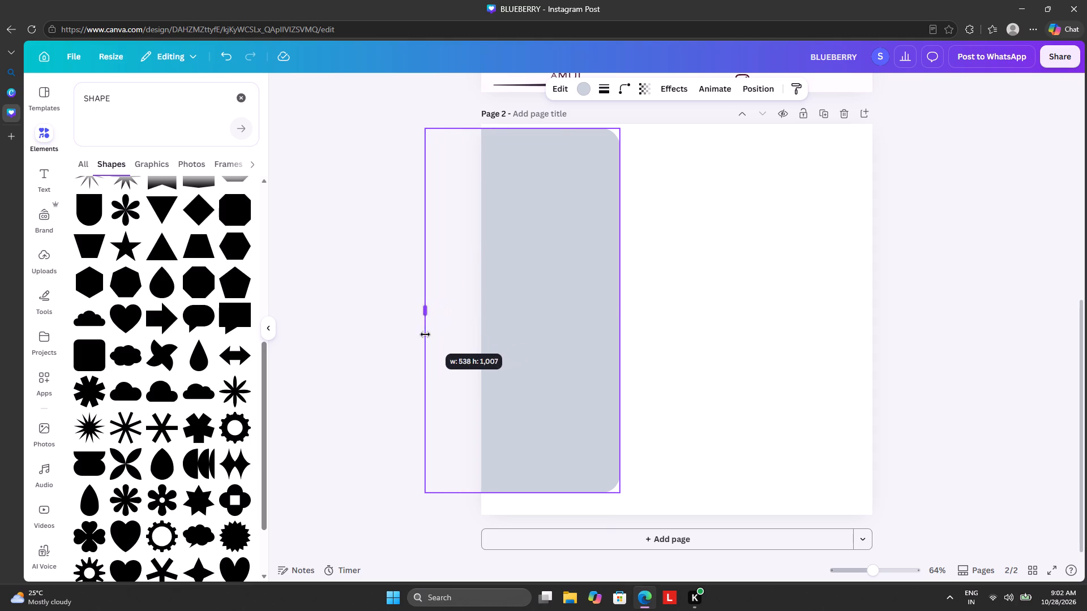
drag(425, 334, 408, 338)
drag(527, 303, 515, 316)
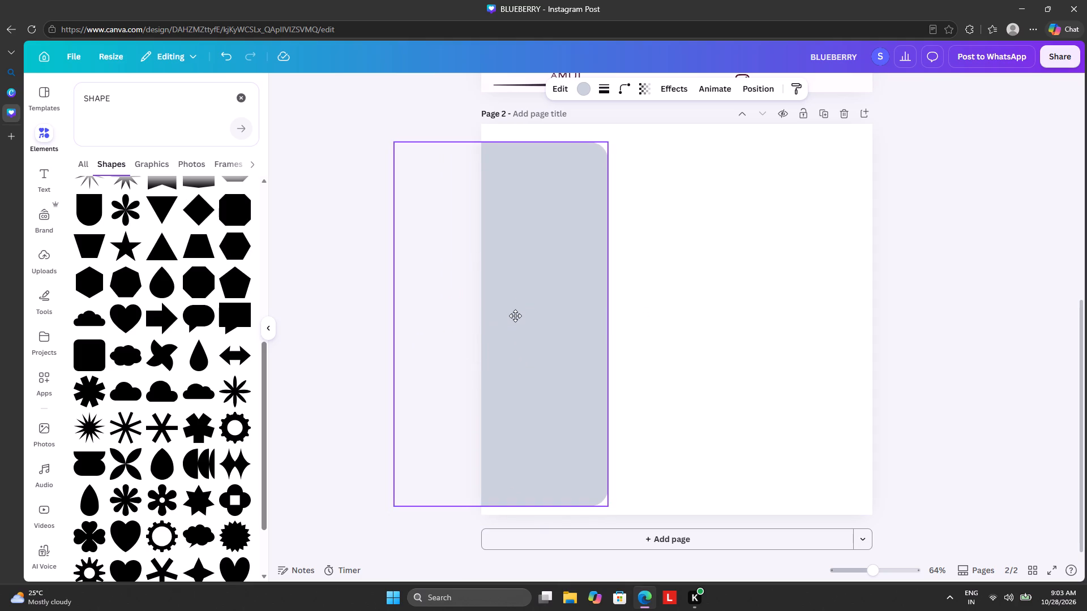
drag(515, 316, 540, 303)
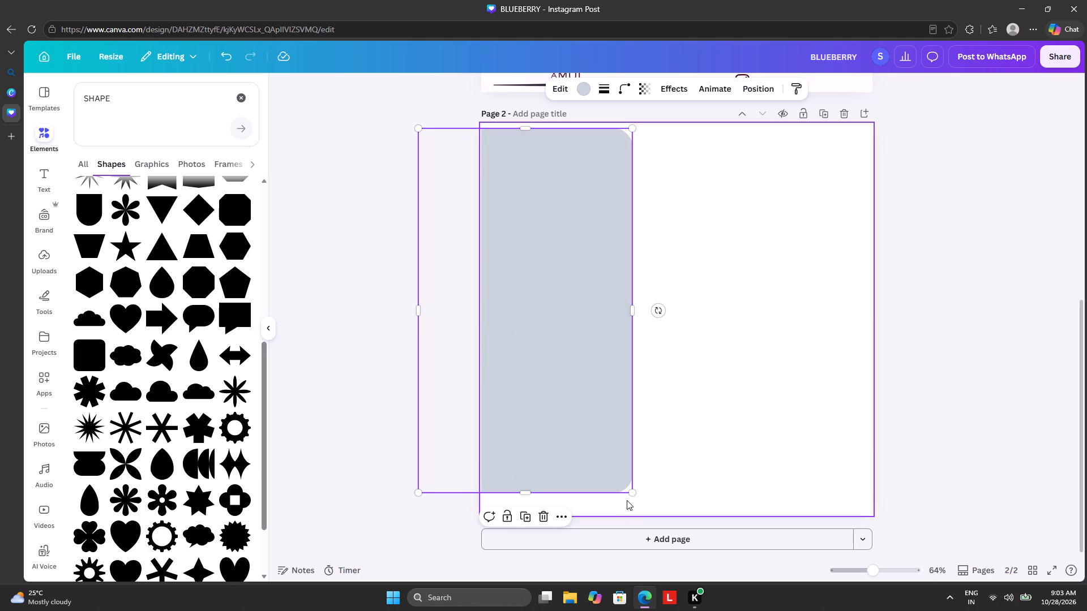
drag(632, 489, 661, 514)
drag(620, 458, 613, 461)
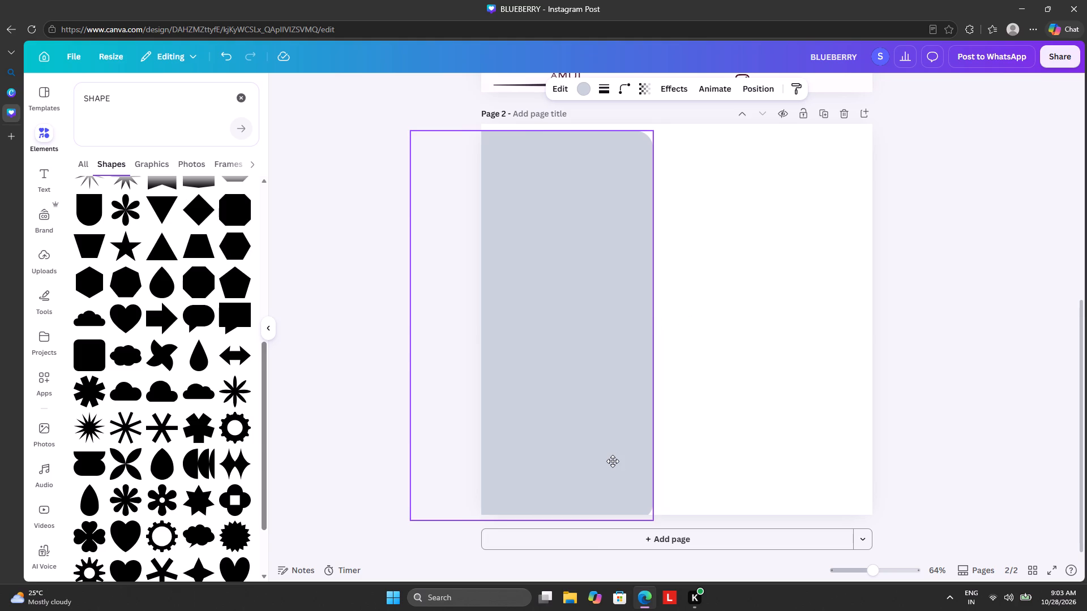
drag(613, 461, 613, 445)
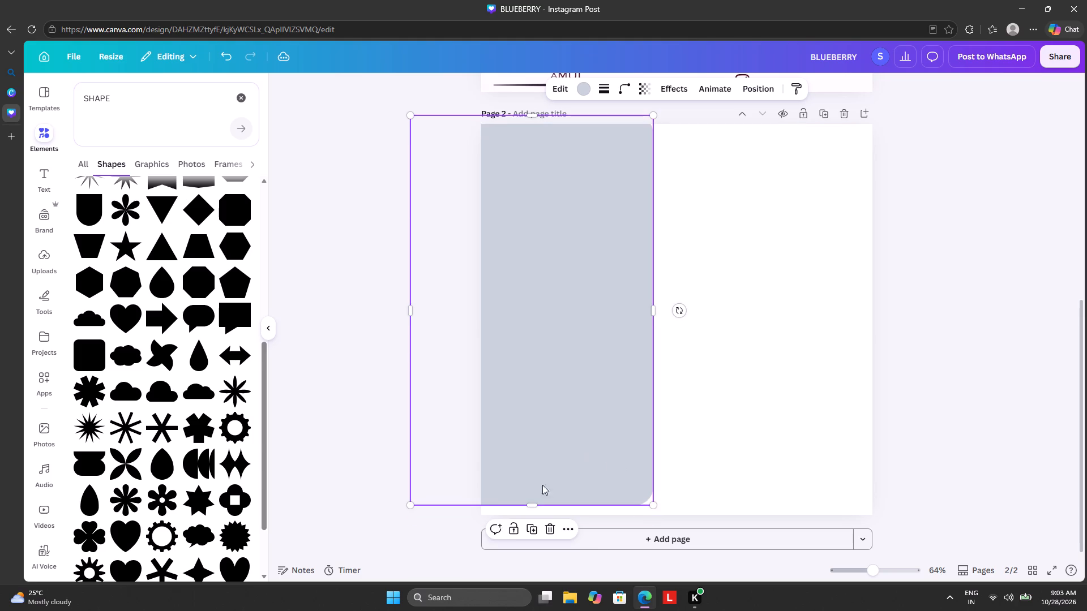
drag(530, 503, 530, 514)
click(547, 426)
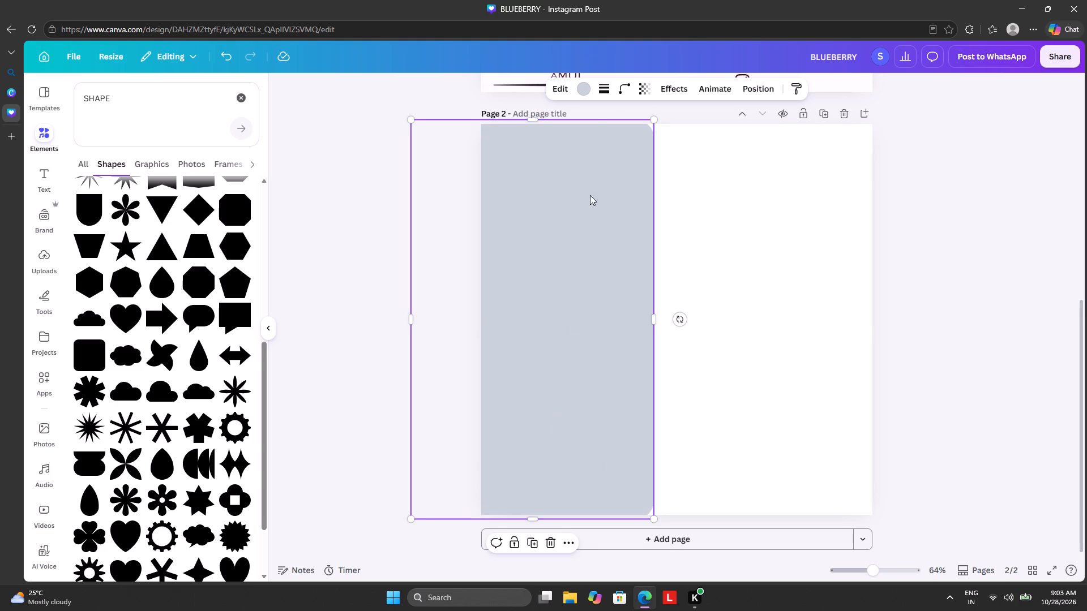
Recolour the rounded shape dark violet, using the full set of default solid colours.
click(584, 90)
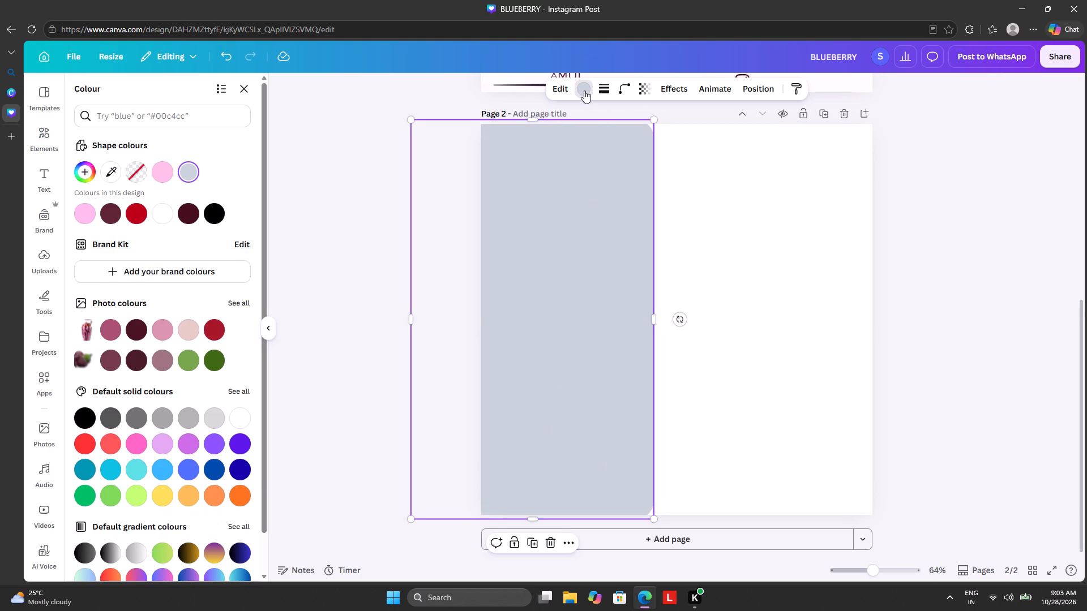
click(242, 298)
click(249, 93)
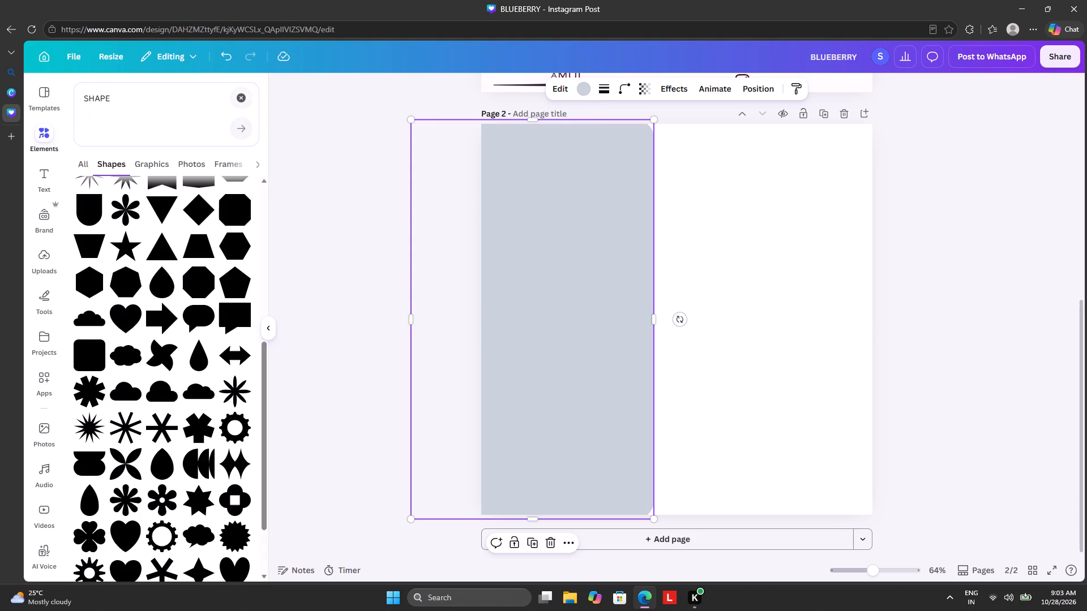
click(591, 90)
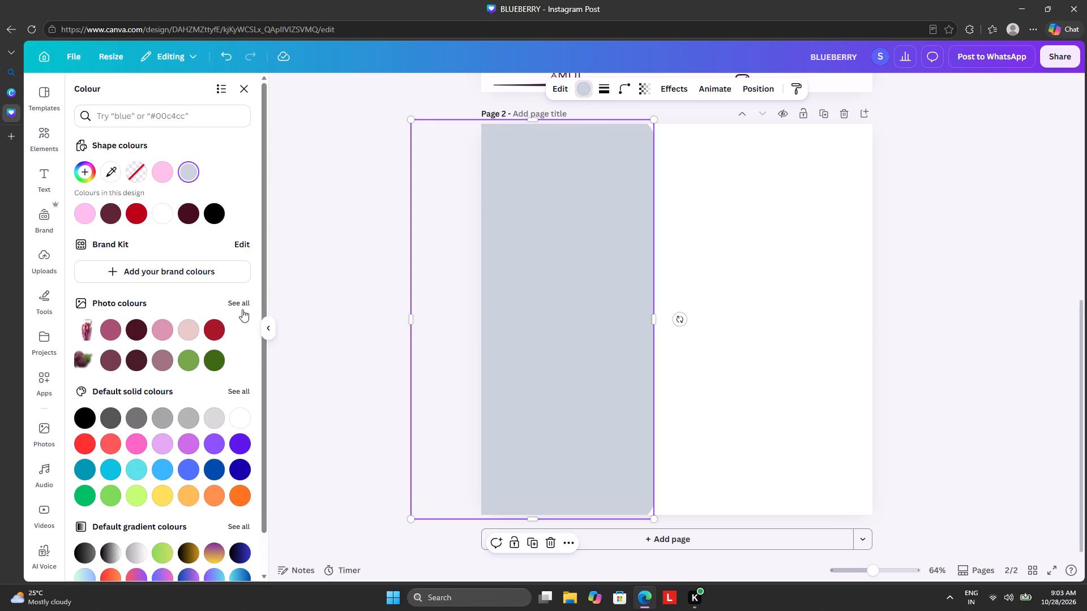
click(240, 306)
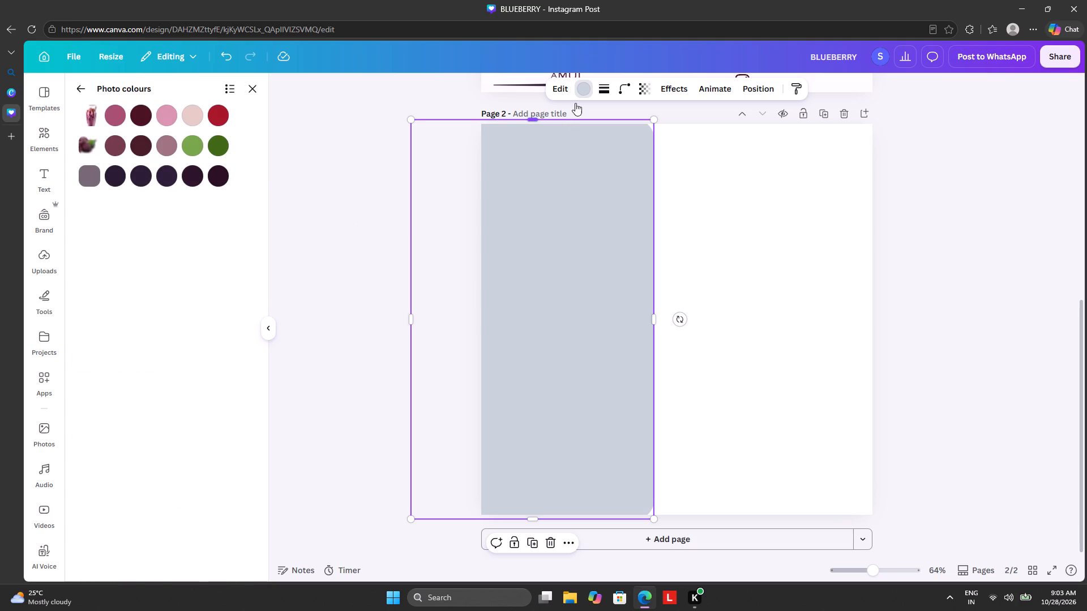
click(589, 84)
click(588, 84)
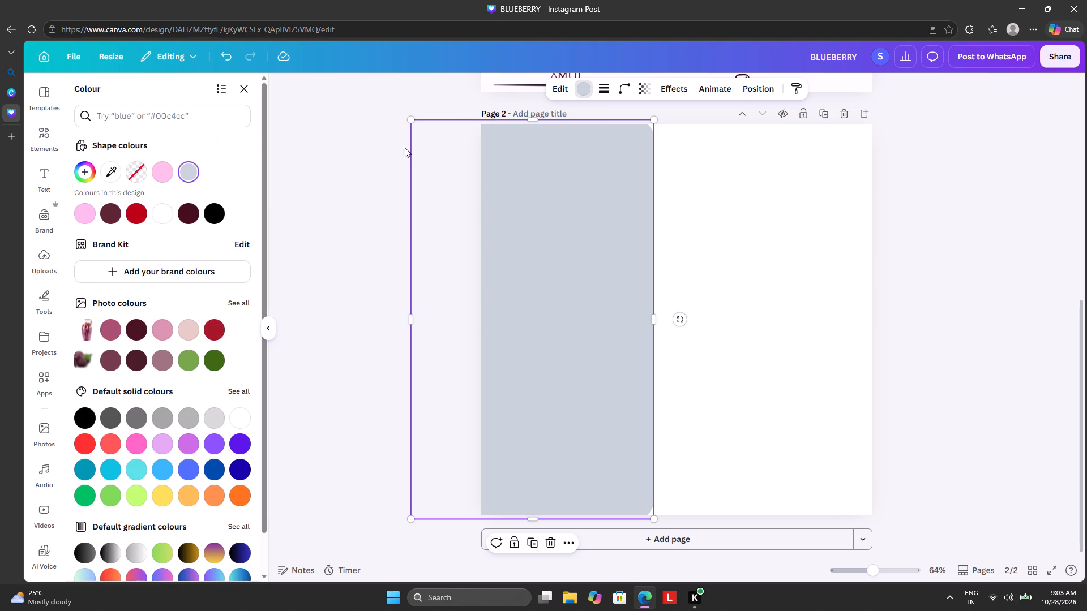
scroll(201, 341, down, 3)
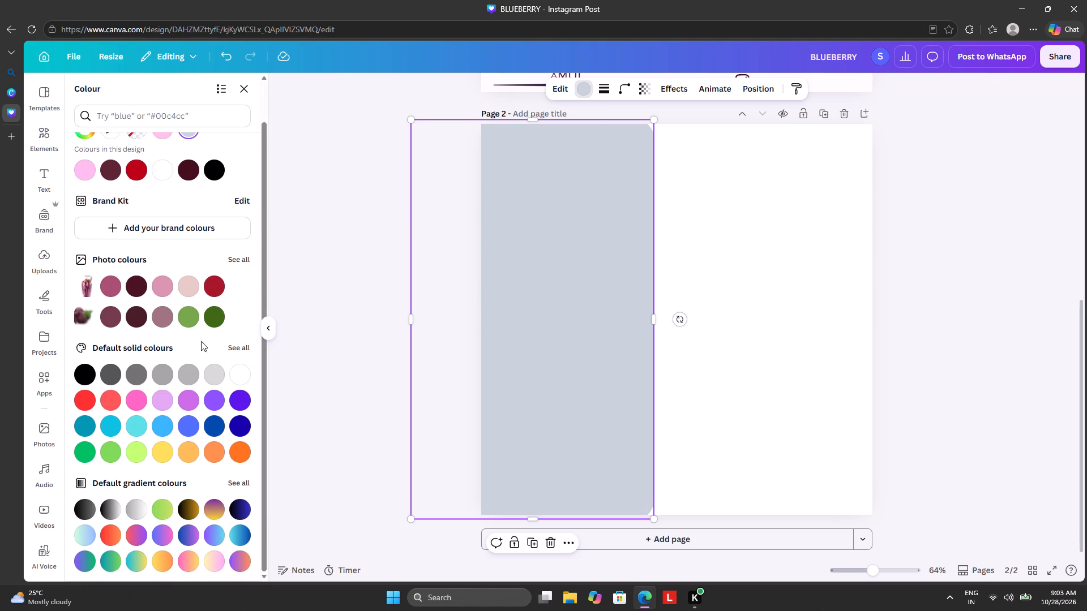
click(247, 343)
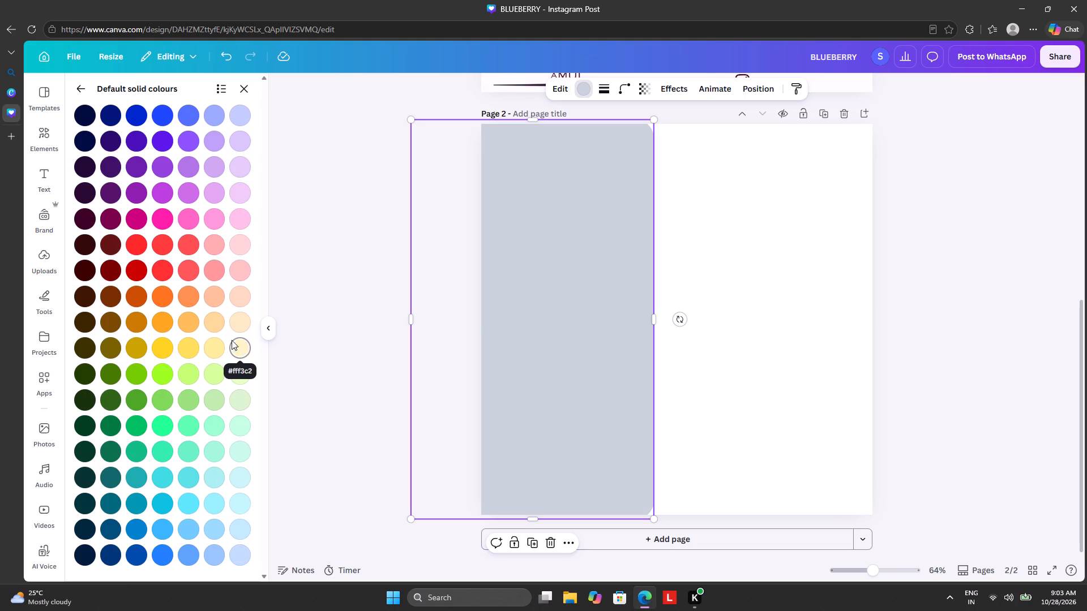
click(106, 114)
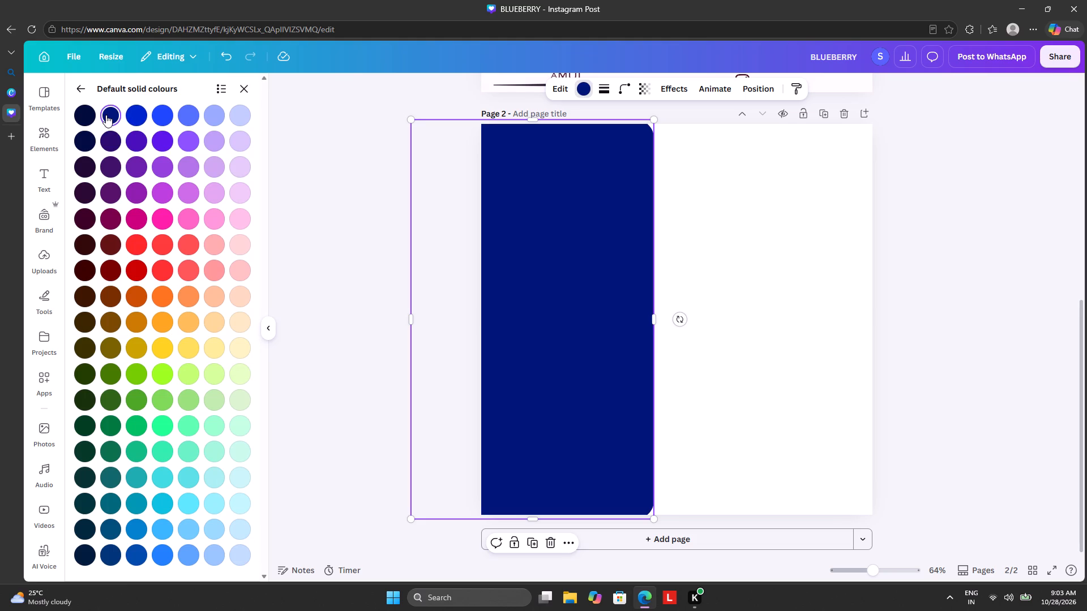
click(113, 139)
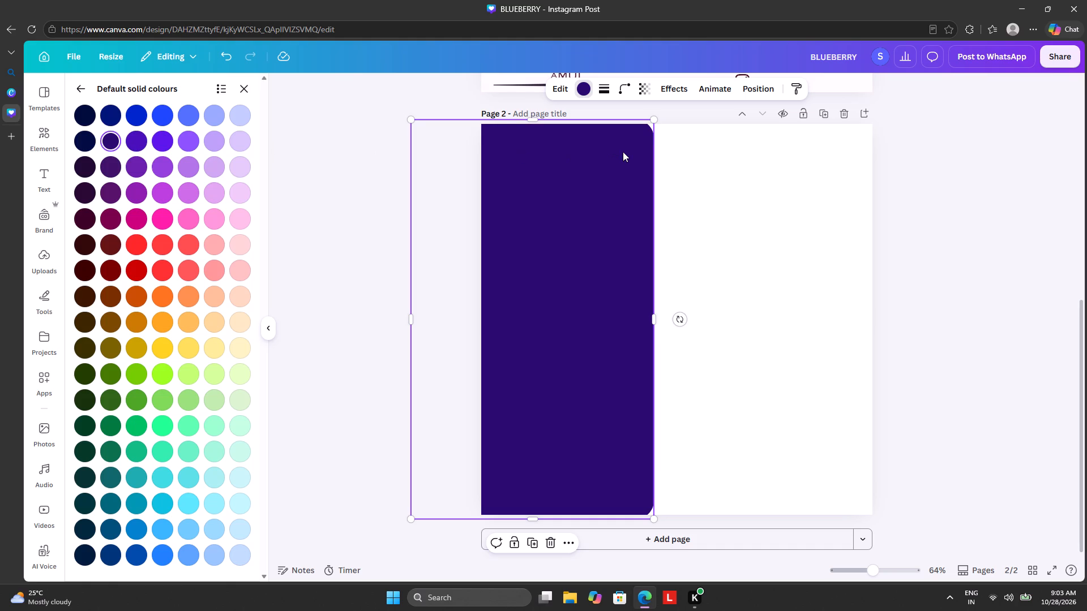
Set page 2's background to the palest periwinkle blue from the full set of default solid colours.
click(751, 197)
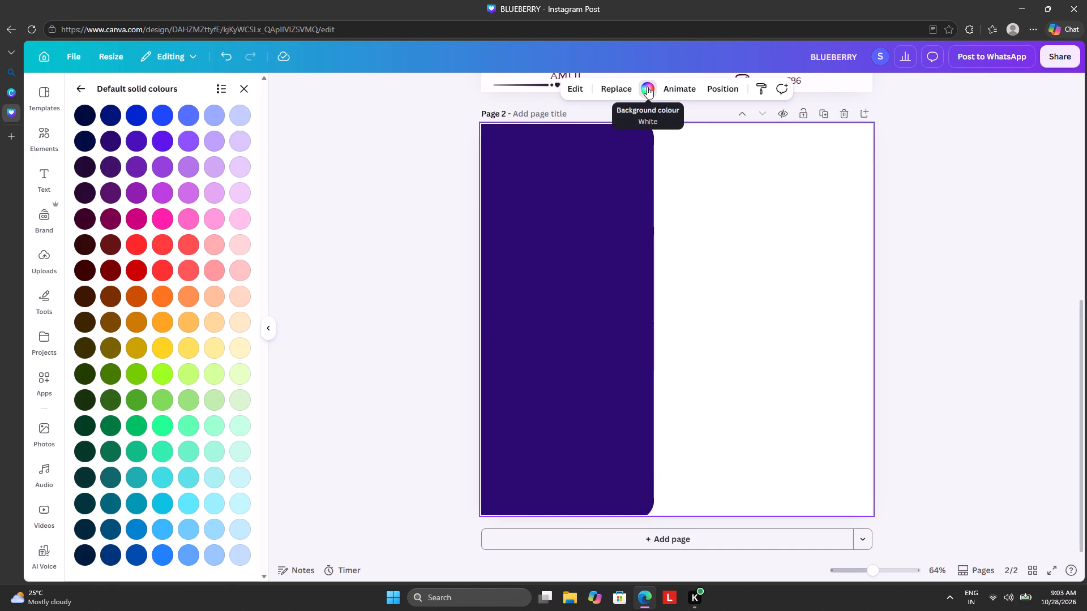
click(647, 84)
click(645, 84)
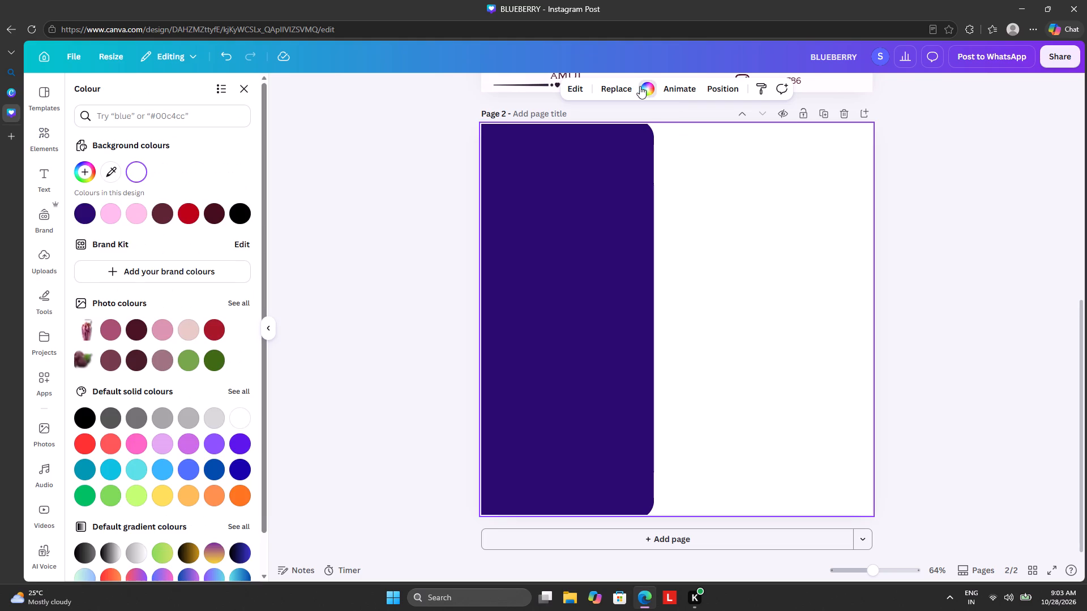
click(236, 394)
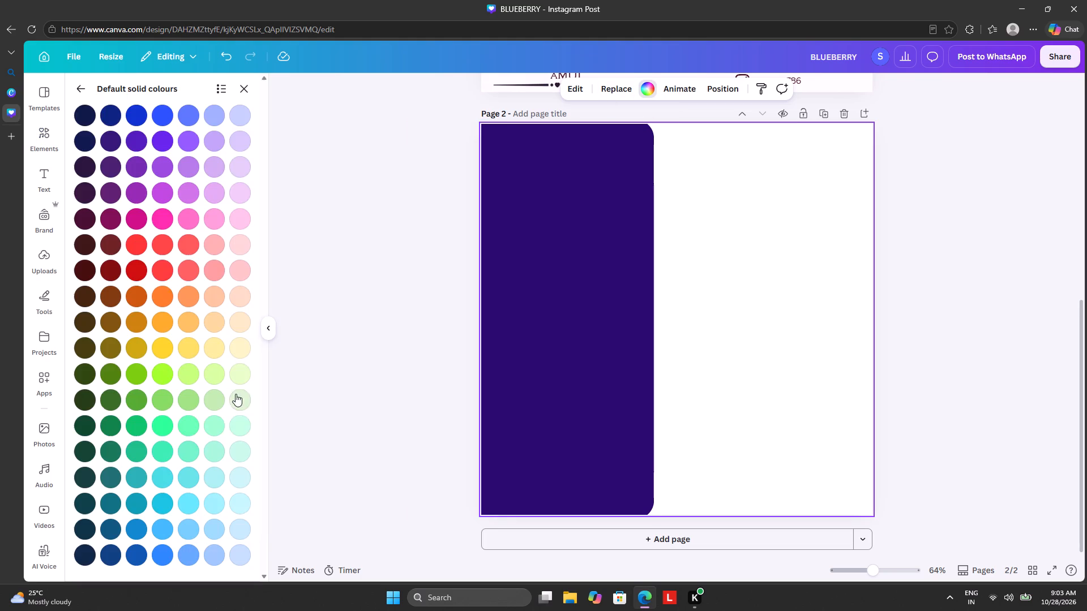
click(235, 112)
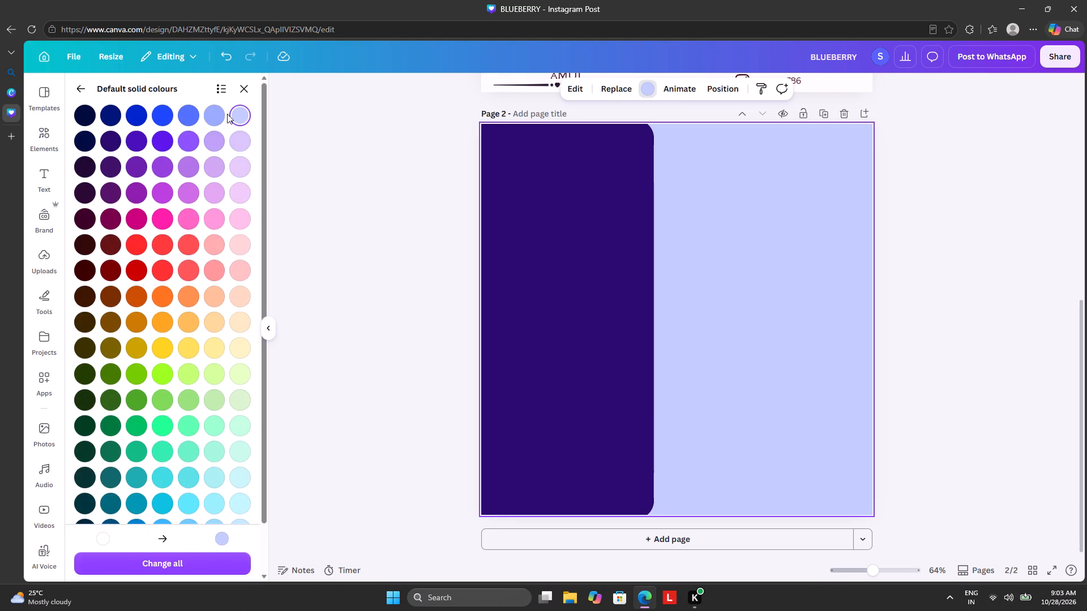
click(219, 116)
click(233, 117)
click(333, 169)
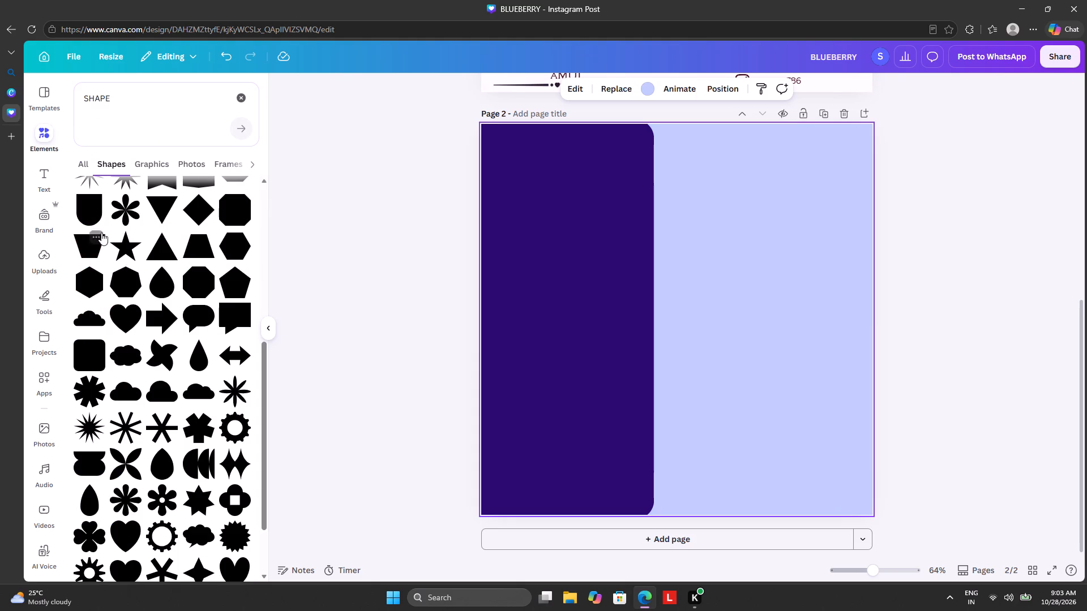
Replace the shape search with a search of the elements library for background.
click(242, 100)
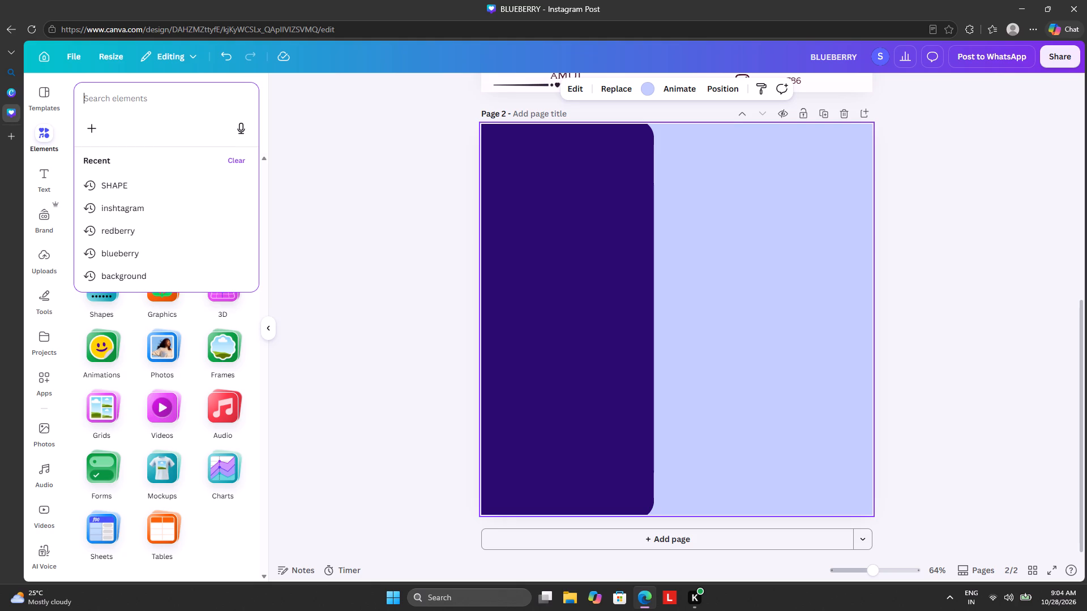
text(ba)
text(ck)
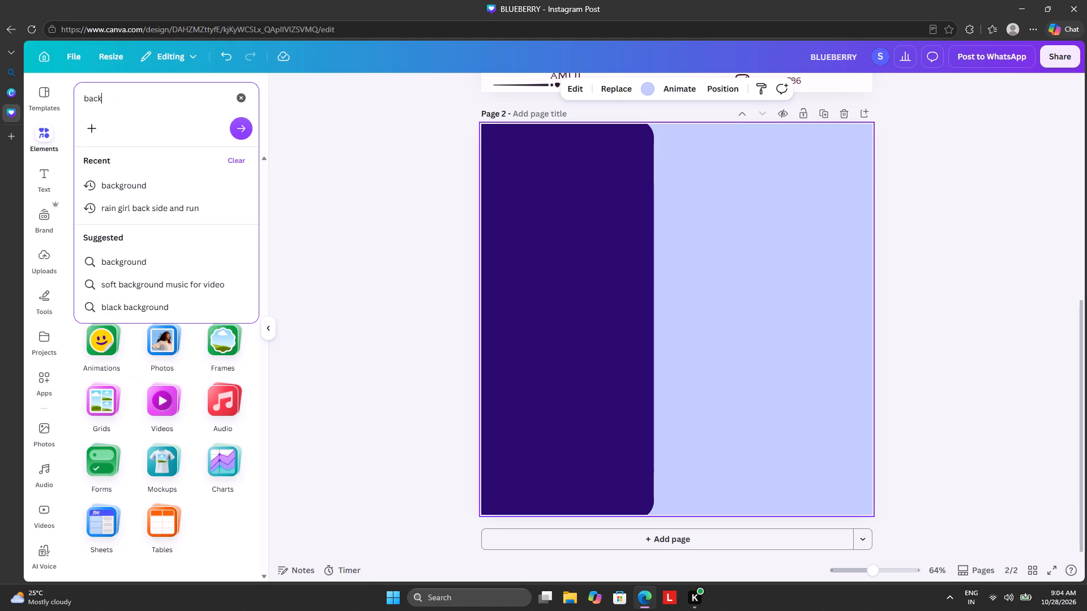
click(175, 183)
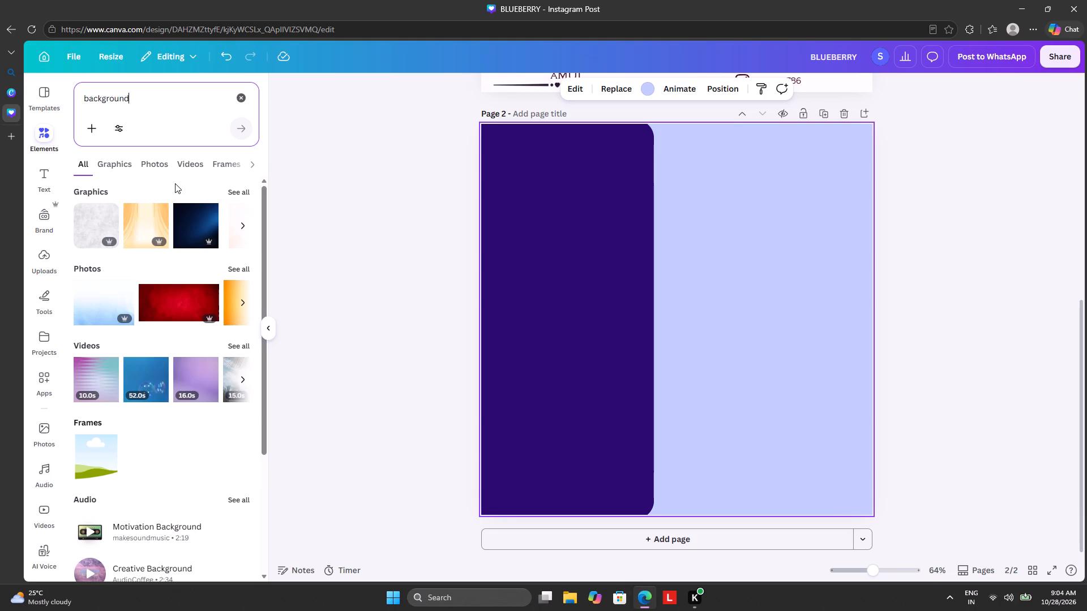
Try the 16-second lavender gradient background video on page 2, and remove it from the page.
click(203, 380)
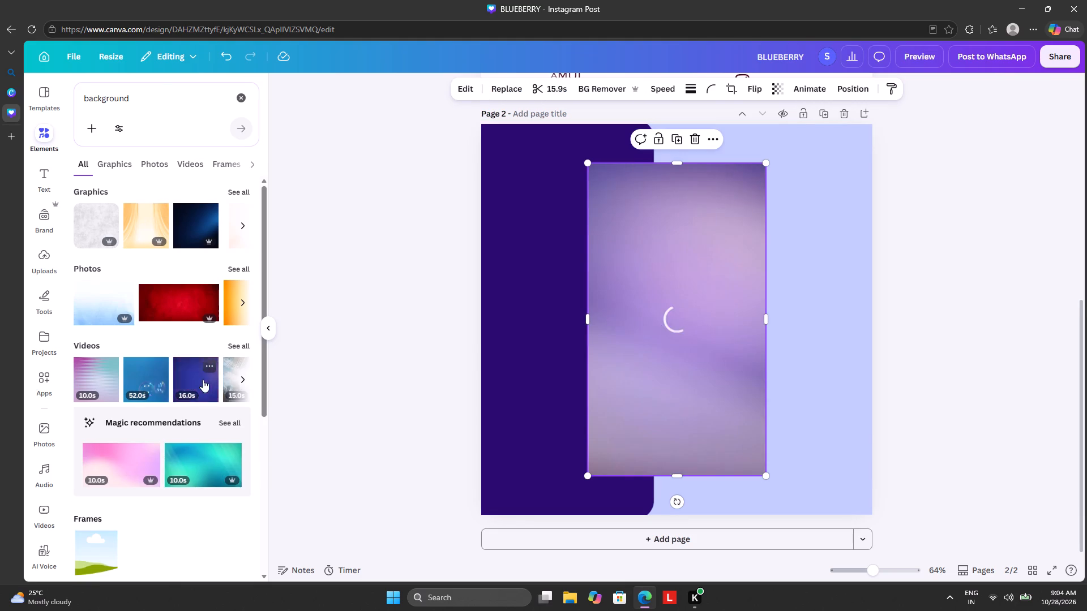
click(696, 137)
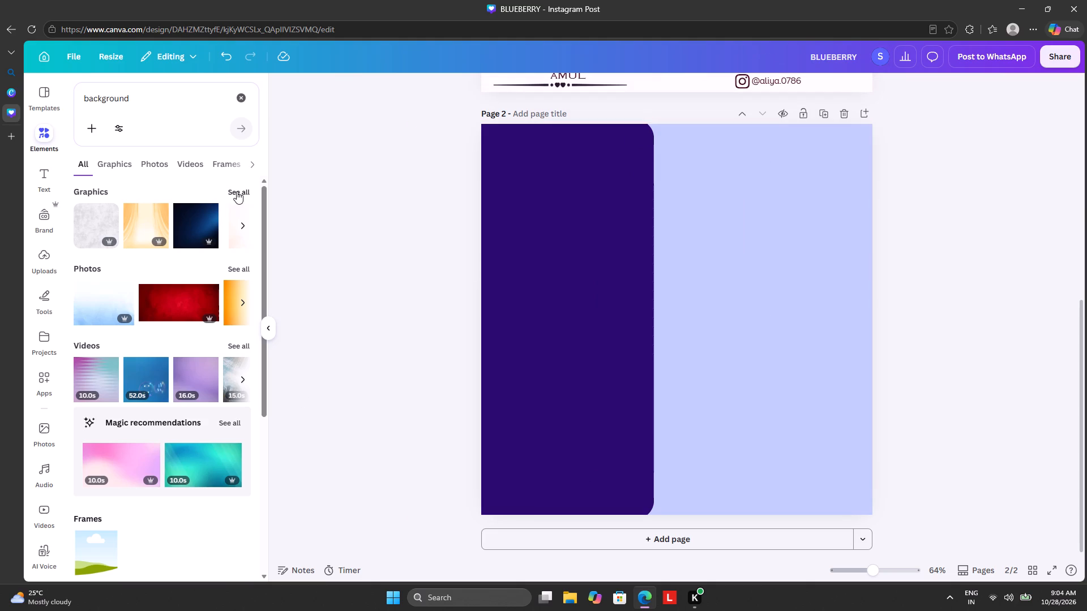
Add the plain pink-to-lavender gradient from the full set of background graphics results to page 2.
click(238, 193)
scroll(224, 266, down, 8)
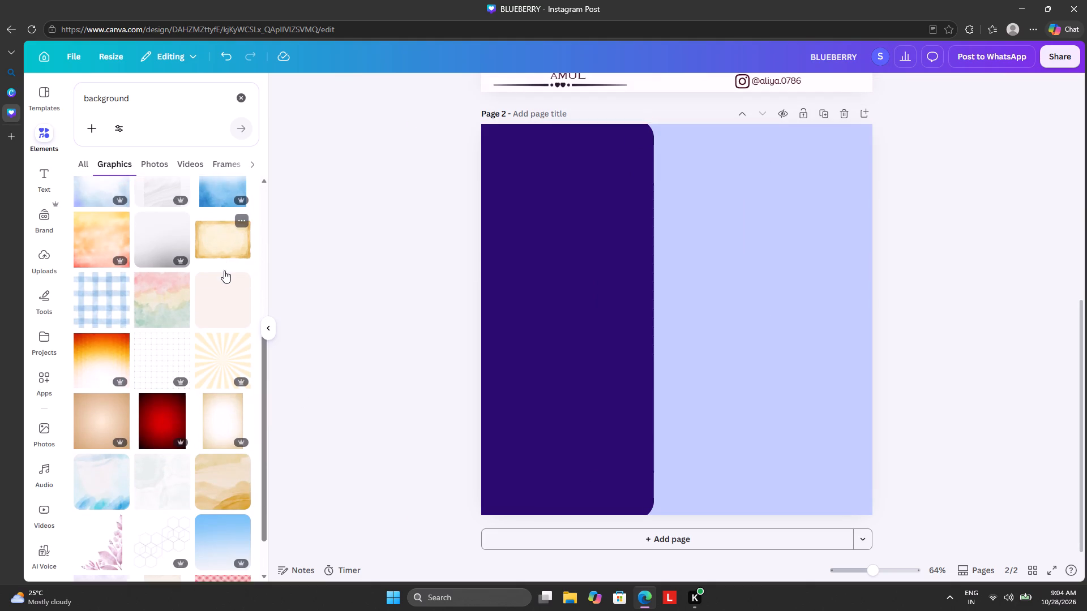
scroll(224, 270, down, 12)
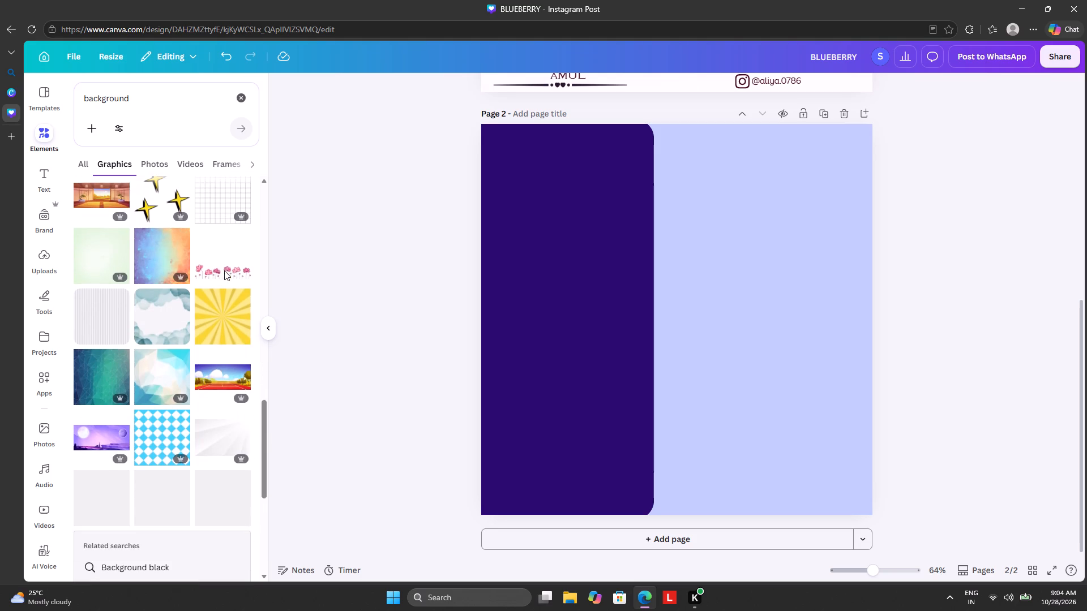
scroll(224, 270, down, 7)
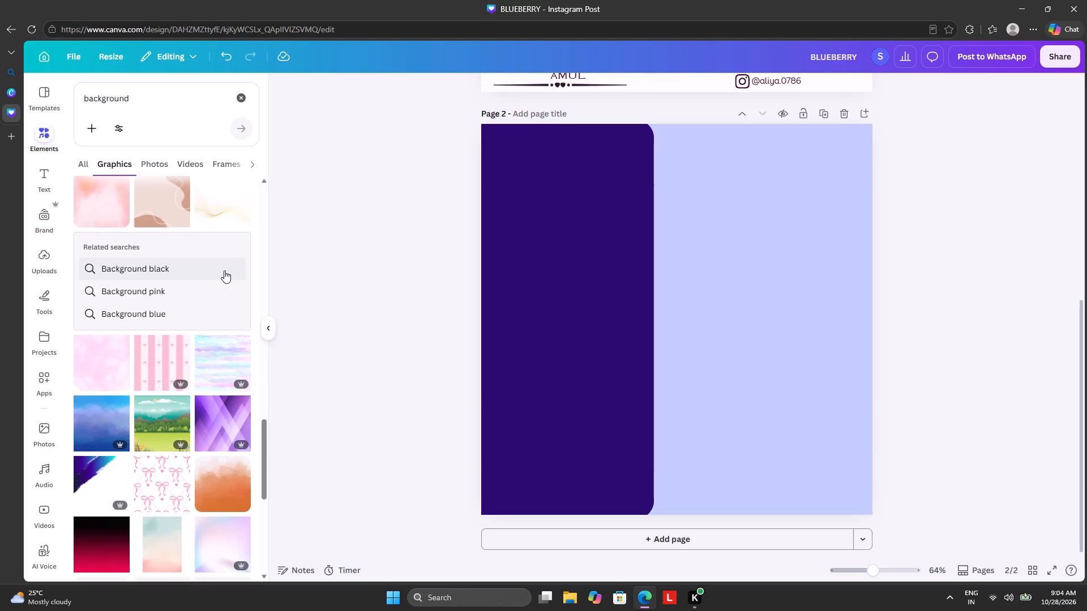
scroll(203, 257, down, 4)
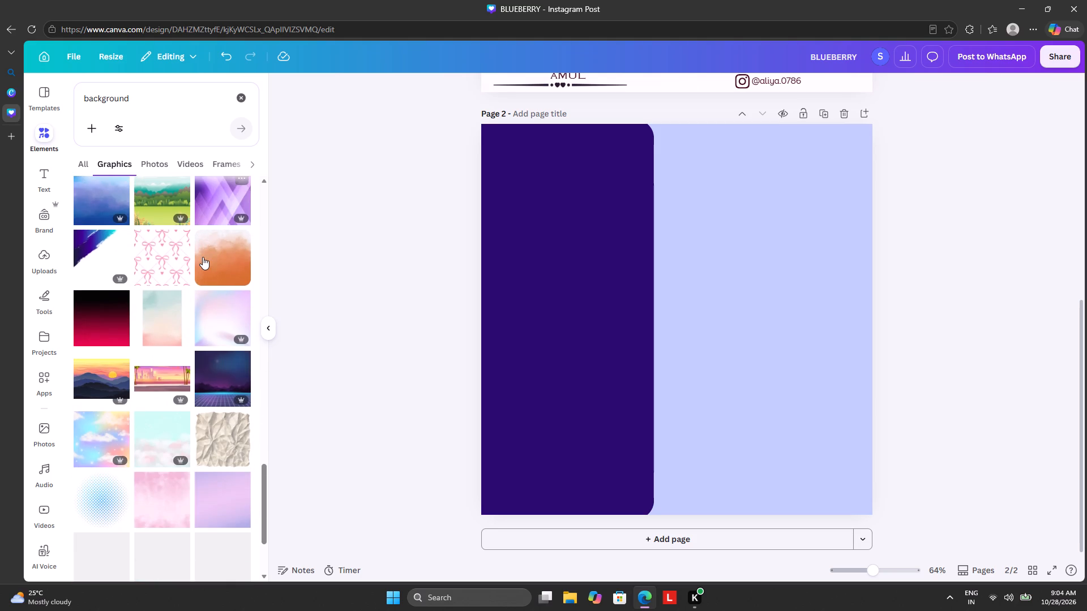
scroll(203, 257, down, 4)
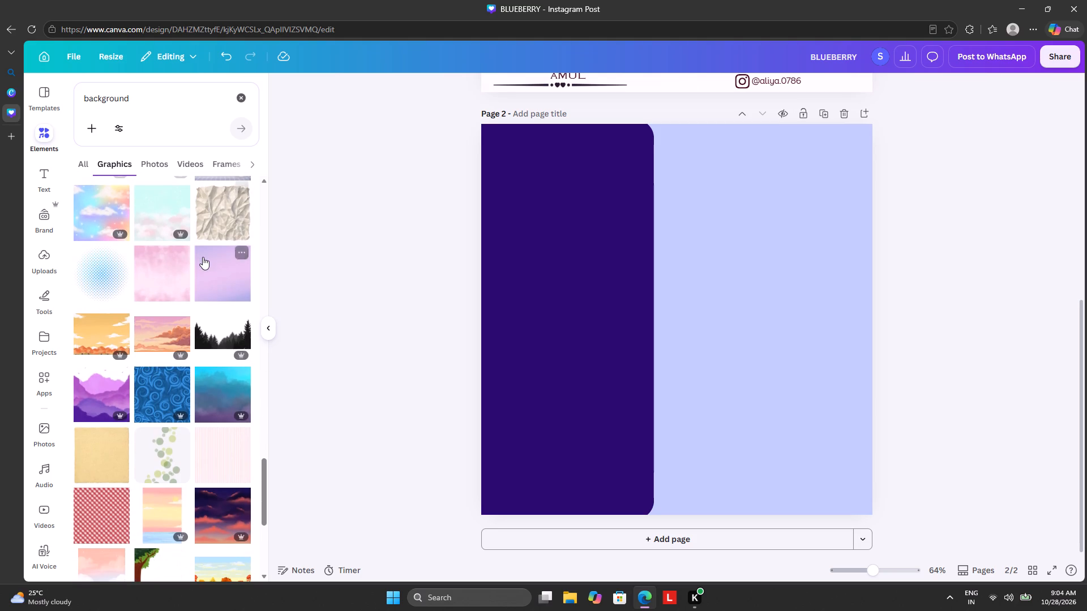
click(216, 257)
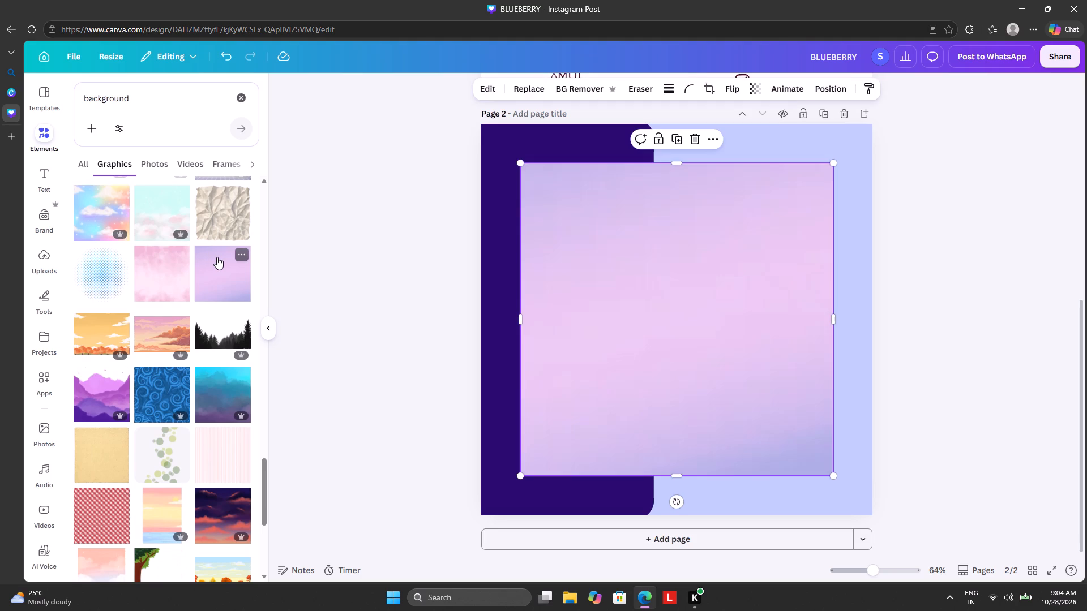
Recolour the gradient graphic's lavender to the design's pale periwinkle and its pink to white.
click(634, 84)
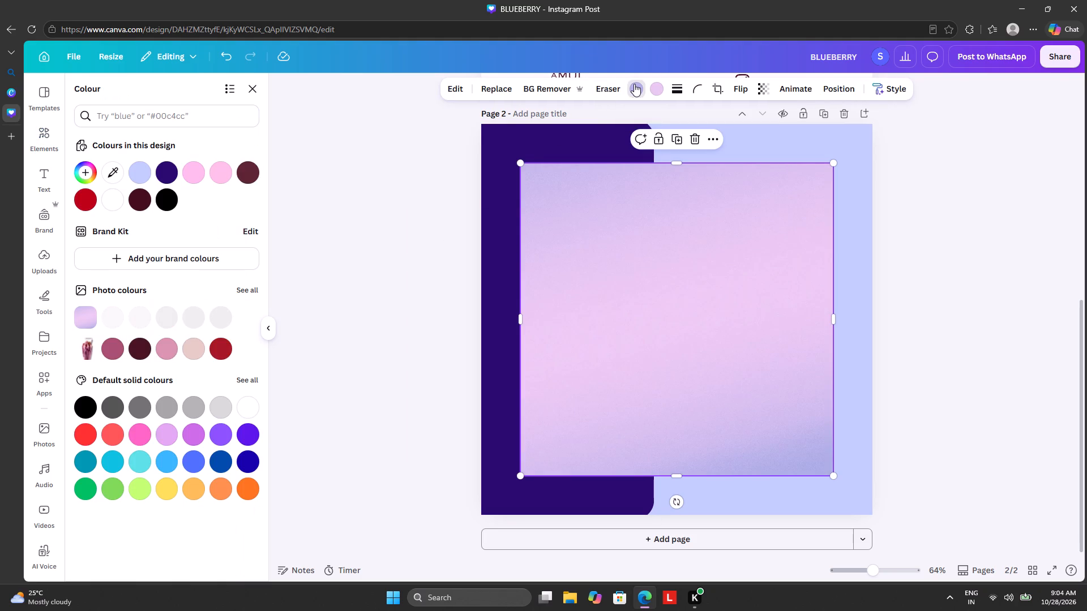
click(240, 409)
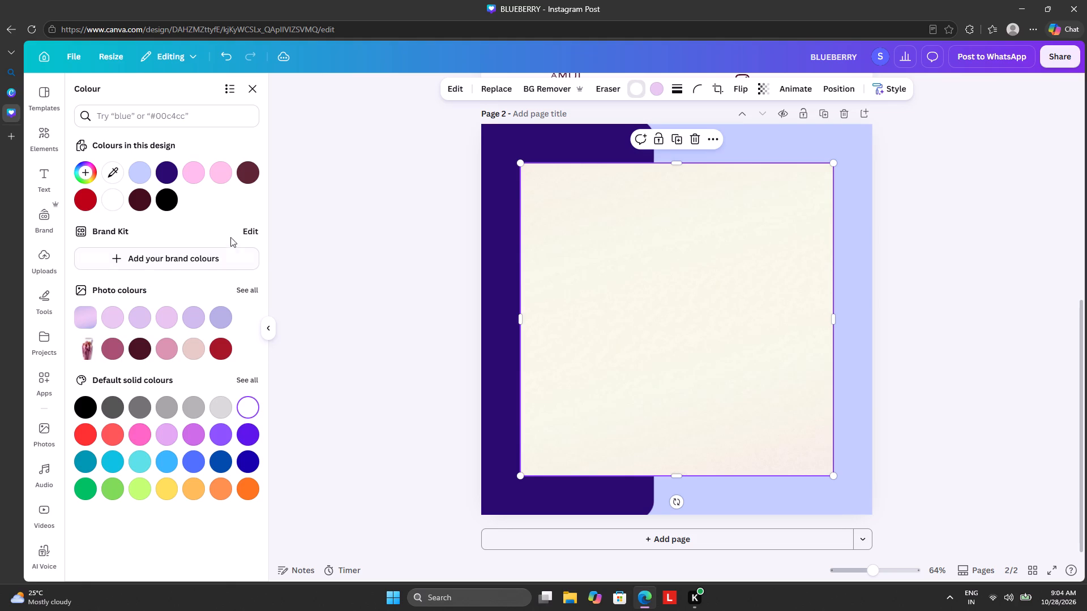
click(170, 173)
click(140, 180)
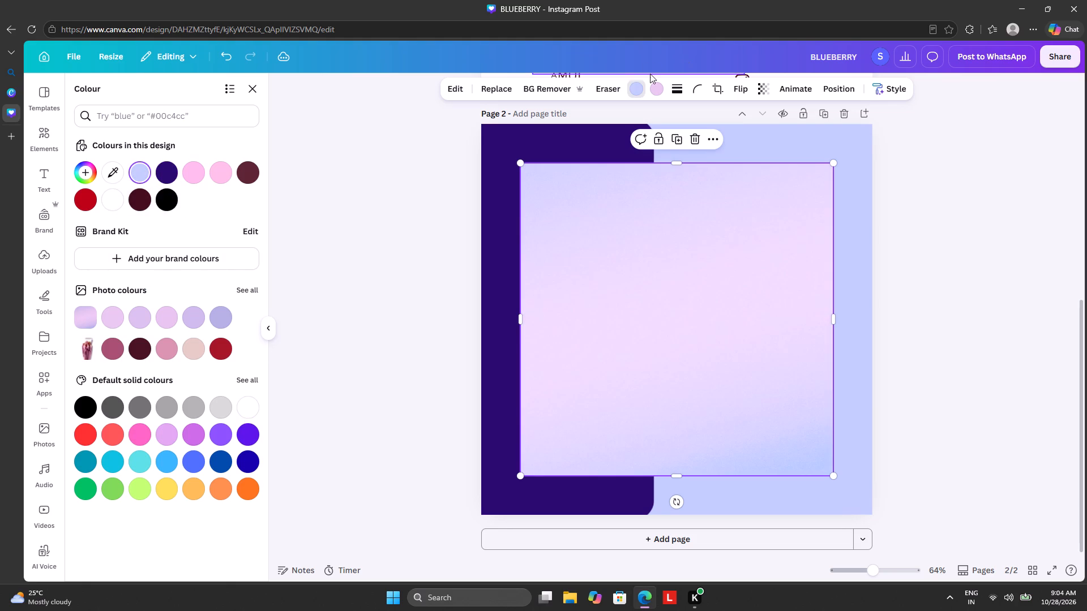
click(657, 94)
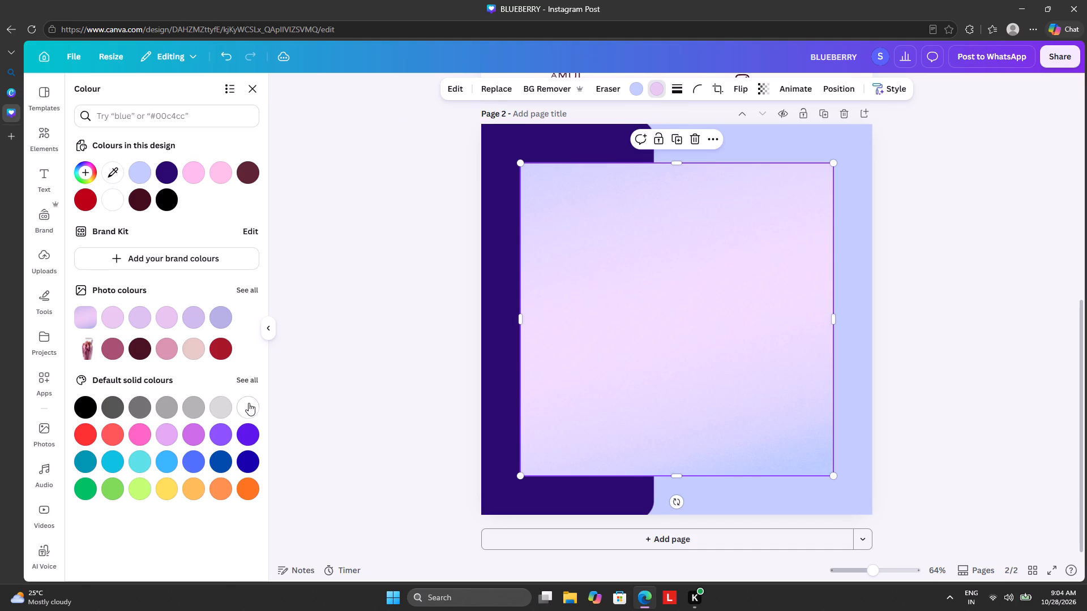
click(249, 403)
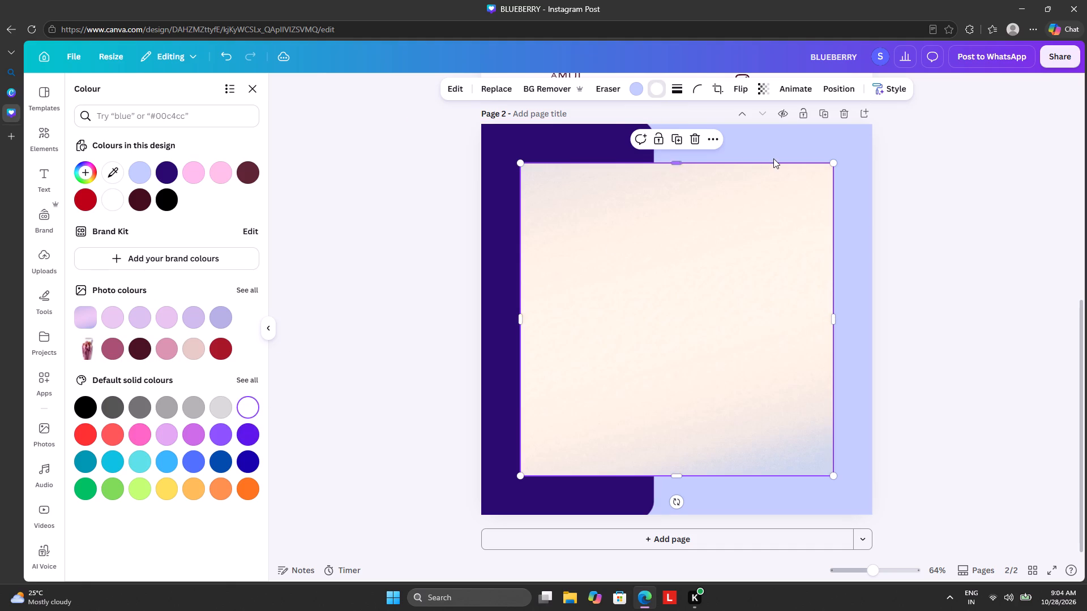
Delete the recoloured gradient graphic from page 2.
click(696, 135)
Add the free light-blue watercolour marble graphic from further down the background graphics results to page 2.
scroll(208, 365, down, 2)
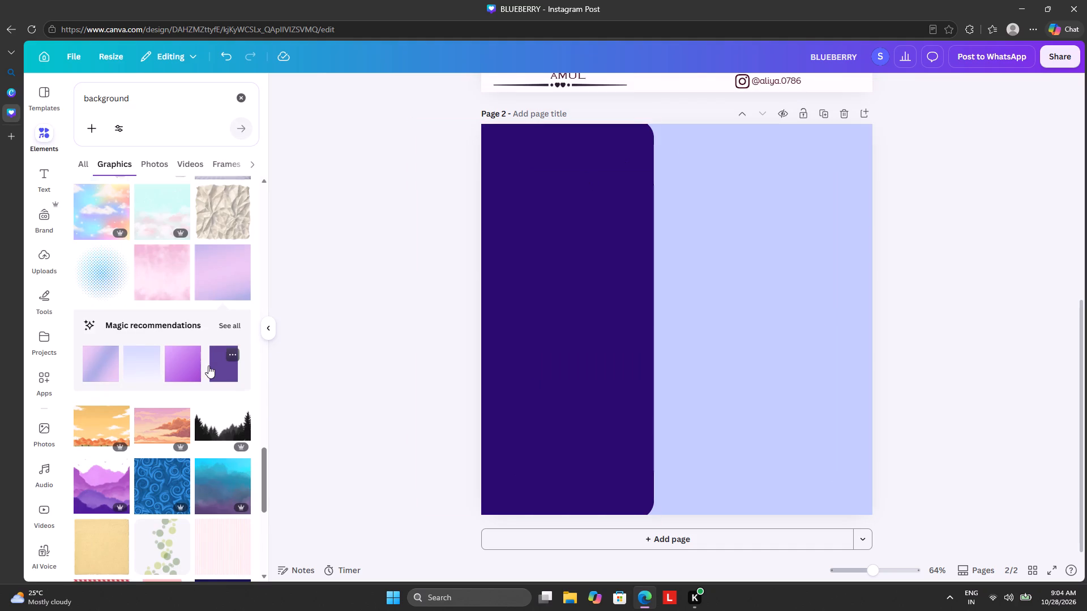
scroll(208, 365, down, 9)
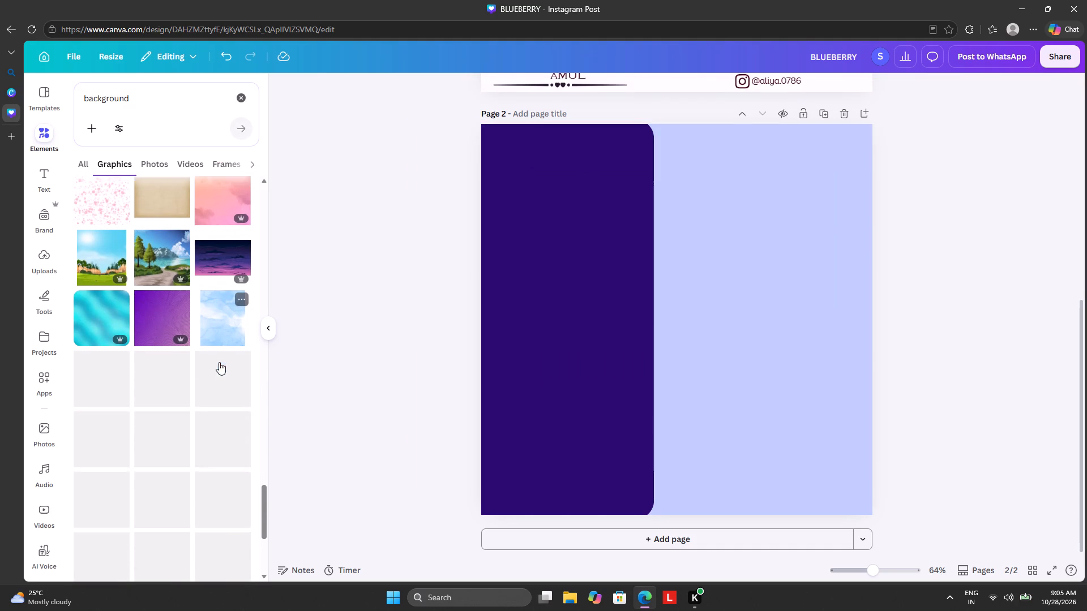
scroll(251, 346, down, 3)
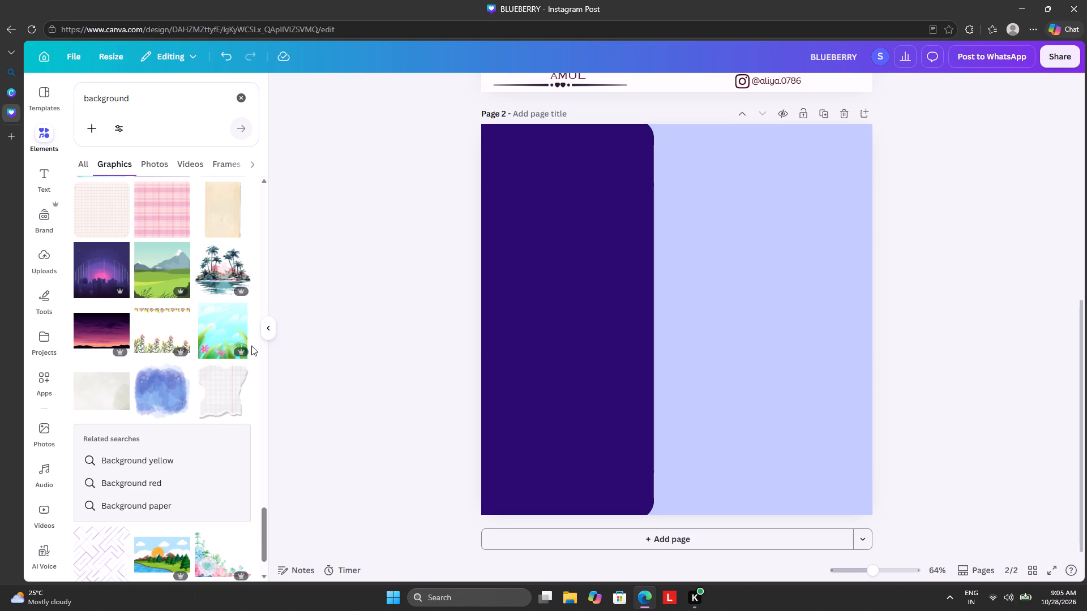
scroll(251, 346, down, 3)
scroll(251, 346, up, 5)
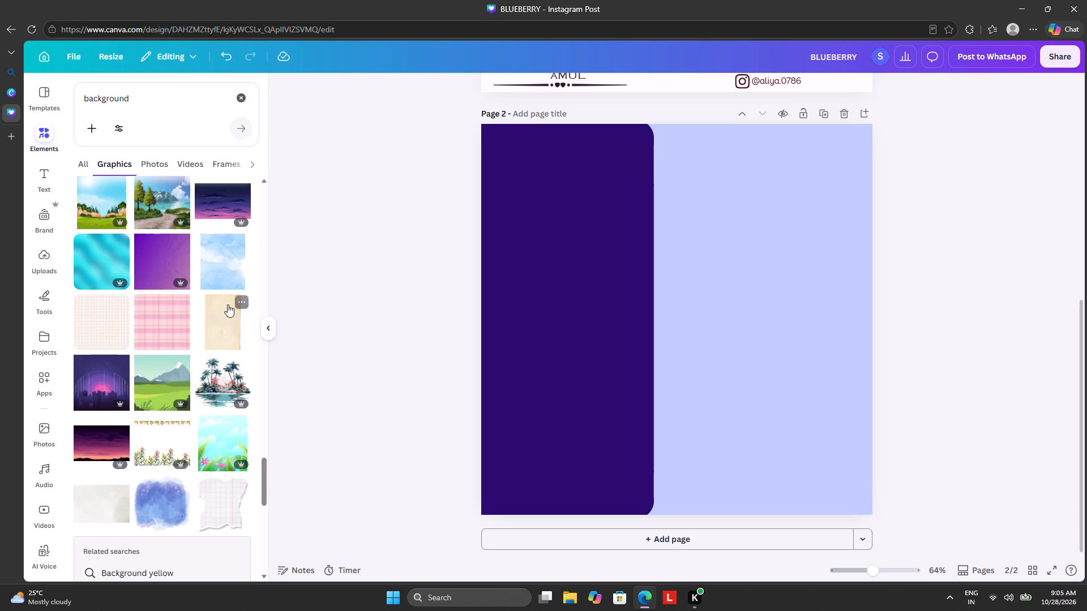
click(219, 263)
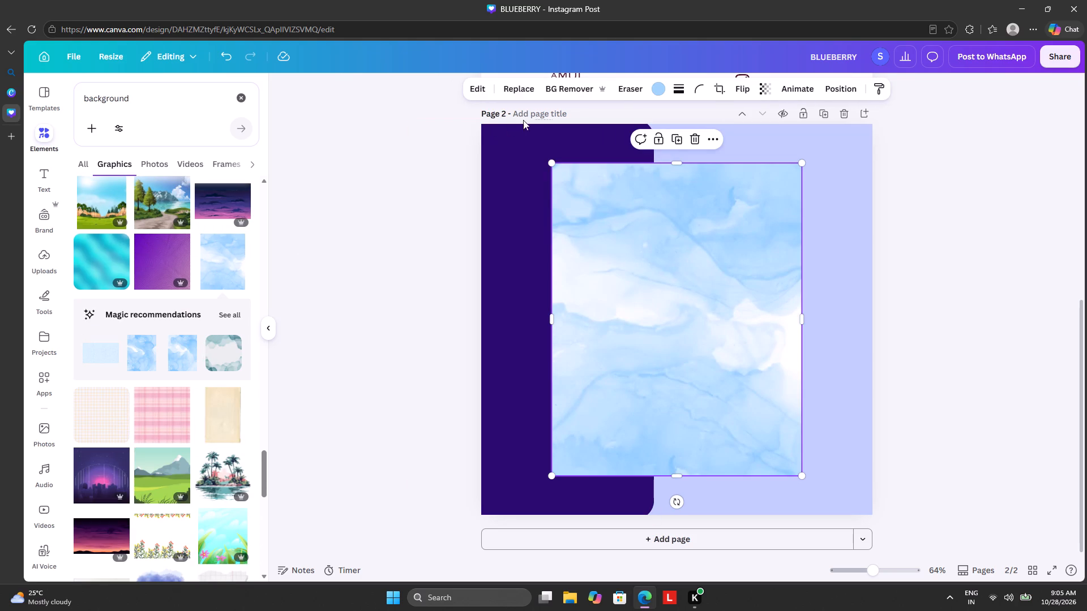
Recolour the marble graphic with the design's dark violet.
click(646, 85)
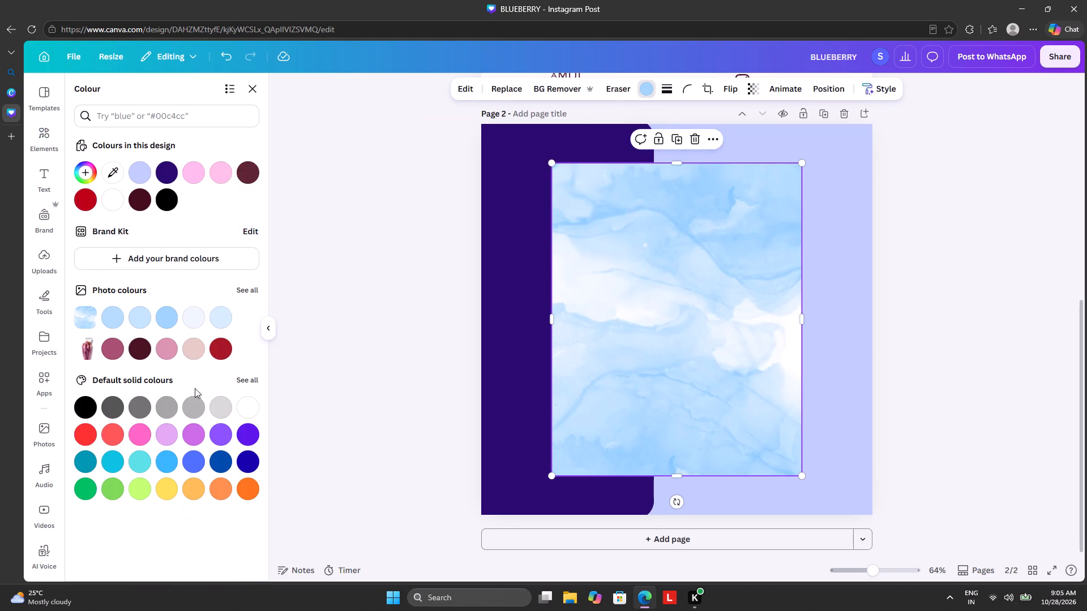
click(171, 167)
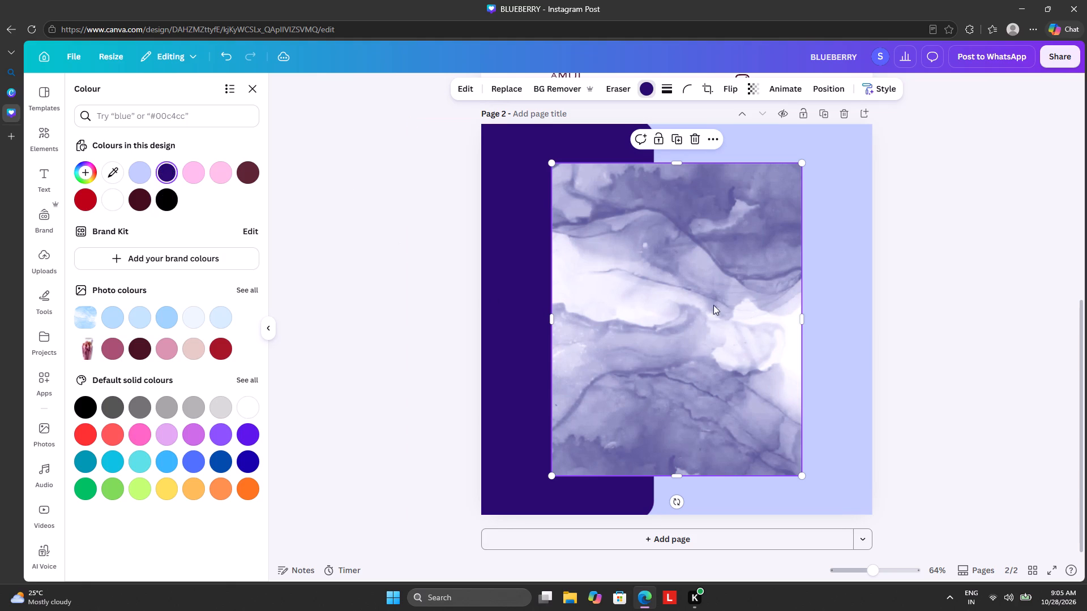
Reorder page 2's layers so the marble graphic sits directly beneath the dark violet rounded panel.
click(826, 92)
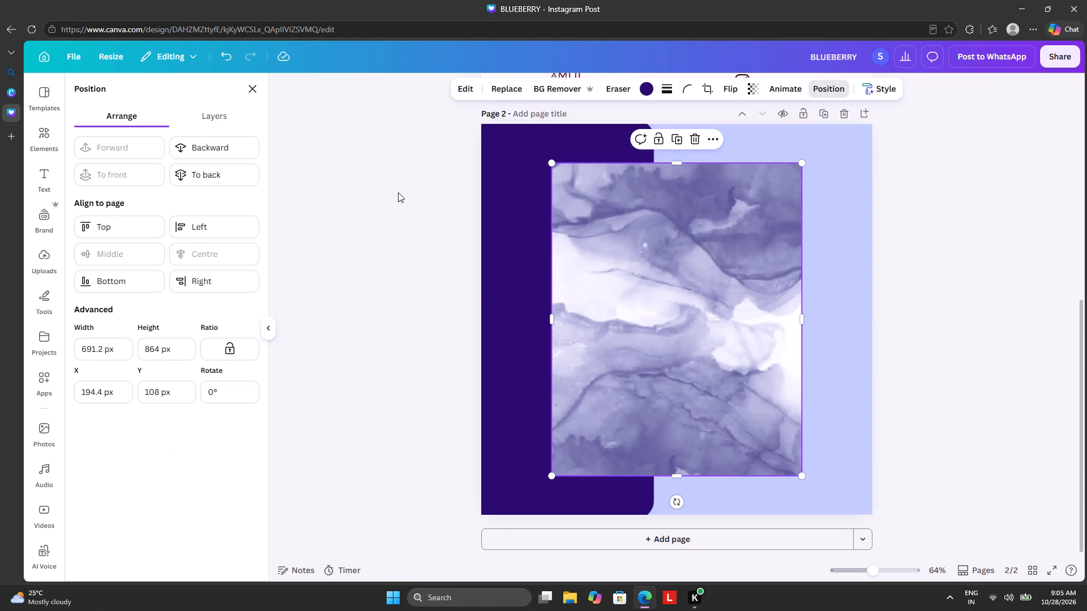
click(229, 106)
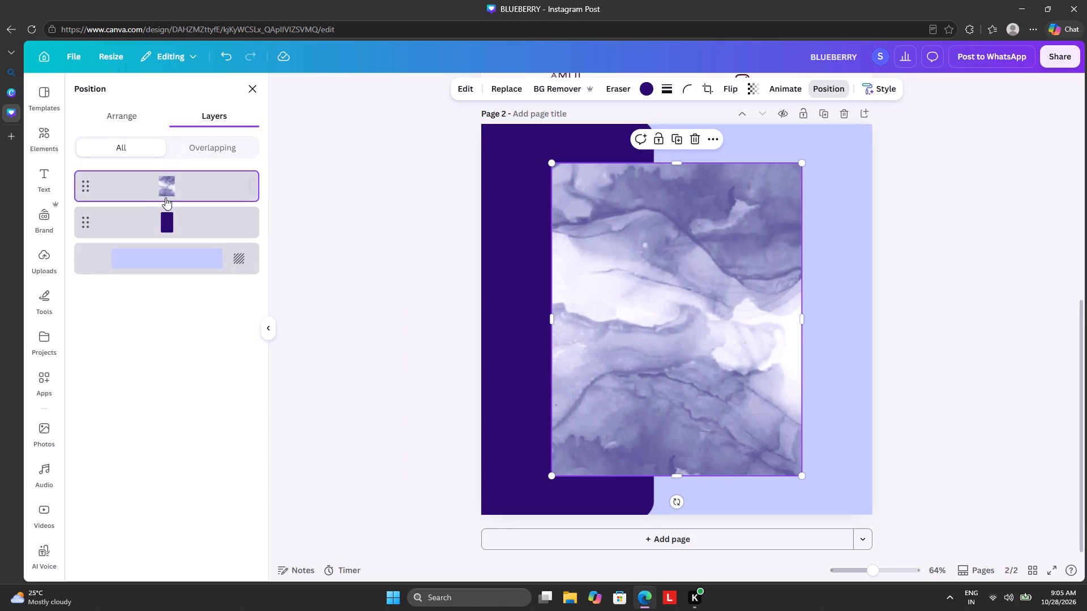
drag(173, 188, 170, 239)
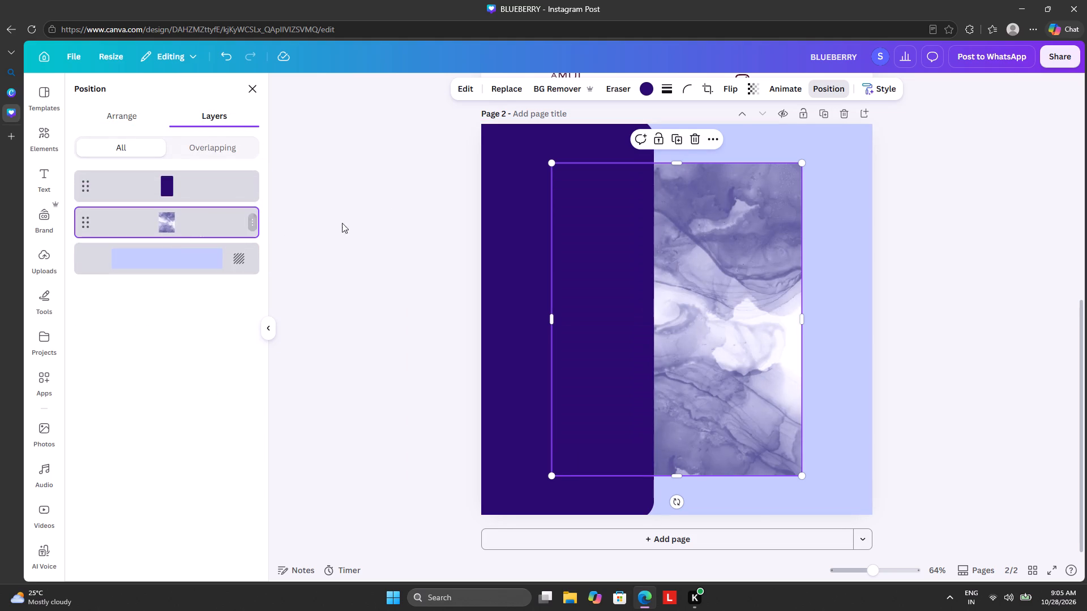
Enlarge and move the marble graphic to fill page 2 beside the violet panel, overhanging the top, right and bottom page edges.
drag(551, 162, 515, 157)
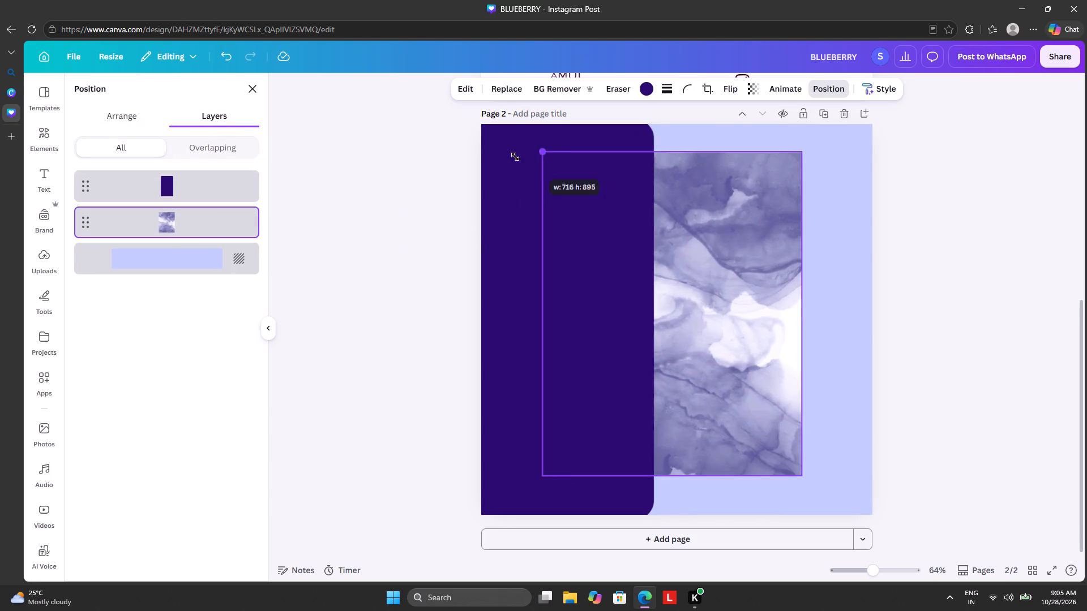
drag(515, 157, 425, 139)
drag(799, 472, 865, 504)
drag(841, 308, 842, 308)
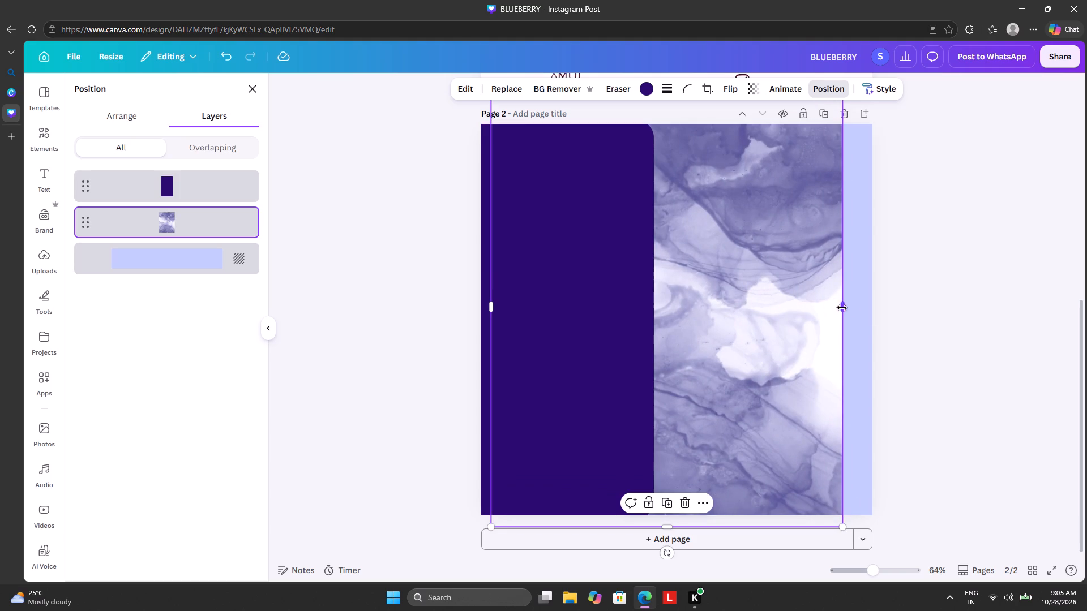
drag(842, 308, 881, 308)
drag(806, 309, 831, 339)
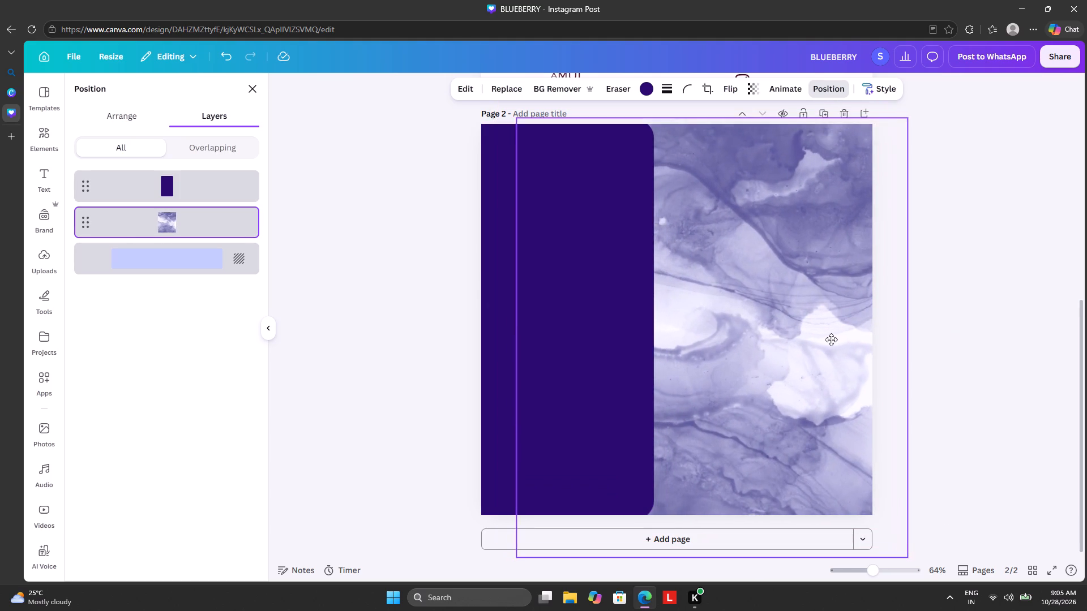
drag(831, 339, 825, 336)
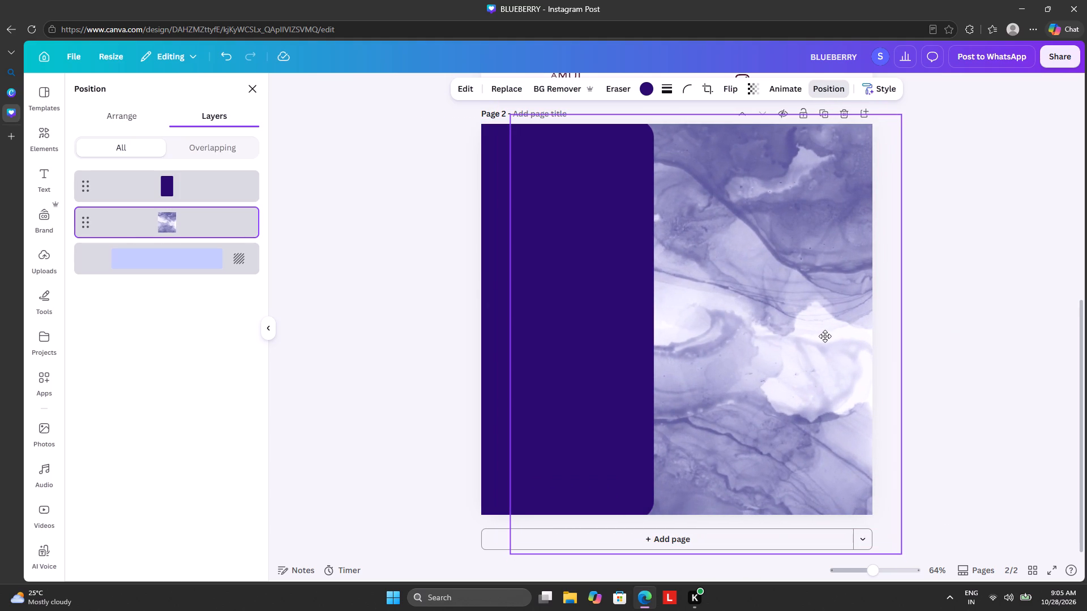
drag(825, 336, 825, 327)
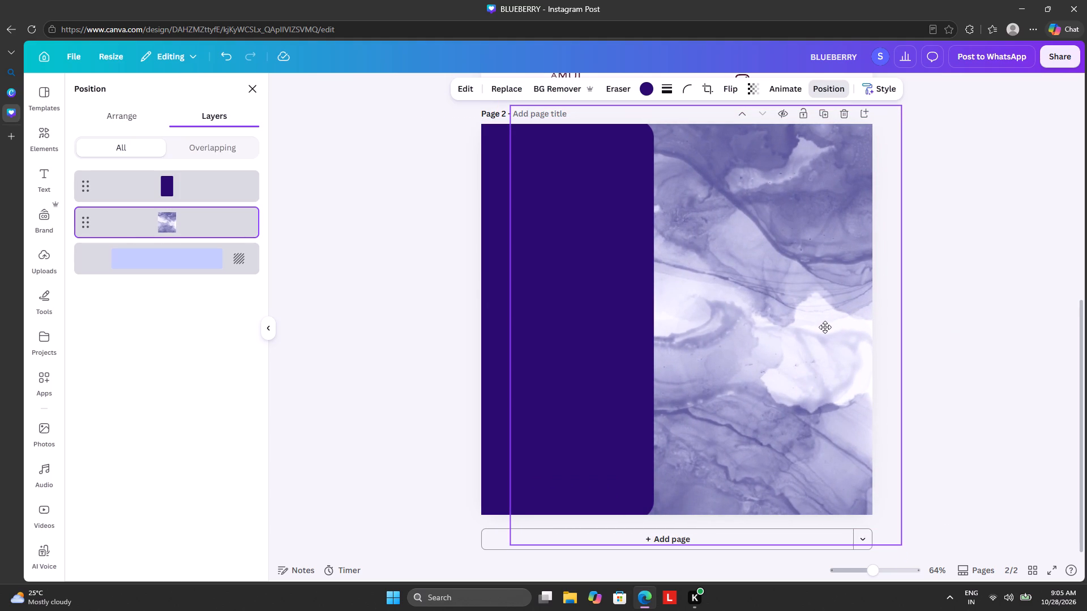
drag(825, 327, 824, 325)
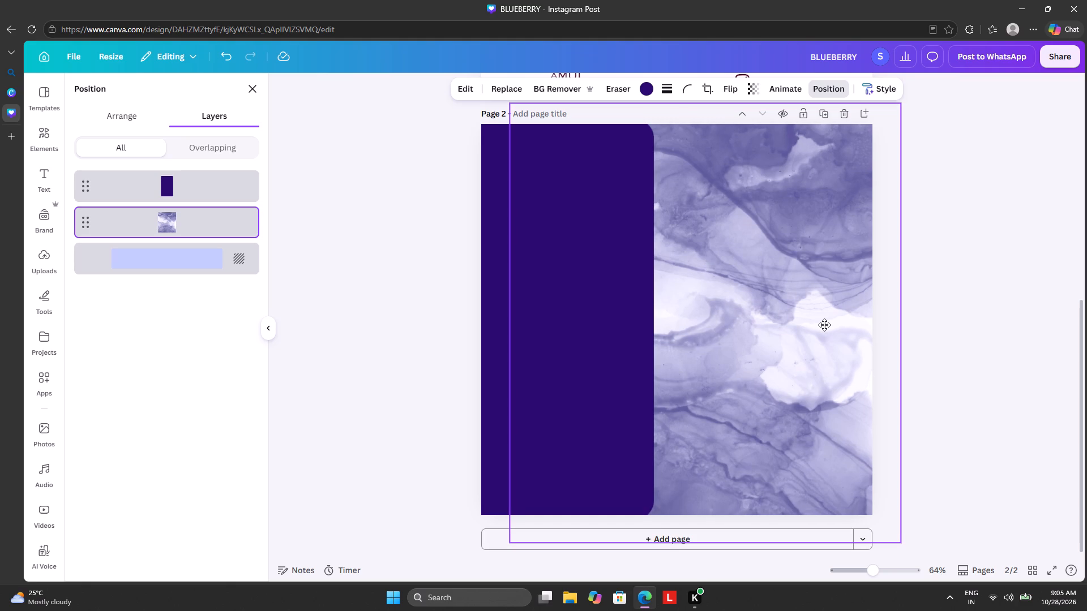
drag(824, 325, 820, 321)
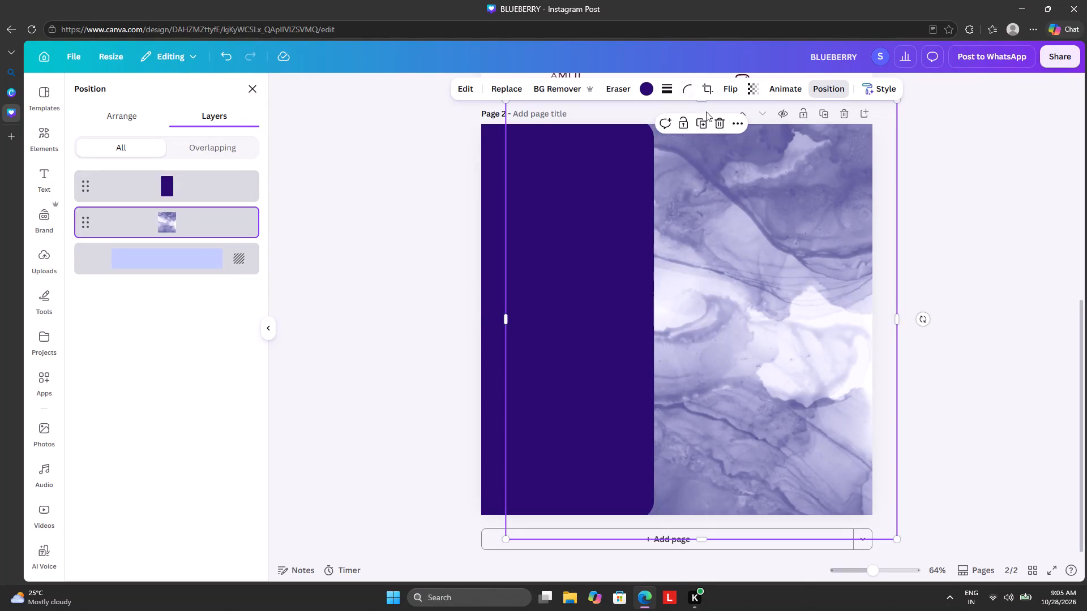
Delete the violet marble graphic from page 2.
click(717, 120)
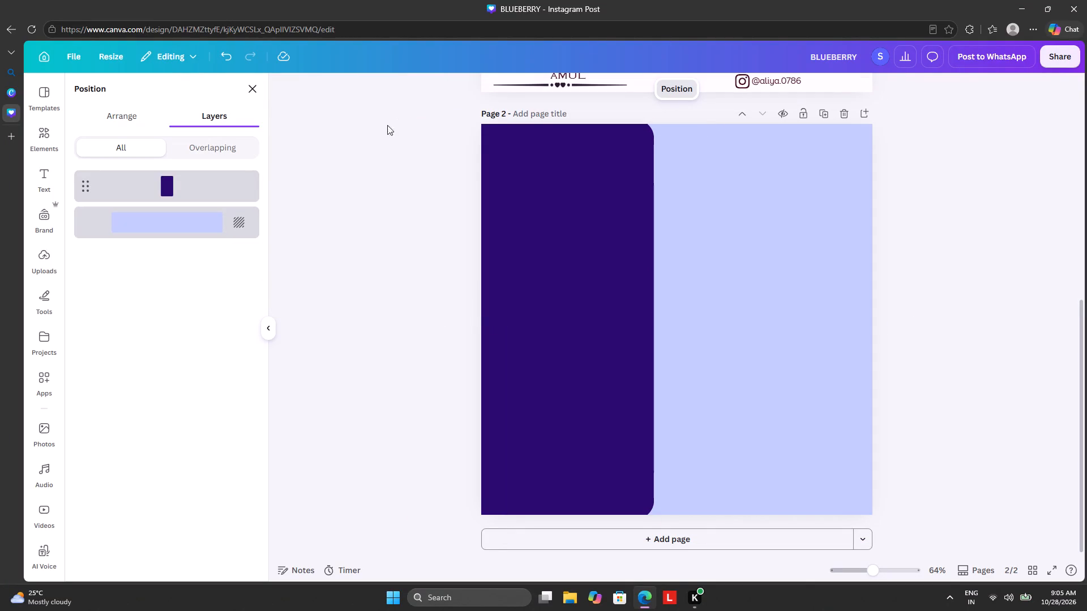
Find the light blue vertical gradient square among the "background" graphics and add it to page 2.
click(50, 136)
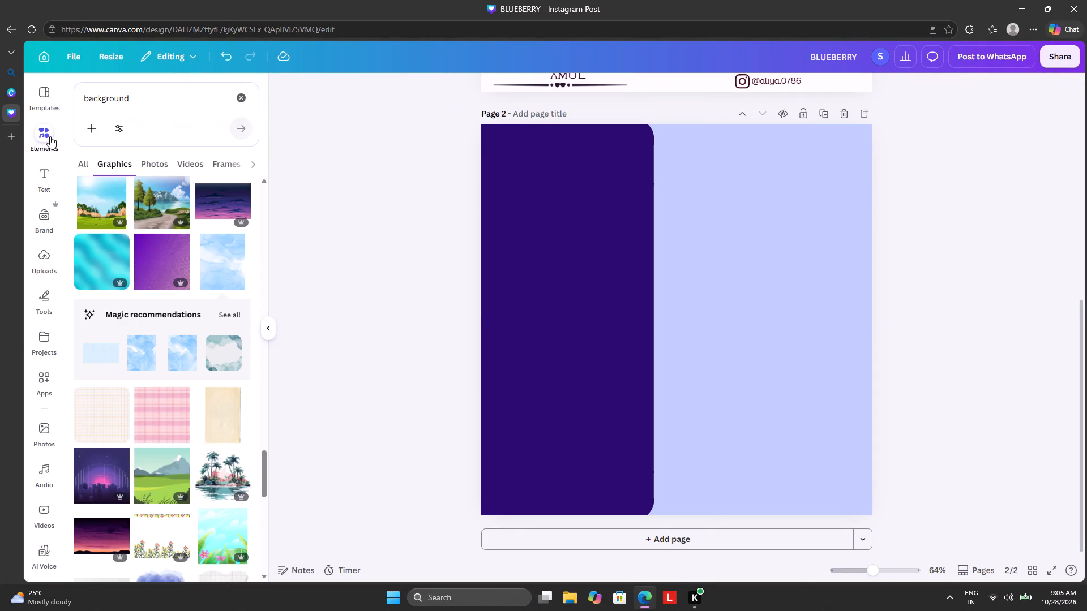
scroll(180, 299, down, 7)
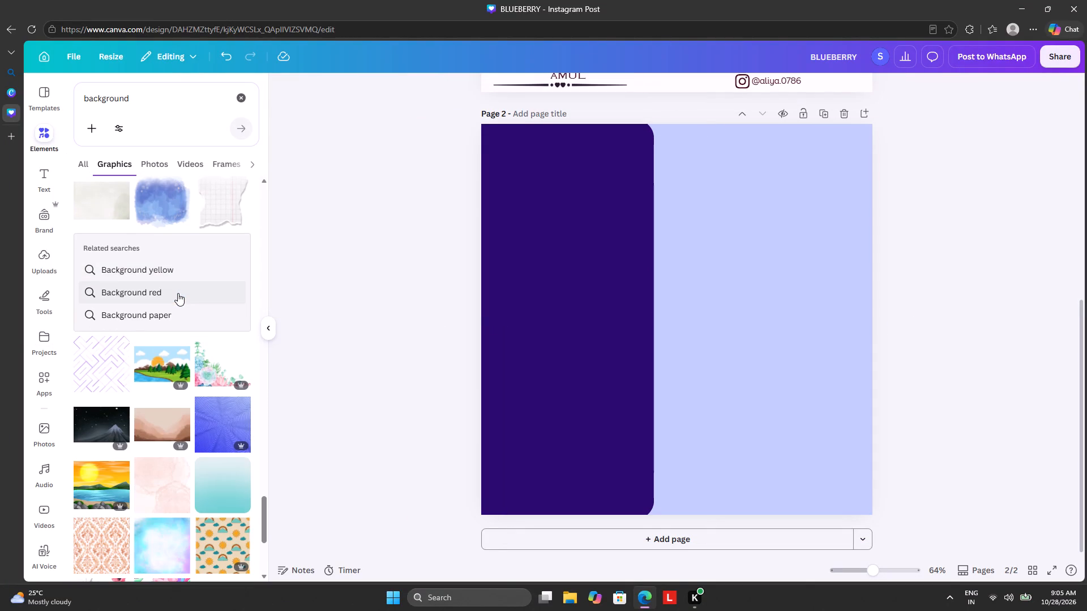
scroll(178, 291, up, 17)
scroll(177, 284, up, 8)
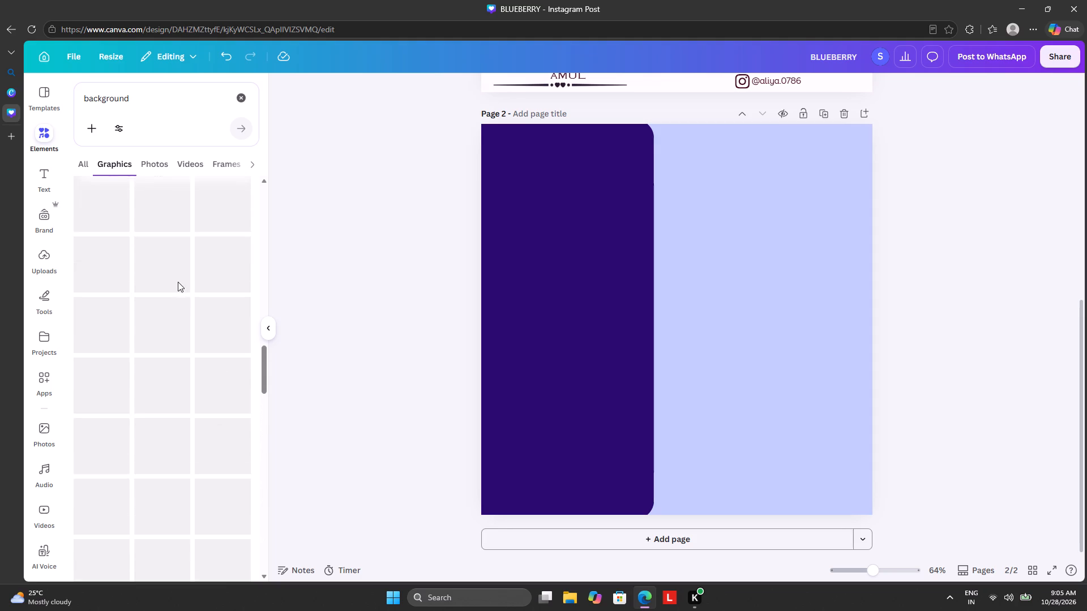
scroll(178, 282, up, 20)
scroll(176, 281, up, 8)
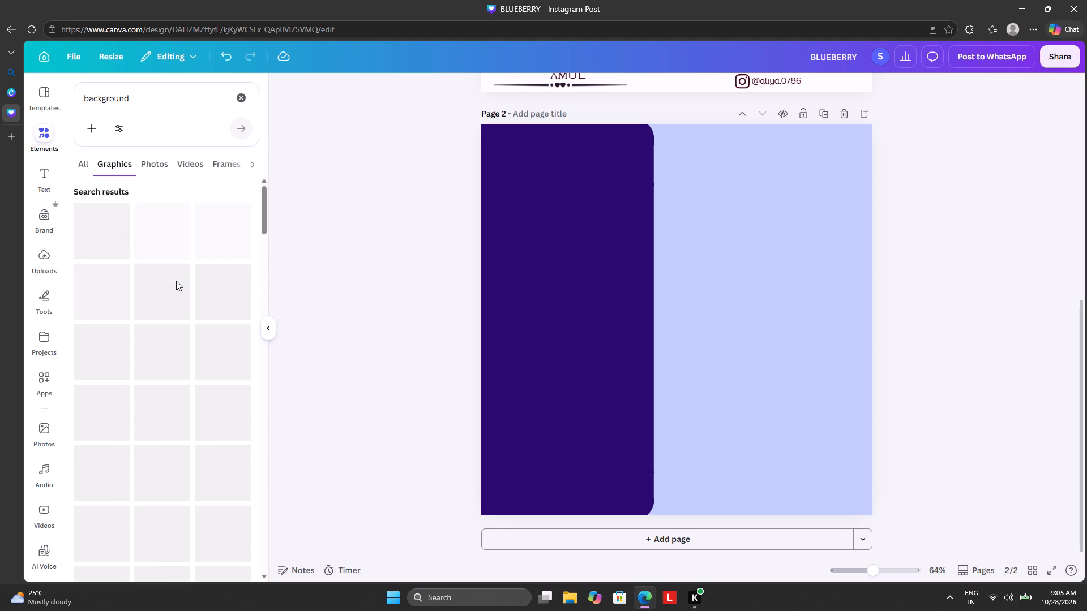
scroll(176, 281, up, 7)
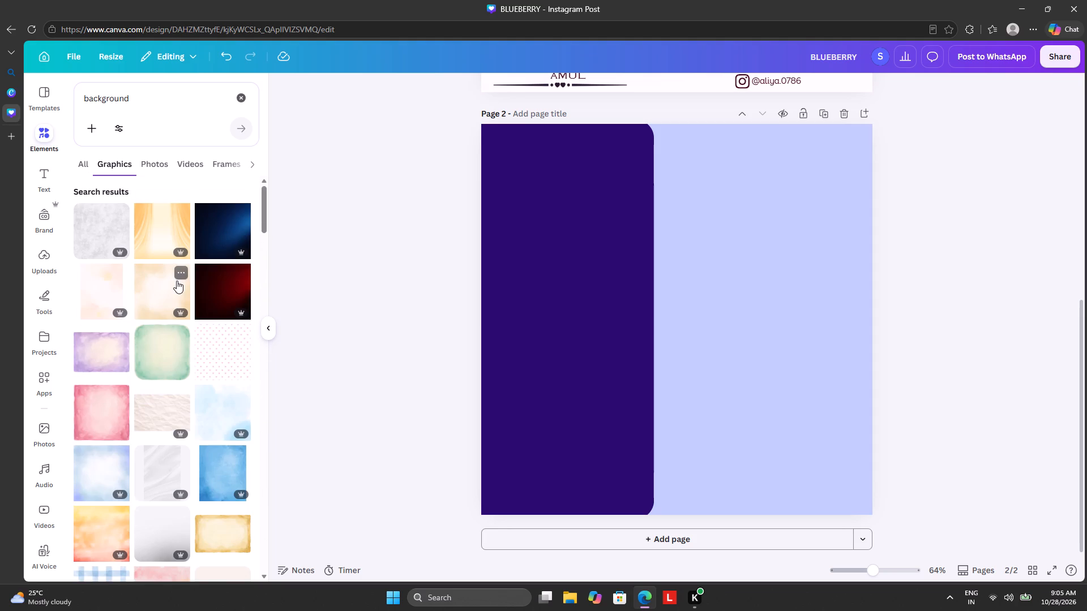
scroll(181, 384, down, 3)
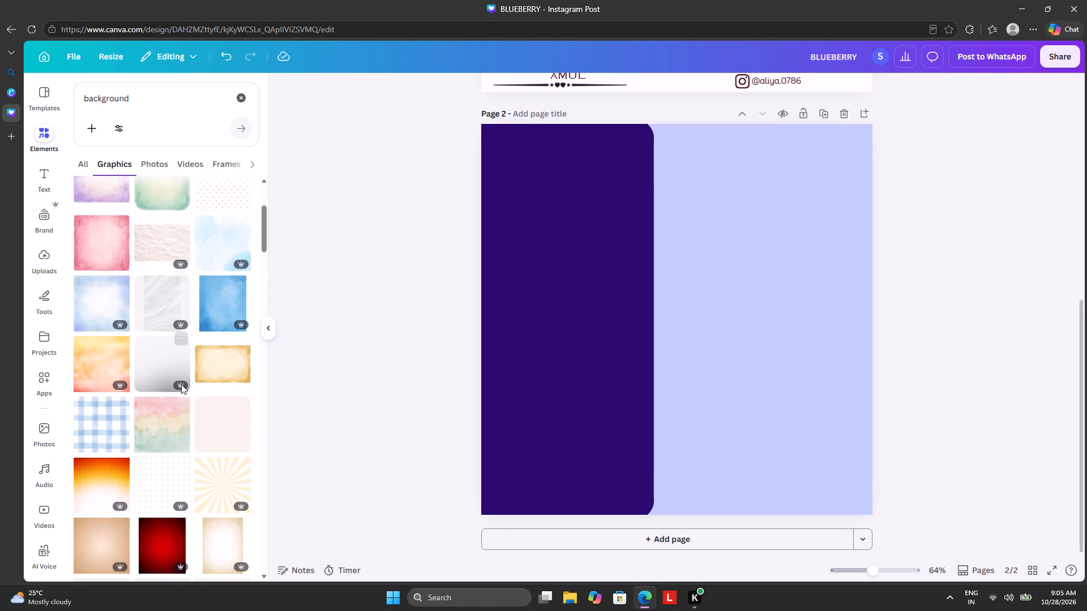
scroll(181, 384, down, 6)
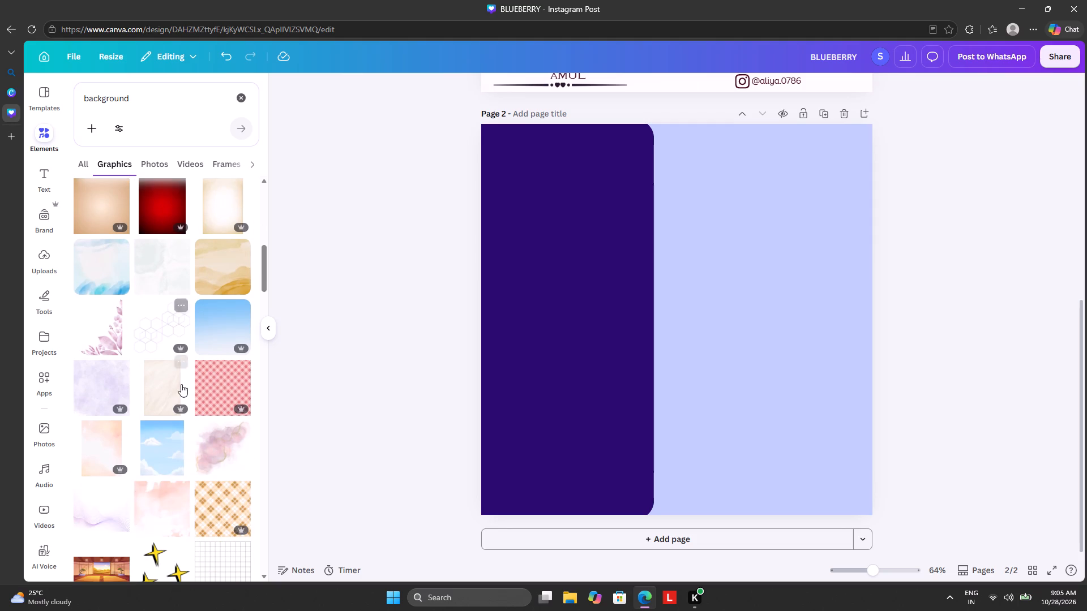
click(219, 328)
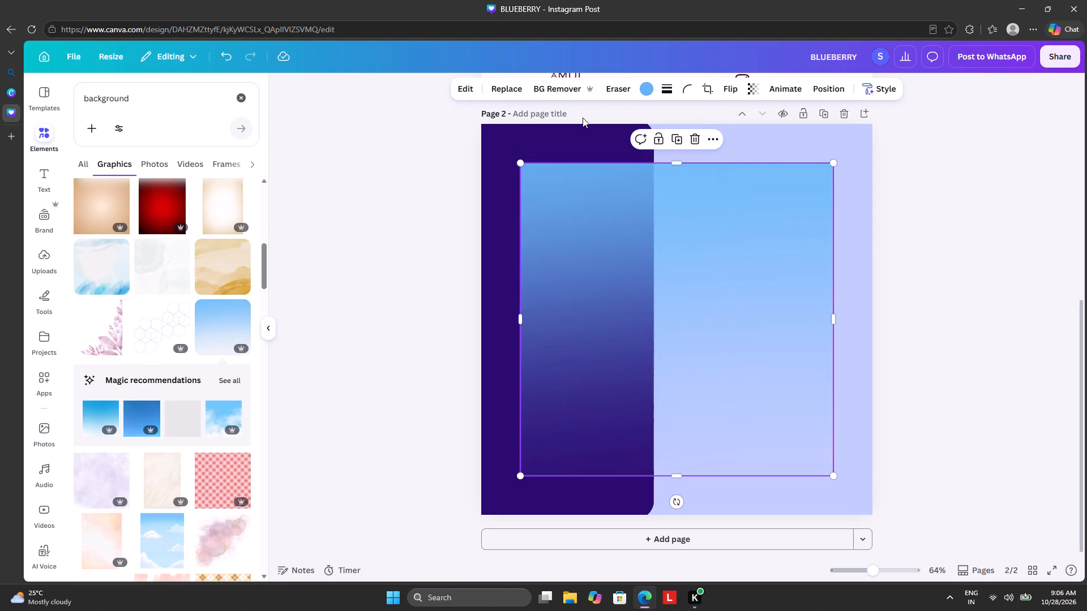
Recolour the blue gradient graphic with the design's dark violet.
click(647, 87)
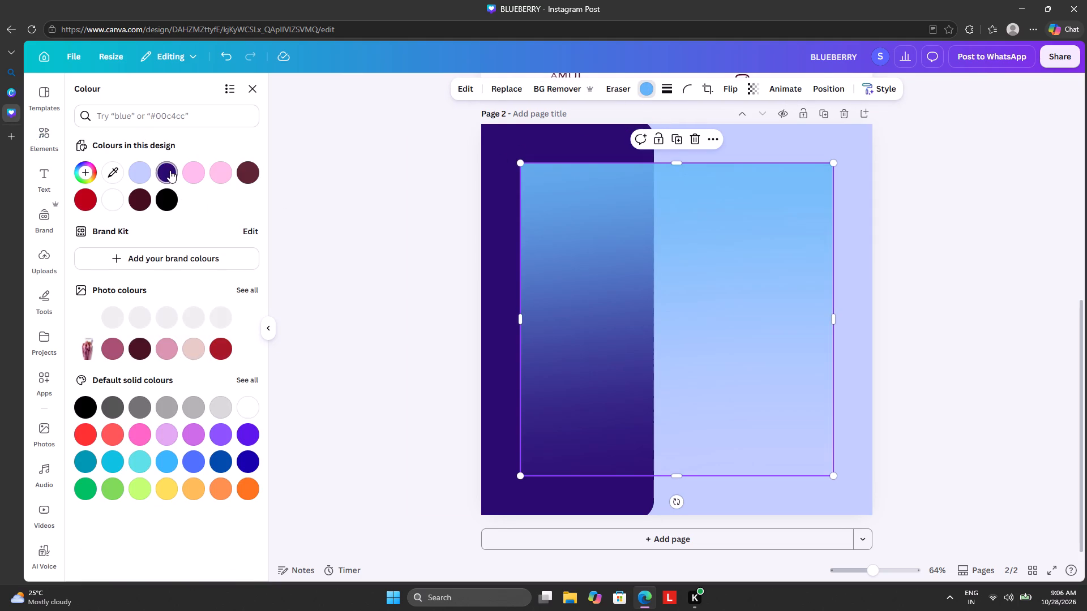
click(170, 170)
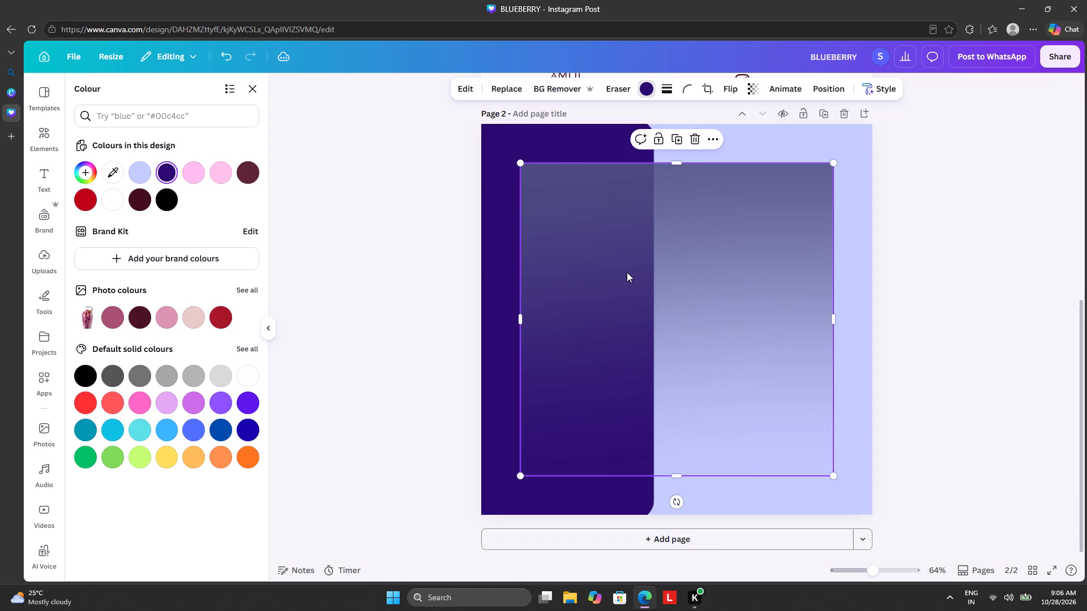
Enlarge the gradient graphic to about 962 wide and move it up flush with page 2's top edge.
drag(834, 477, 834, 477)
drag(834, 477, 883, 500)
drag(768, 414, 766, 376)
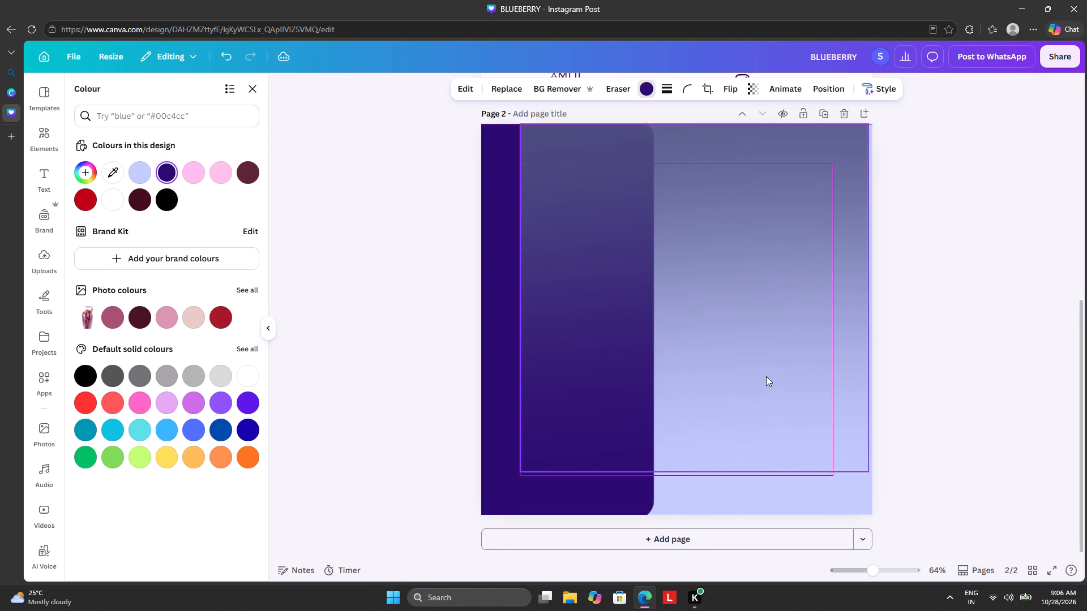
Reorder page 2's layers so the gradient graphic sits directly beneath the dark violet rounded panel.
click(841, 84)
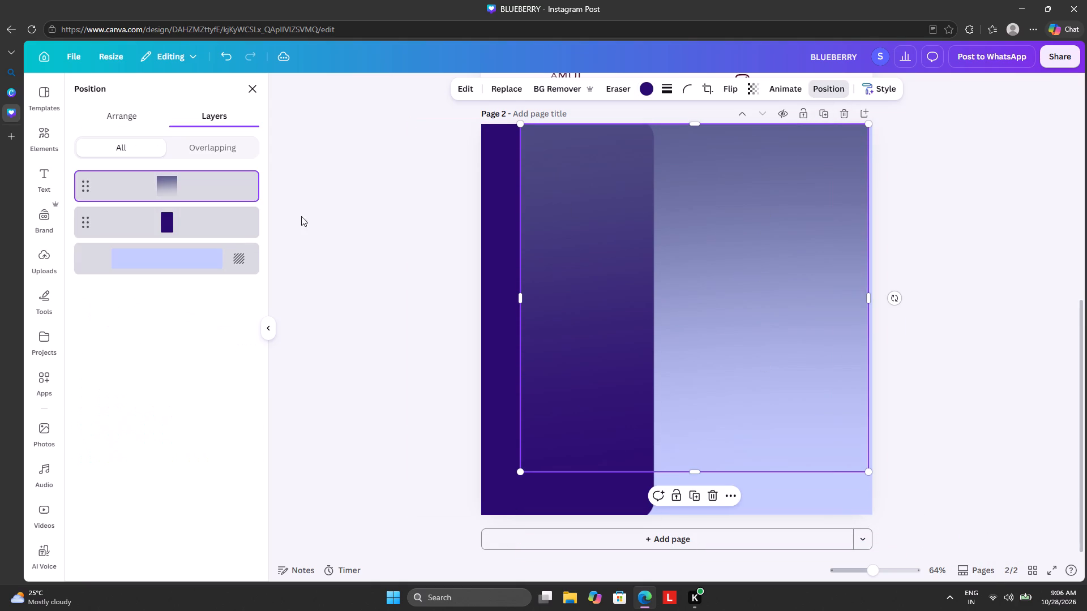
drag(233, 193, 232, 236)
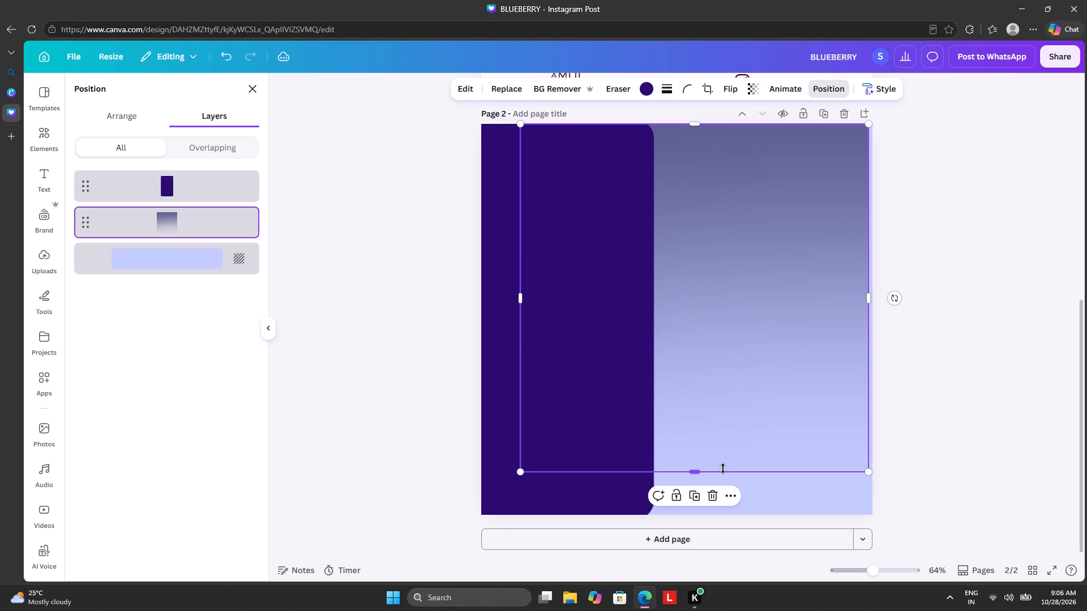
Stretch the gradient graphic downwards until it slightly overhangs page 2's bottom edge.
drag(696, 472, 699, 517)
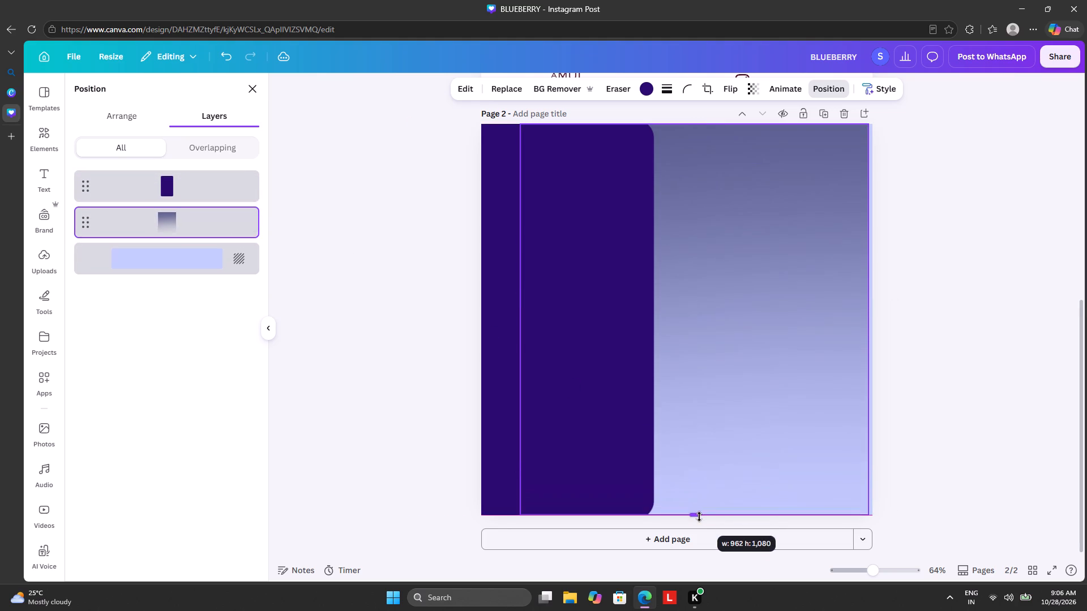
drag(699, 517, 703, 523)
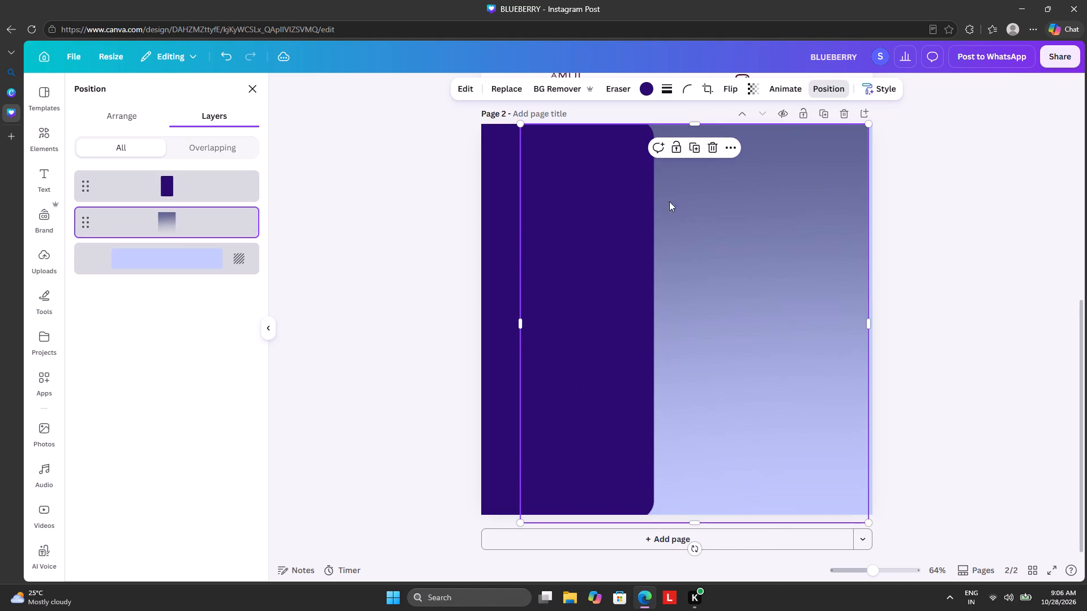
Recolour the gradient graphic with the vivid violet from the default solid colours, after trying yellow, and deselect it.
click(645, 88)
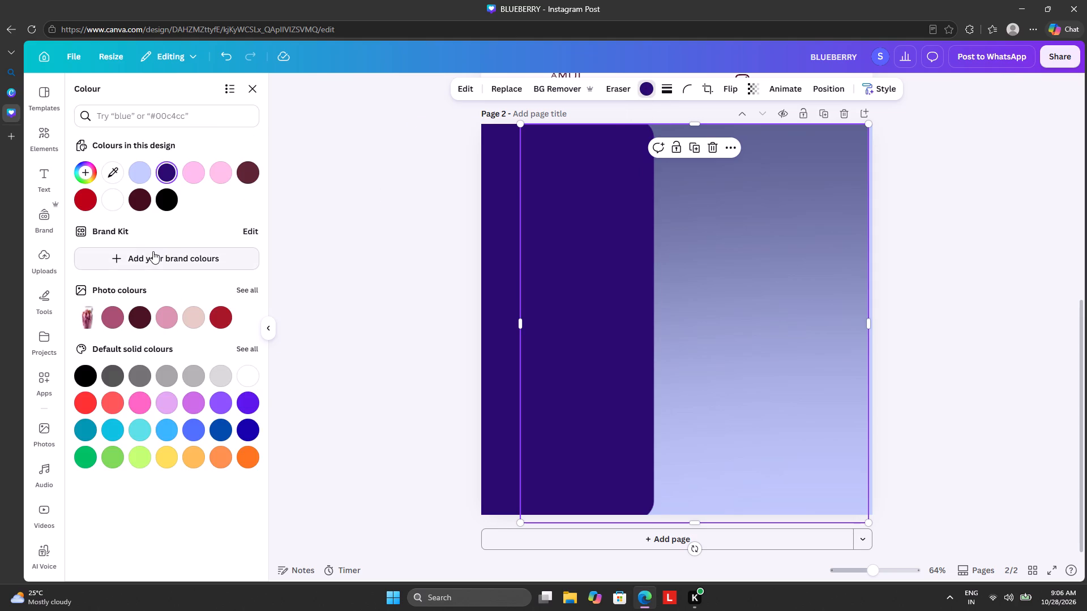
click(168, 453)
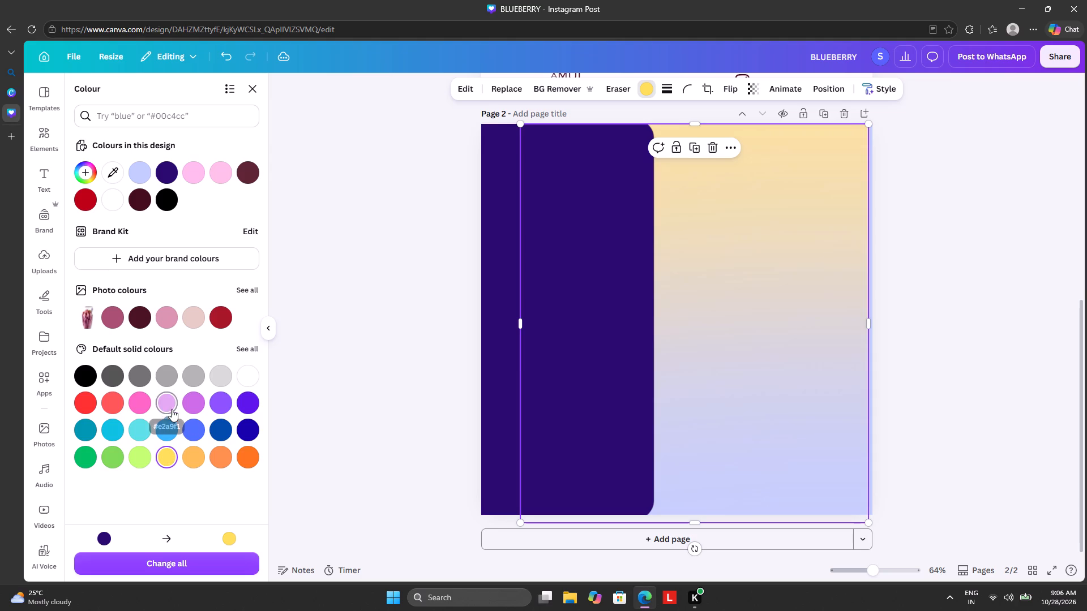
click(250, 397)
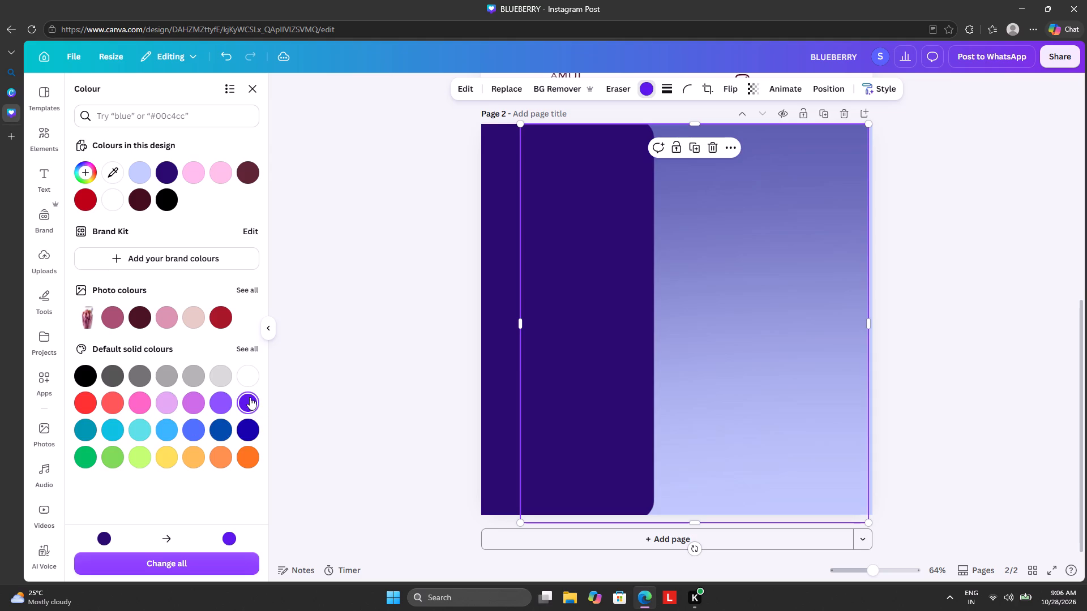
click(357, 352)
click(358, 334)
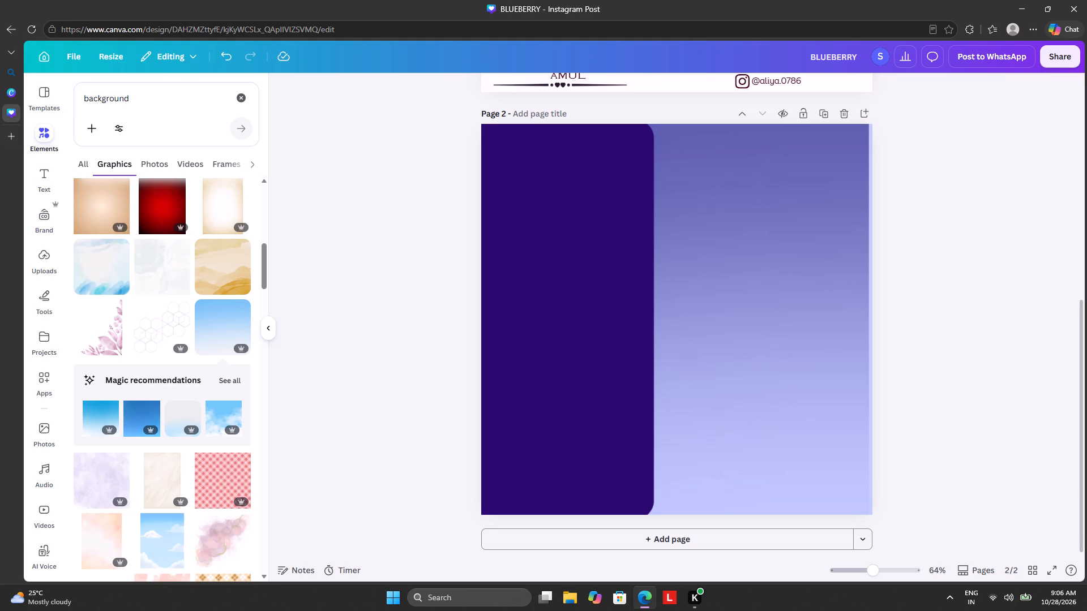
Search the photo library for "large blueberry lemonade" and look through the results for a suitable drink photo.
click(240, 92)
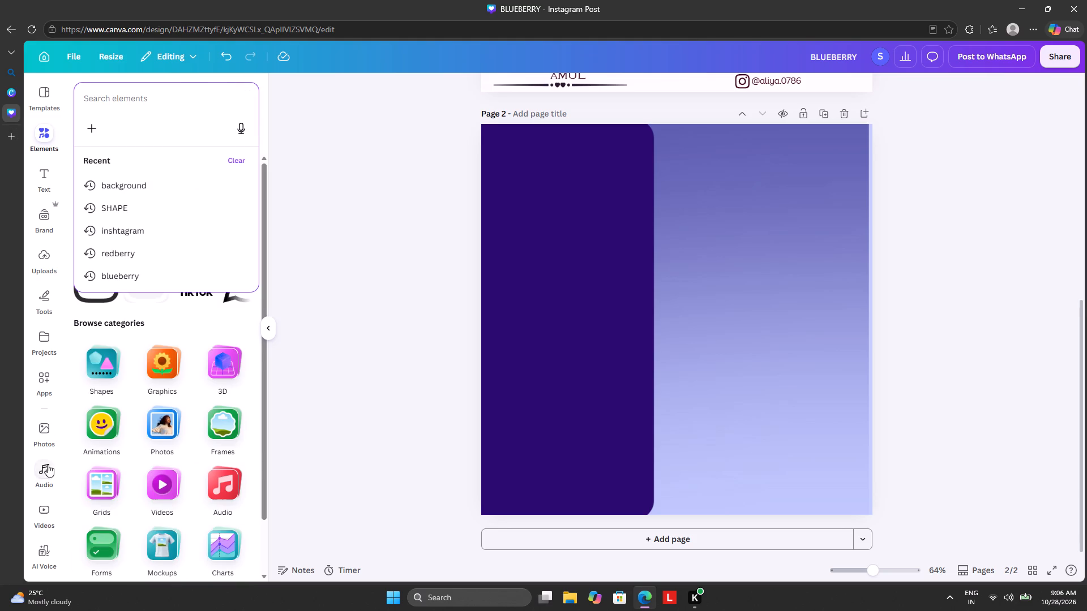
click(42, 434)
click(160, 93)
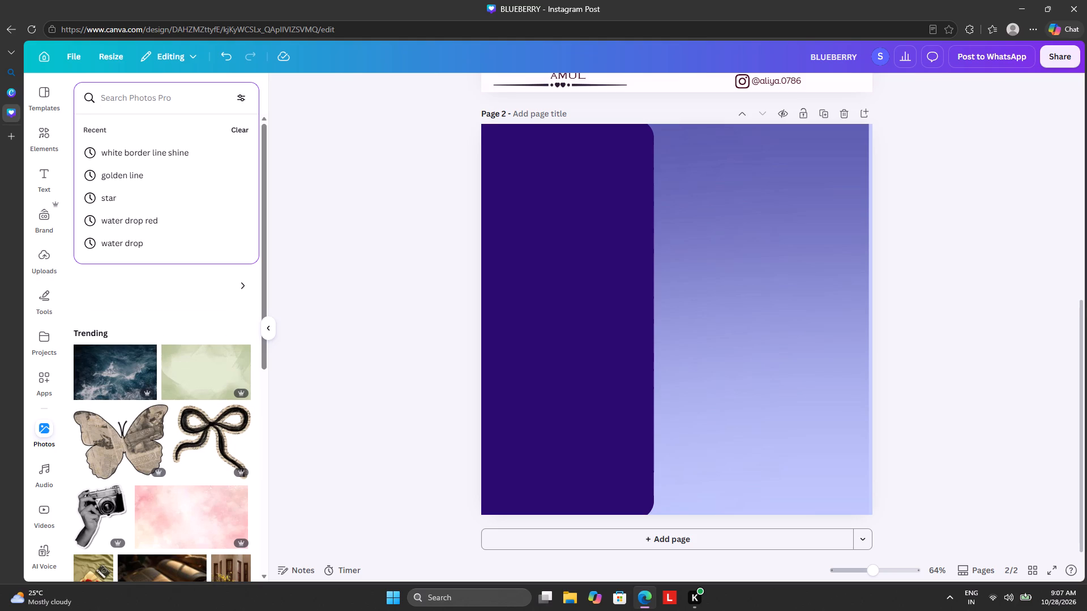
key(l)
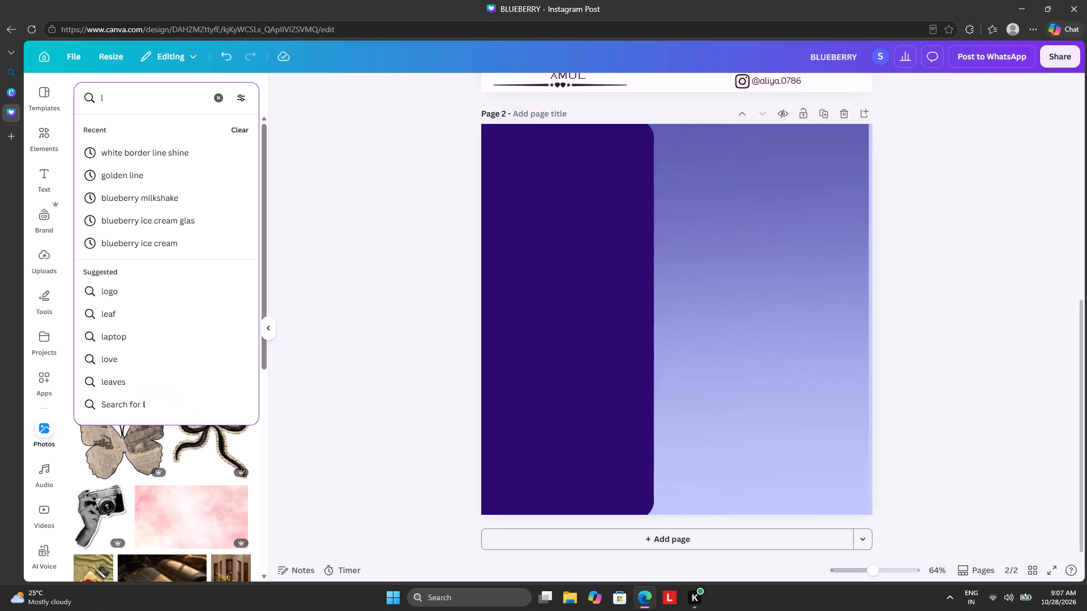
text(arge)
key(space)
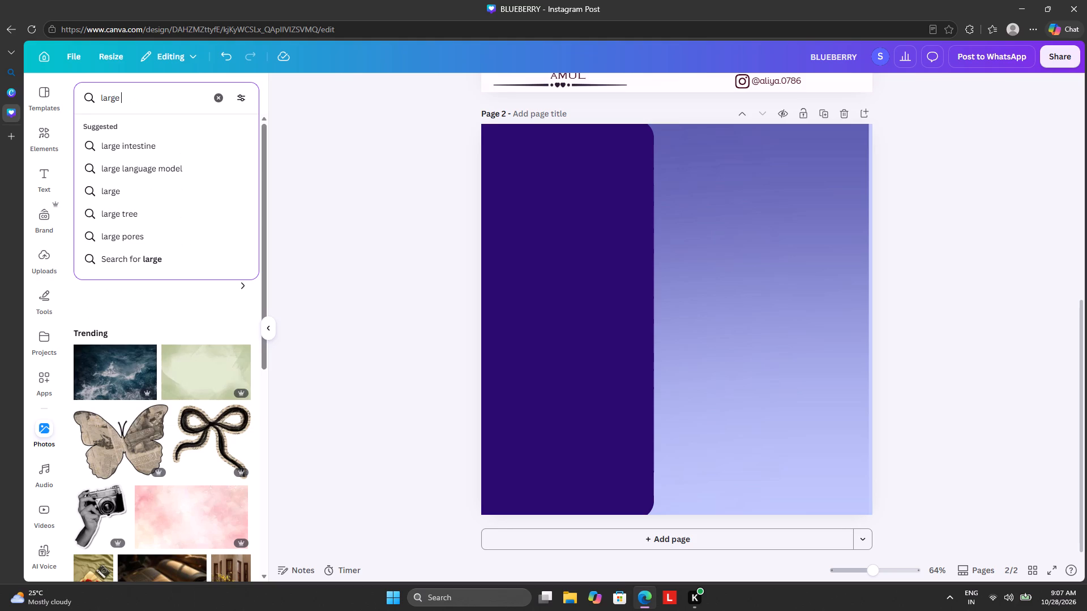
text(blue)
text(berry)
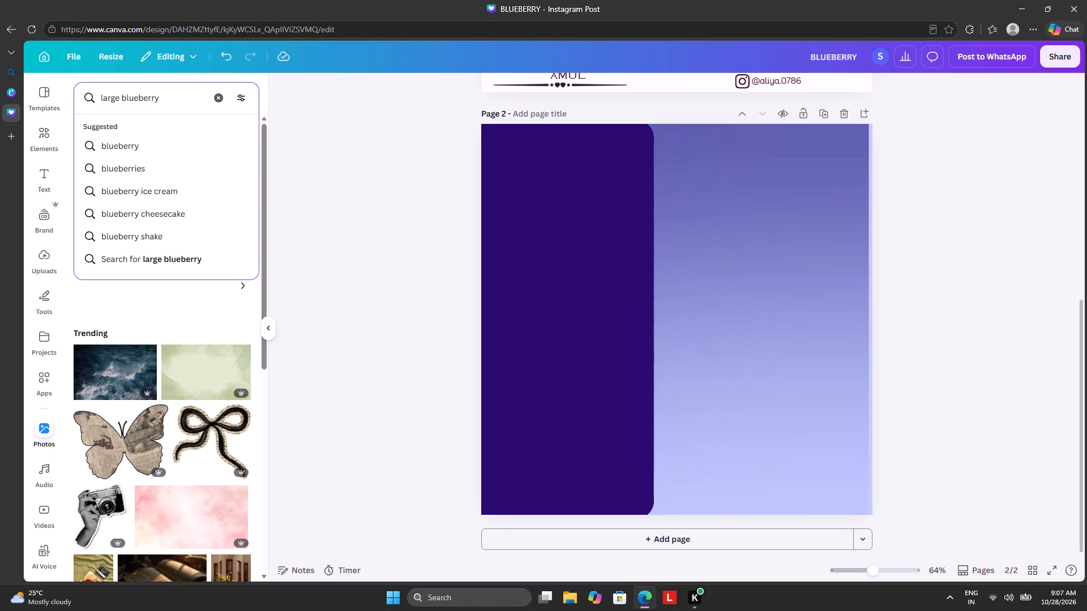
key(space)
text(le)
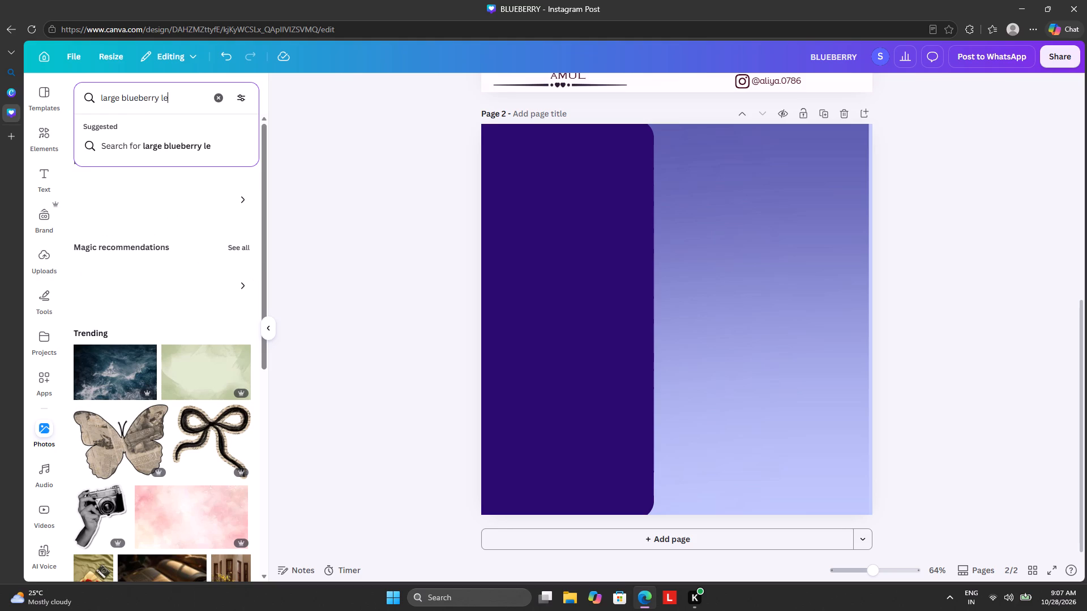
key(m)
text(on)
text(ade)
key(Return)
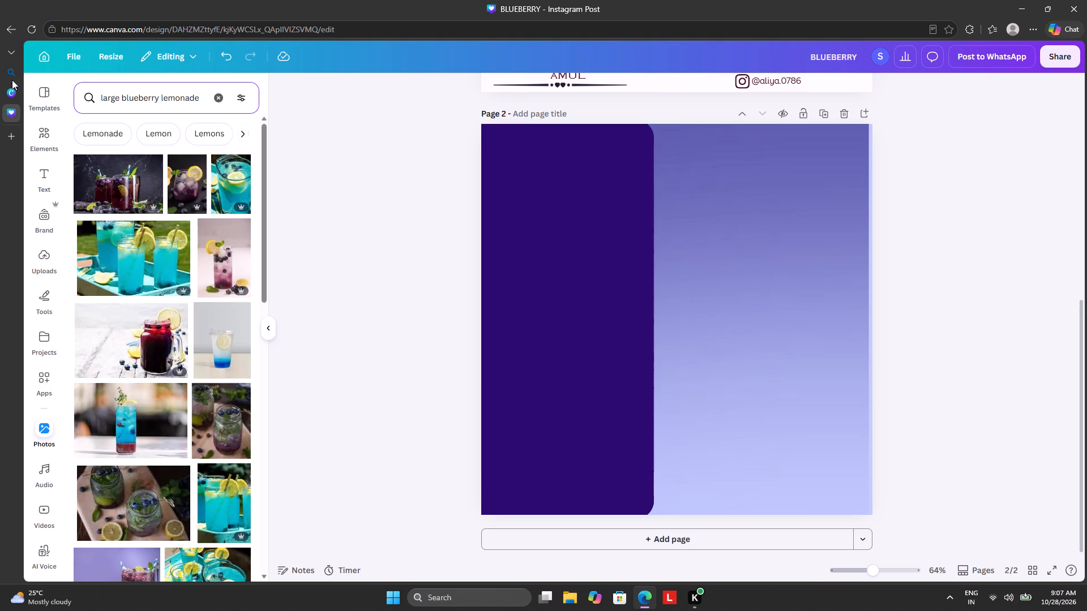
scroll(200, 270, down, 8)
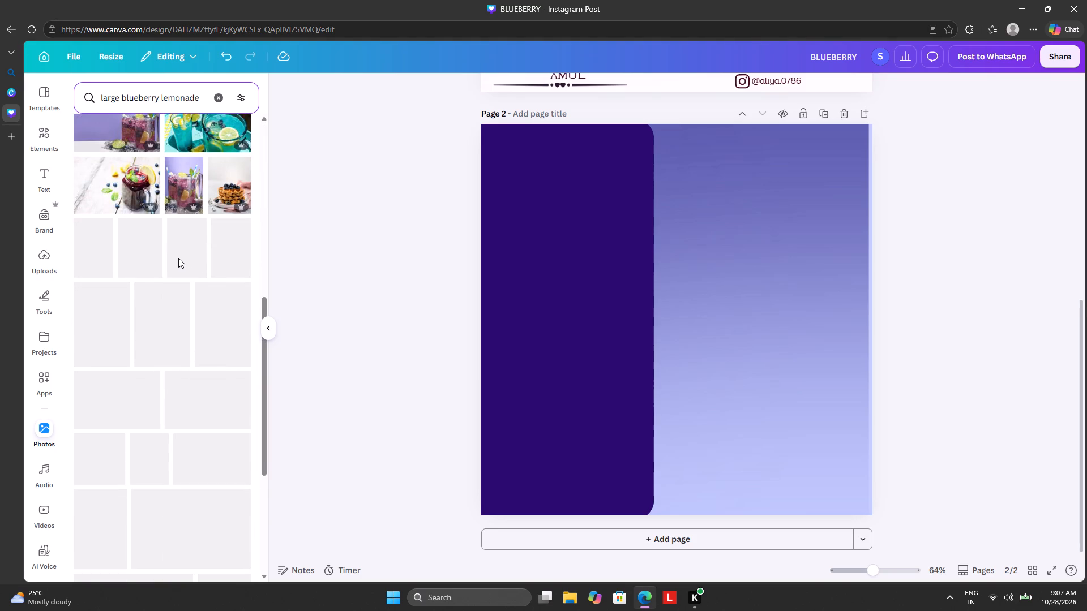
scroll(184, 255, down, 2)
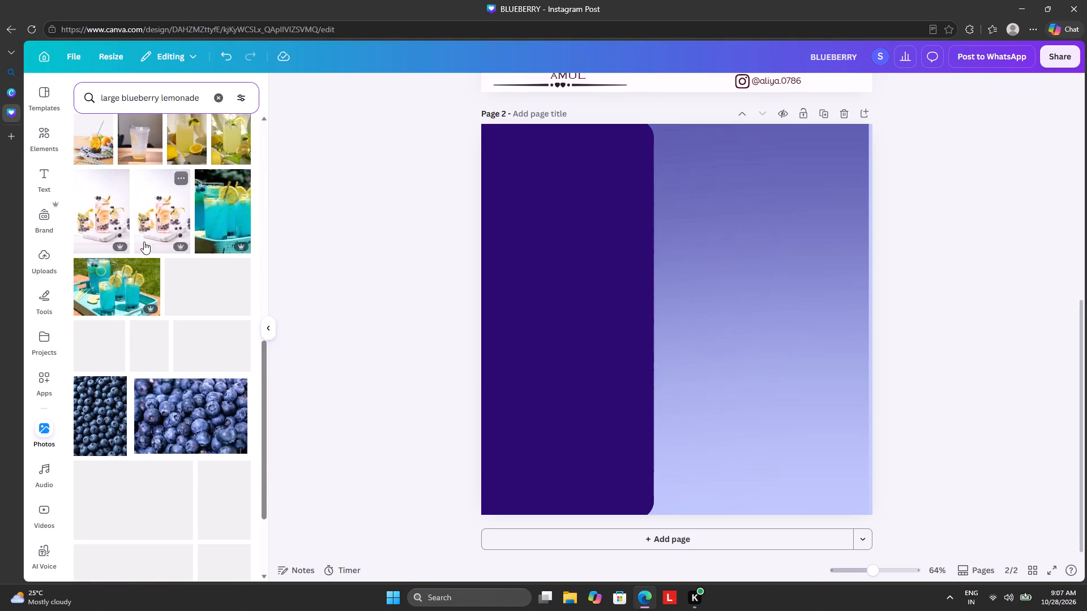
scroll(143, 242, down, 9)
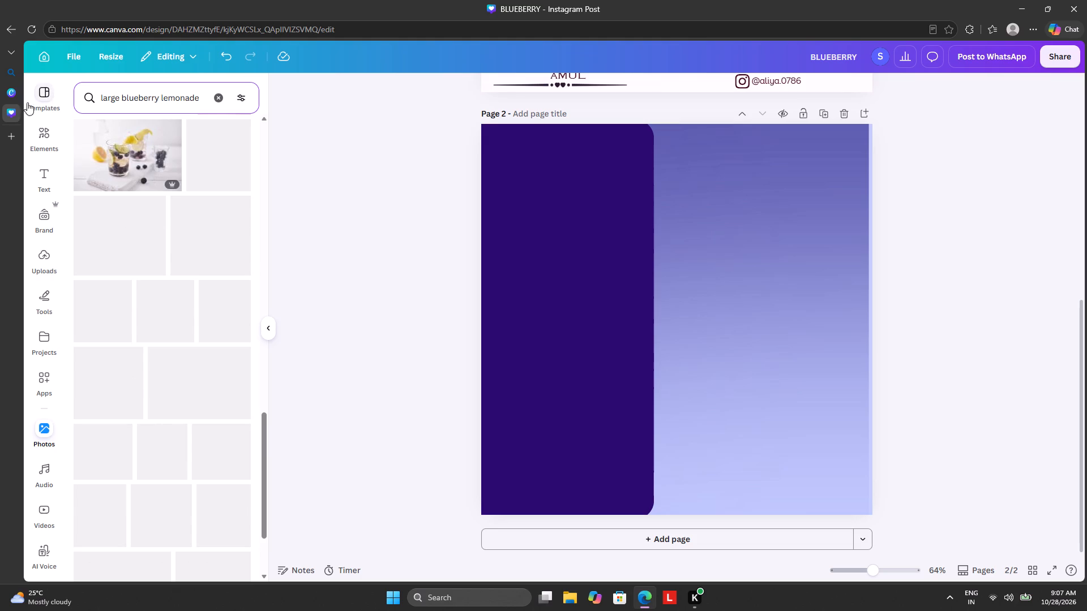
Search the web for "large blueberry lemonade" in a new browser tab and skim the results page.
click(16, 136)
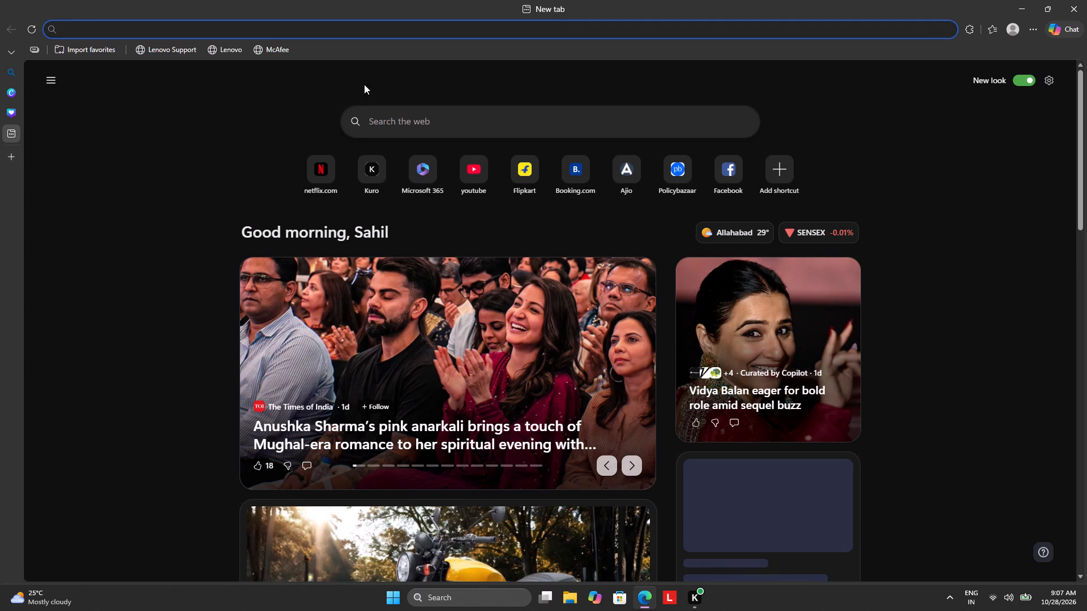
click(394, 119)
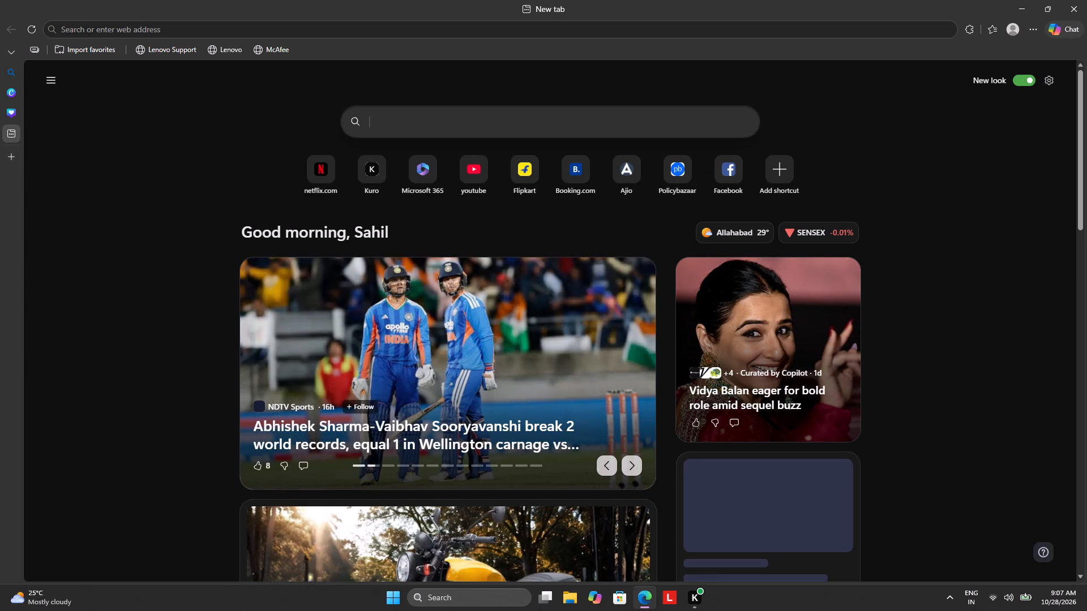
text(large)
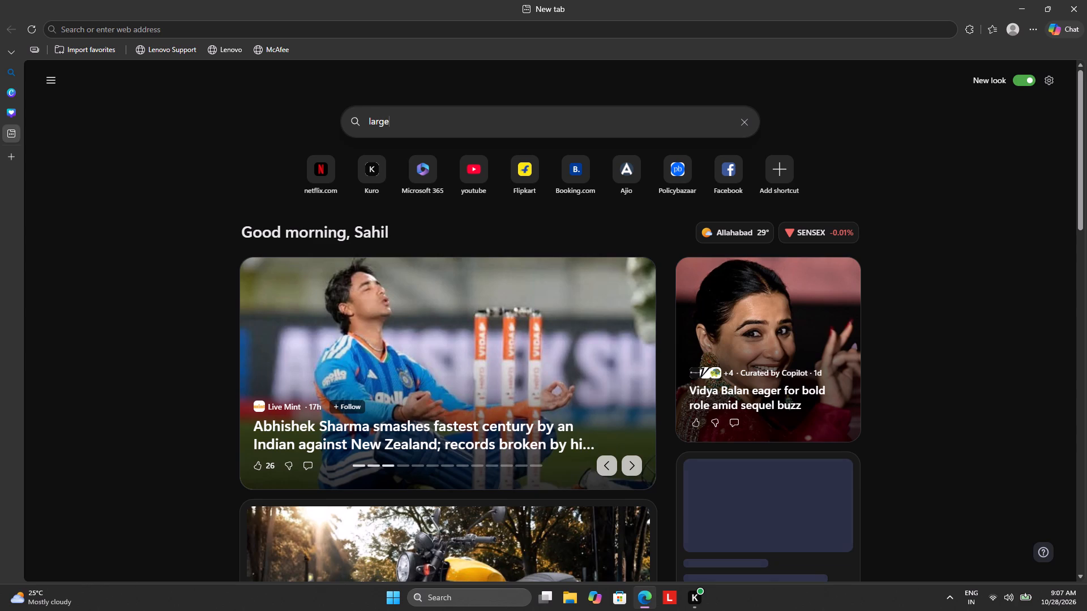
key(space)
text(bl)
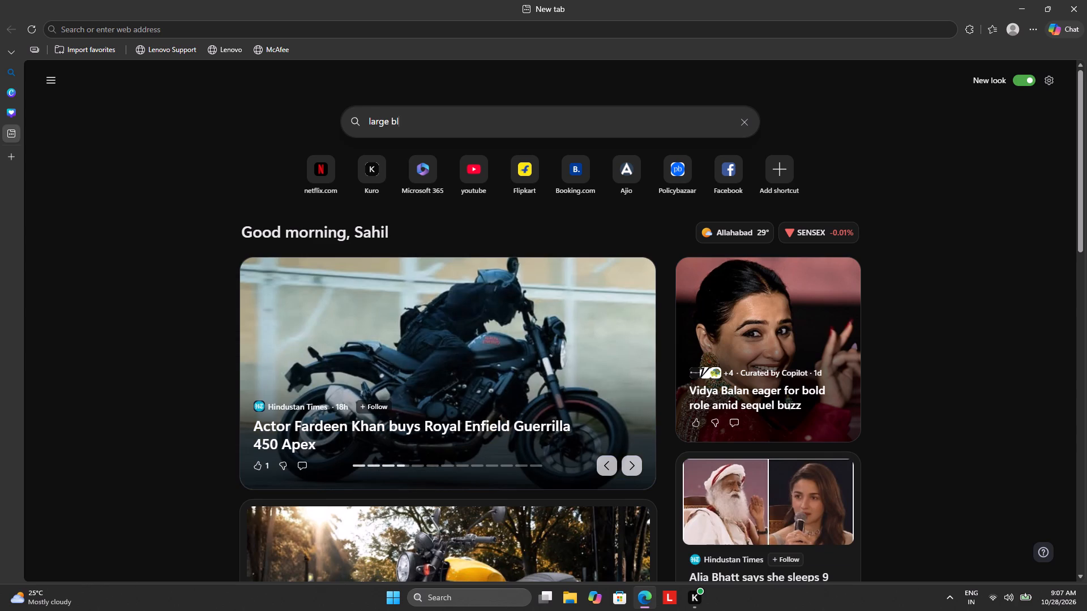
text(ue)
text(berry)
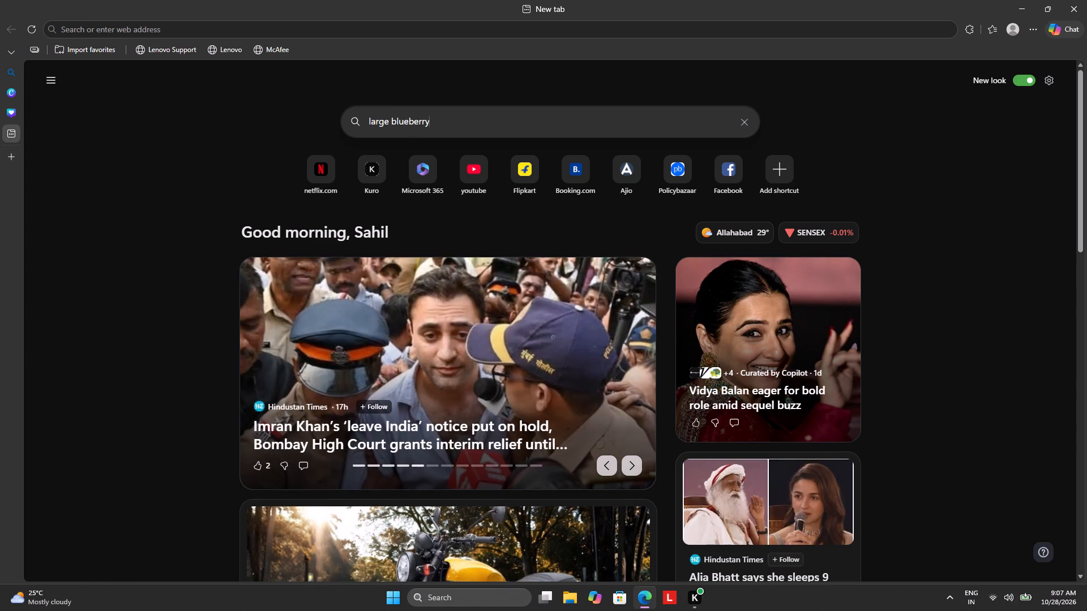
key(space)
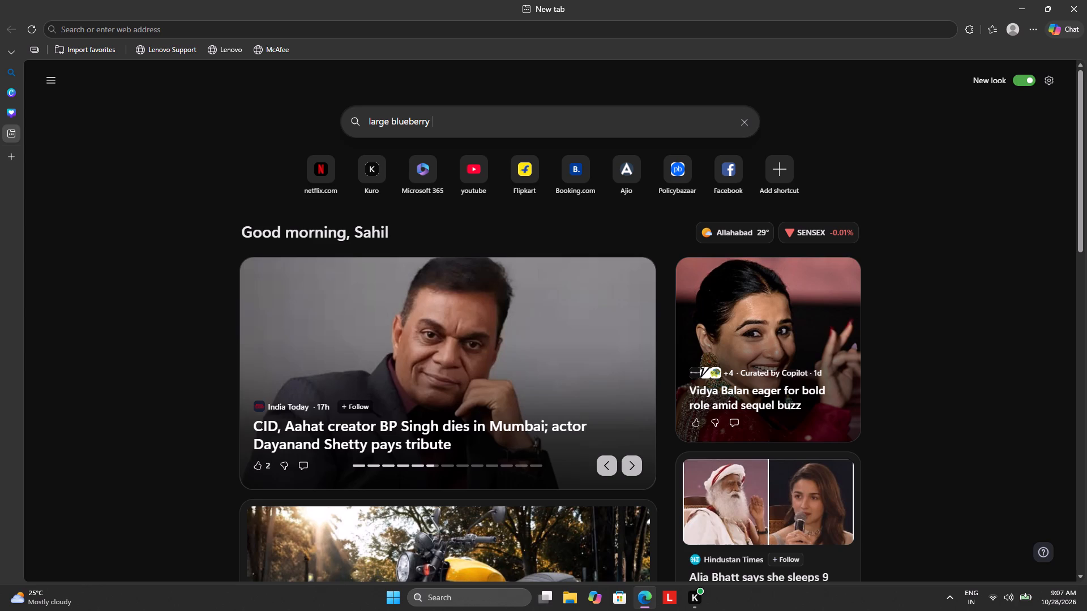
key(l)
key(e)
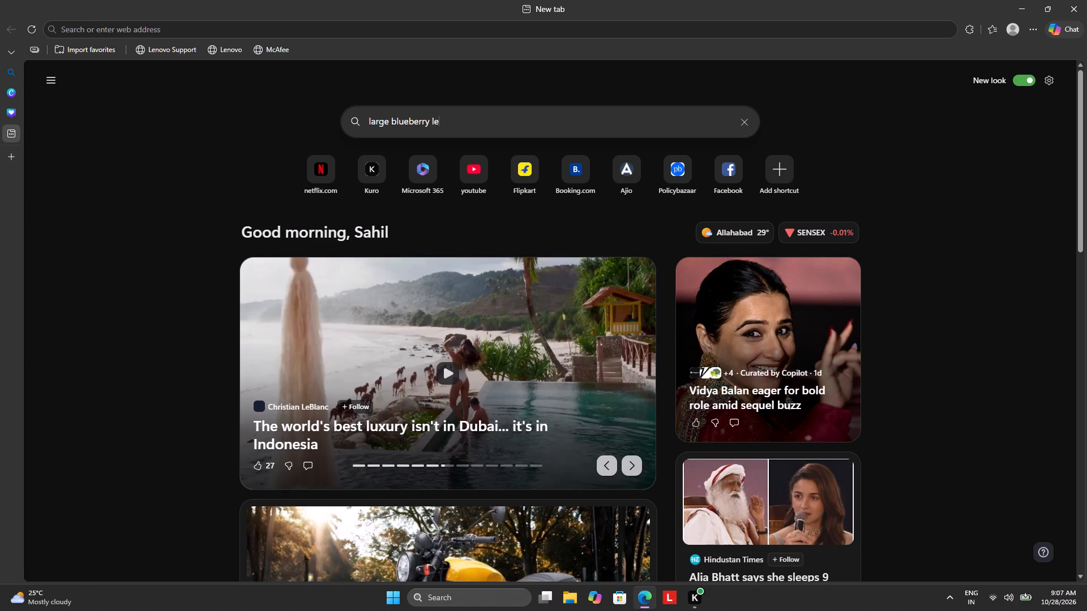
text(mon)
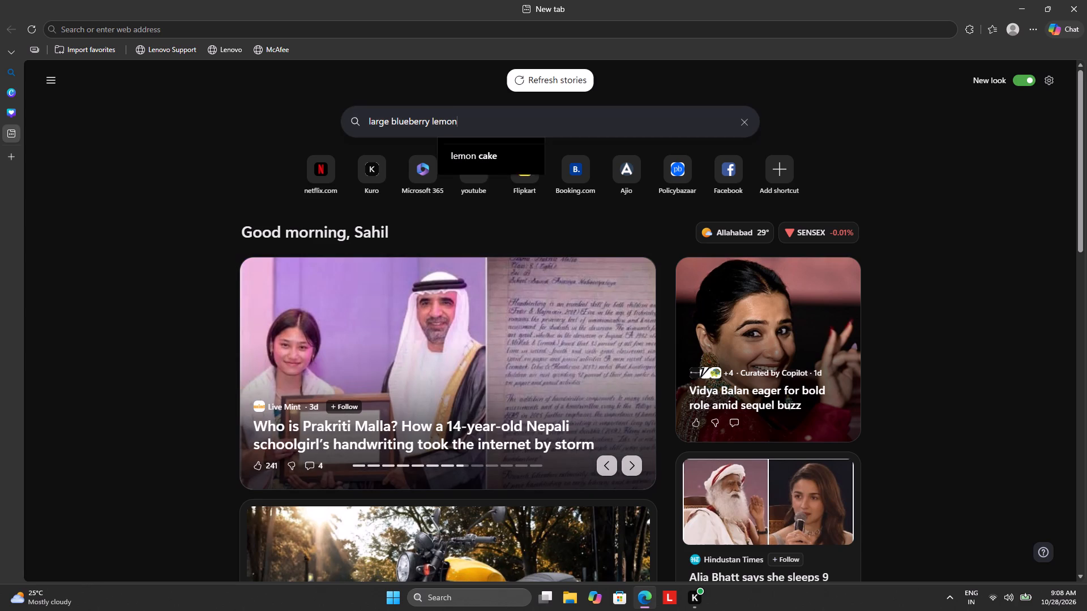
text(ade)
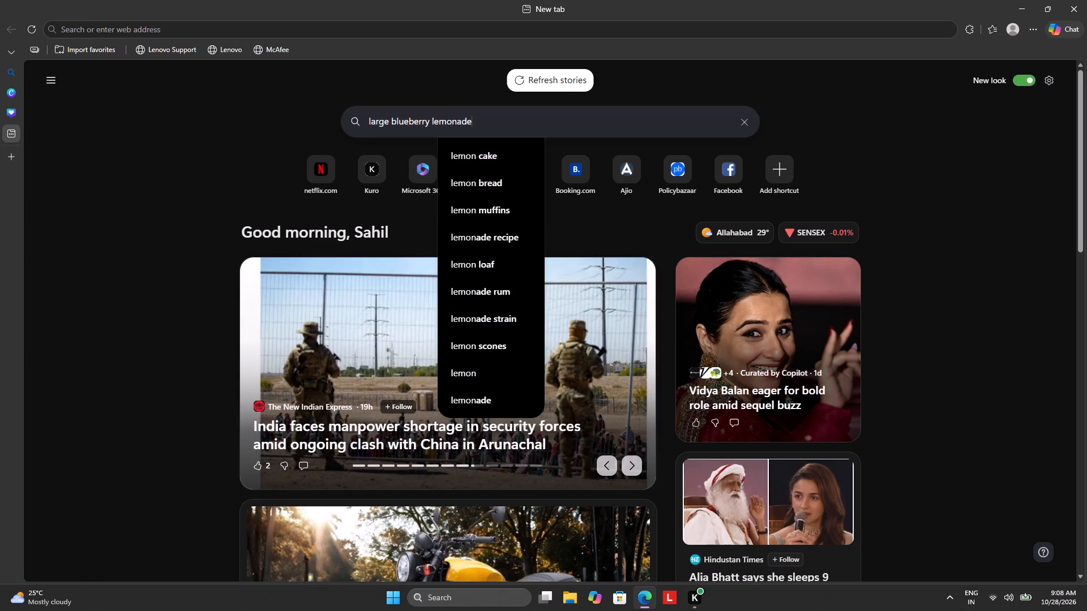
key(Return)
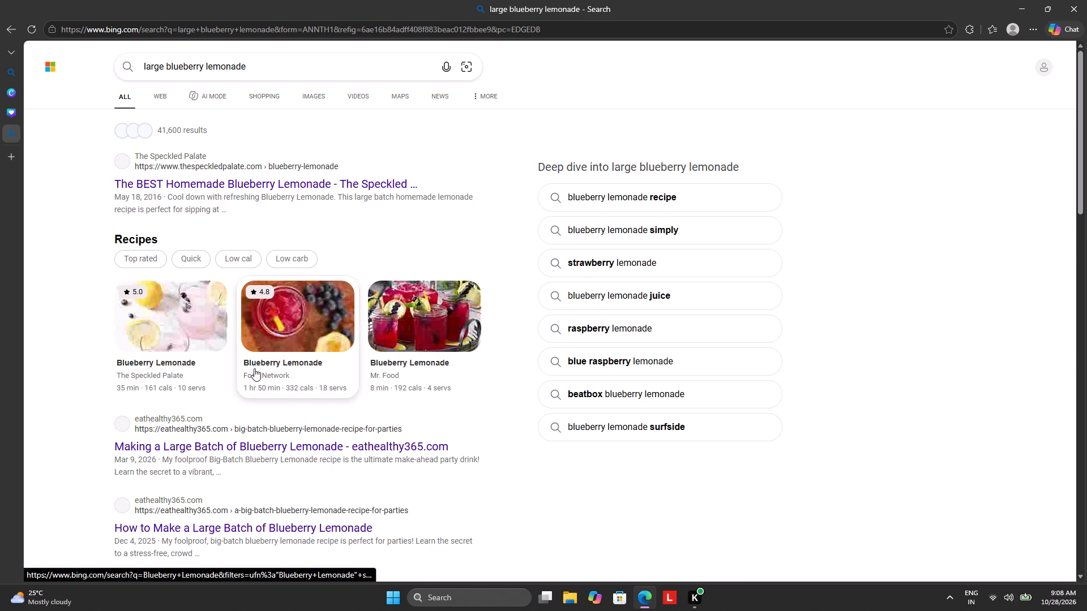
scroll(257, 368, down, 4)
scroll(260, 191, up, 7)
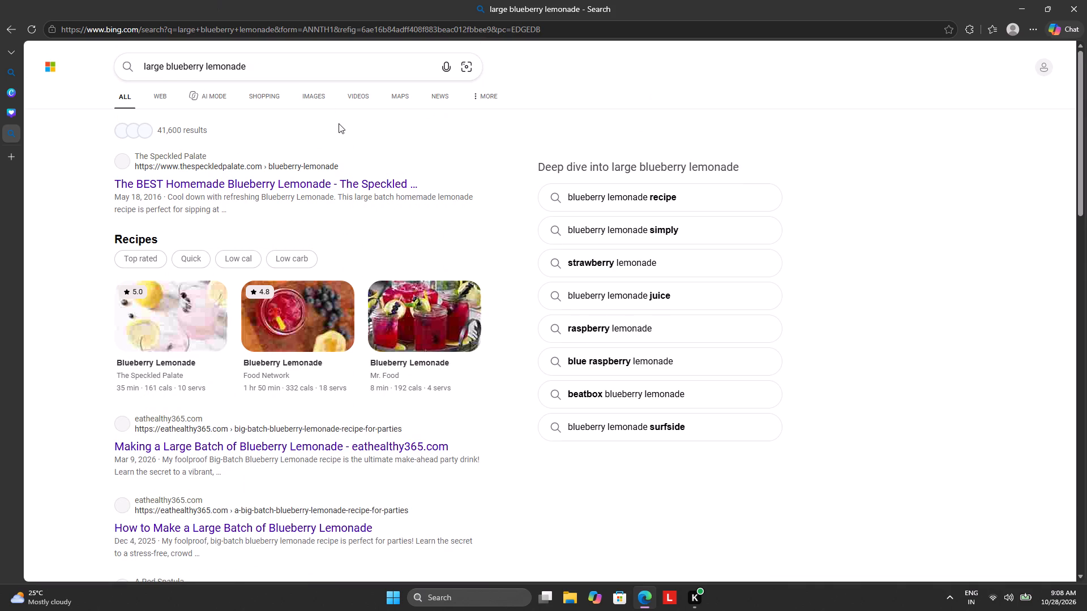
Refine the web search to "large blueberry lemonade png".
click(309, 78)
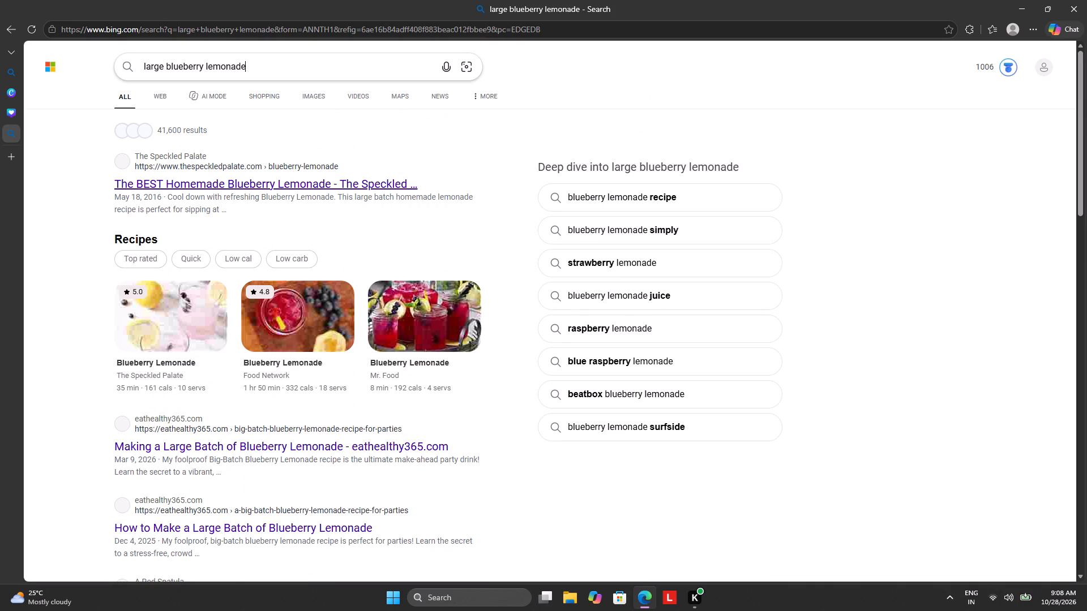
key(space)
text(pm)
key(BackSpace)
text(ng)
key(Return)
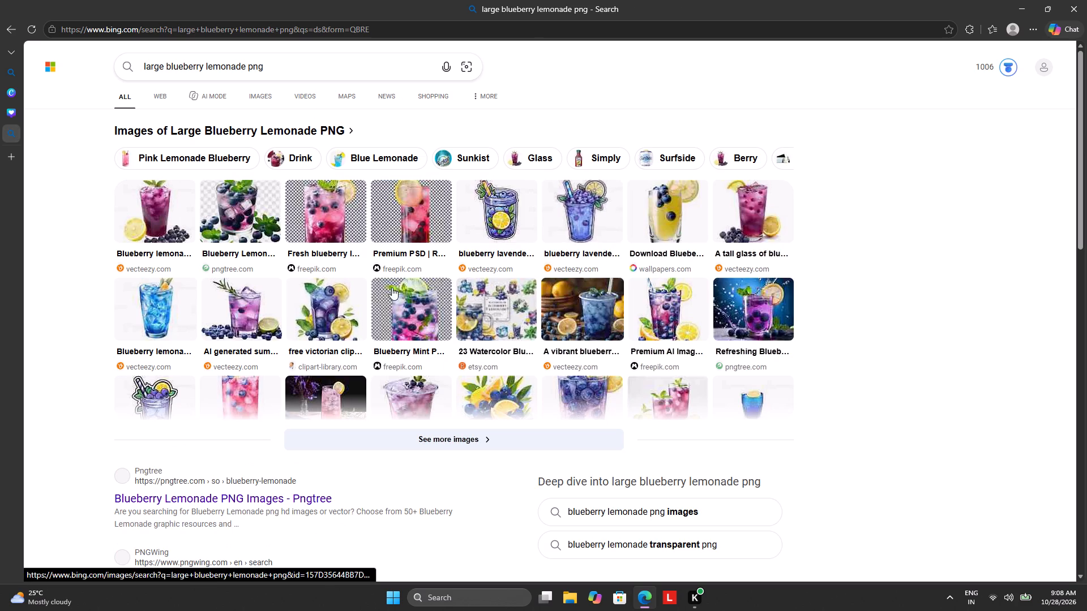
Expand the image results for the blueberry lemonade PNG search and open the full image results page.
click(503, 437)
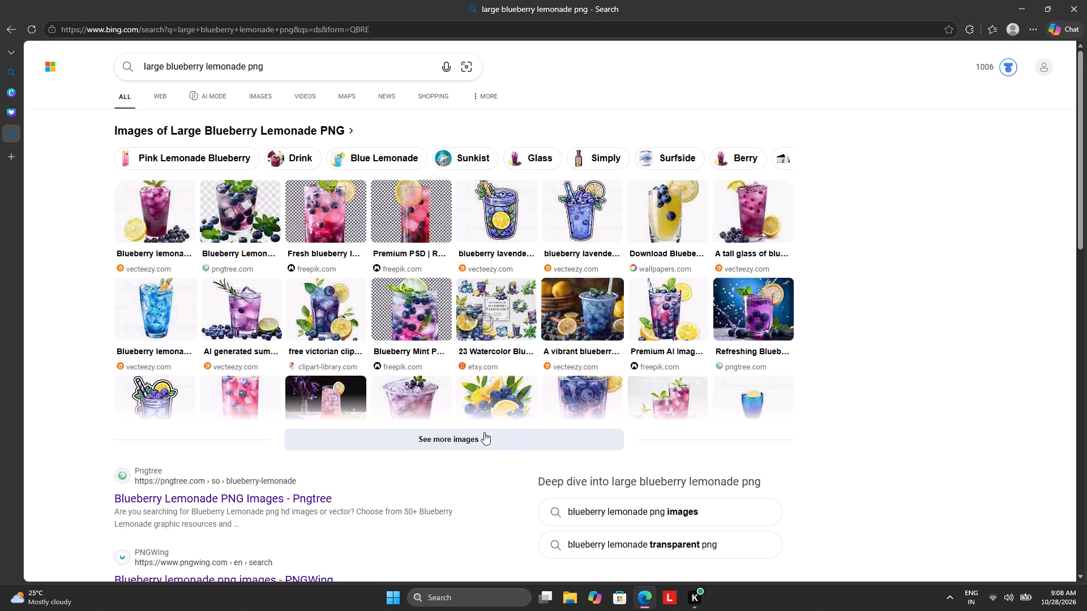
click(470, 432)
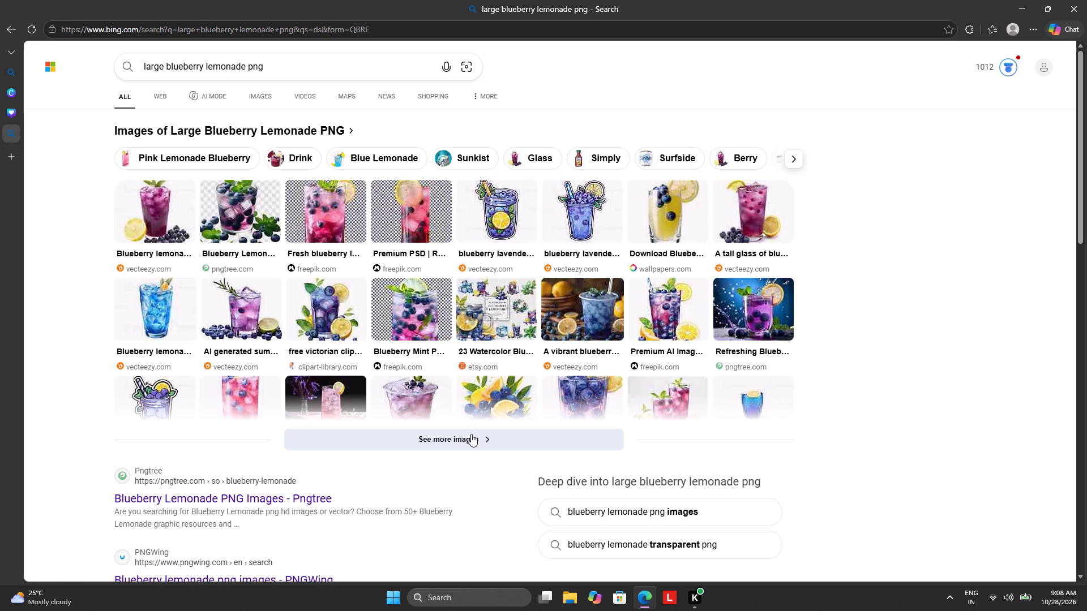
click(470, 440)
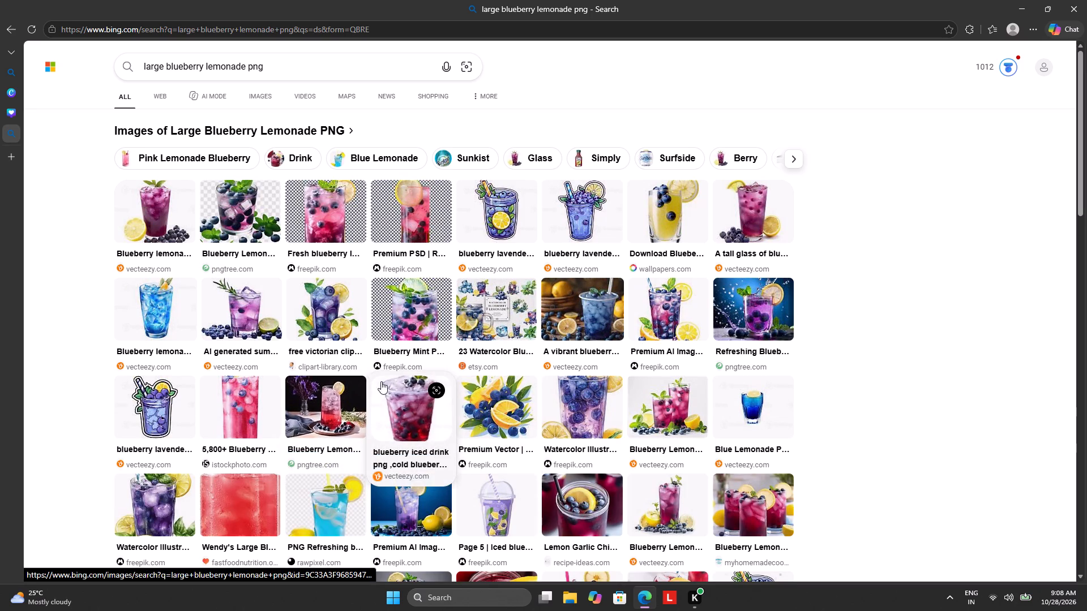
scroll(360, 377, down, 4)
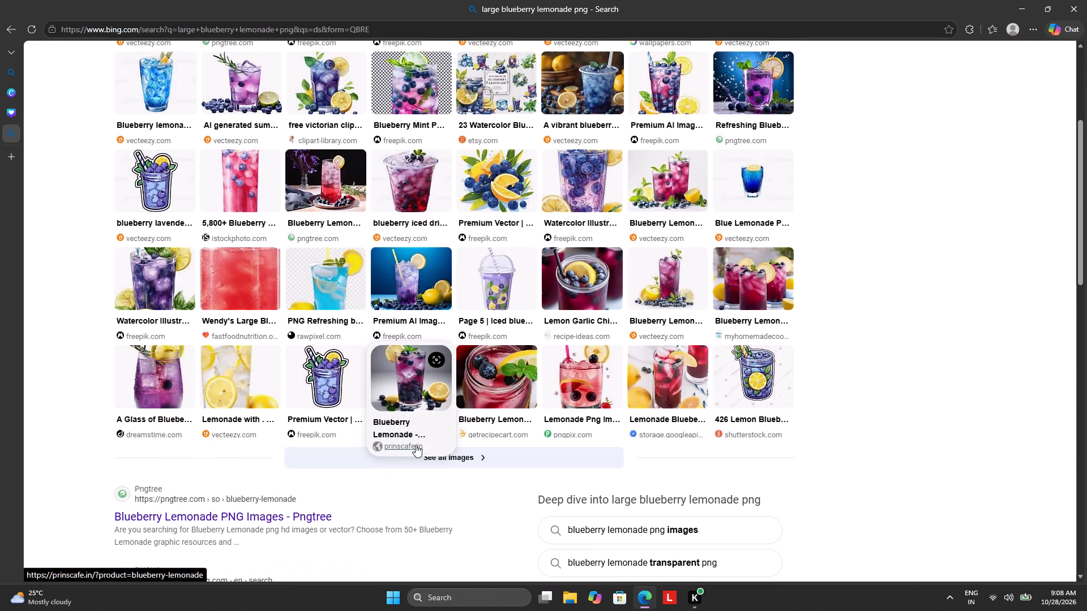
click(399, 466)
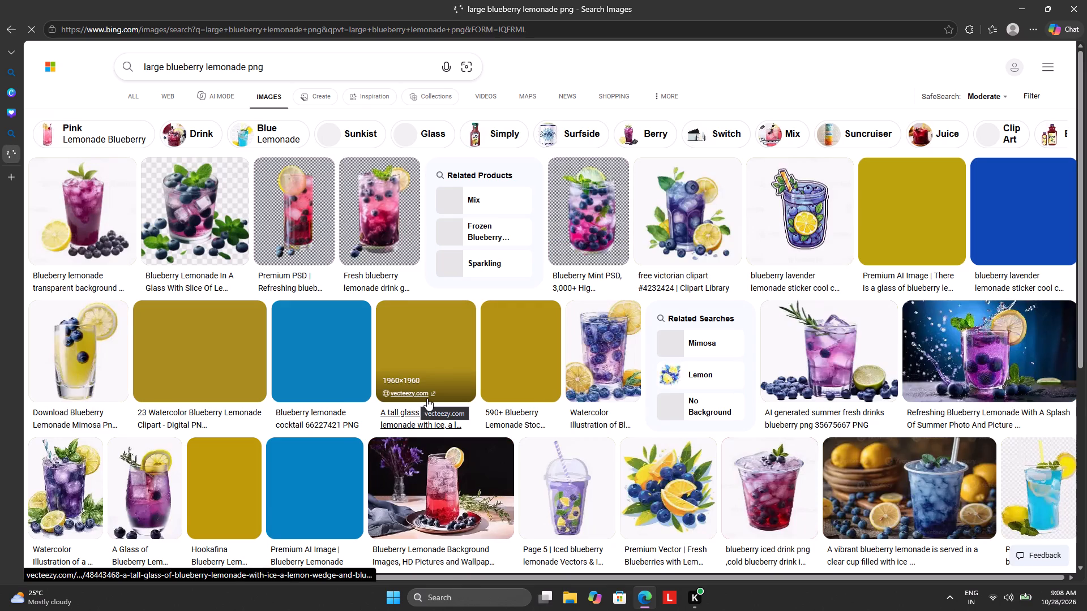
Look through the blueberry lemonade PNG image results for a drink picture that suits page 2's violet design.
scroll(597, 341, down, 2)
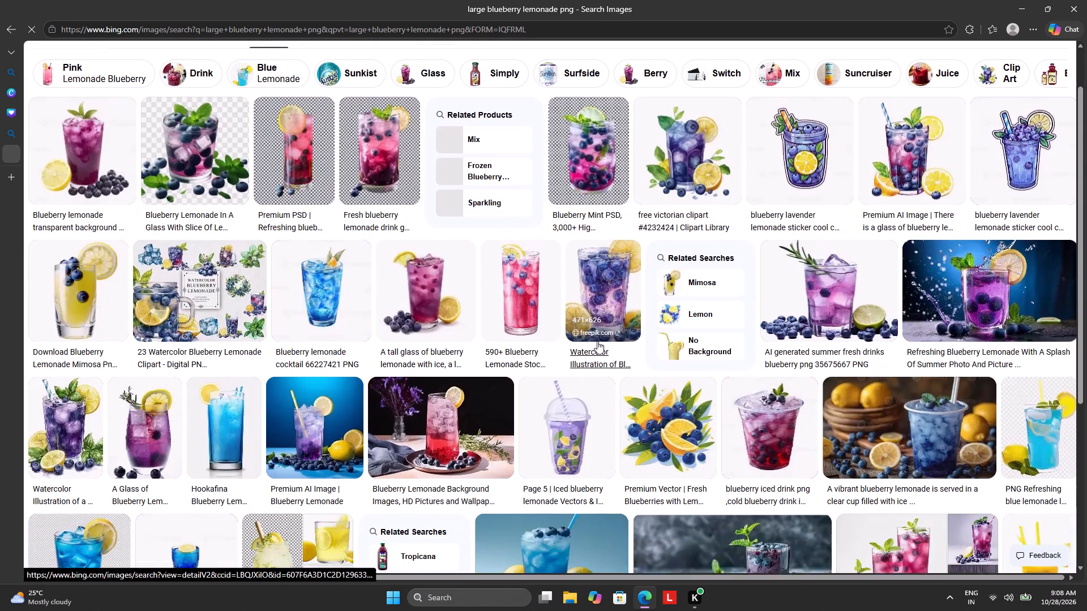
scroll(597, 341, down, 4)
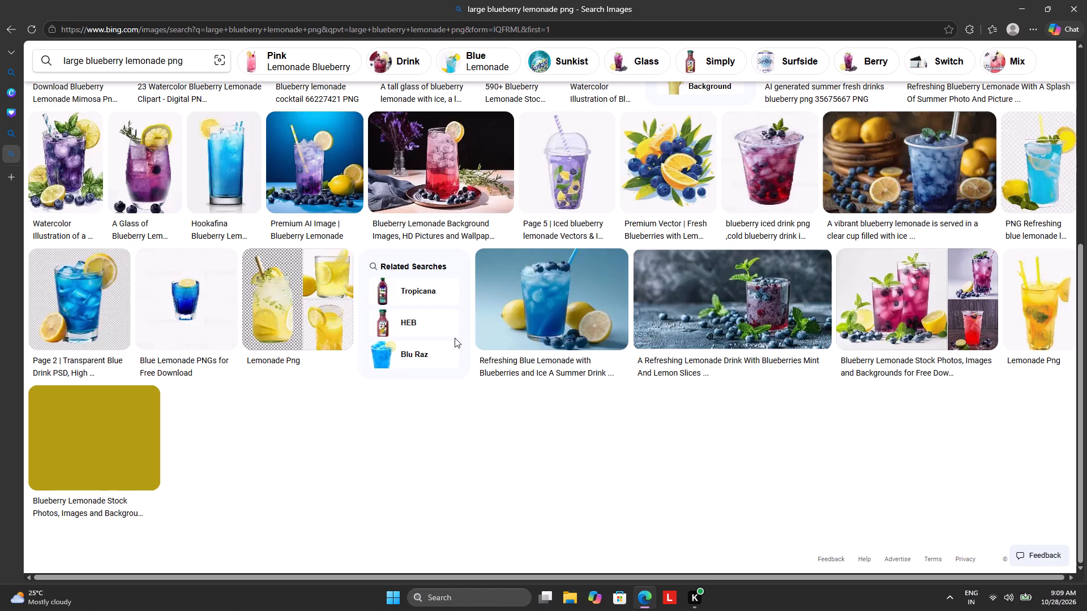
scroll(455, 337, up, 5)
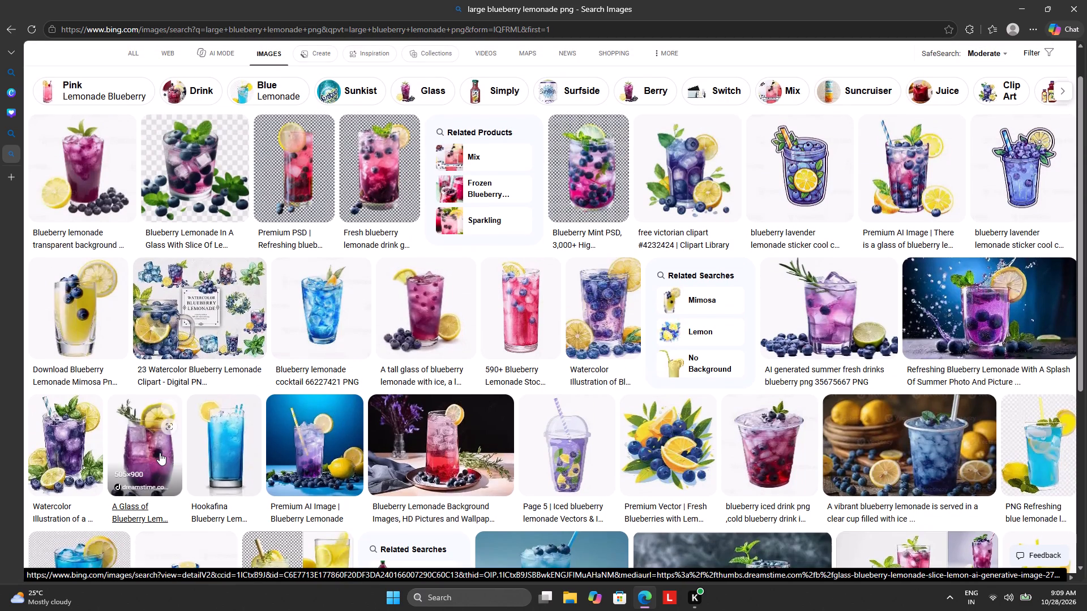
scroll(160, 453, up, 2)
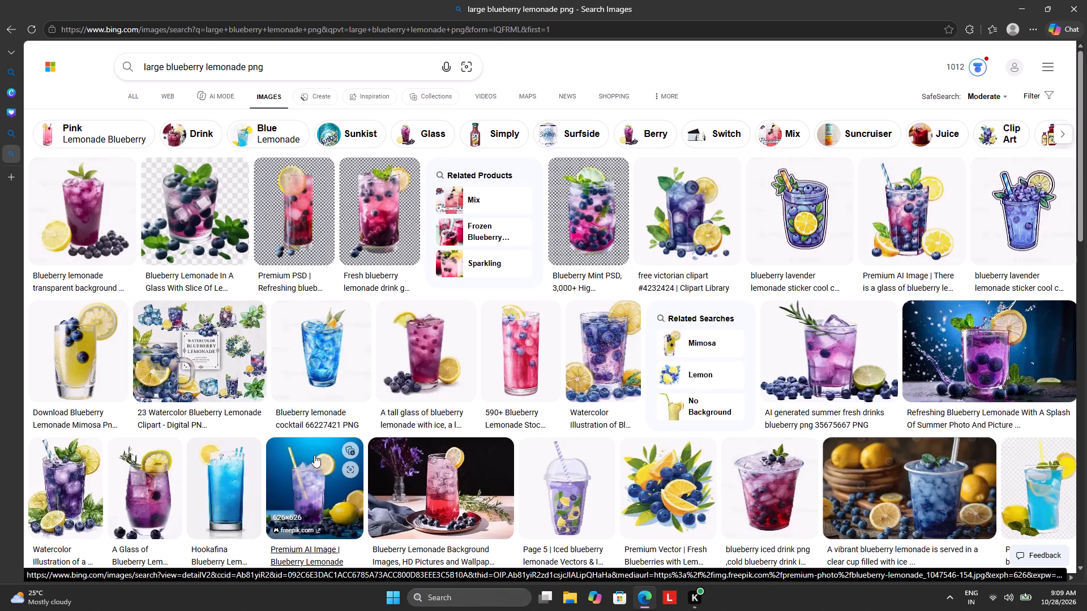
scroll(395, 474, down, 1)
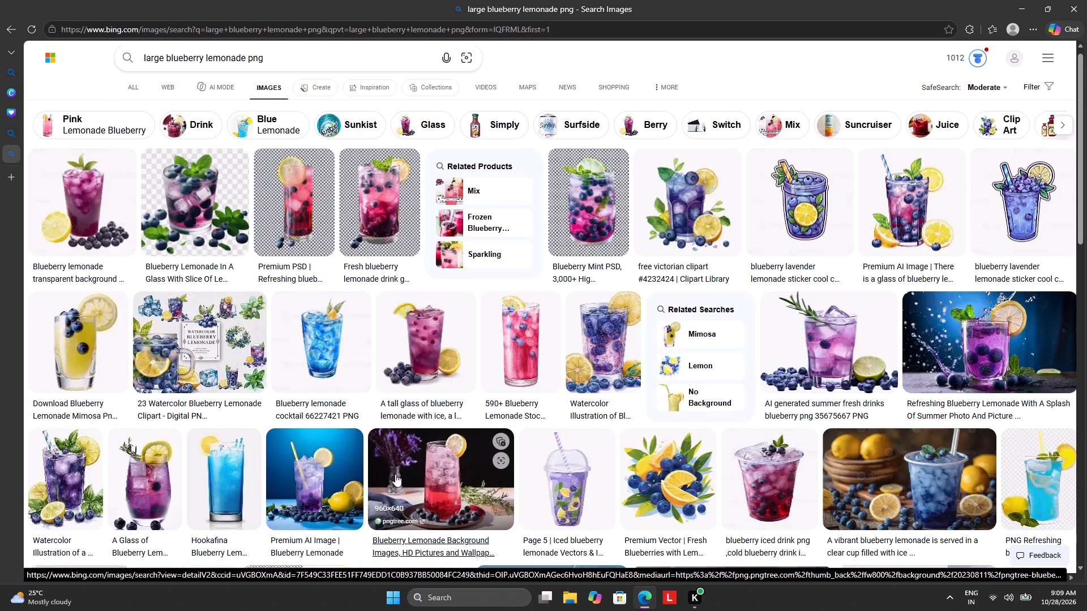
scroll(395, 474, down, 5)
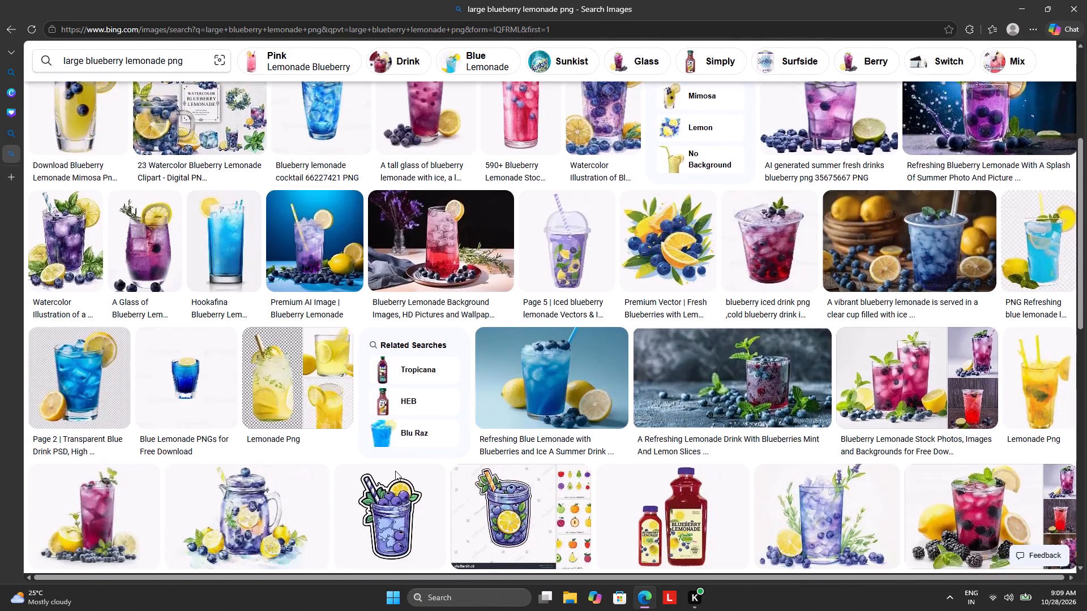
scroll(395, 471, down, 3)
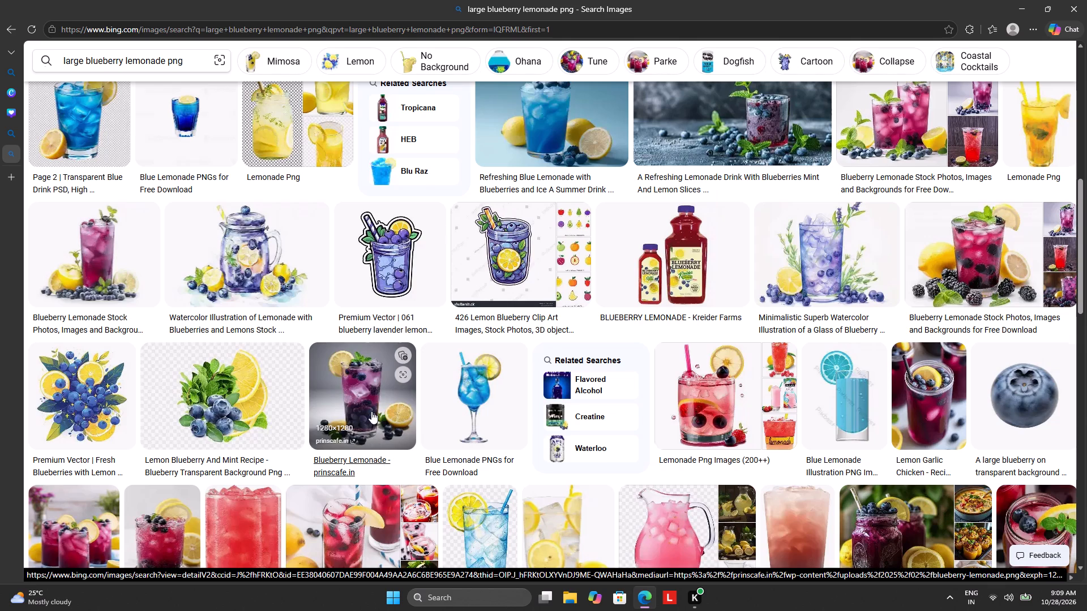
scroll(371, 411, down, 2)
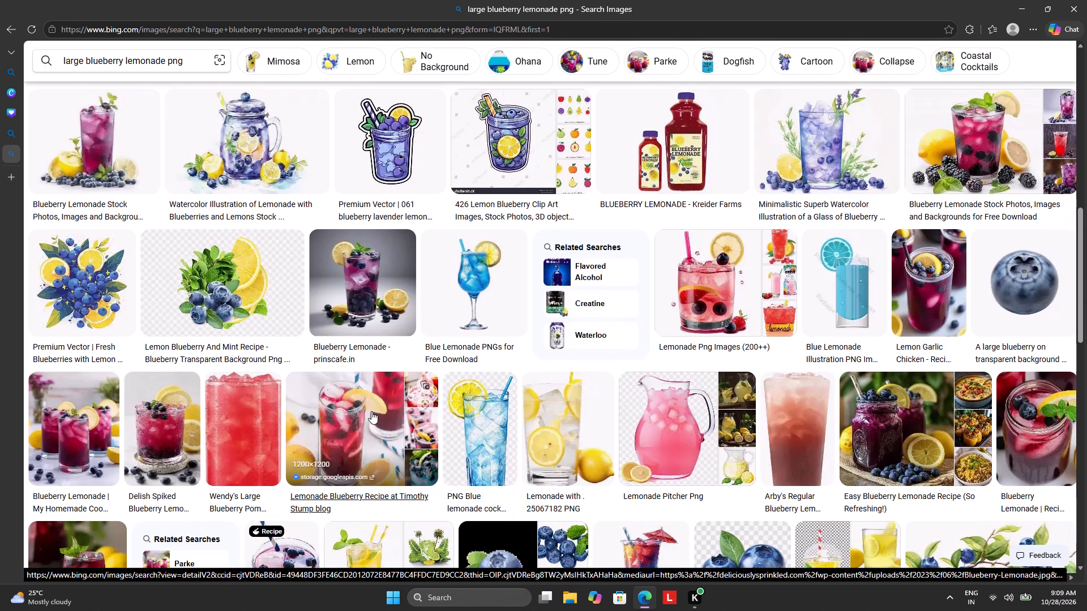
scroll(371, 411, down, 2)
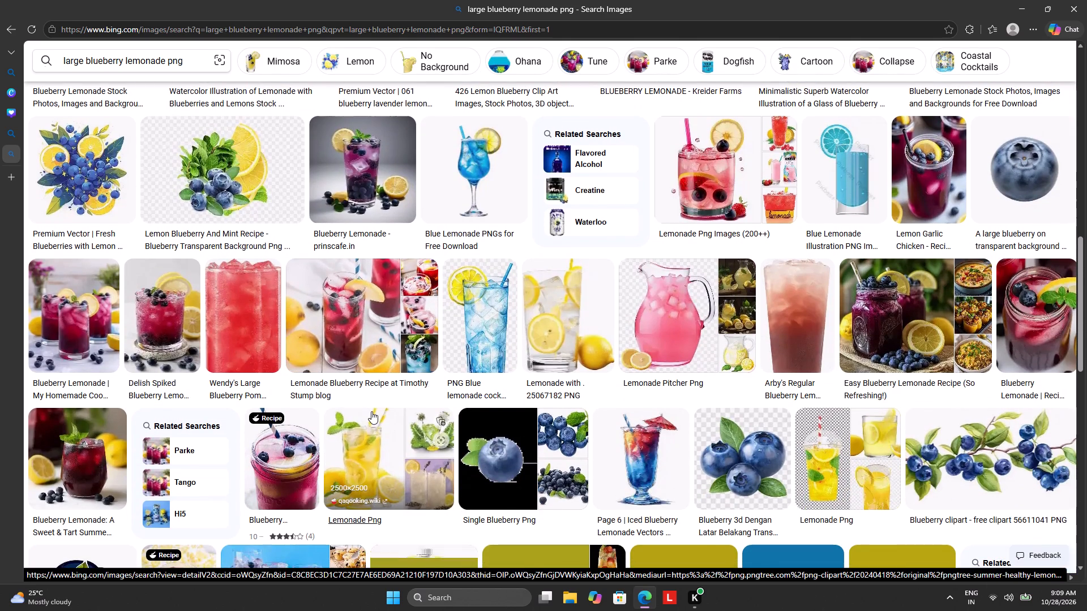
scroll(371, 411, down, 4)
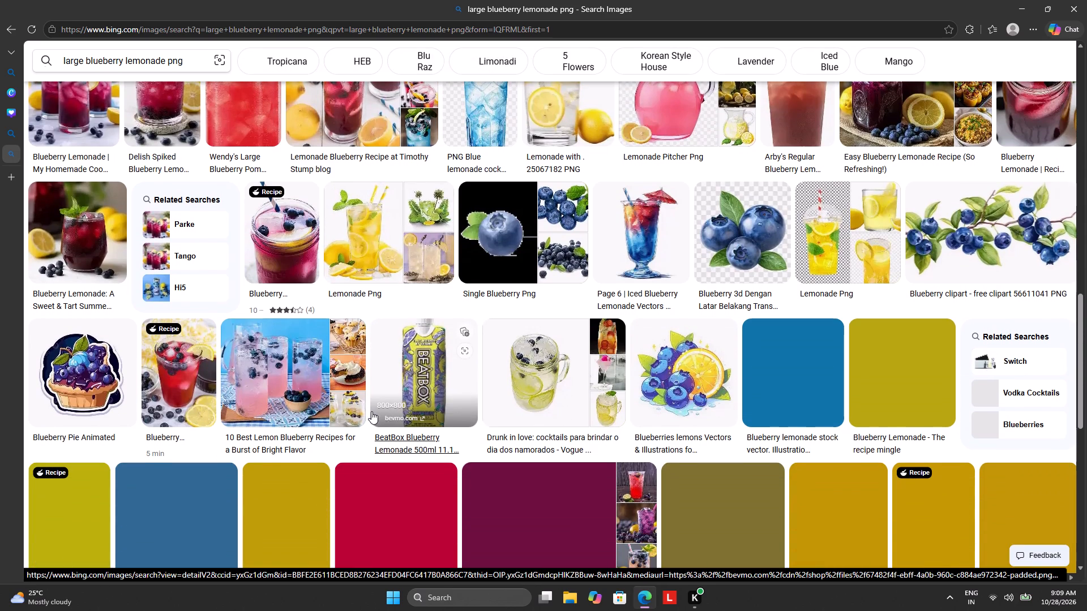
scroll(371, 411, down, 3)
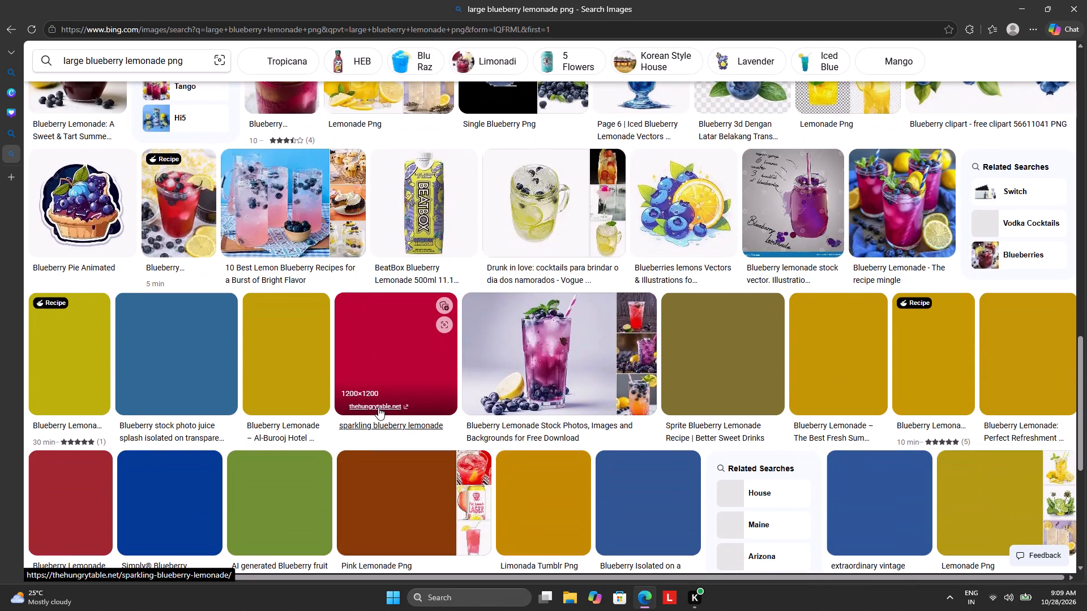
scroll(396, 368, down, 4)
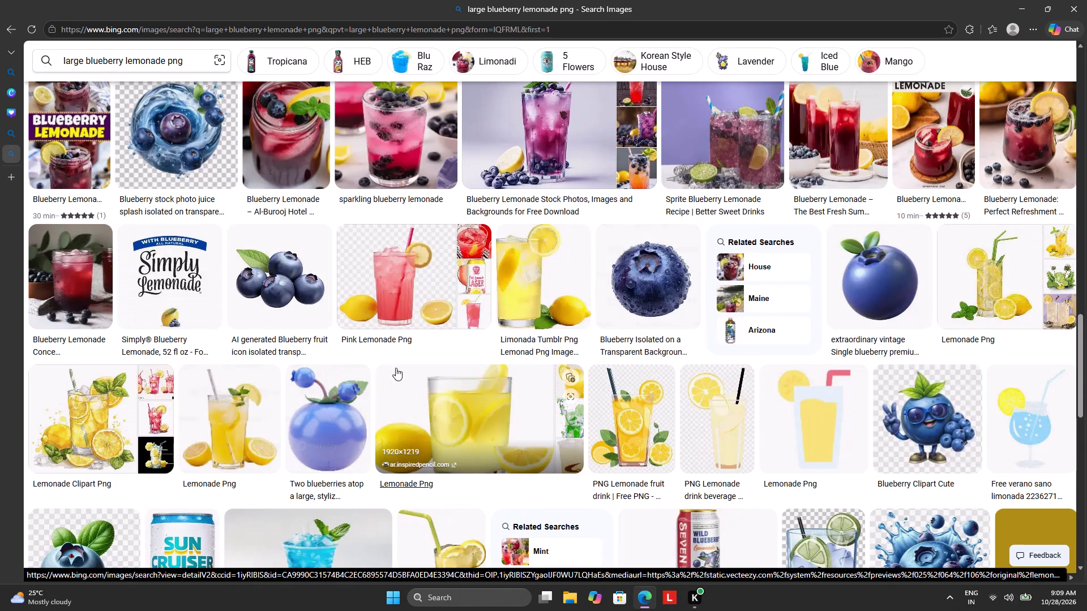
scroll(396, 368, down, 4)
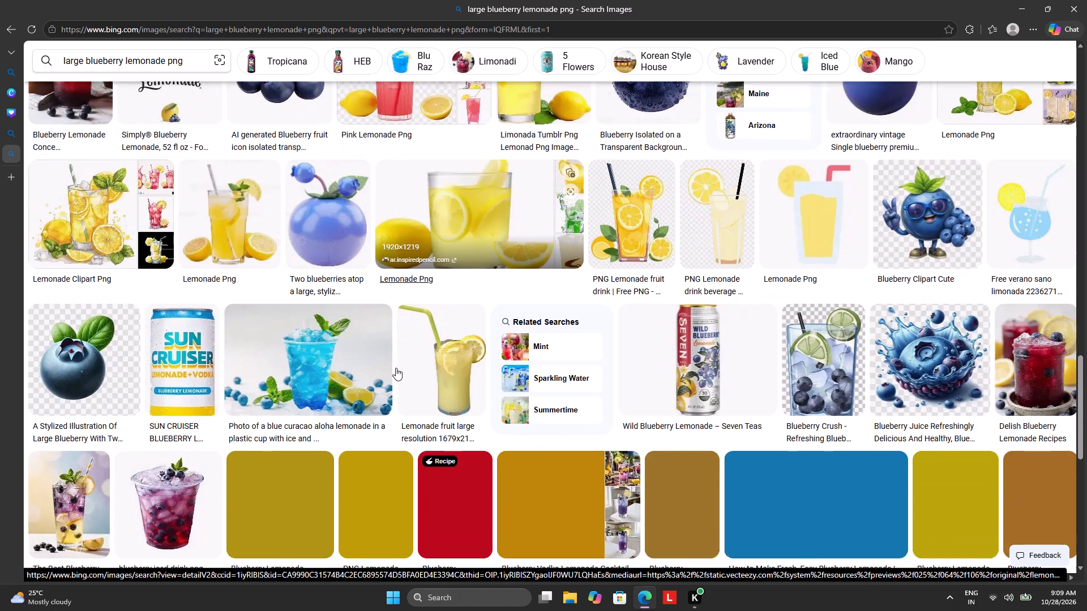
scroll(396, 368, down, 1)
scroll(396, 368, up, 19)
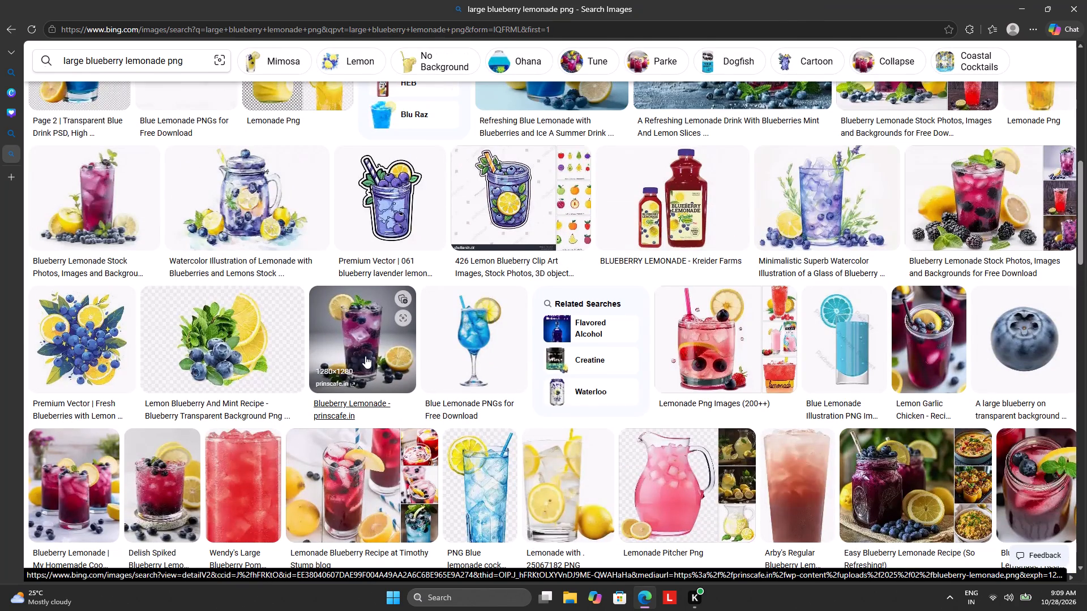
scroll(372, 351, up, 6)
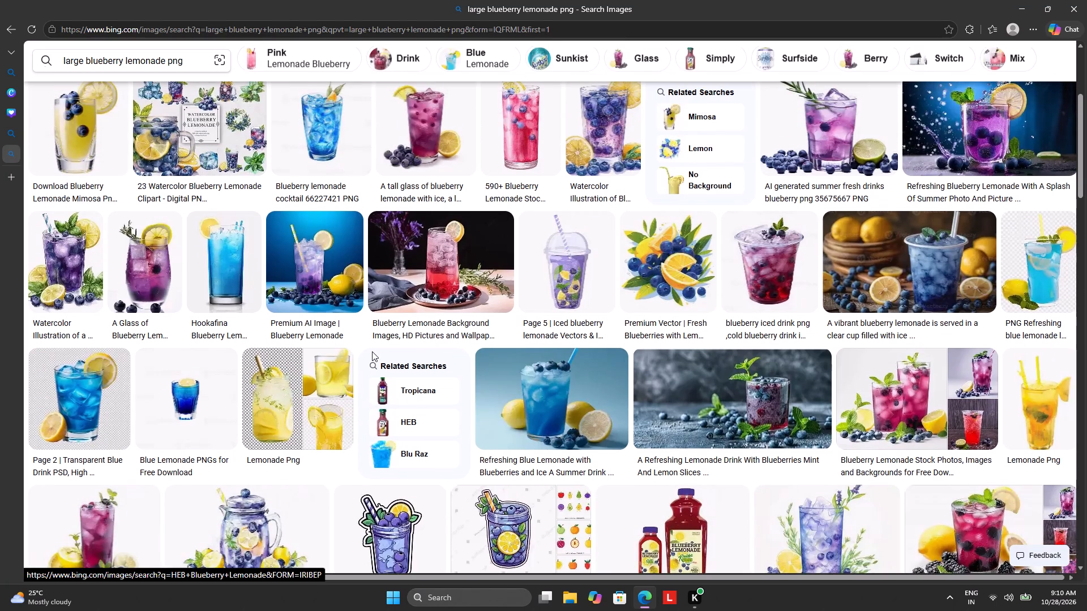
scroll(372, 351, down, 2)
scroll(372, 351, up, 6)
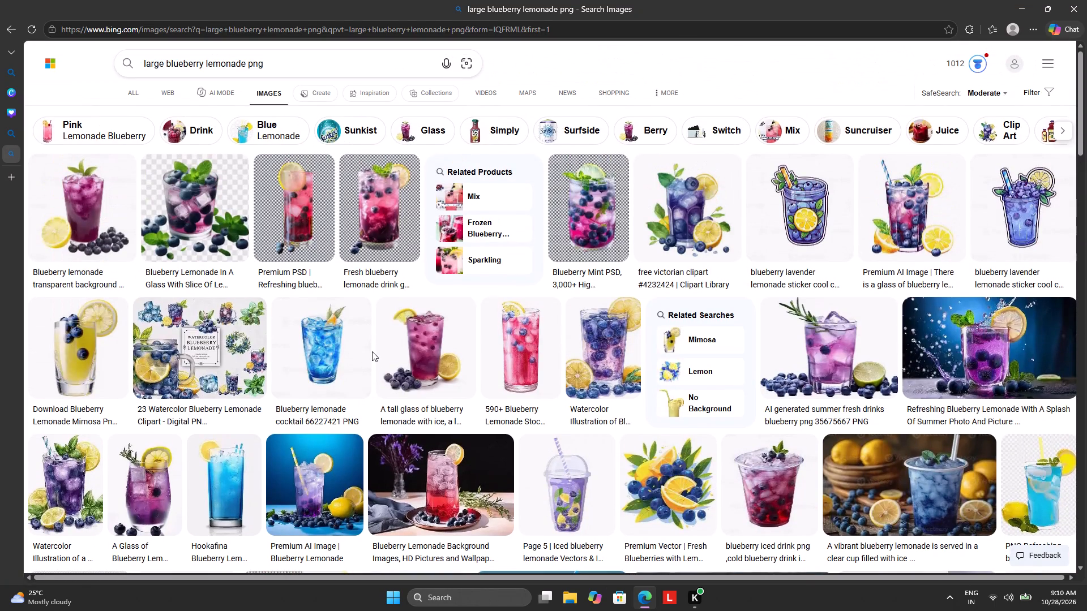
Look through the full blueberry lemonade PNG image results for a drink picture that suits page 2.
scroll(372, 351, down, 13)
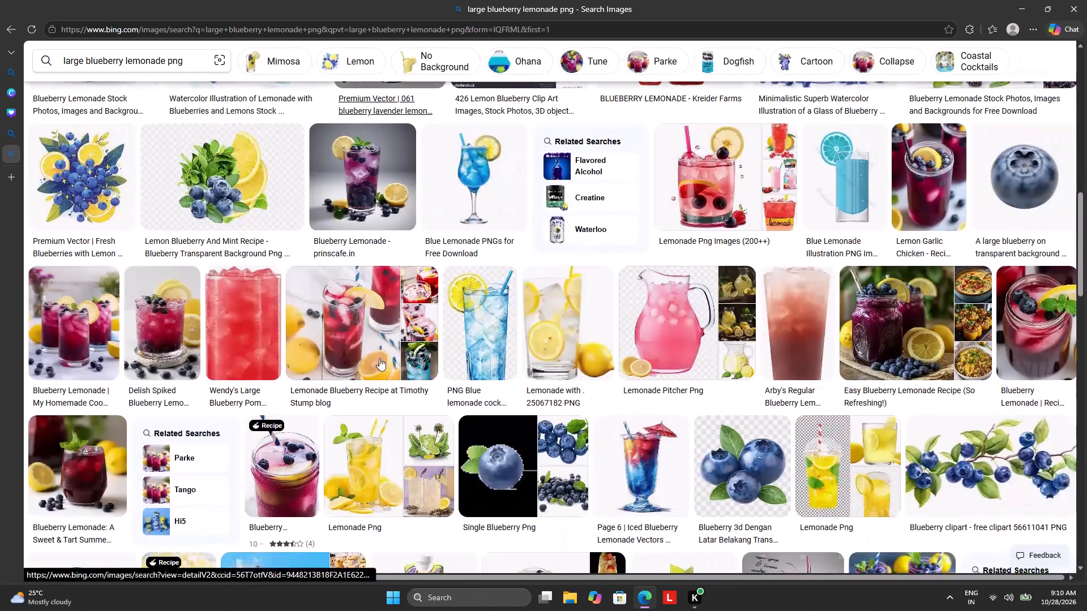
scroll(379, 358, down, 20)
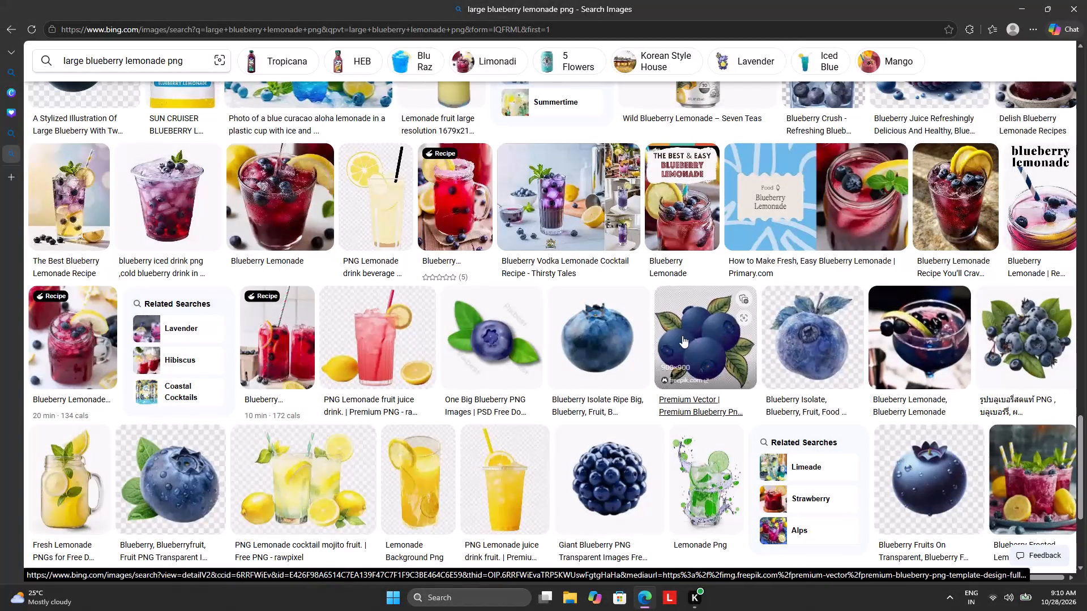
scroll(490, 354, down, 8)
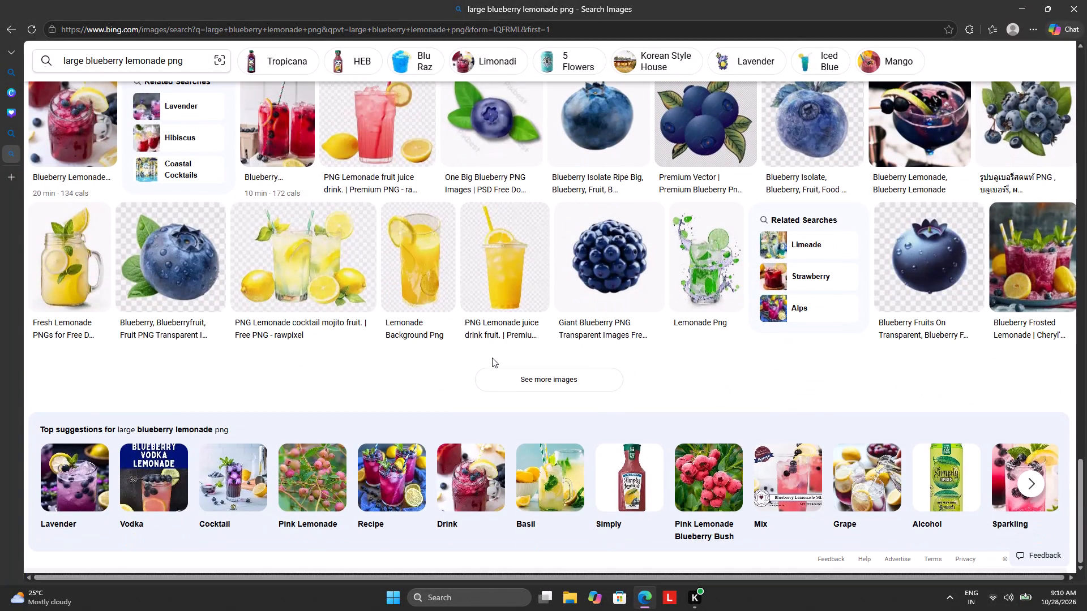
scroll(492, 358, up, 1)
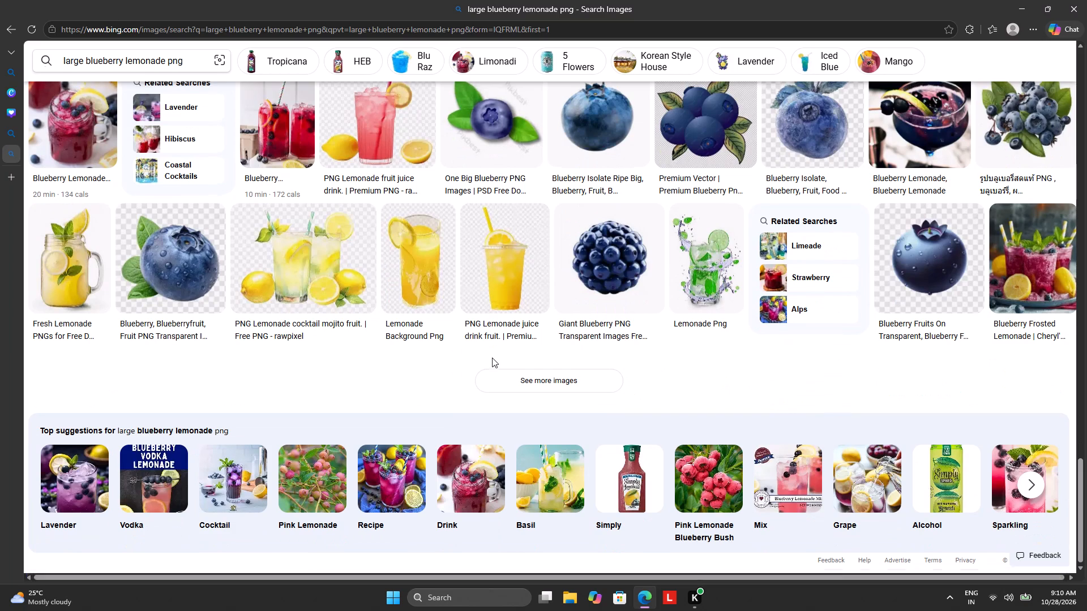
scroll(492, 358, up, 6)
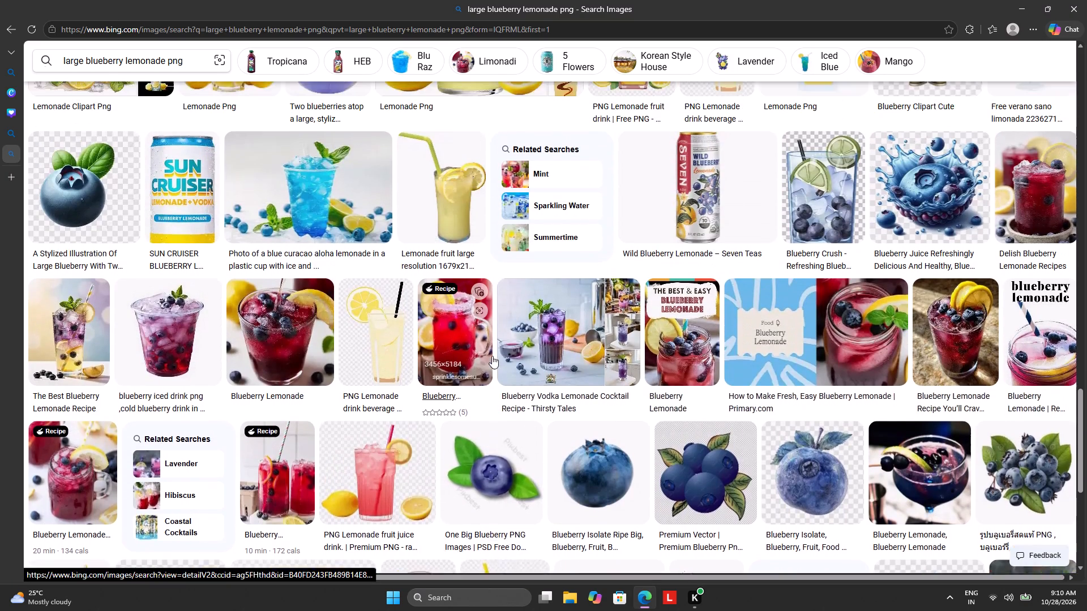
scroll(492, 356, up, 9)
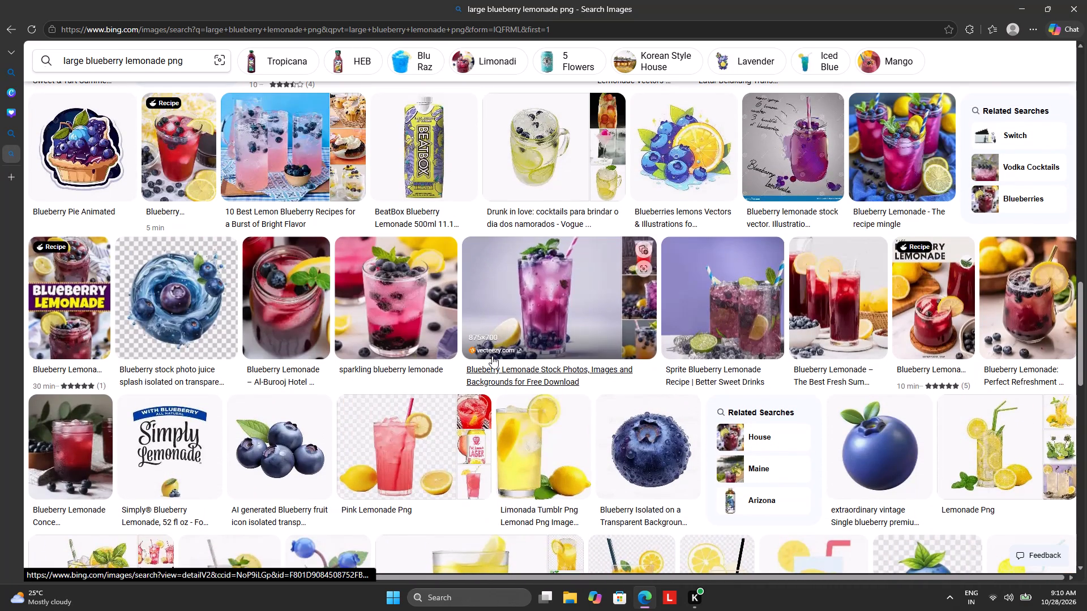
scroll(492, 356, up, 6)
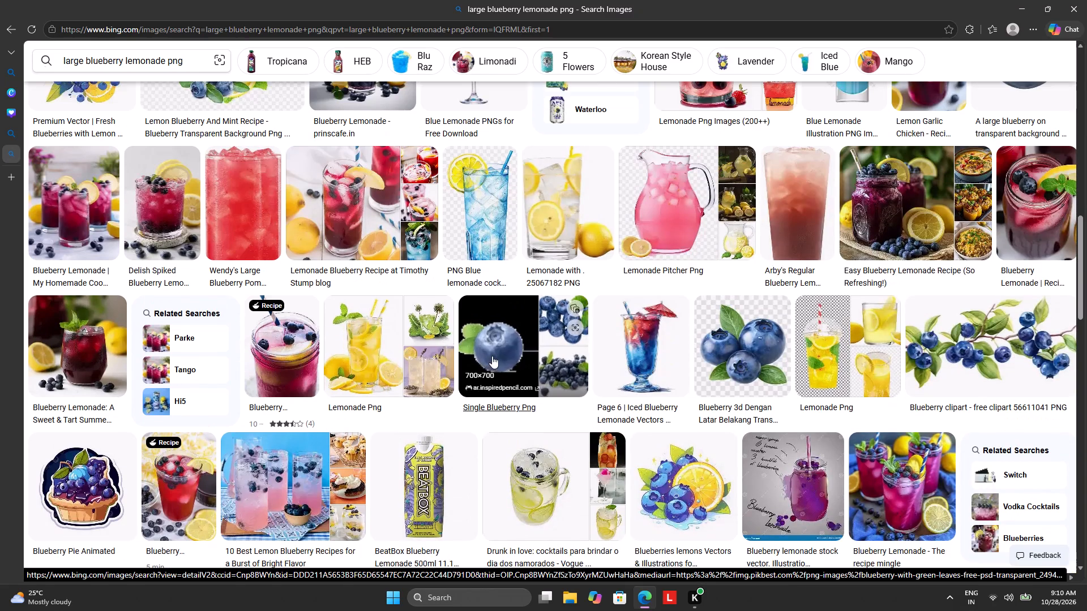
scroll(492, 356, up, 8)
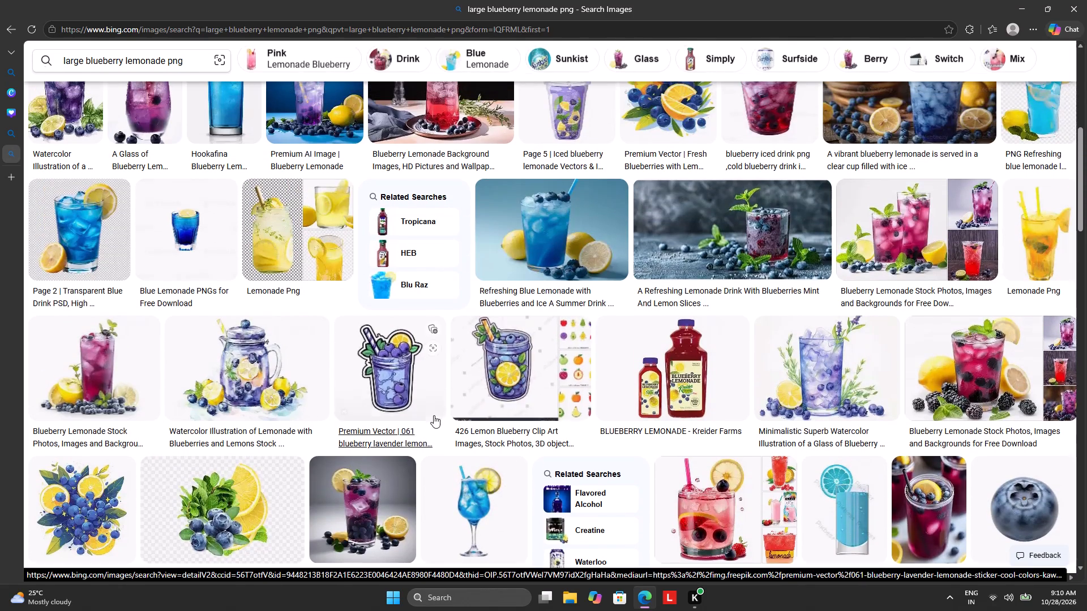
scroll(383, 485, up, 5)
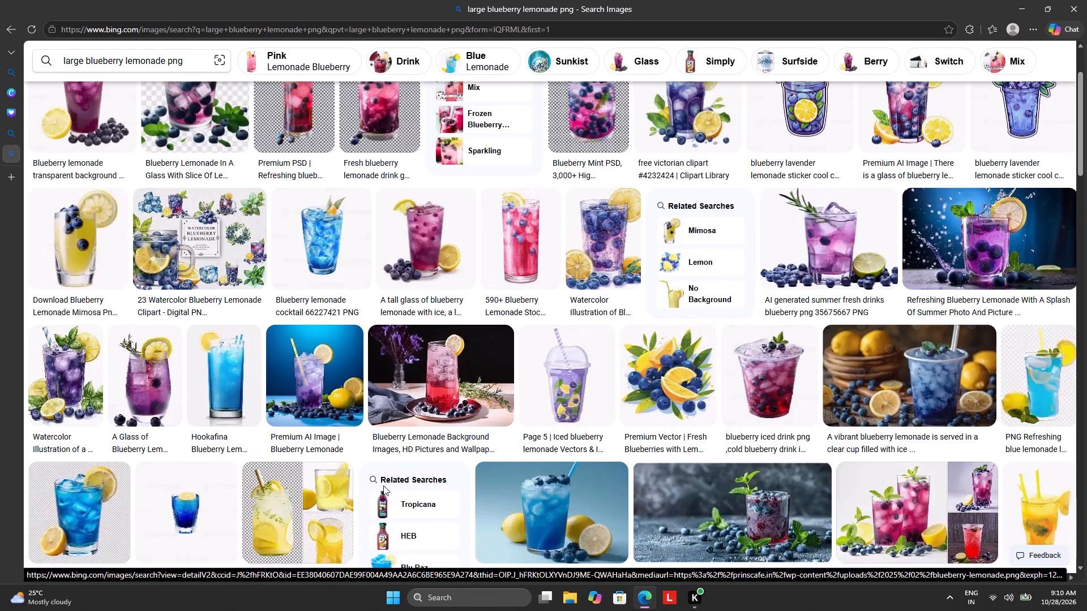
scroll(383, 485, up, 4)
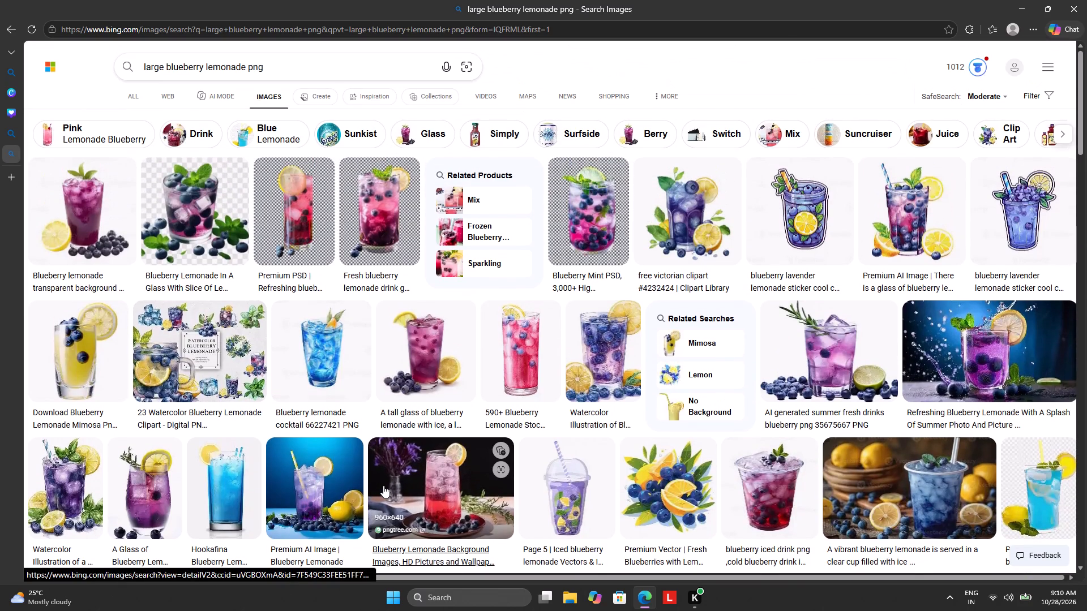
Preview the pngtree.com blueberry lemonade background image, look through its related pictures, and close the preview.
click(418, 467)
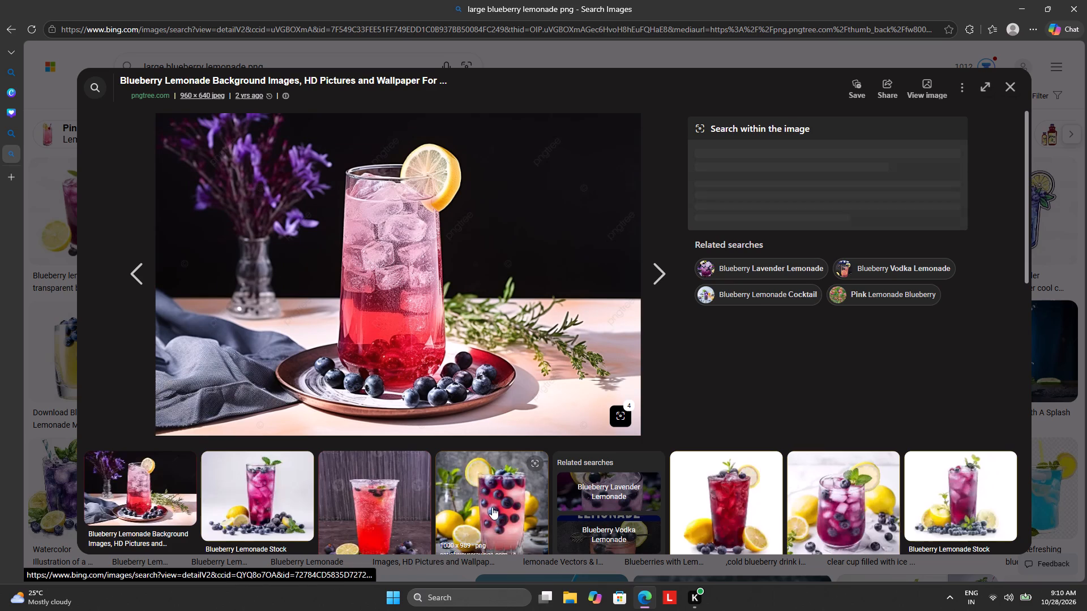
scroll(753, 487, down, 4)
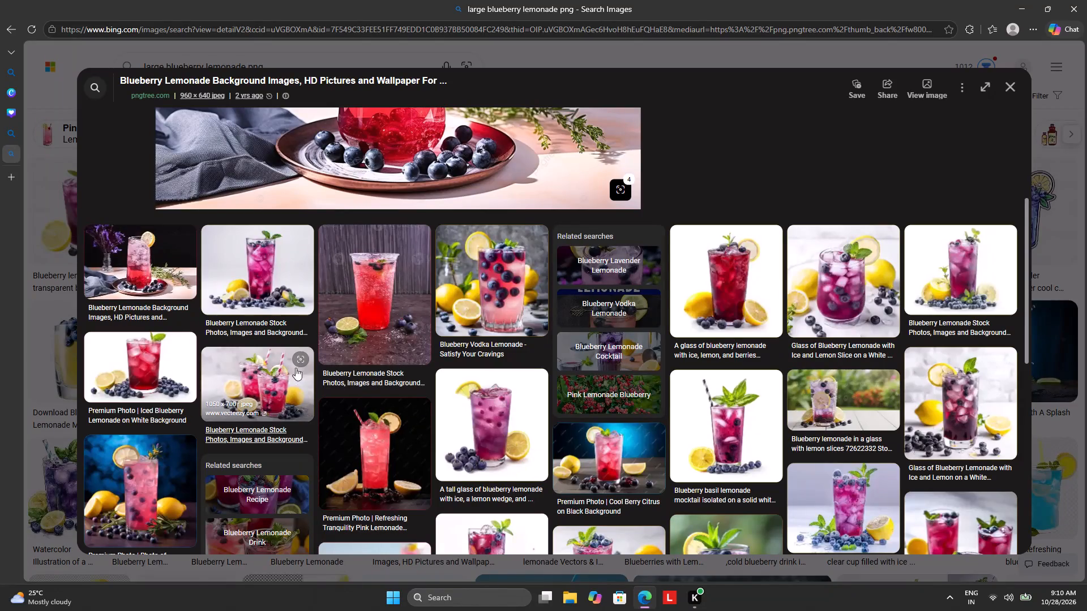
scroll(647, 406, down, 2)
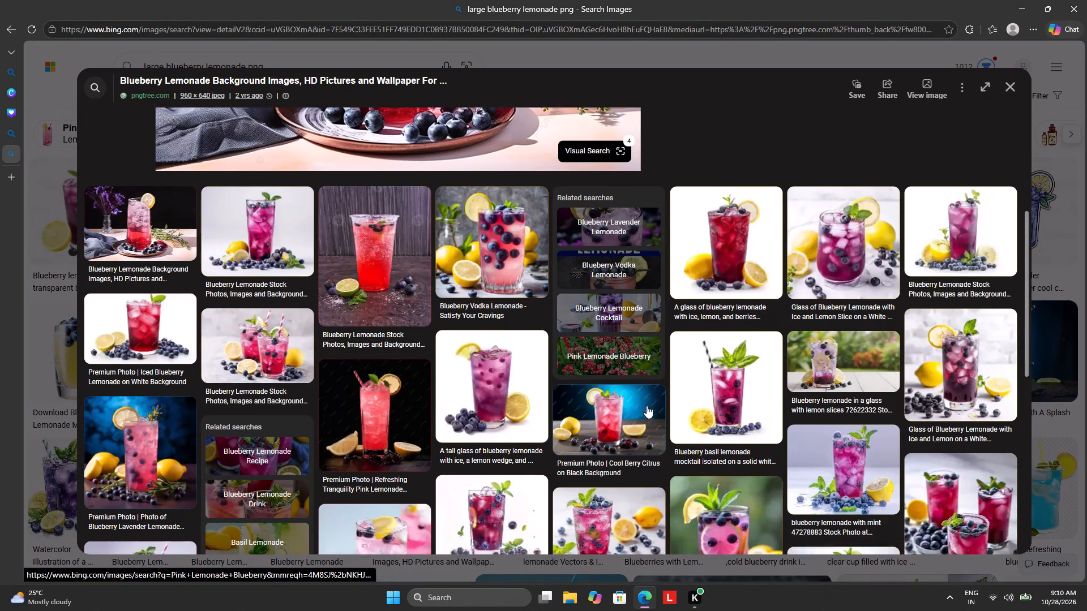
scroll(647, 406, down, 2)
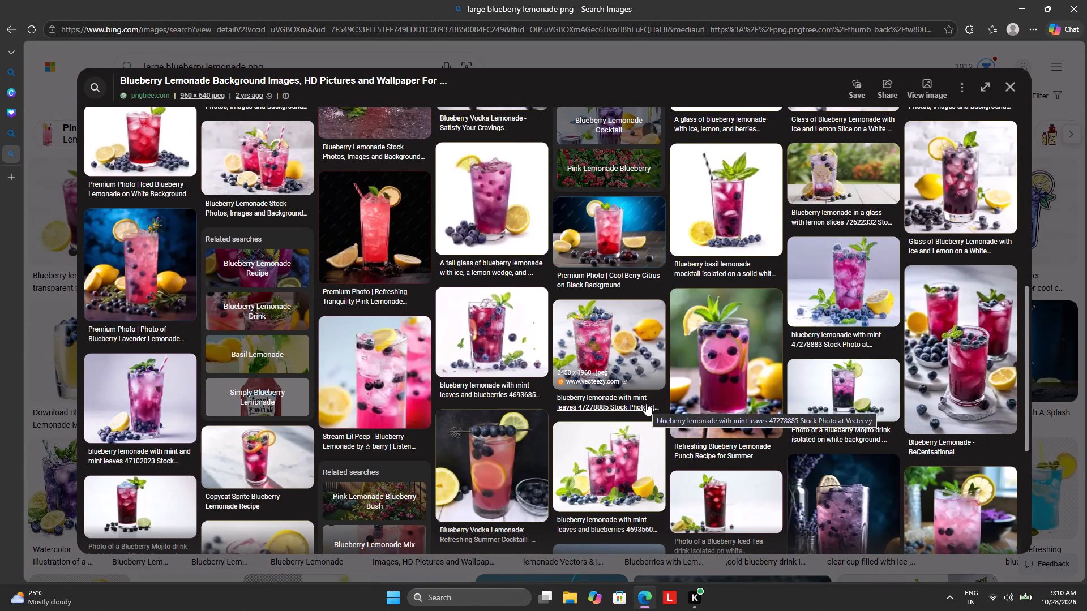
scroll(646, 403, down, 4)
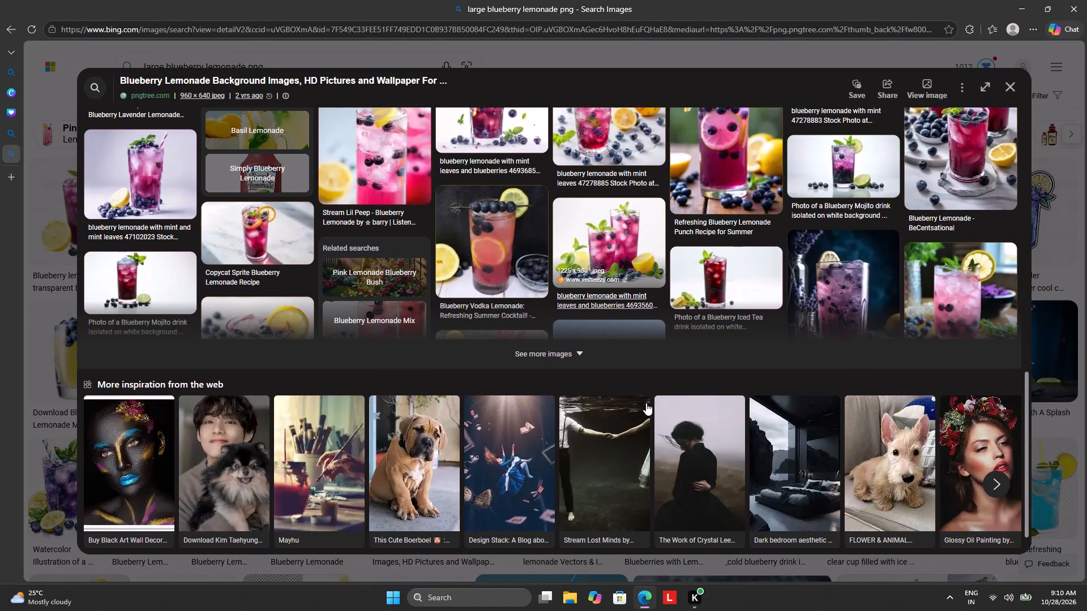
scroll(646, 403, up, 5)
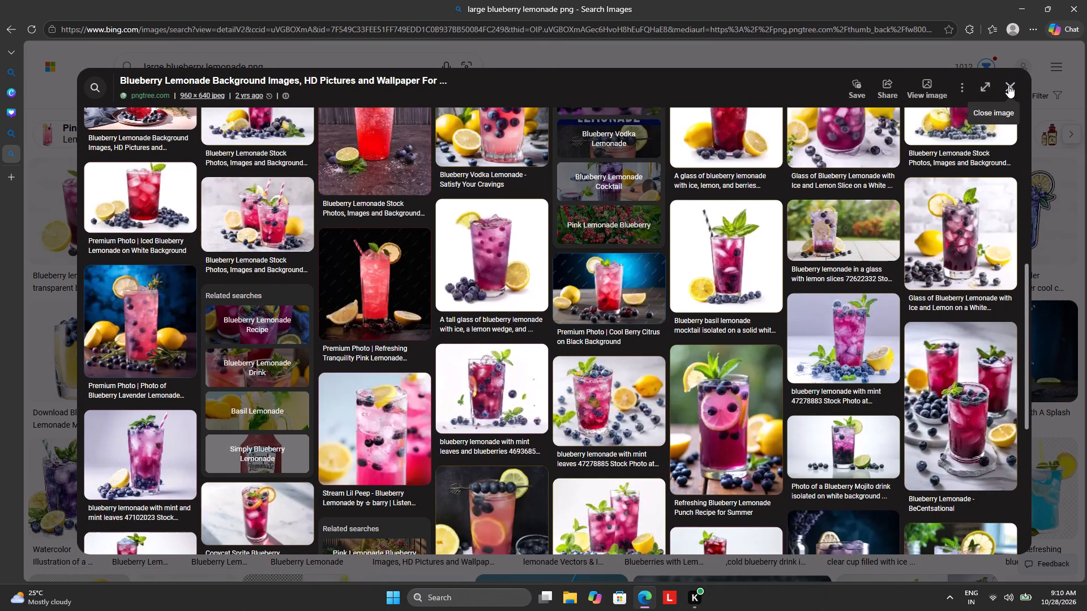
click(1008, 86)
Open the prinscafe.in blueberry lemonade image with mint and lemon slices and look through its related pictures.
scroll(477, 432, down, 4)
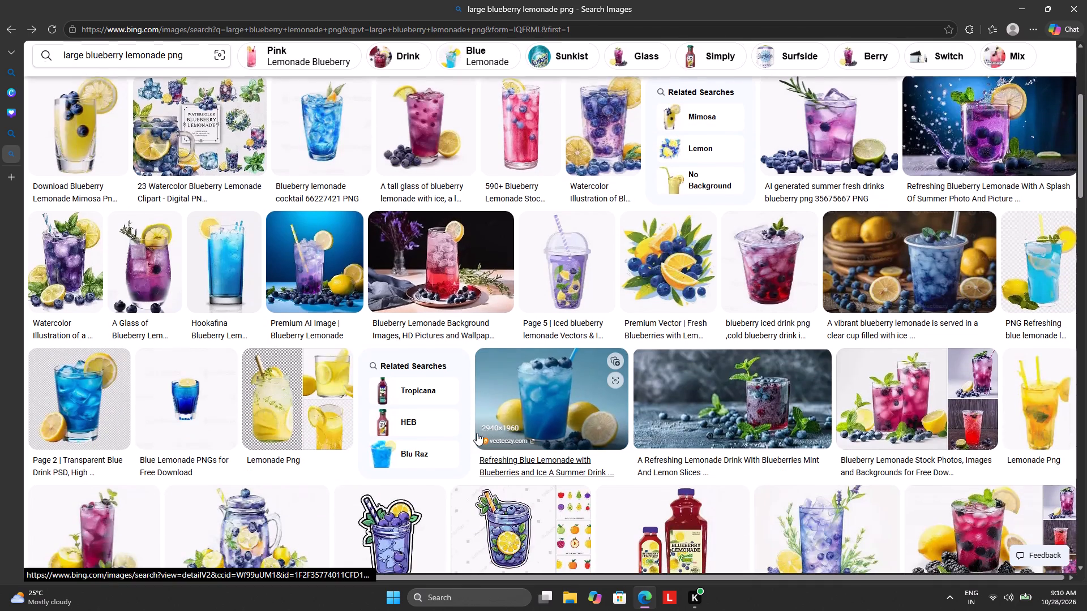
scroll(477, 433, down, 3)
click(374, 506)
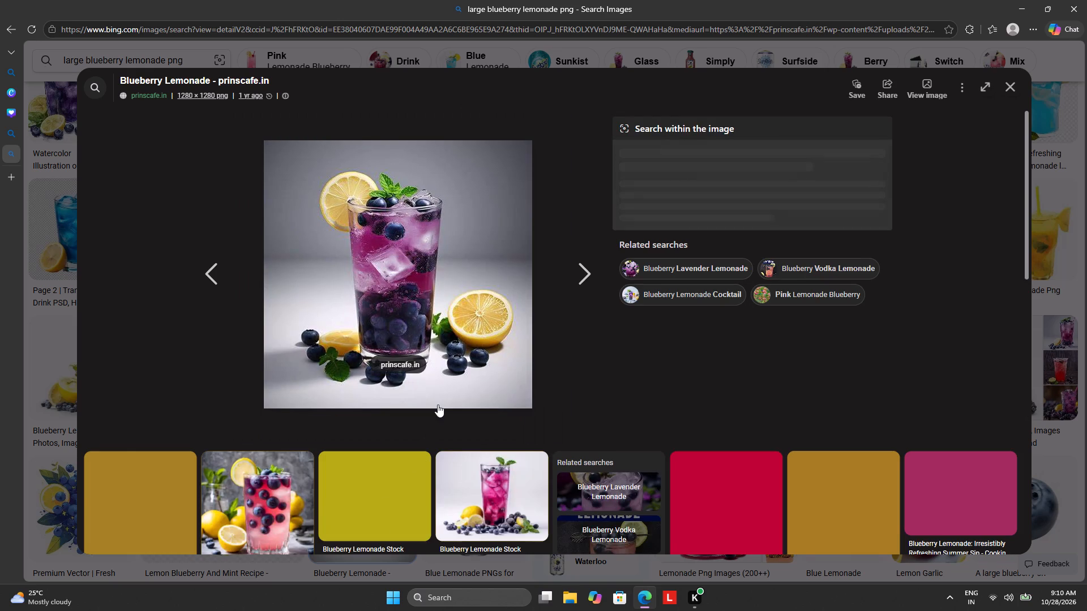
scroll(478, 465, down, 2)
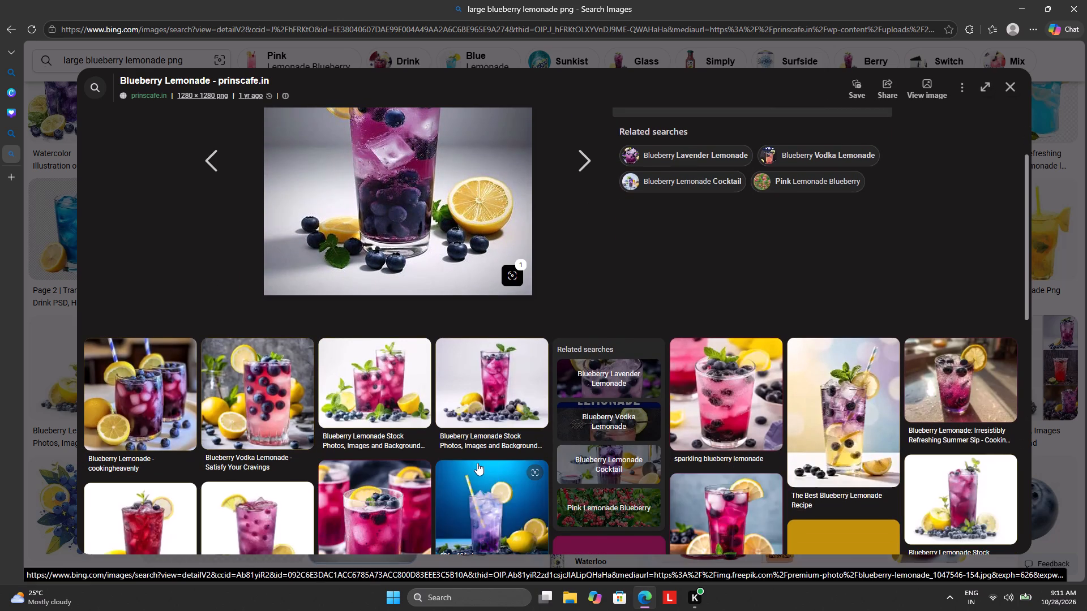
scroll(478, 455, down, 5)
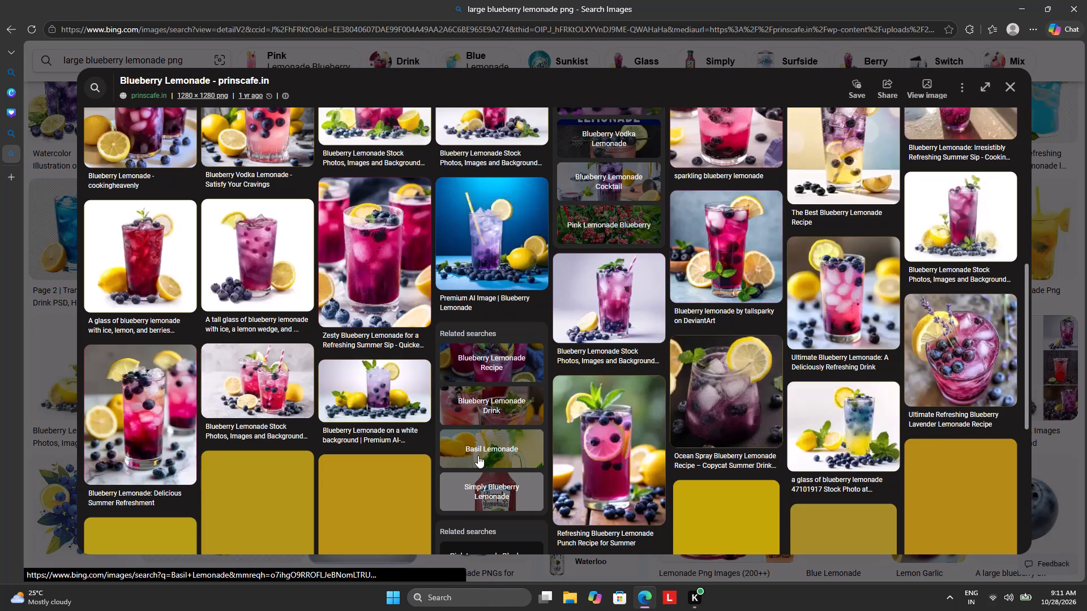
scroll(478, 455, down, 3)
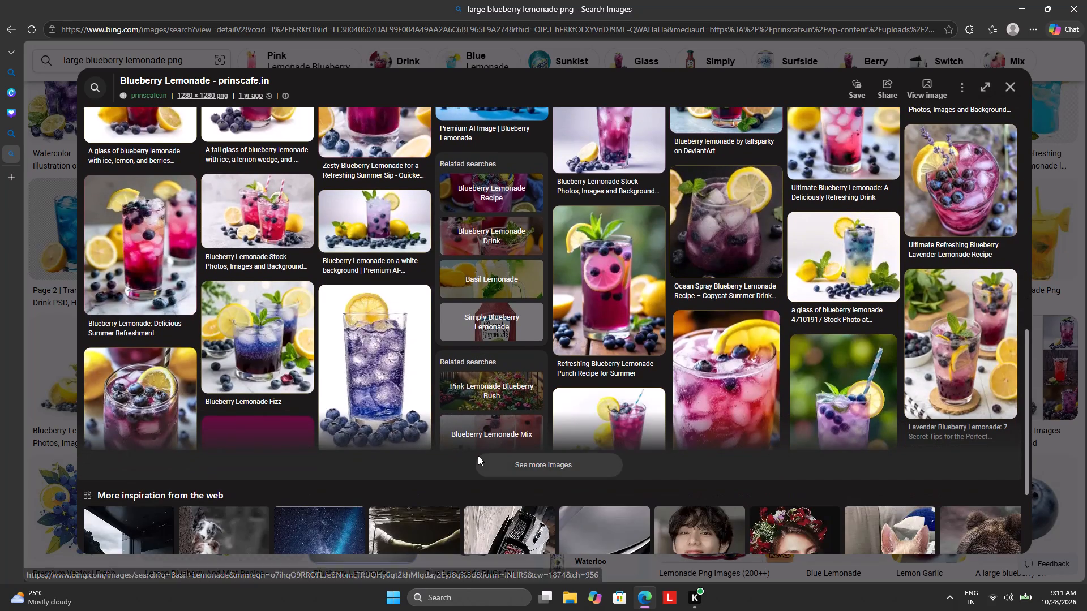
scroll(478, 455, down, 4)
scroll(478, 455, up, 6)
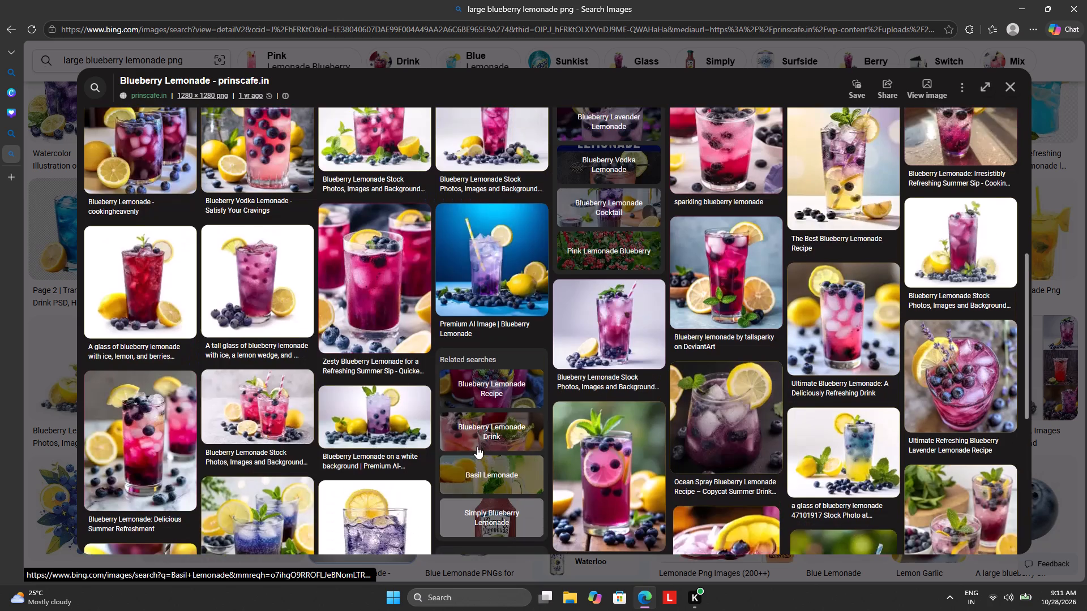
scroll(477, 445, up, 10)
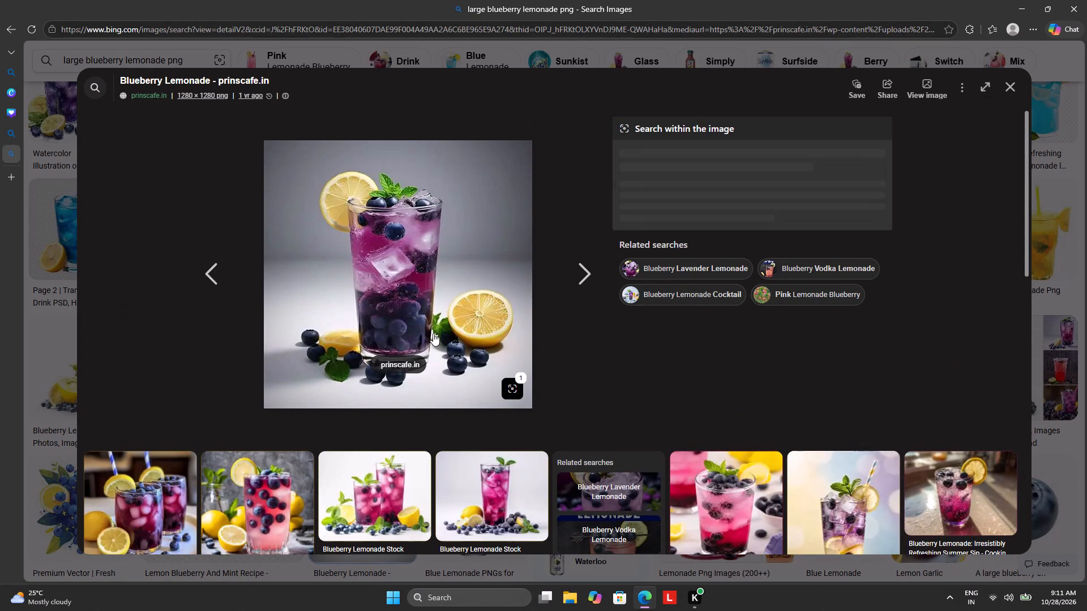
Copy the prinscafe.in blueberry lemonade image, switch back to the Canva design, and paste it onto page 2.
right_click(433, 333)
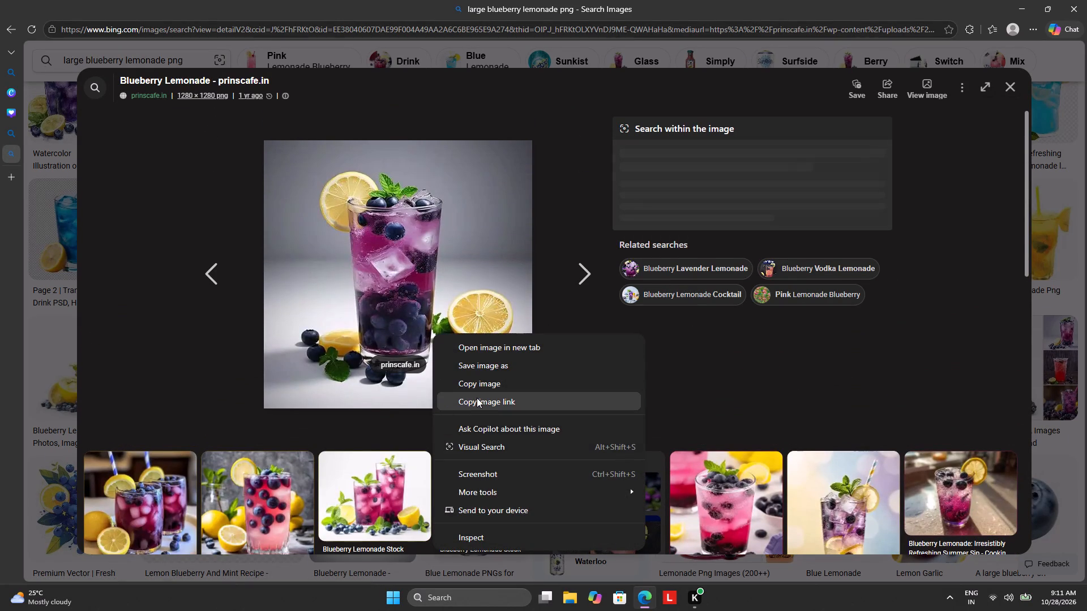
click(477, 398)
right_click(446, 338)
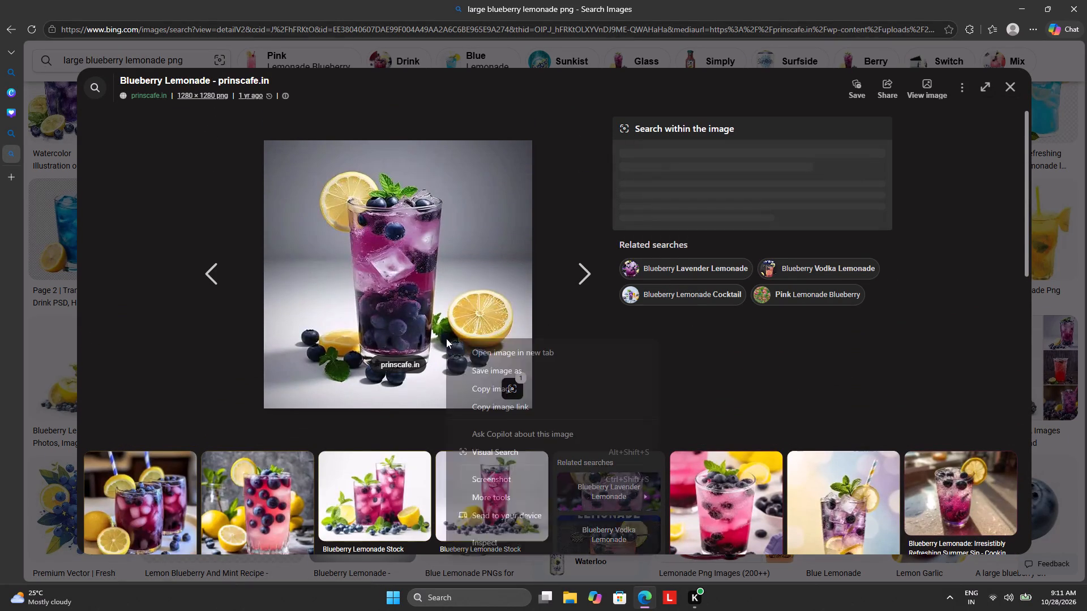
click(480, 394)
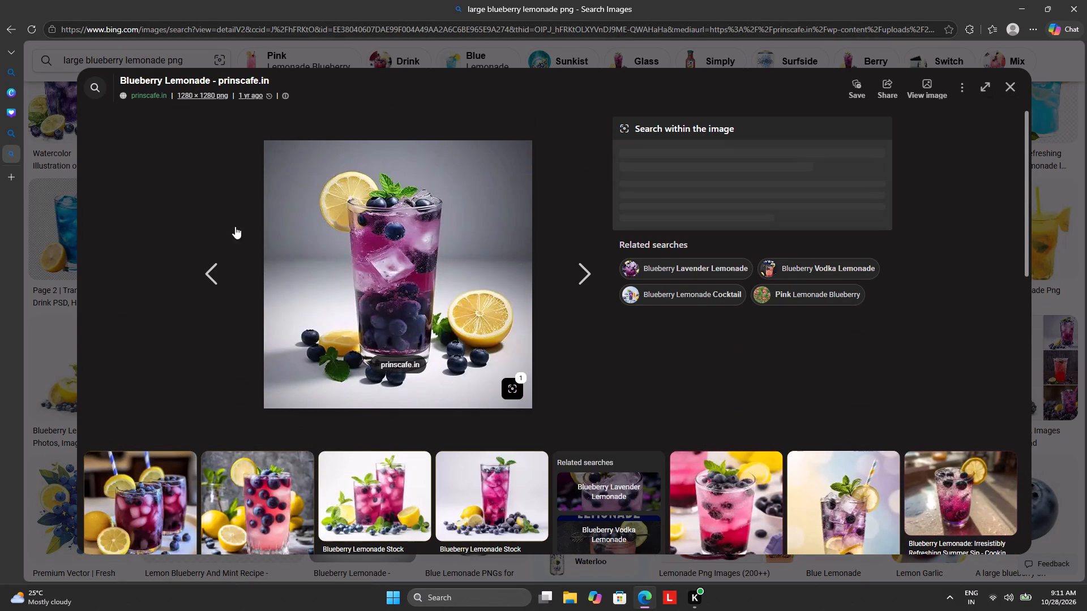
click(14, 110)
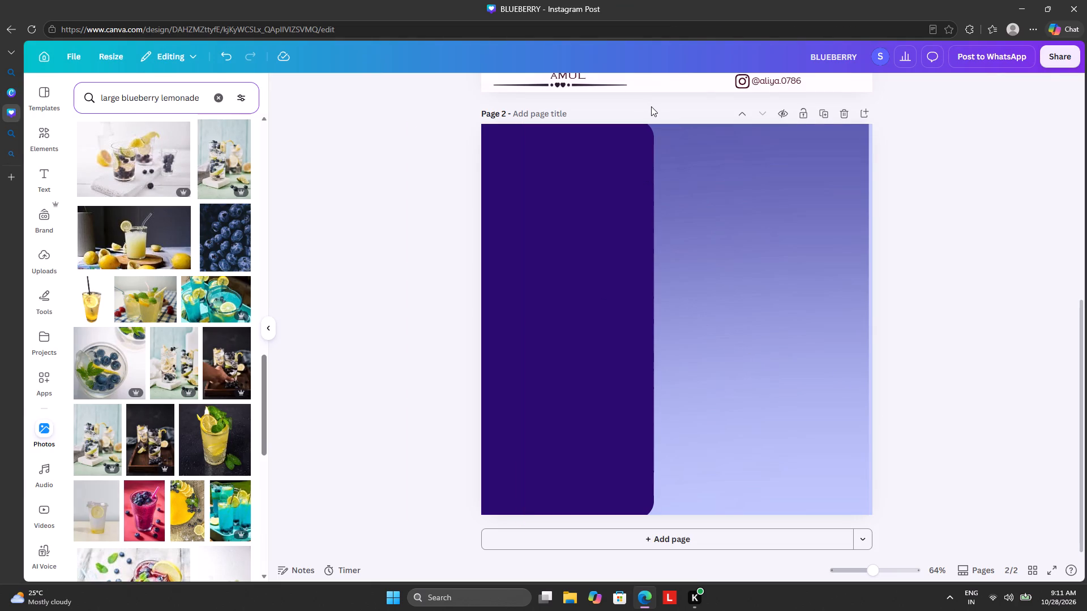
key(ctrl+v)
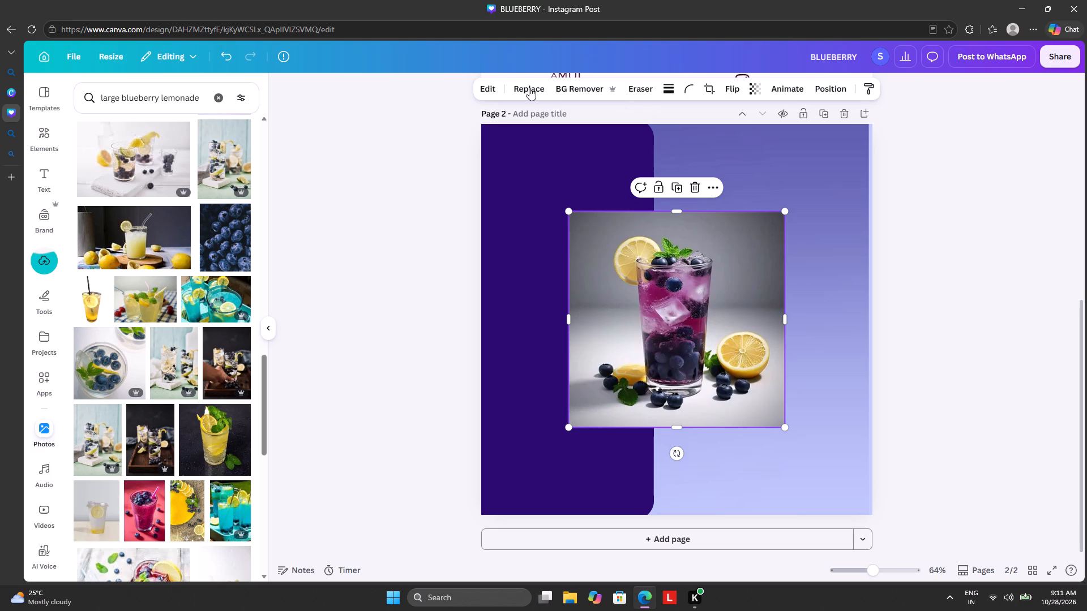
Remove the background from the pasted blueberry lemonade image.
click(558, 87)
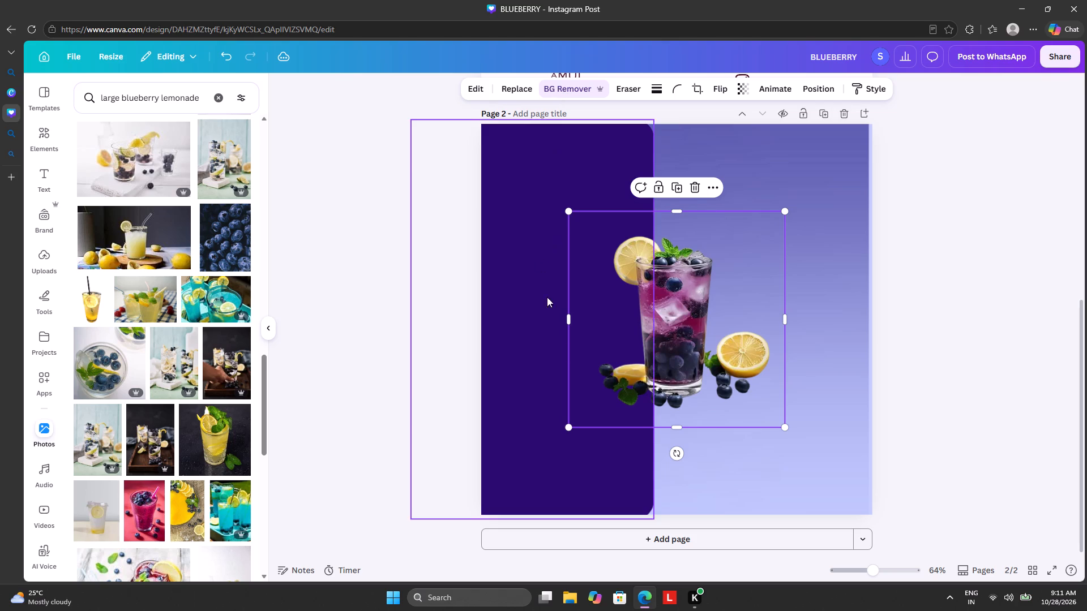
Enlarge the lemonade cutout and place it near the bottom of page 2, overlapping the dark violet panel's edge.
drag(568, 429, 515, 487)
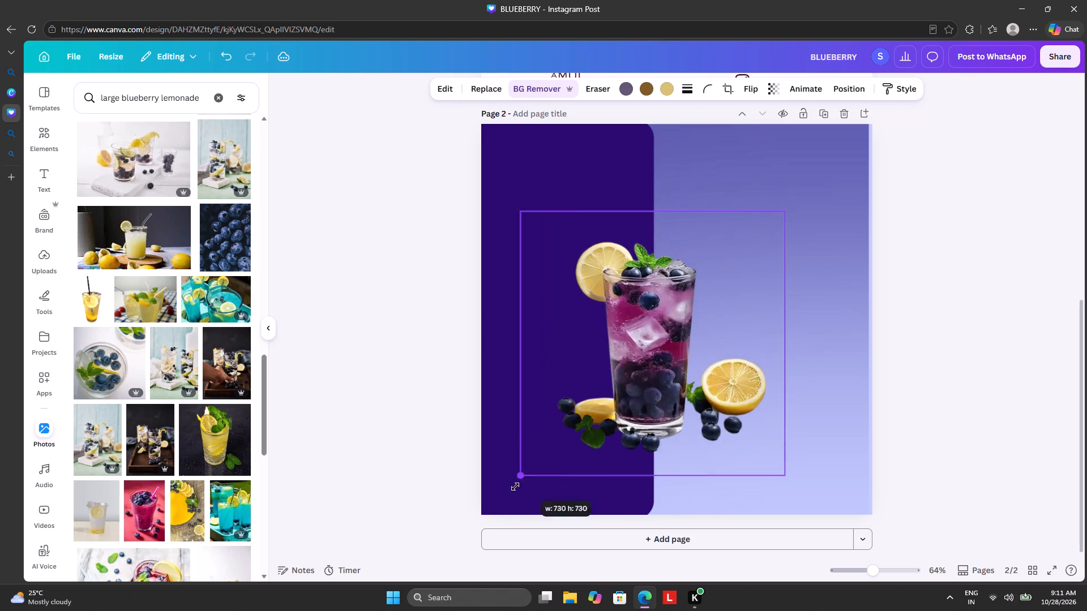
drag(515, 487, 492, 506)
drag(621, 379, 652, 397)
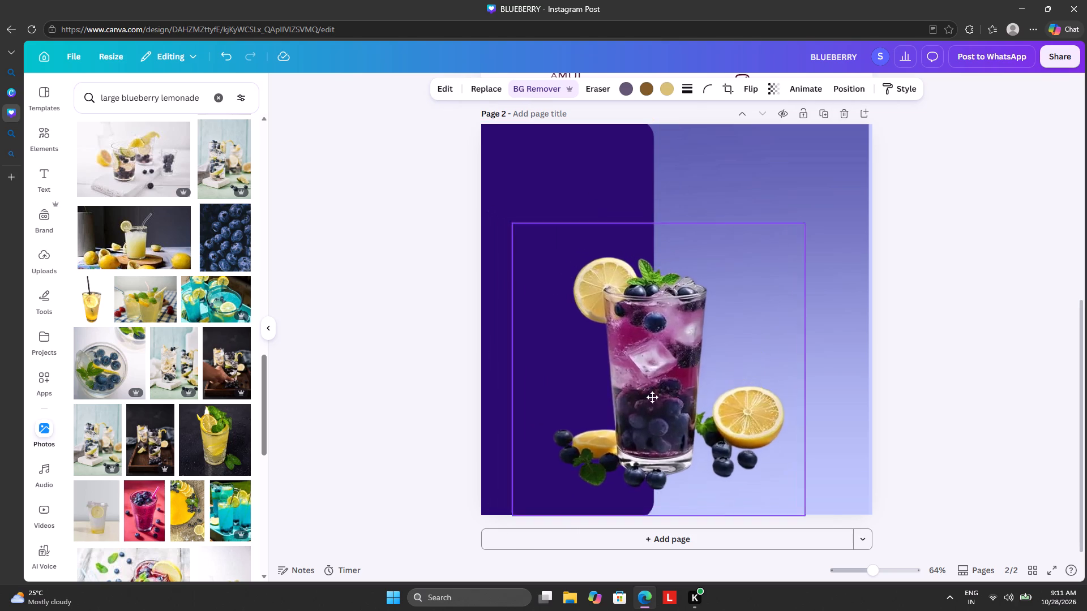
drag(652, 397, 656, 414)
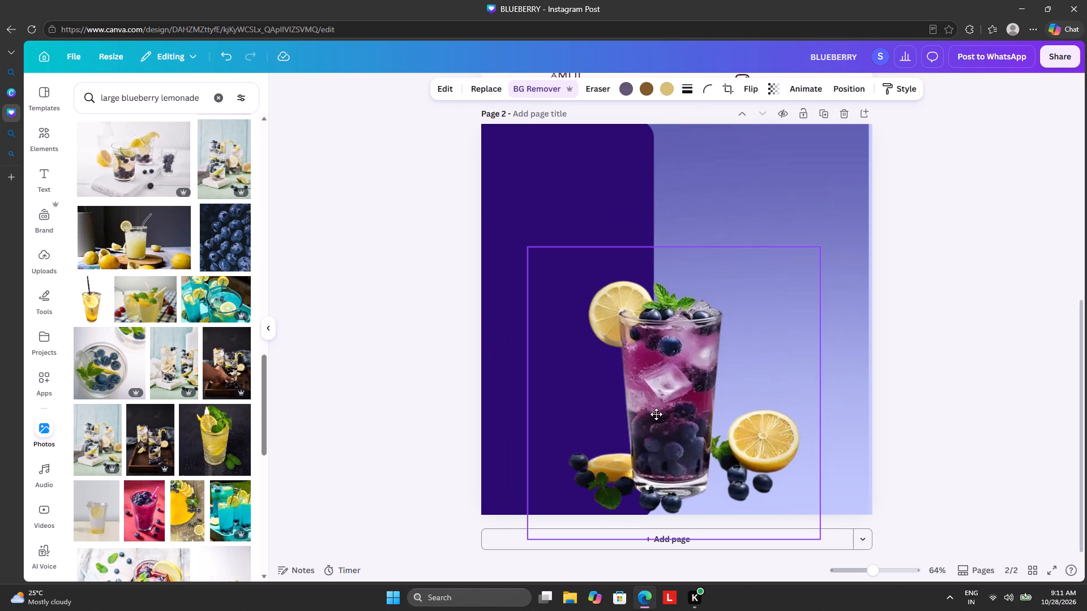
drag(656, 414, 646, 401)
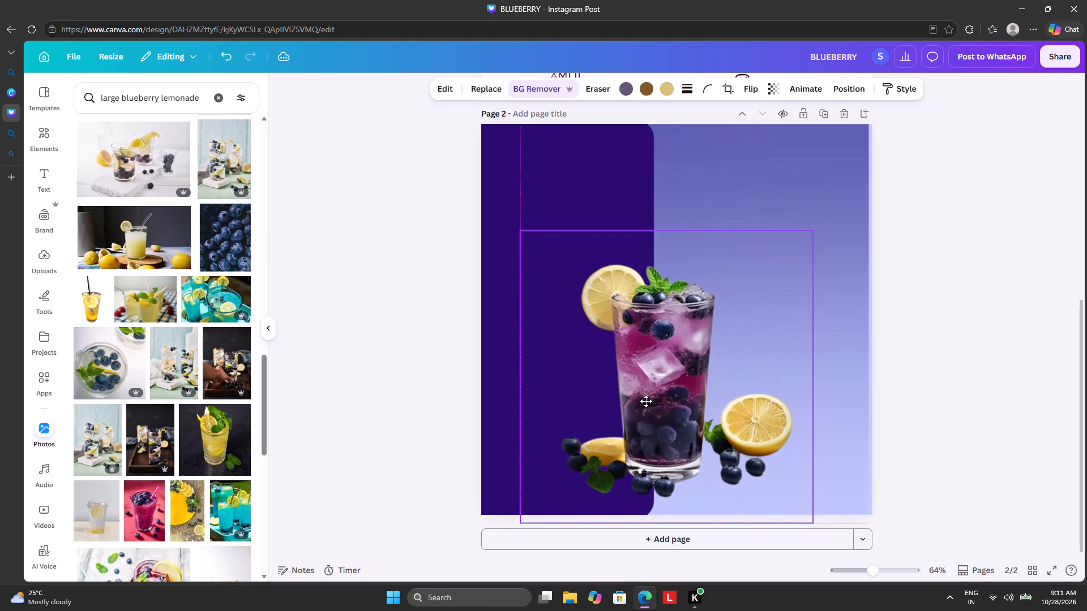
drag(646, 401, 645, 401)
click(463, 342)
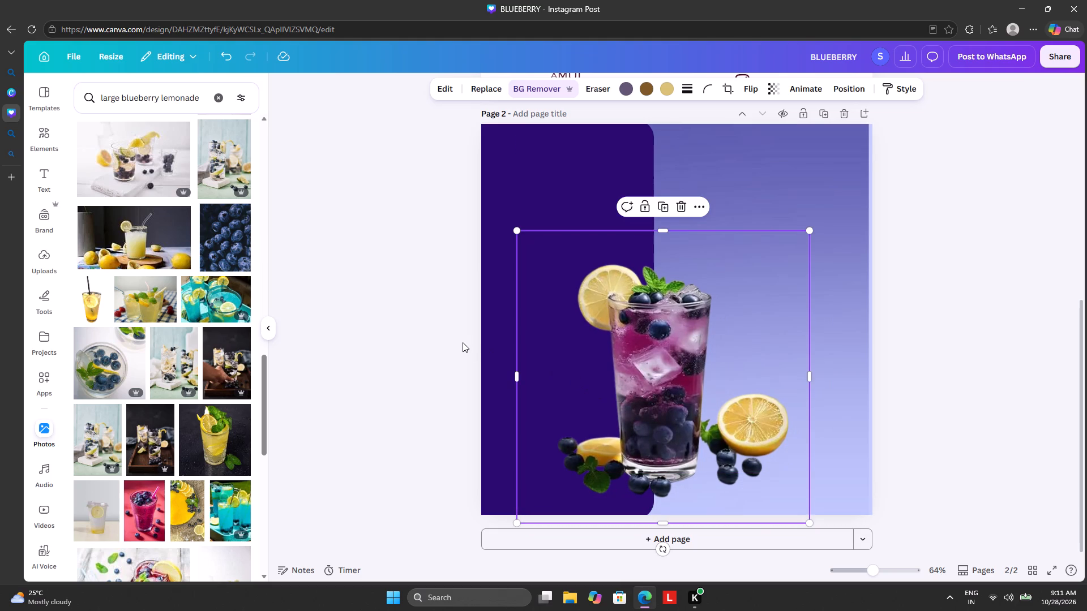
Replace the photo search term with "water drop" and run the search.
click(219, 98)
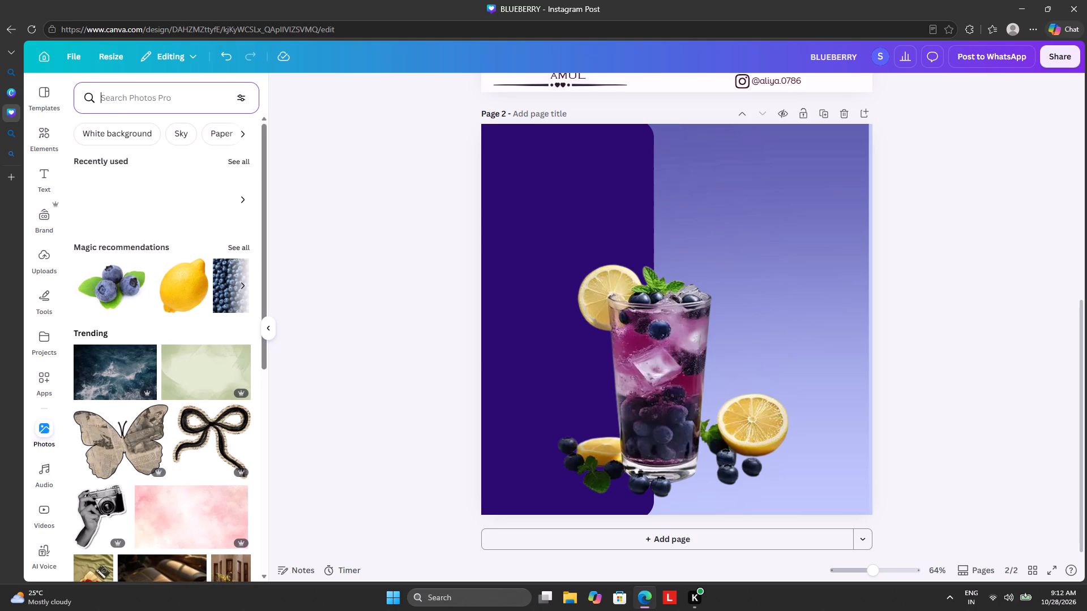
key(w)
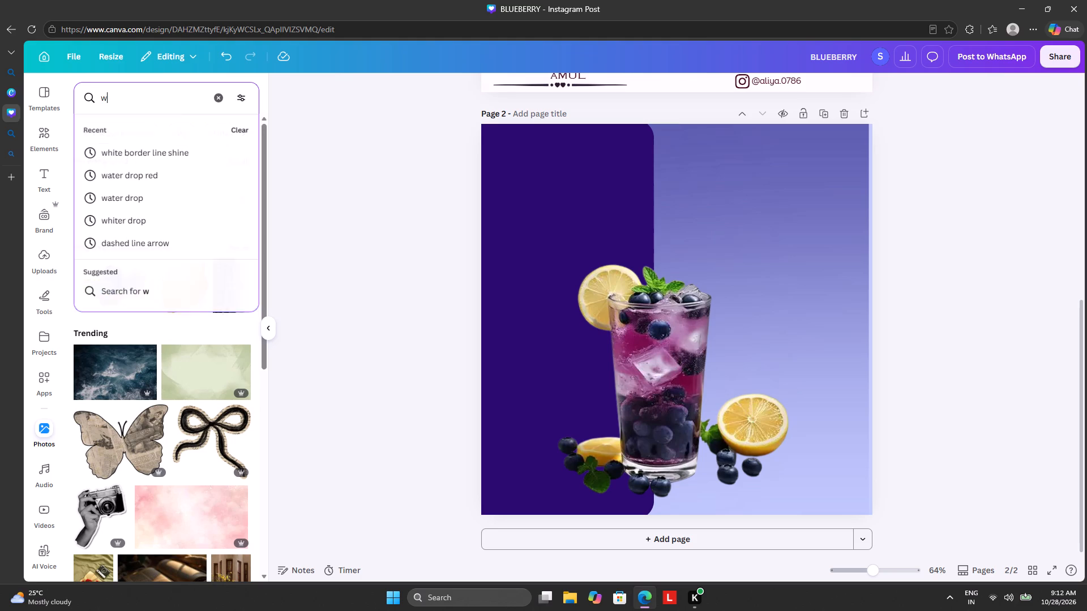
key(a)
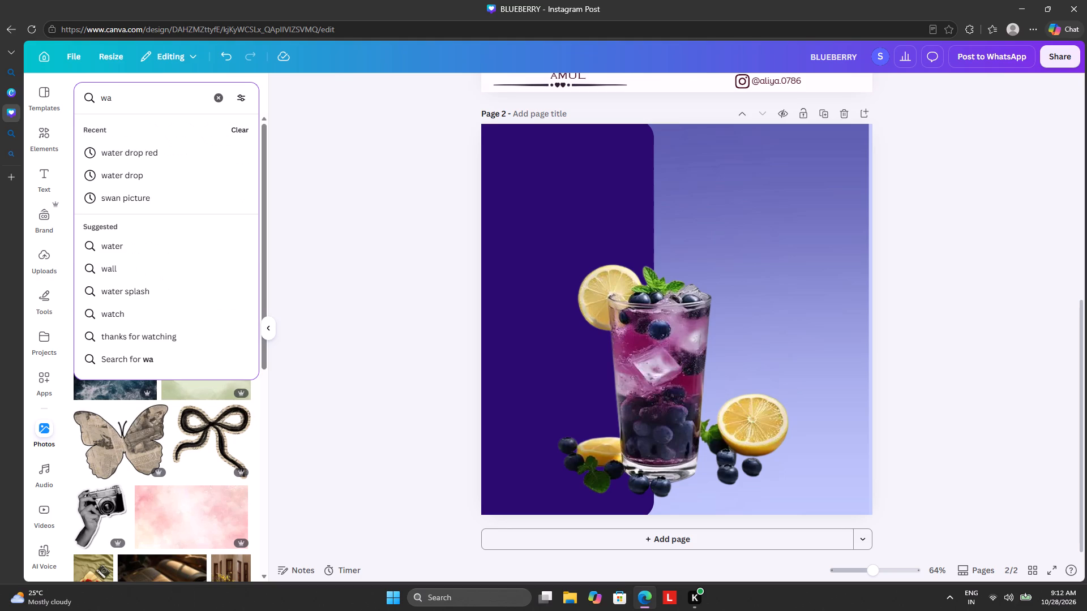
text(th)
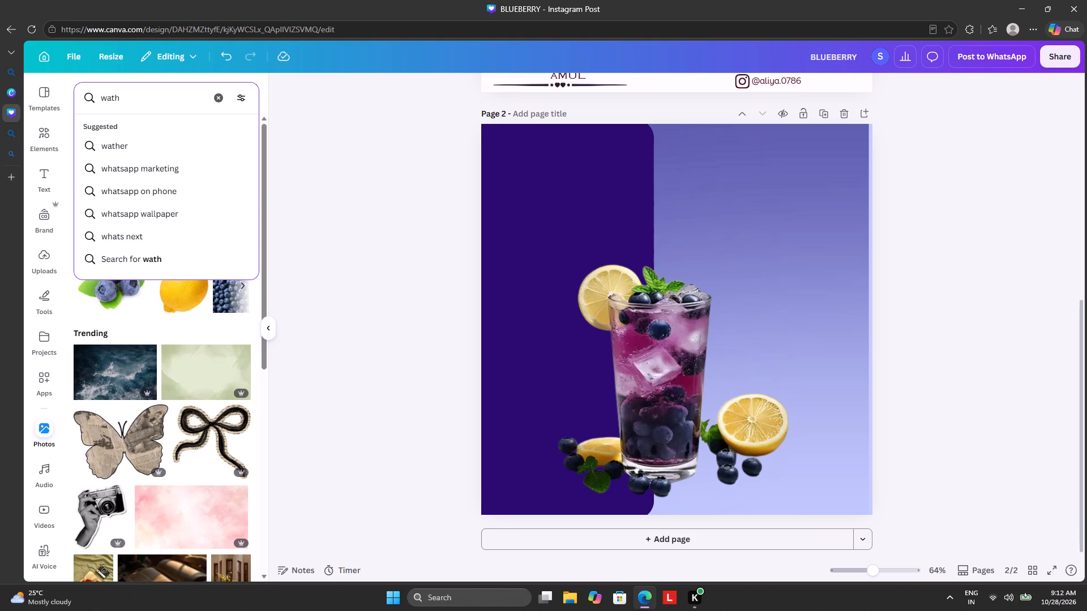
text(er)
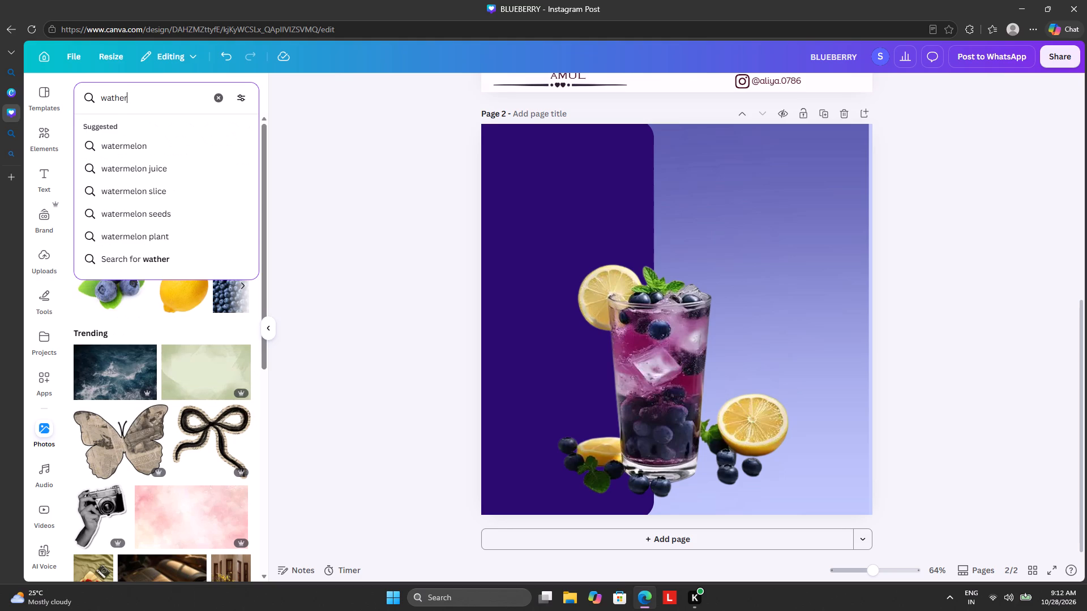
key(space)
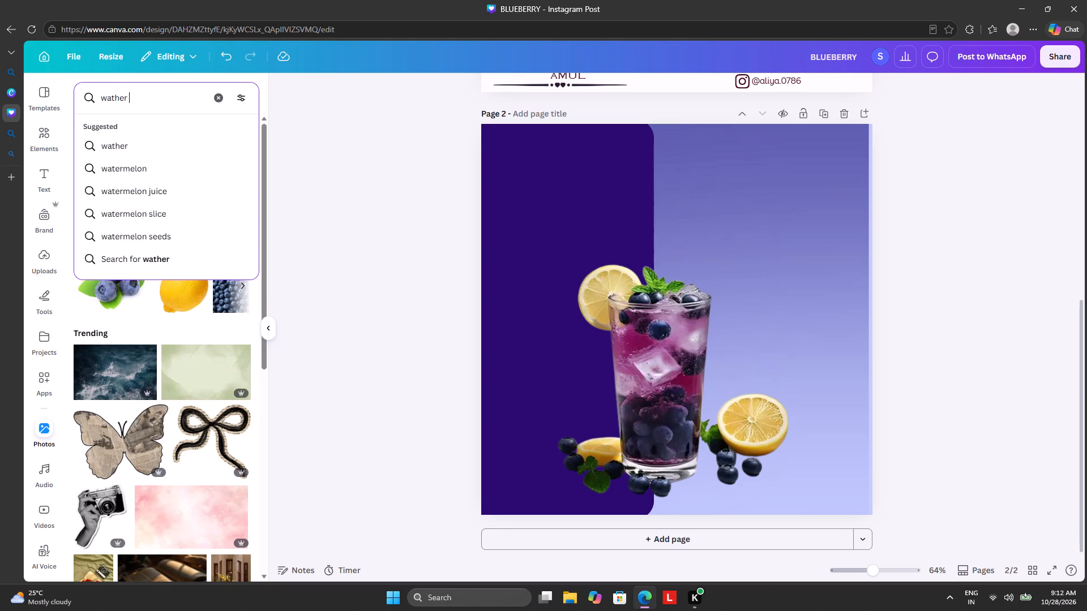
text(drop)
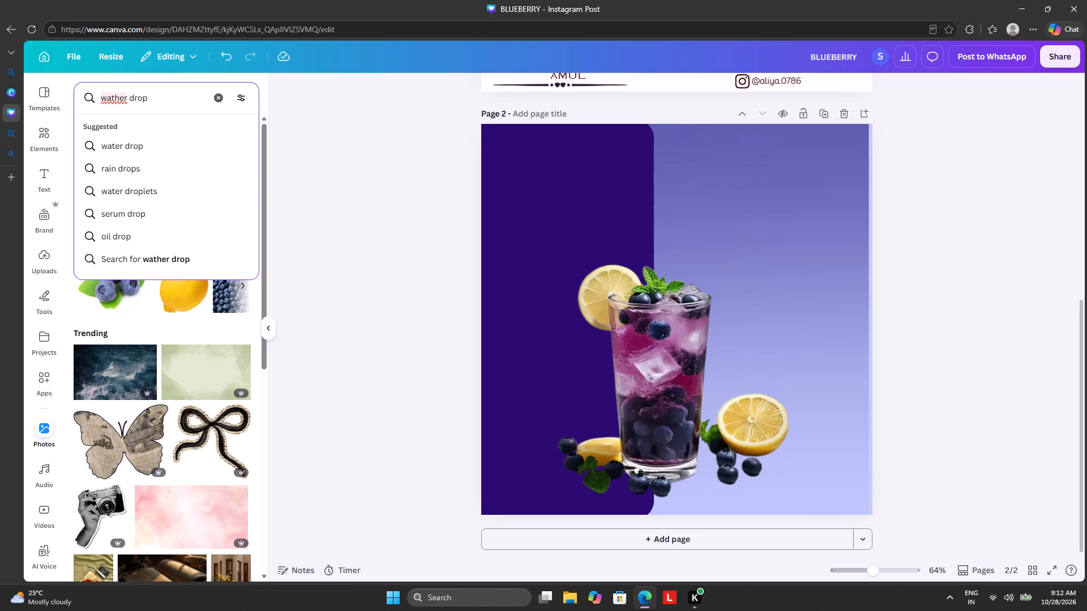
key(BackSpace)
key(BackSpace)
key(BackSpace)
key(BackSpace)
key(BackSpace)
key(BackSpace)
key(BackSpace)
key(BackSpace)
key(BackSpace)
key(BackSpace)
key(BackSpace)
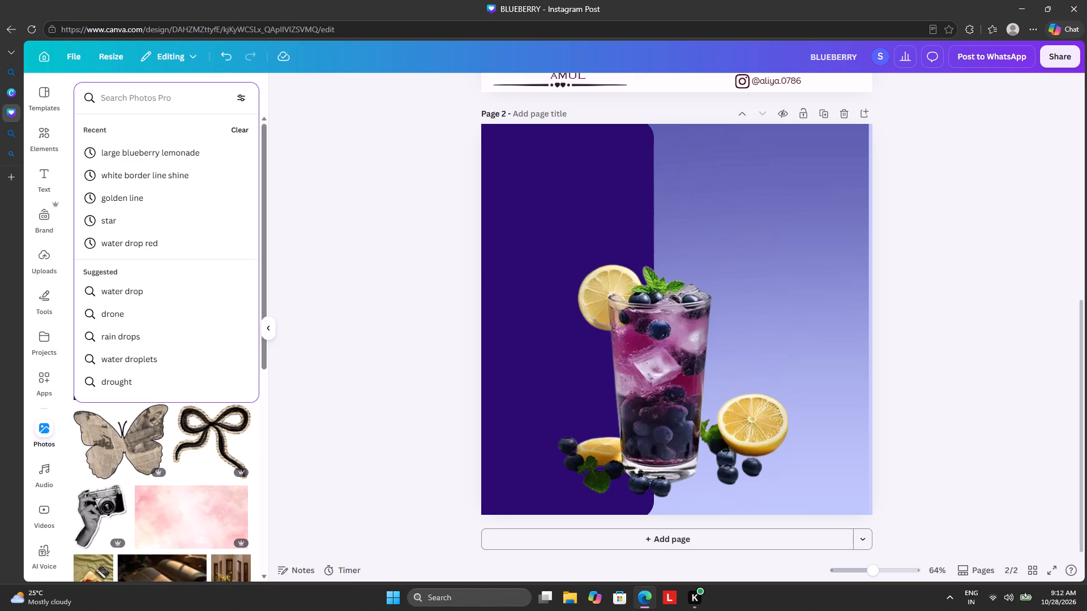
text(water drop)
key(Return)
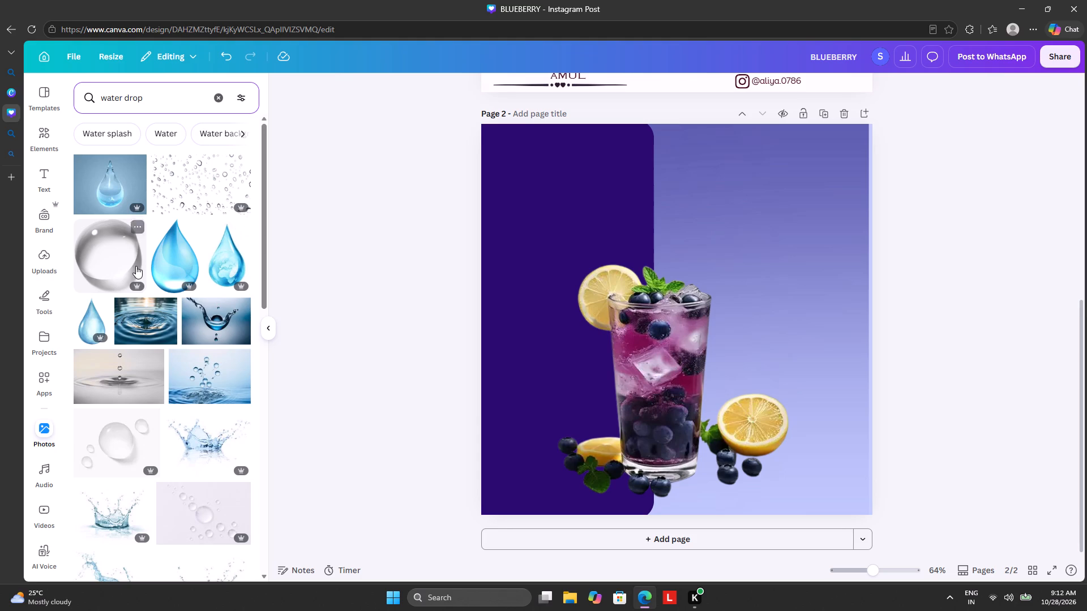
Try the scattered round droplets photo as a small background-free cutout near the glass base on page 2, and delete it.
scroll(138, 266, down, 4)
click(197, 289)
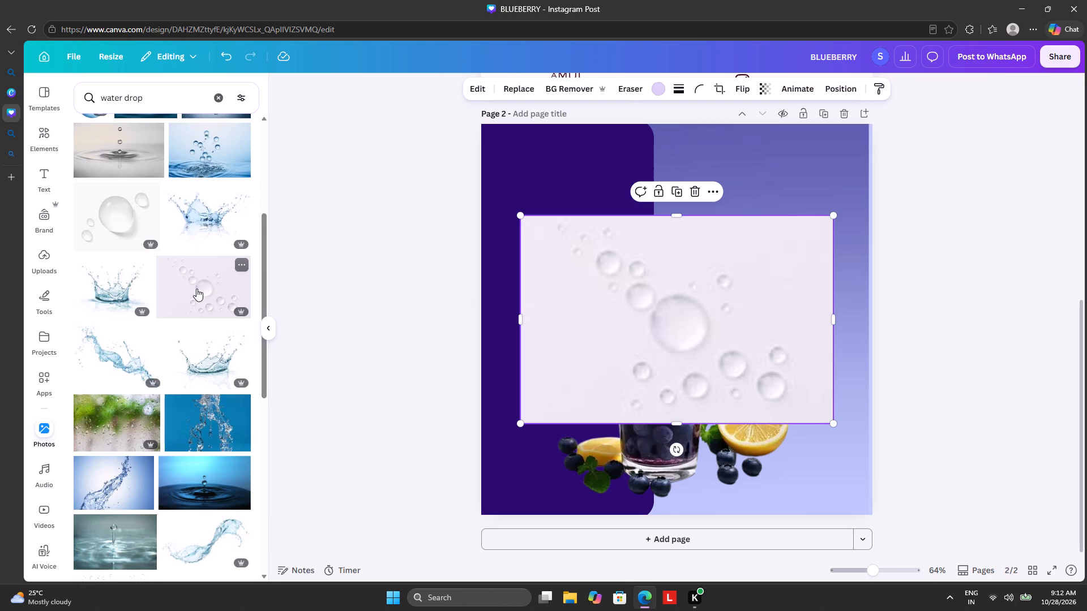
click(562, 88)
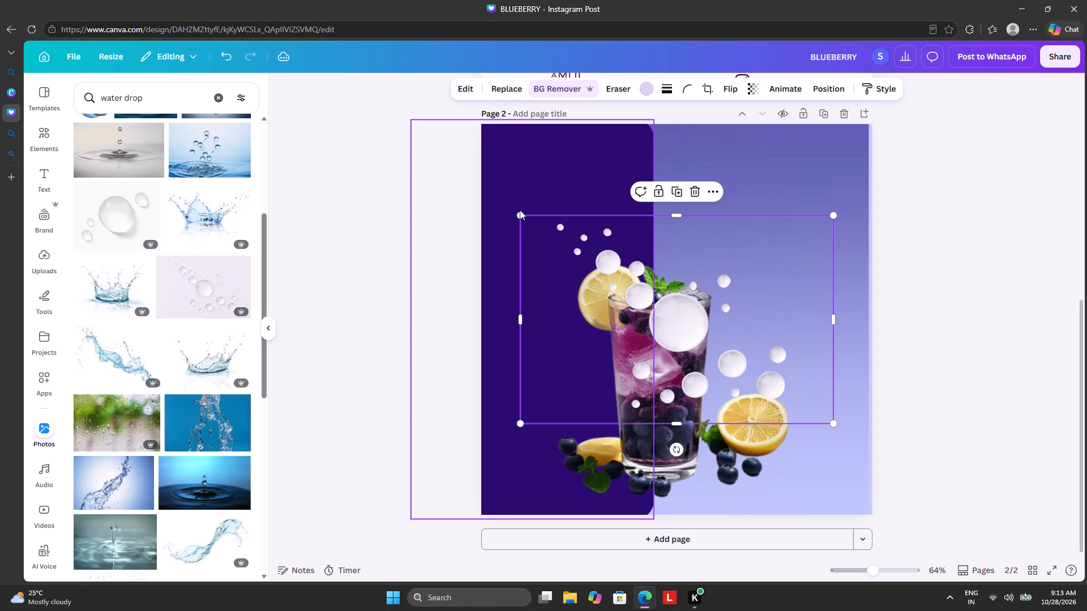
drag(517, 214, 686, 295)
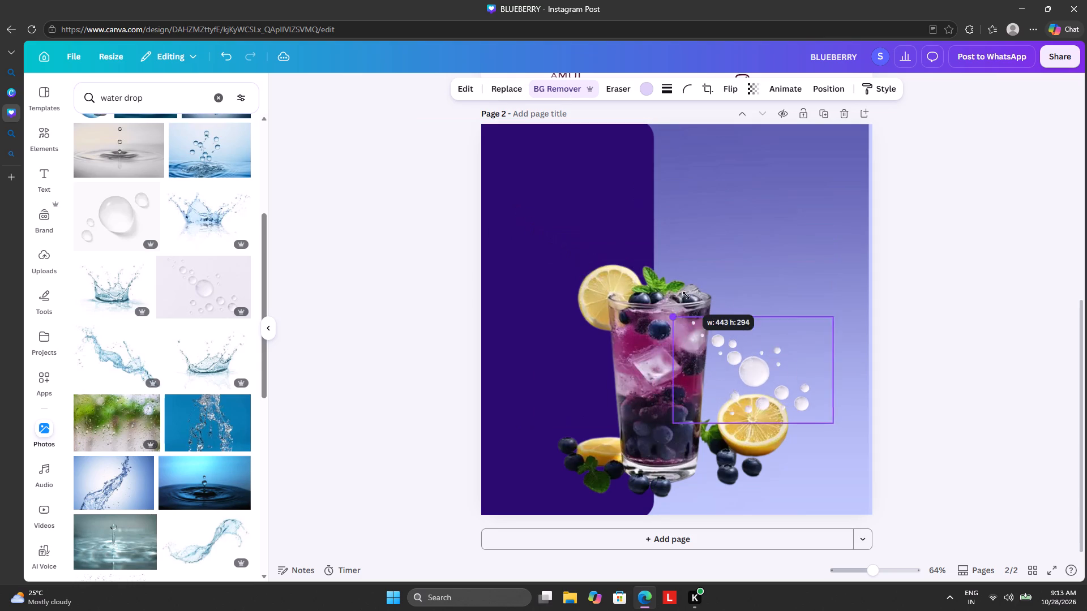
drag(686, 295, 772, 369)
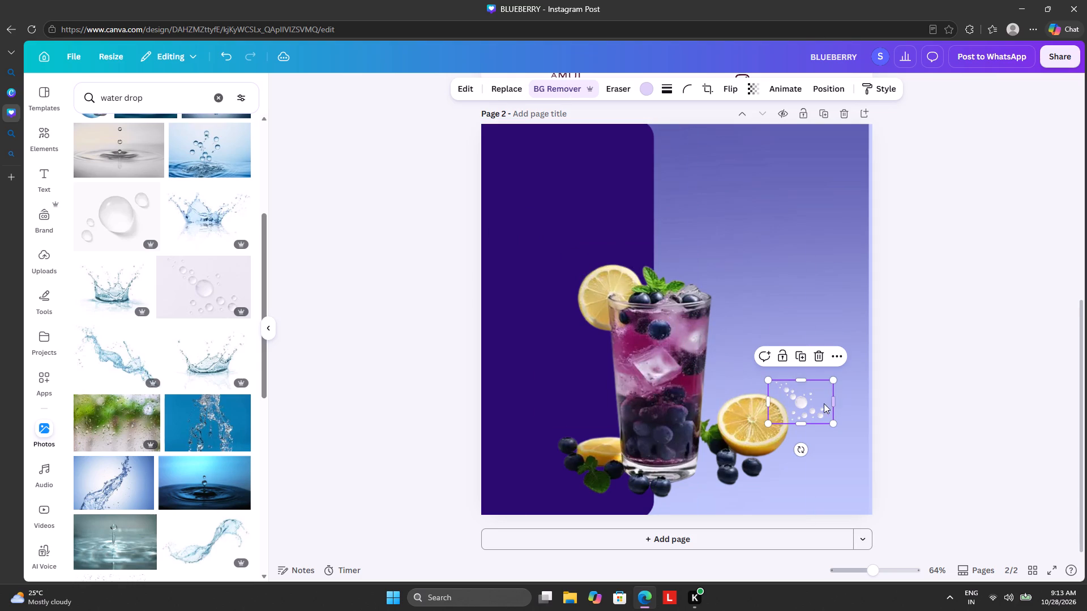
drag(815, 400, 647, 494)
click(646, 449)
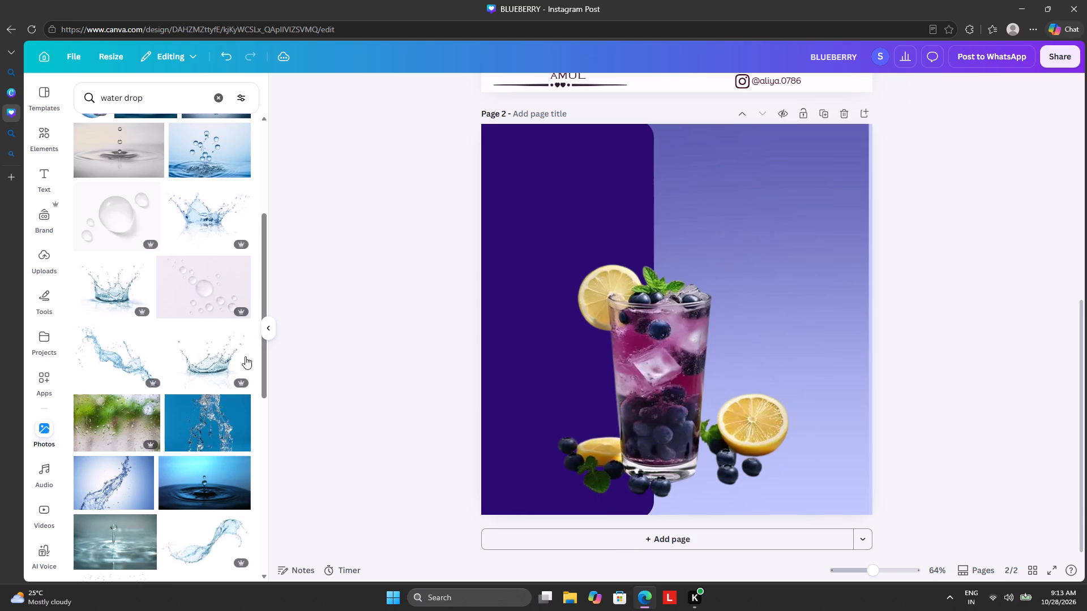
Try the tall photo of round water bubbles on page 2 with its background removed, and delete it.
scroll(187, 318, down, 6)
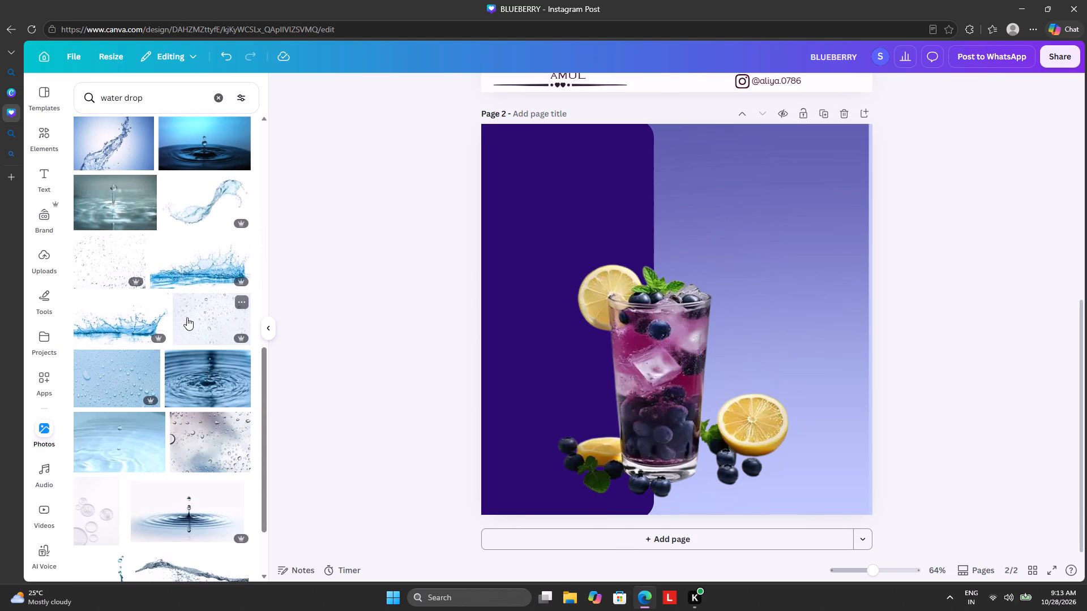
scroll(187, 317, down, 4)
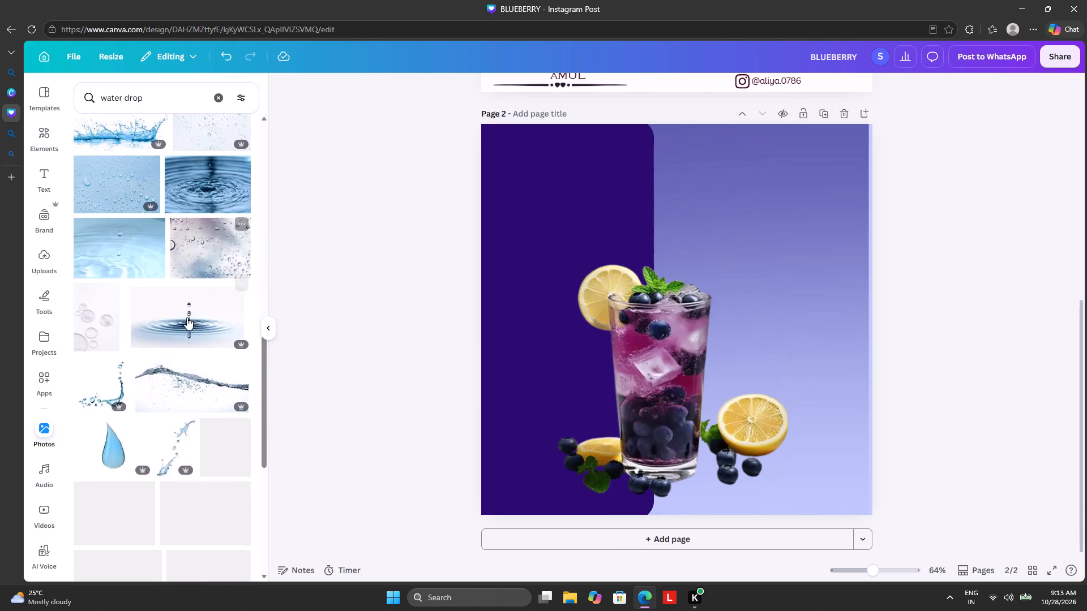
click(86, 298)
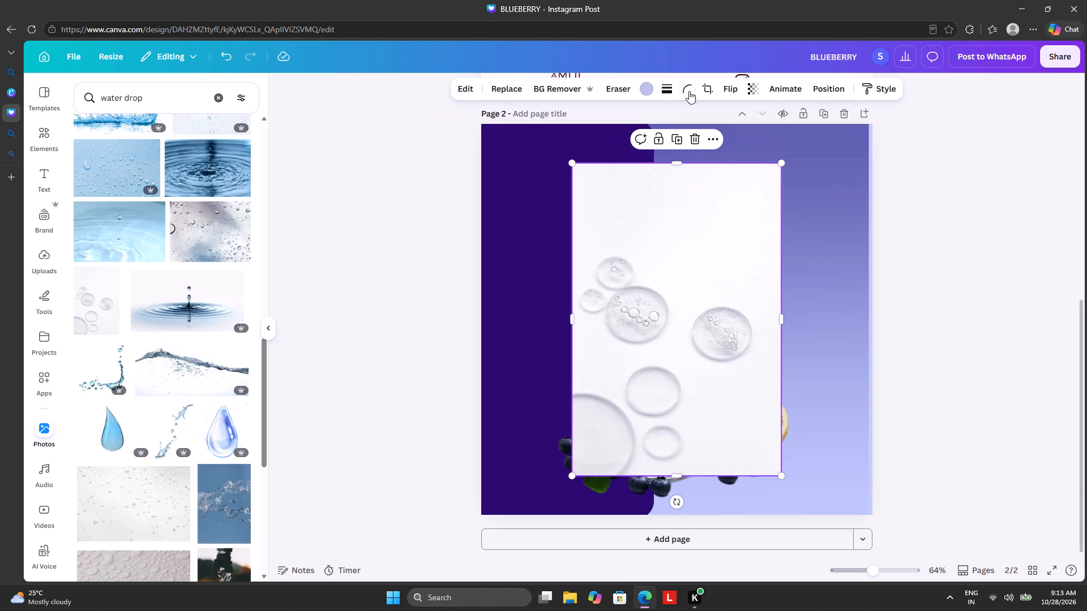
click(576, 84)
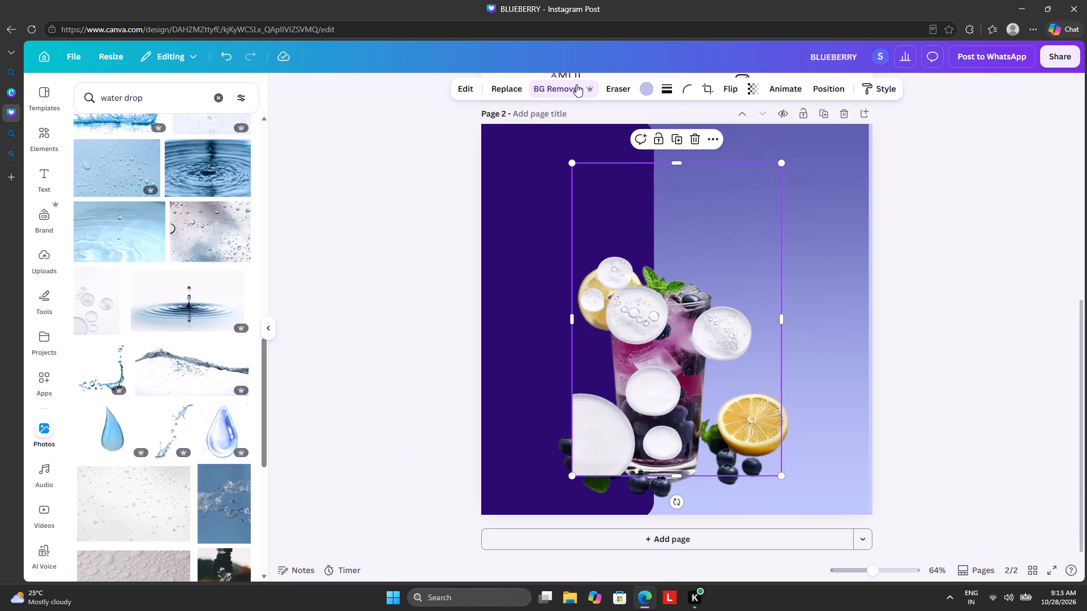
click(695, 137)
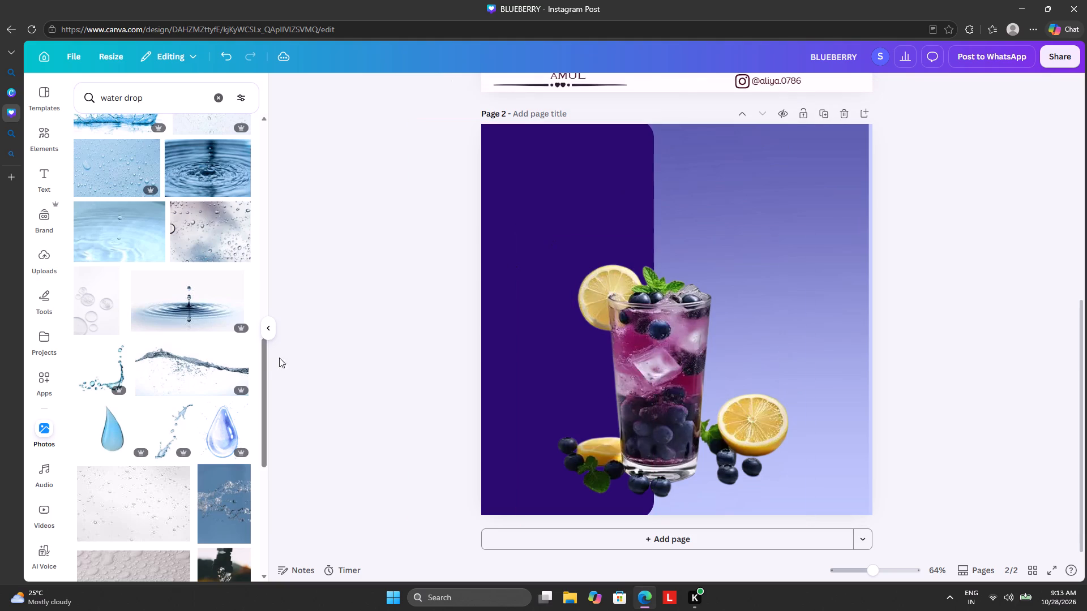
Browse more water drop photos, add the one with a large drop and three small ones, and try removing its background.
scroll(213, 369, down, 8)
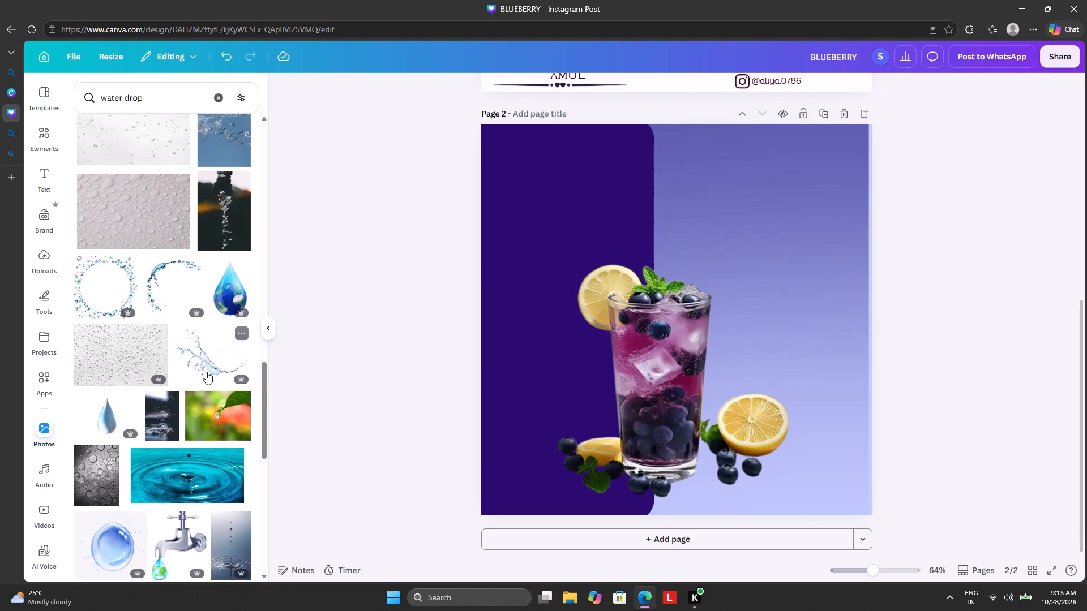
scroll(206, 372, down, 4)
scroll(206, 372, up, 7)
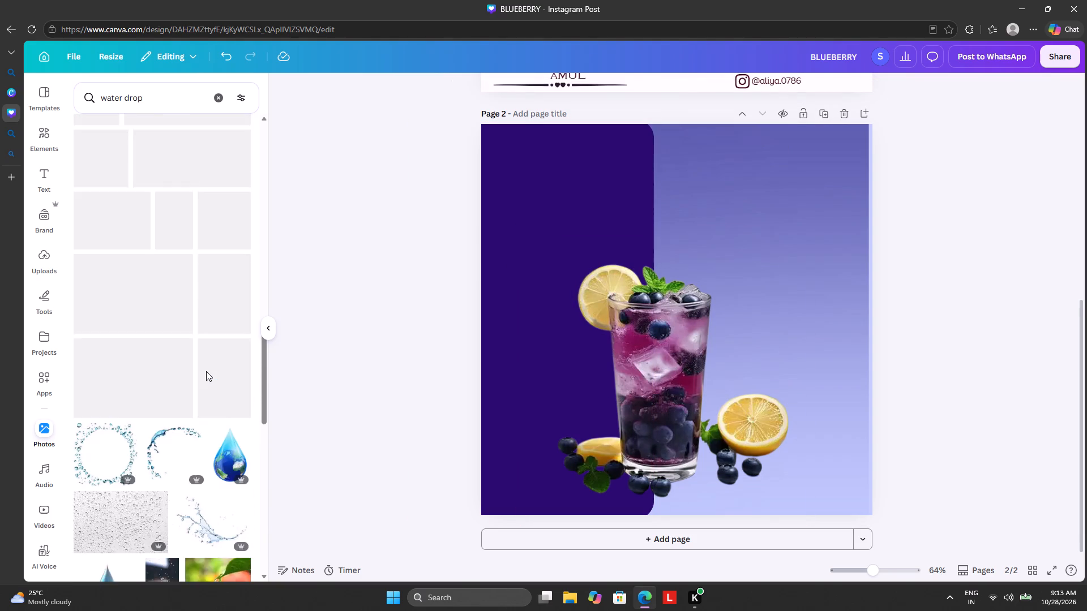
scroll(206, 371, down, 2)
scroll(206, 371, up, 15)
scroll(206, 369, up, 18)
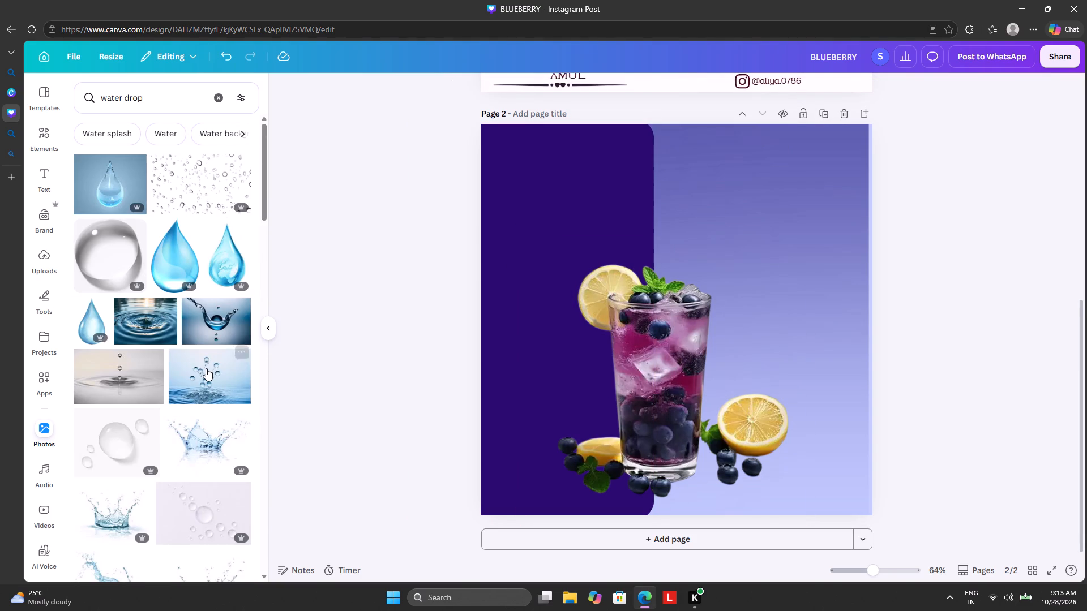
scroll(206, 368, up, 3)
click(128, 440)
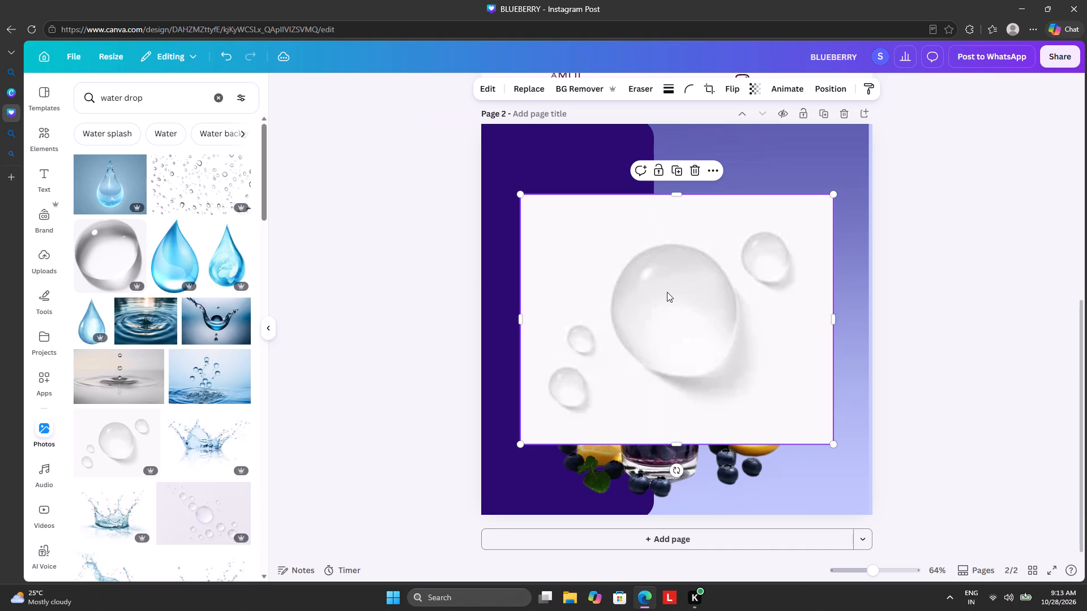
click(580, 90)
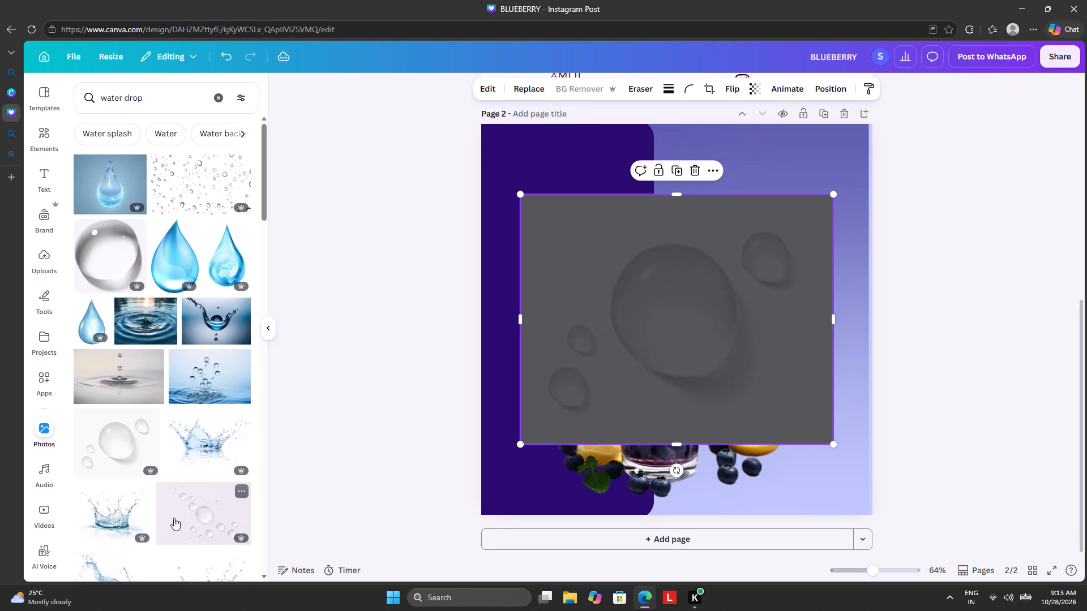
Add the scattered round droplets photo to page 2 and remove its background.
click(188, 507)
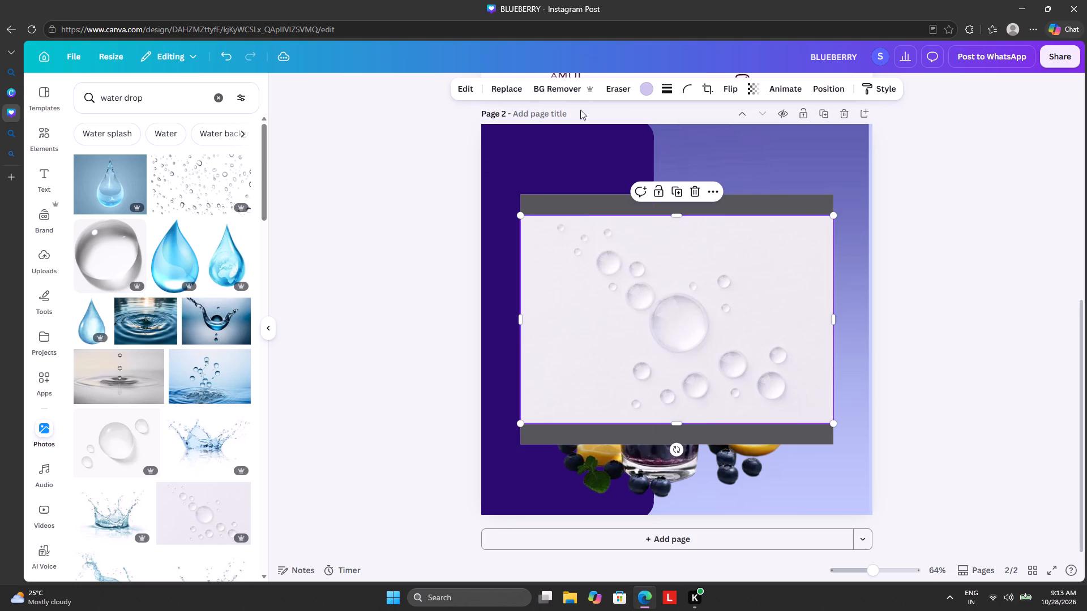
click(550, 86)
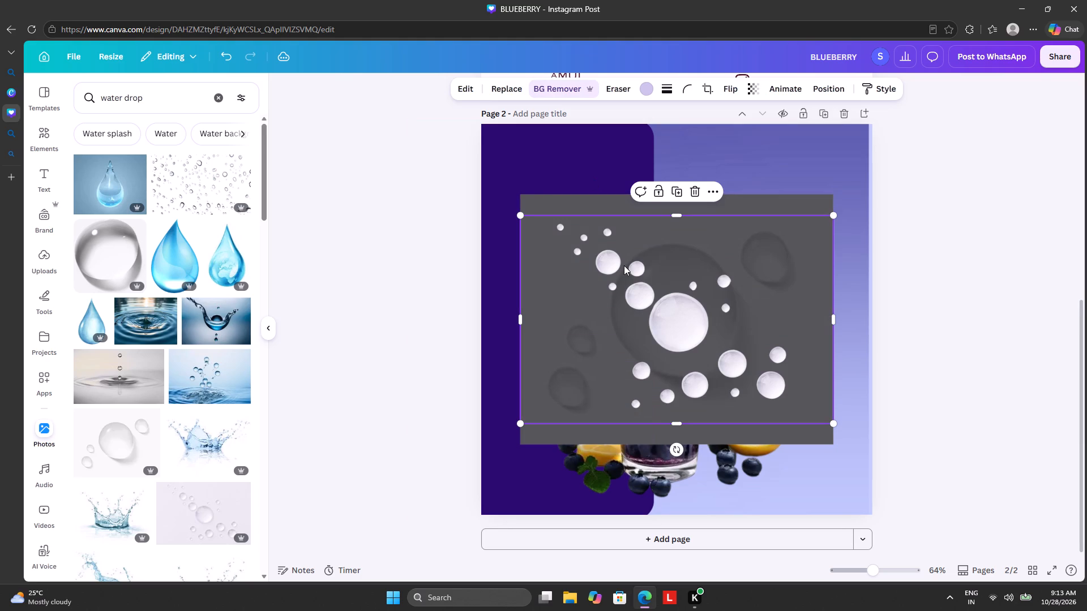
Set the droplets cutout's colour to the design's dark violet and shrink the cutout to roughly half its size.
click(647, 90)
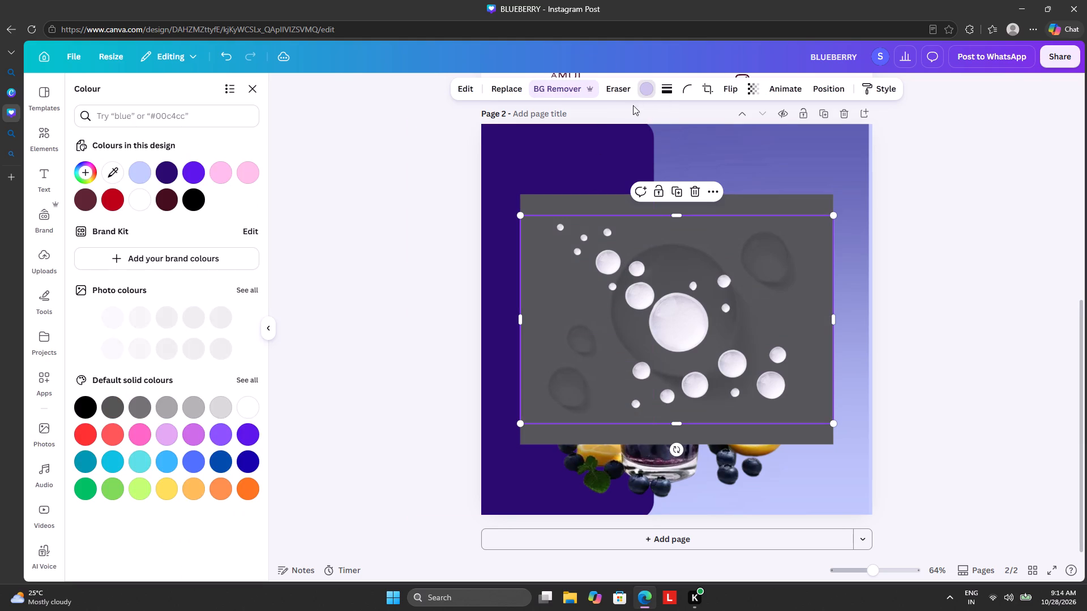
click(167, 162)
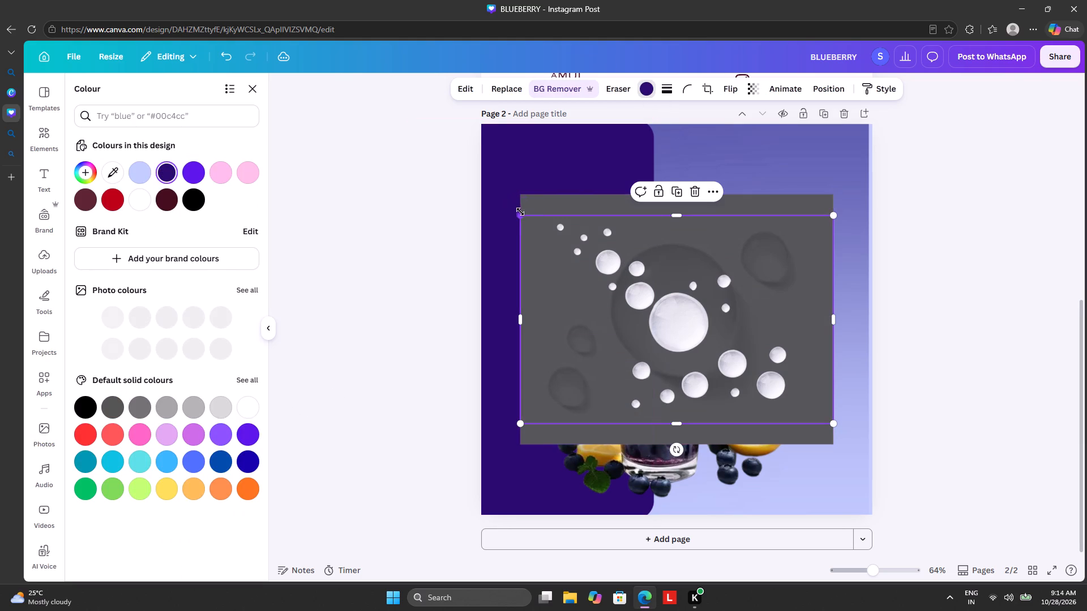
drag(521, 212, 660, 303)
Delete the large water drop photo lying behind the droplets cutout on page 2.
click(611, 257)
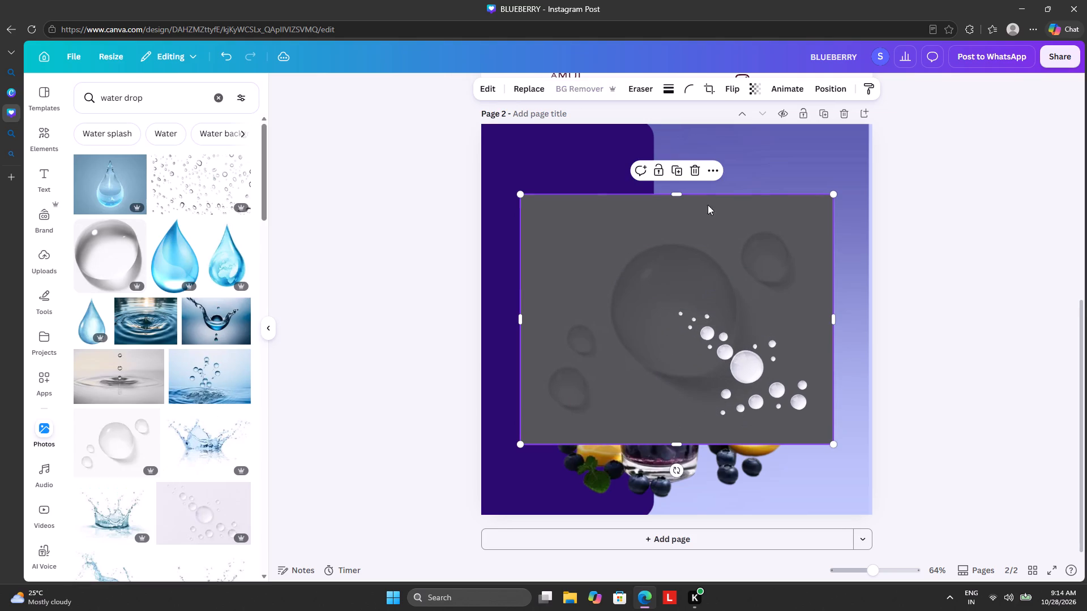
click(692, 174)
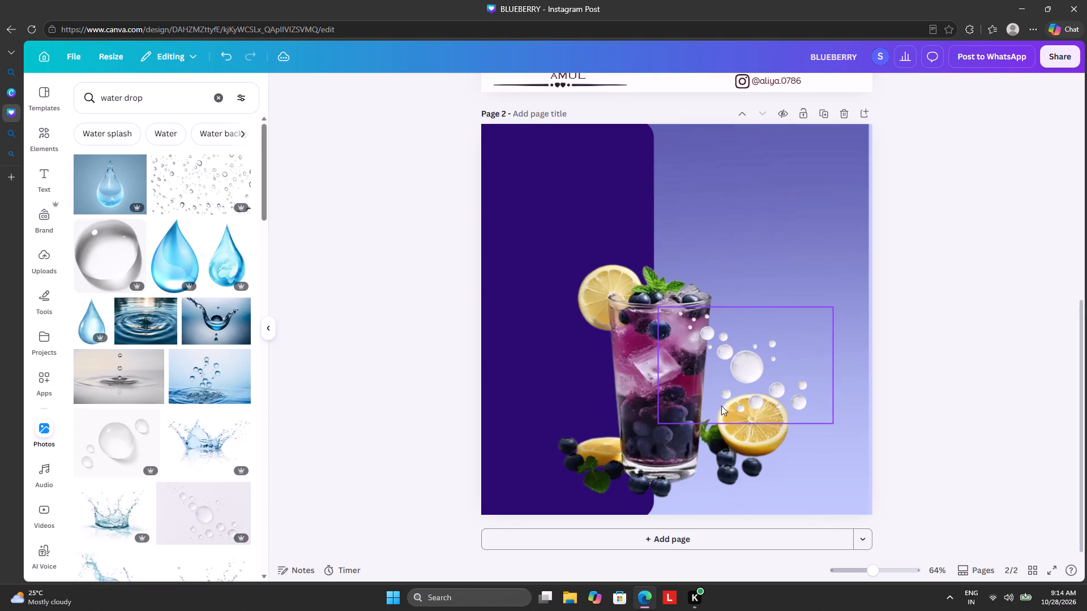
Shrink the droplets cutout to a small cluster and place it below the glass at the bottom edge of page 2.
drag(721, 405, 628, 270)
click(634, 228)
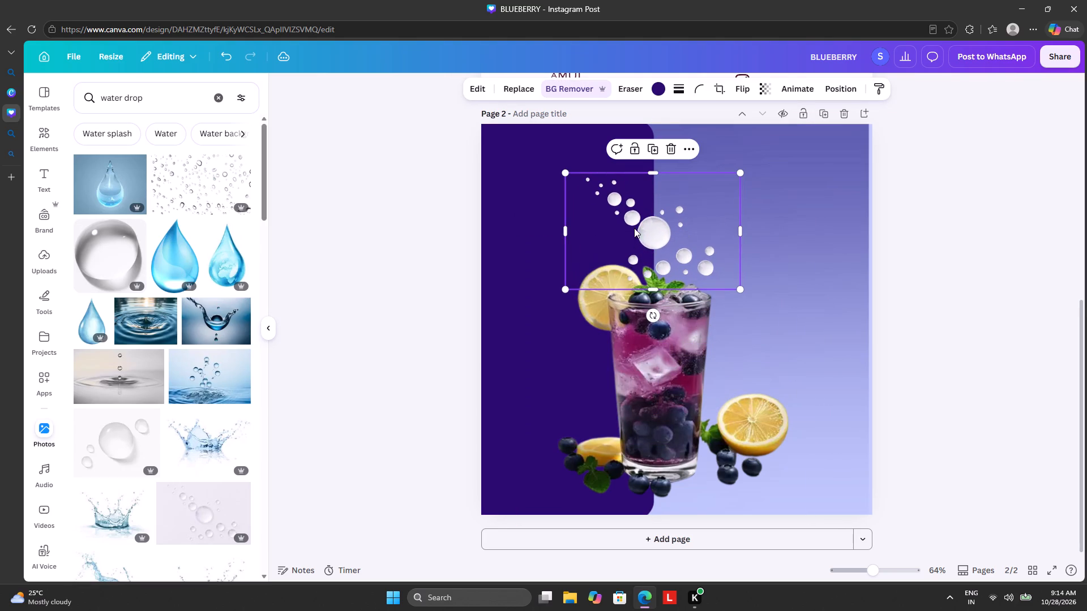
click(585, 192)
drag(566, 177, 691, 270)
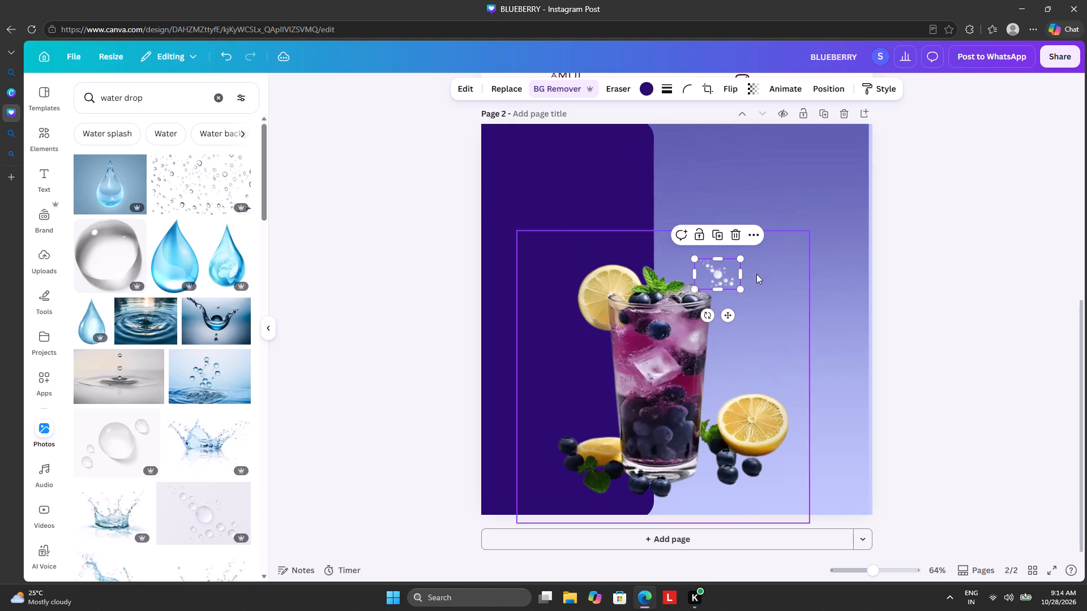
drag(729, 312, 721, 345)
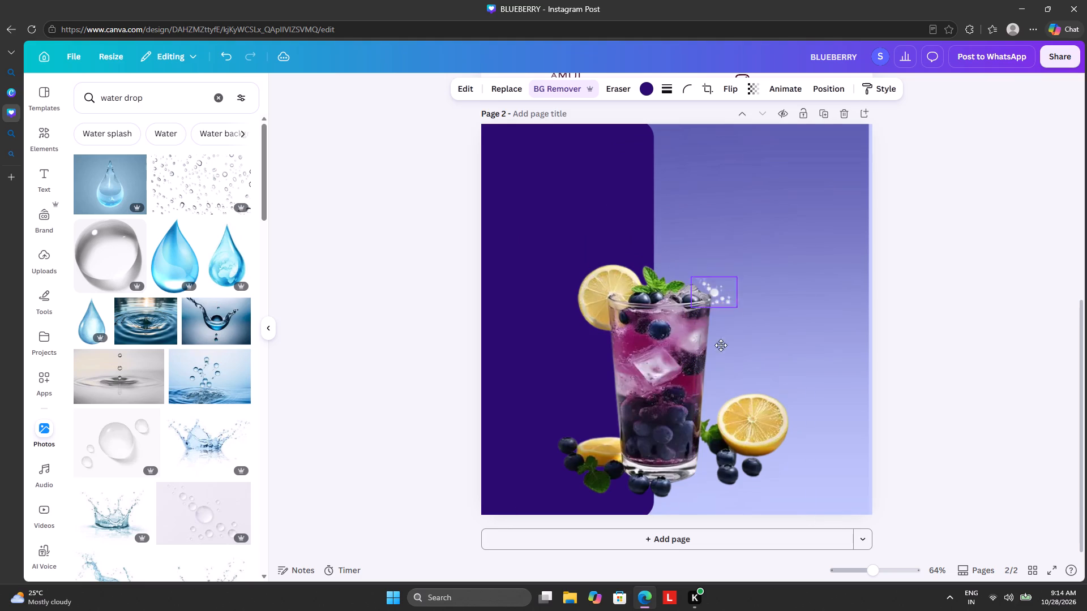
drag(721, 345, 635, 536)
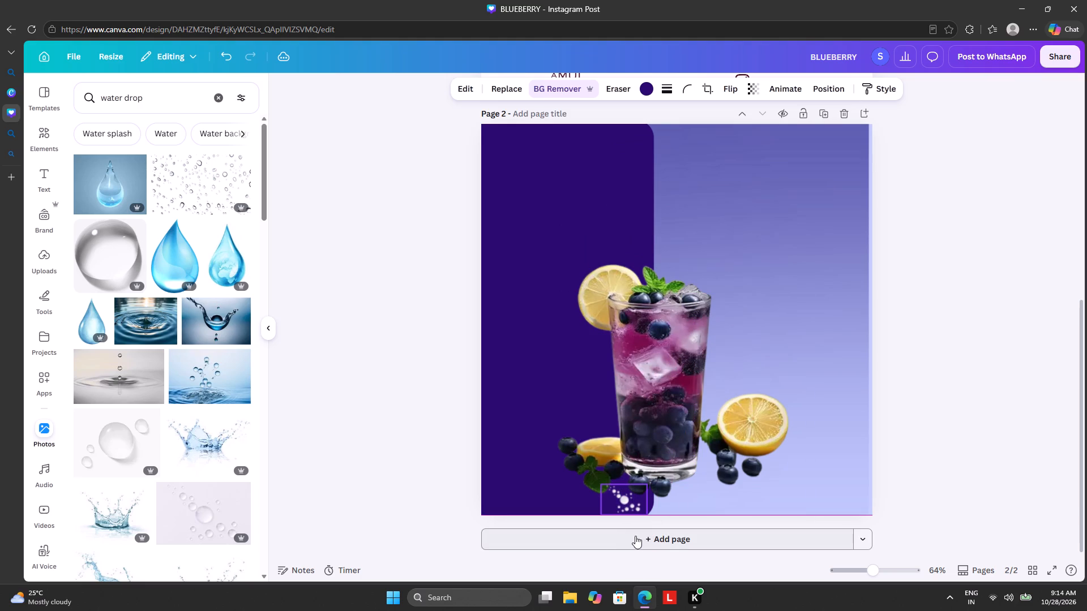
Delete the small droplets cutout from the base of the glass on page 2.
drag(635, 536, 634, 490)
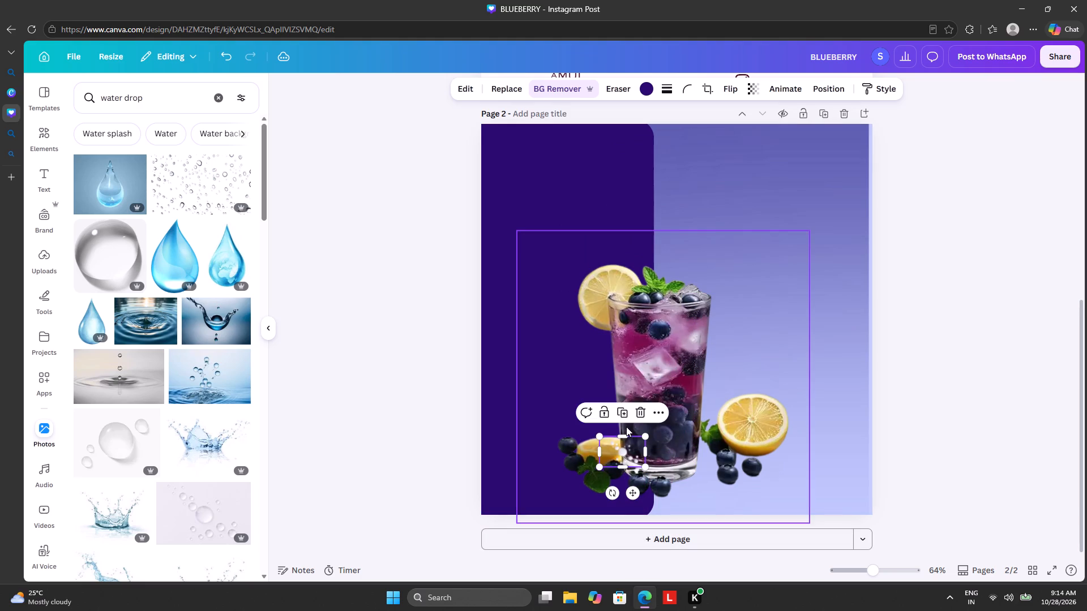
click(639, 415)
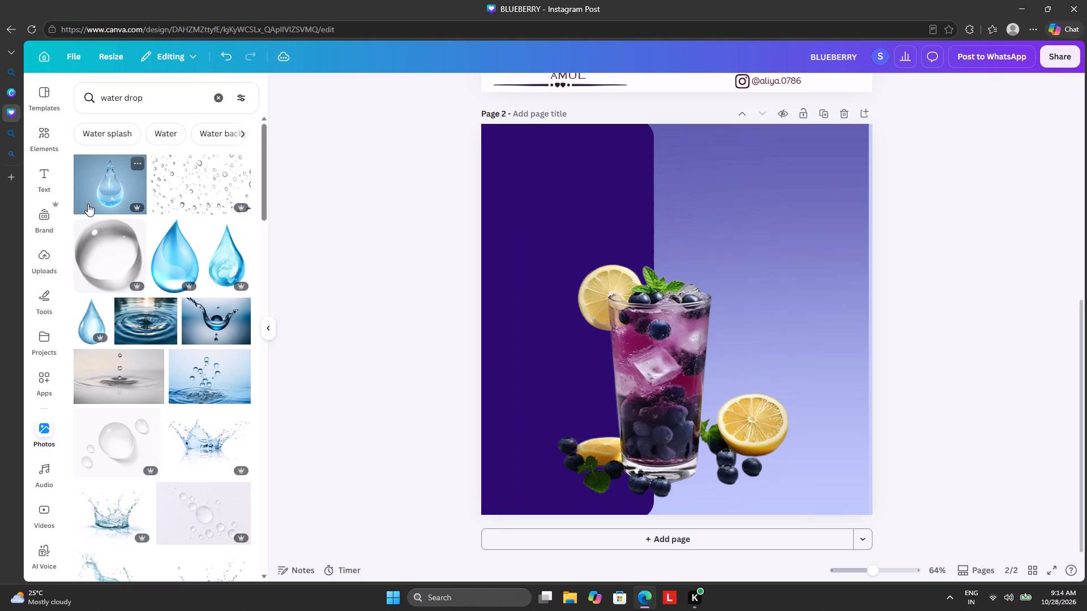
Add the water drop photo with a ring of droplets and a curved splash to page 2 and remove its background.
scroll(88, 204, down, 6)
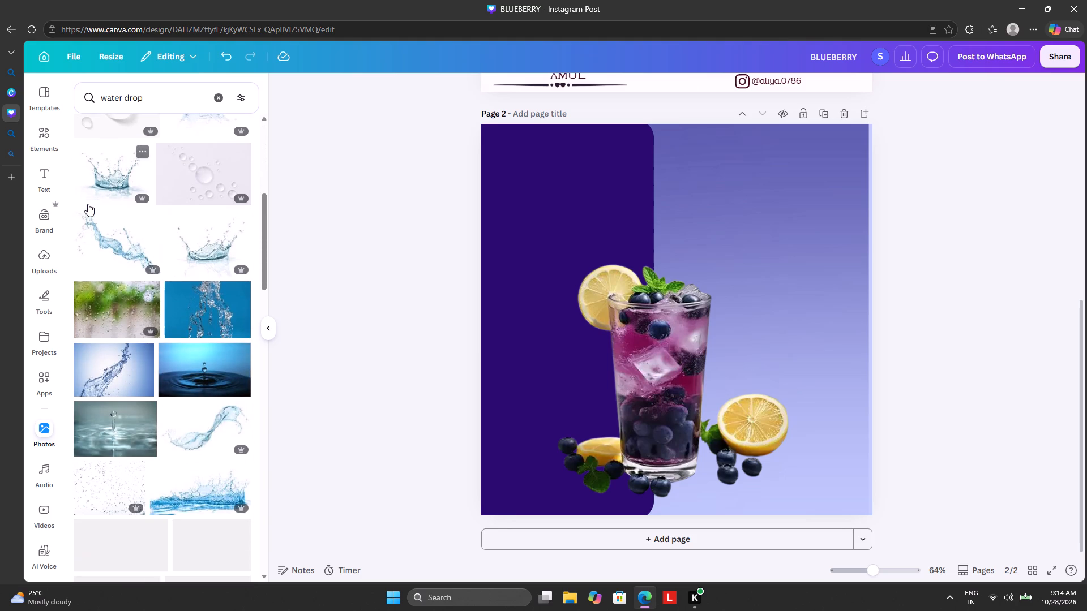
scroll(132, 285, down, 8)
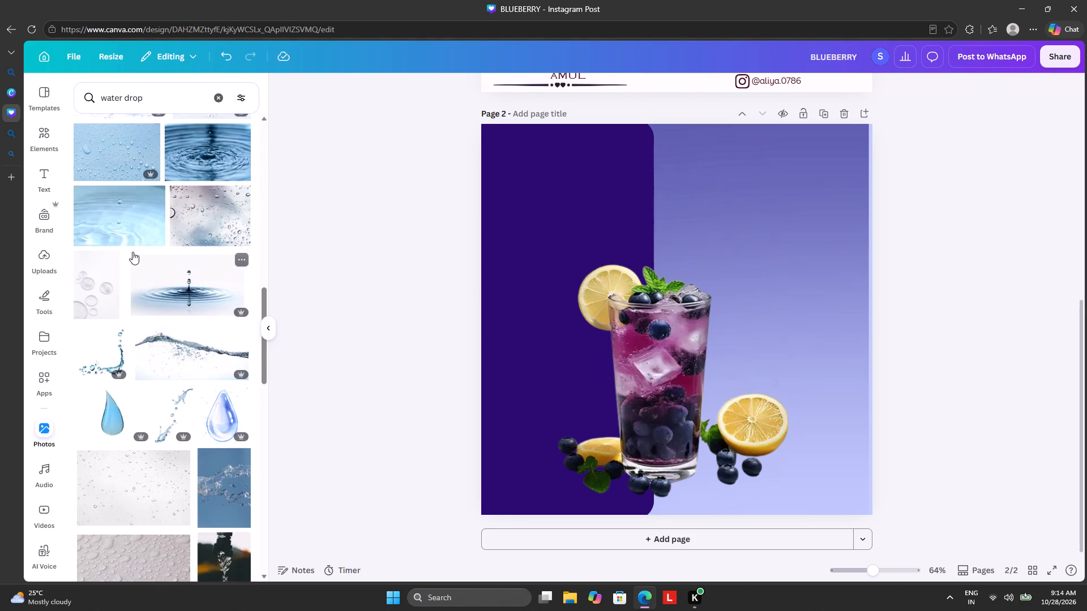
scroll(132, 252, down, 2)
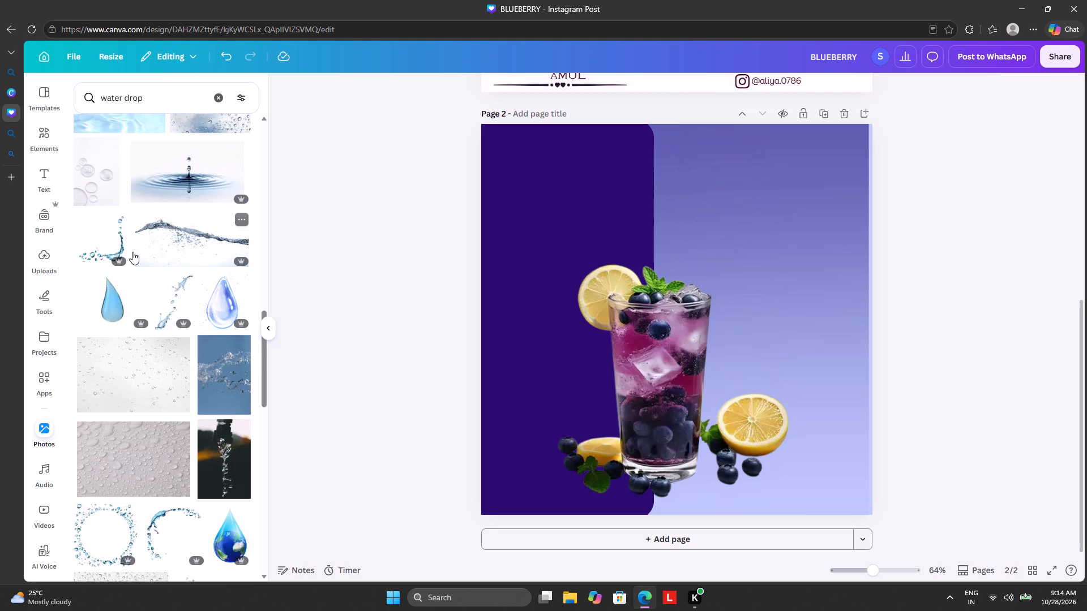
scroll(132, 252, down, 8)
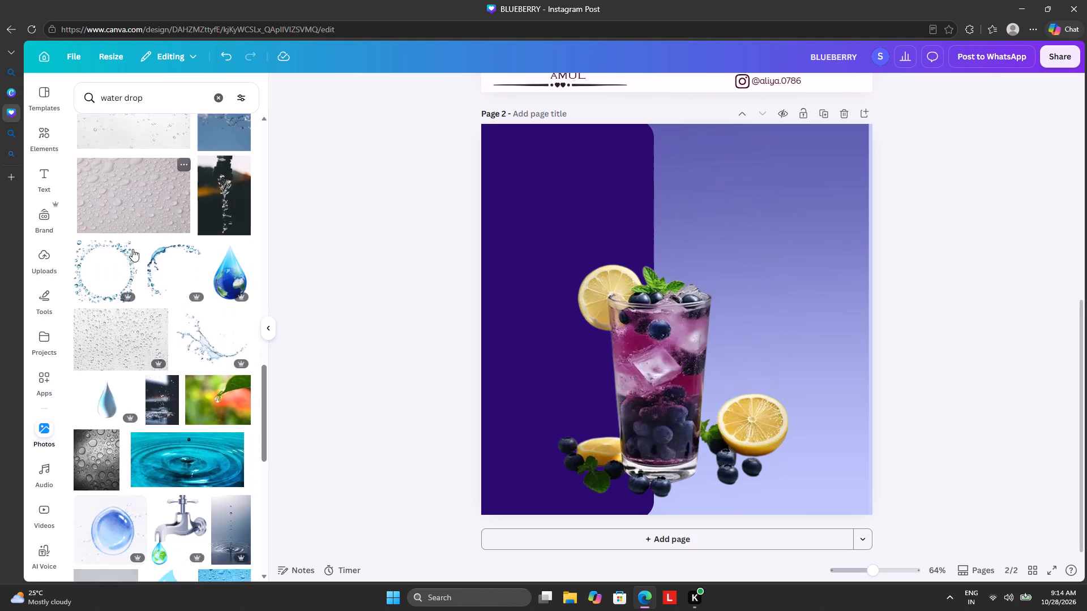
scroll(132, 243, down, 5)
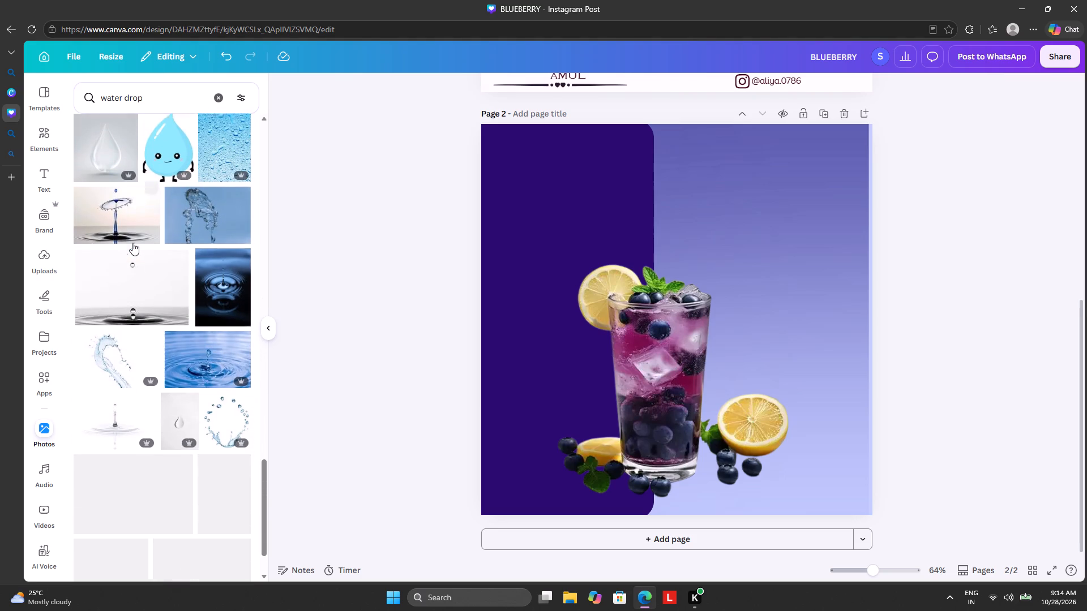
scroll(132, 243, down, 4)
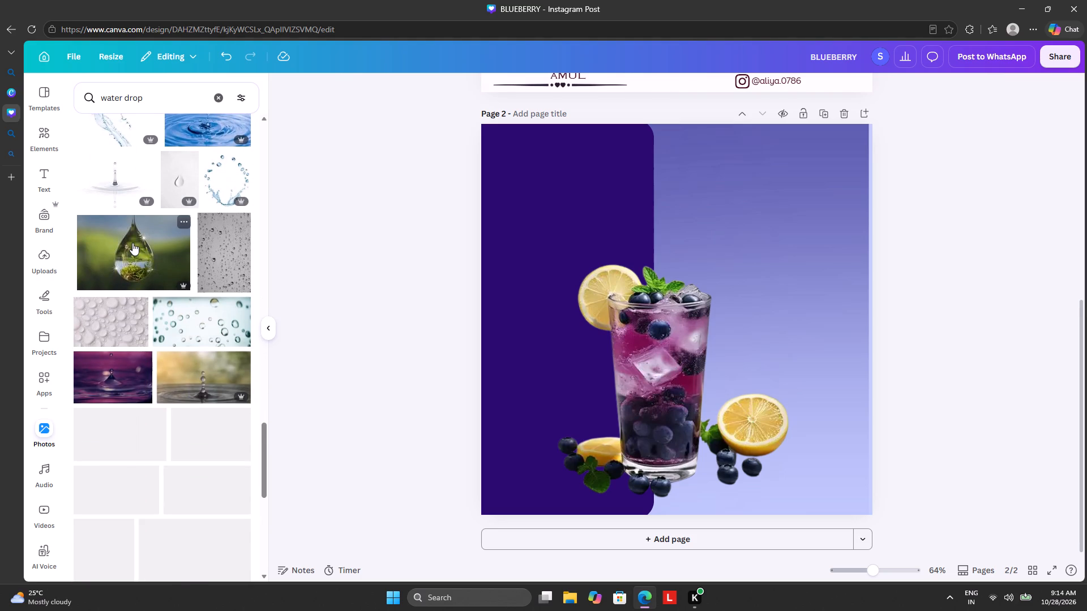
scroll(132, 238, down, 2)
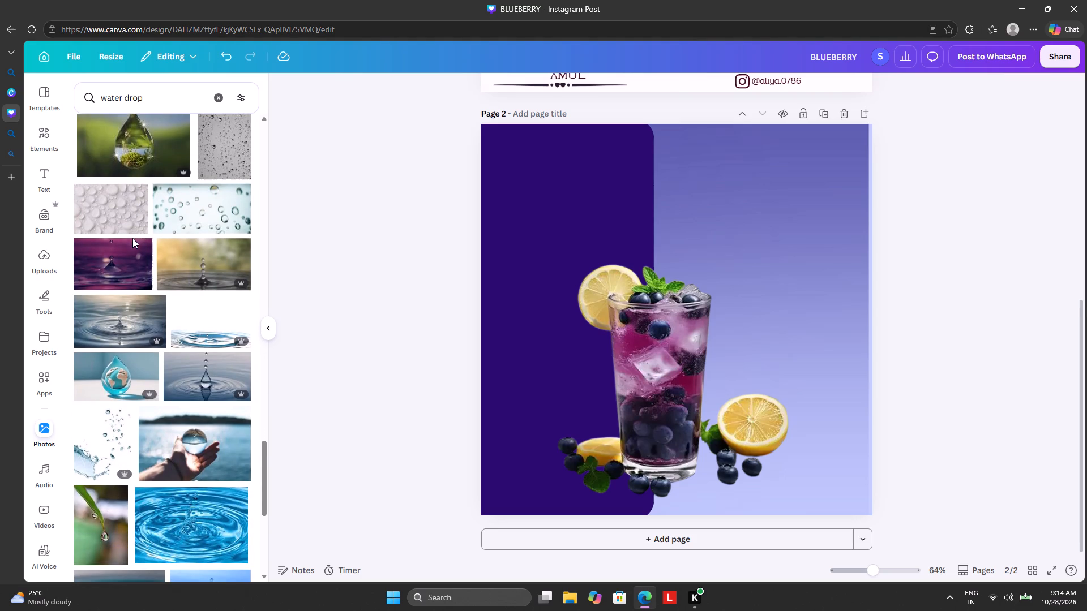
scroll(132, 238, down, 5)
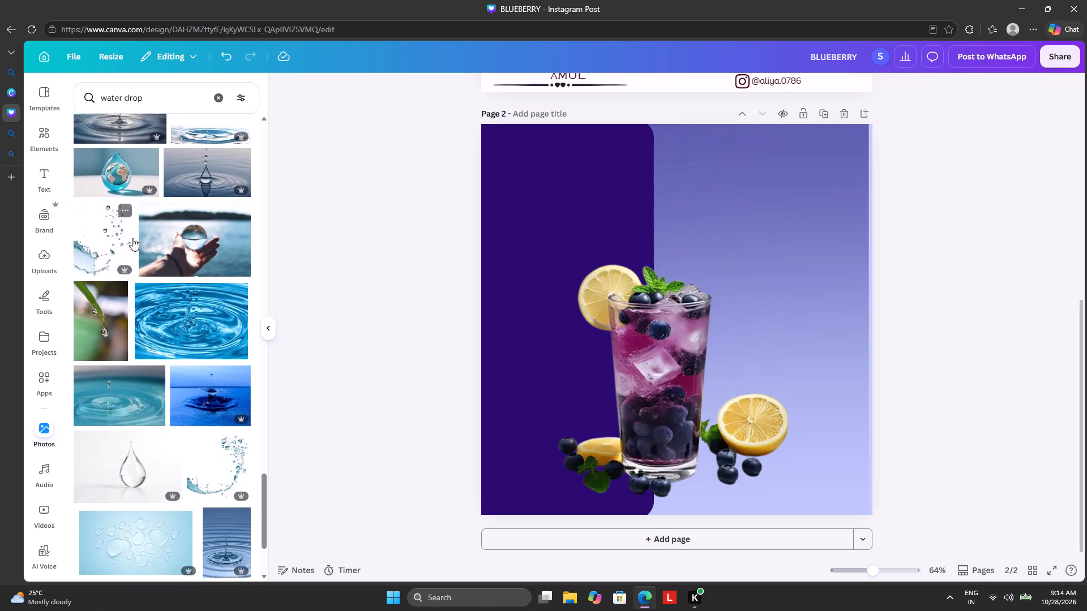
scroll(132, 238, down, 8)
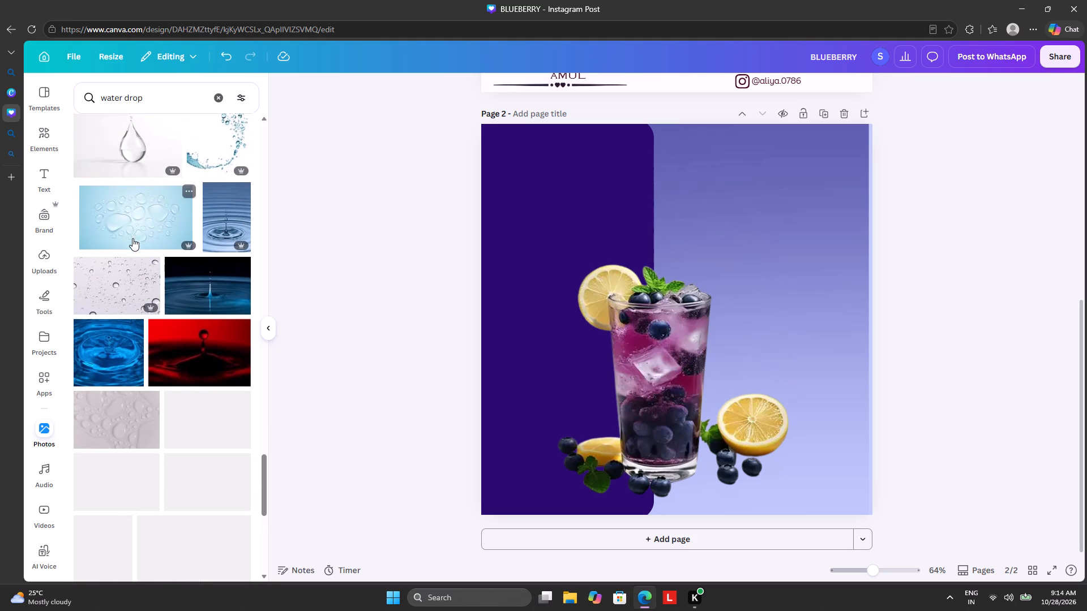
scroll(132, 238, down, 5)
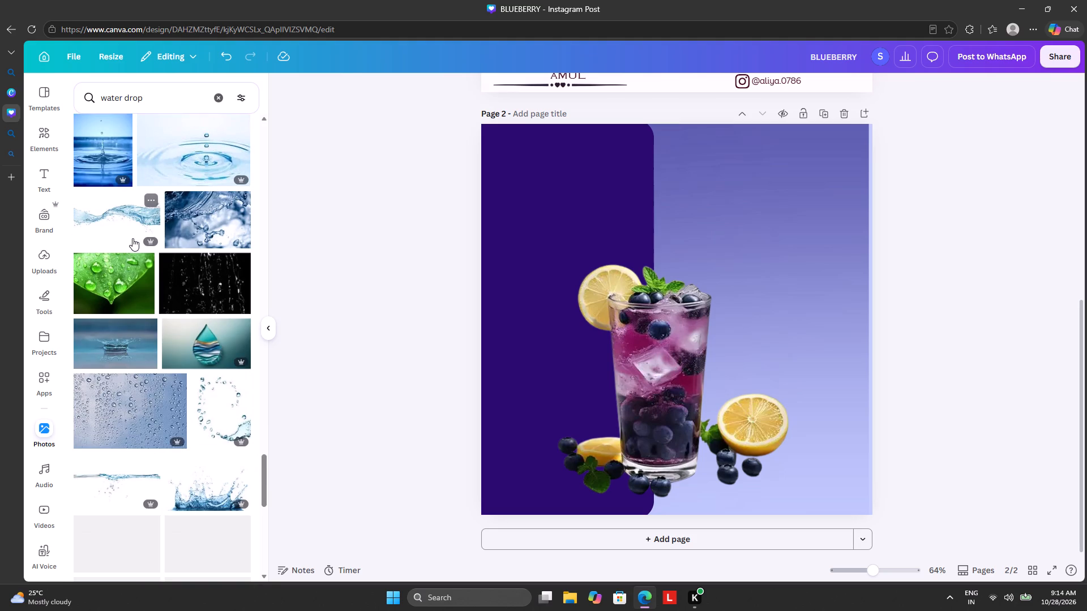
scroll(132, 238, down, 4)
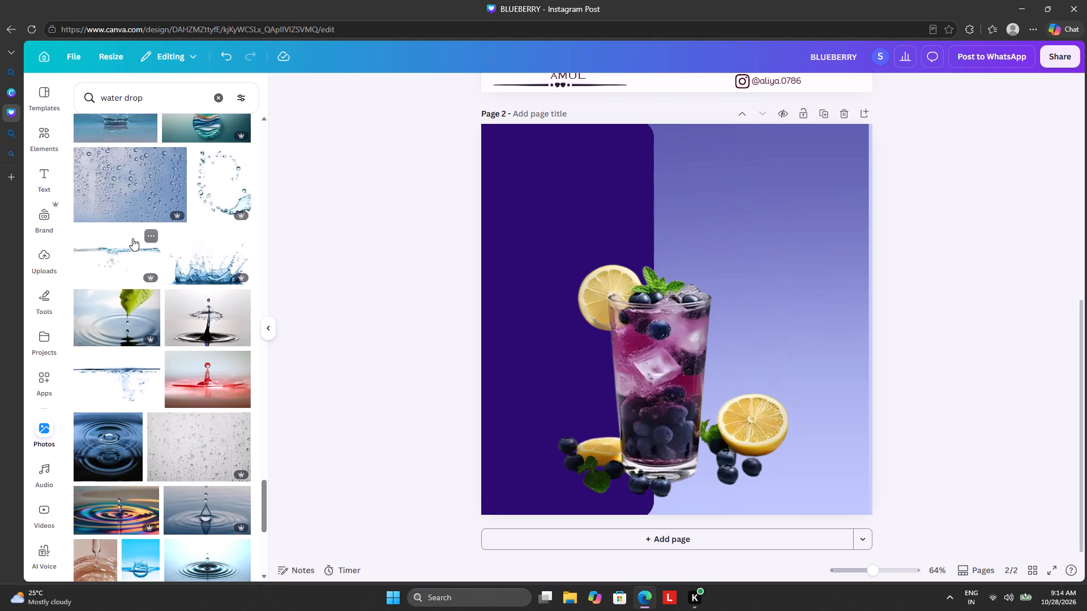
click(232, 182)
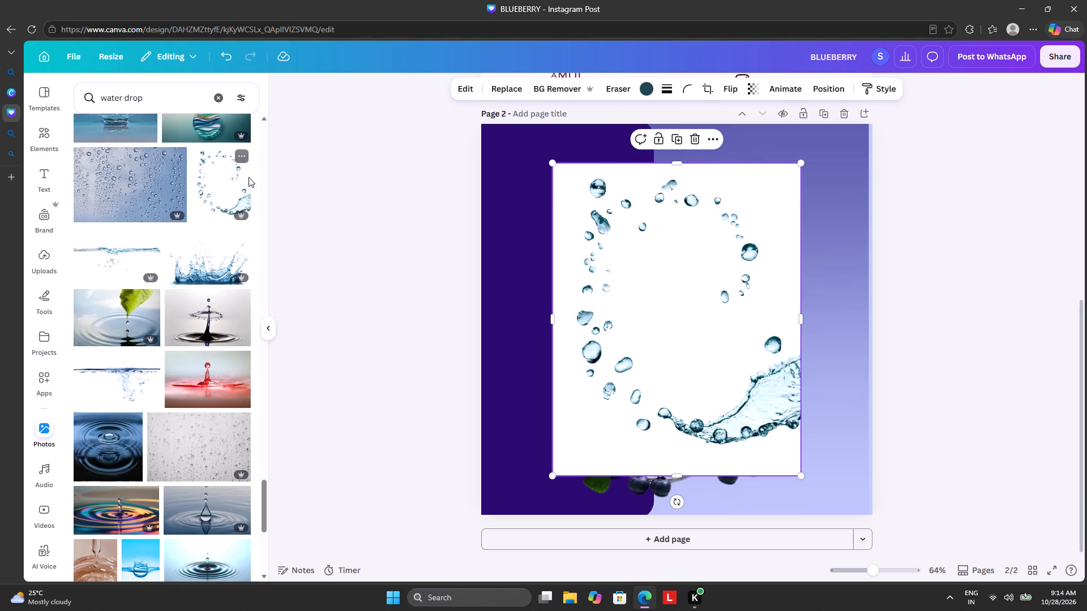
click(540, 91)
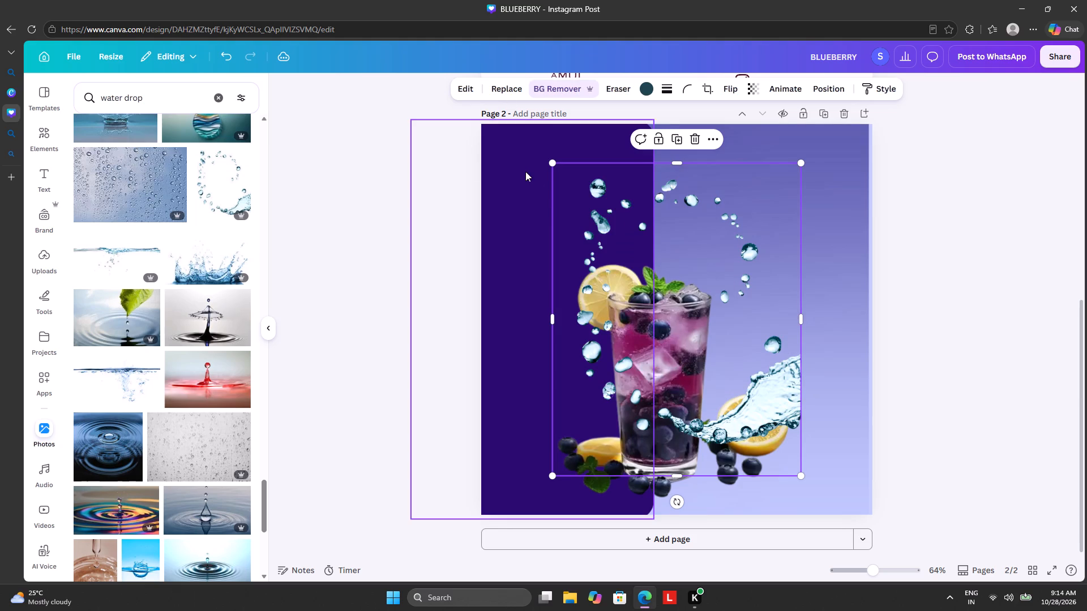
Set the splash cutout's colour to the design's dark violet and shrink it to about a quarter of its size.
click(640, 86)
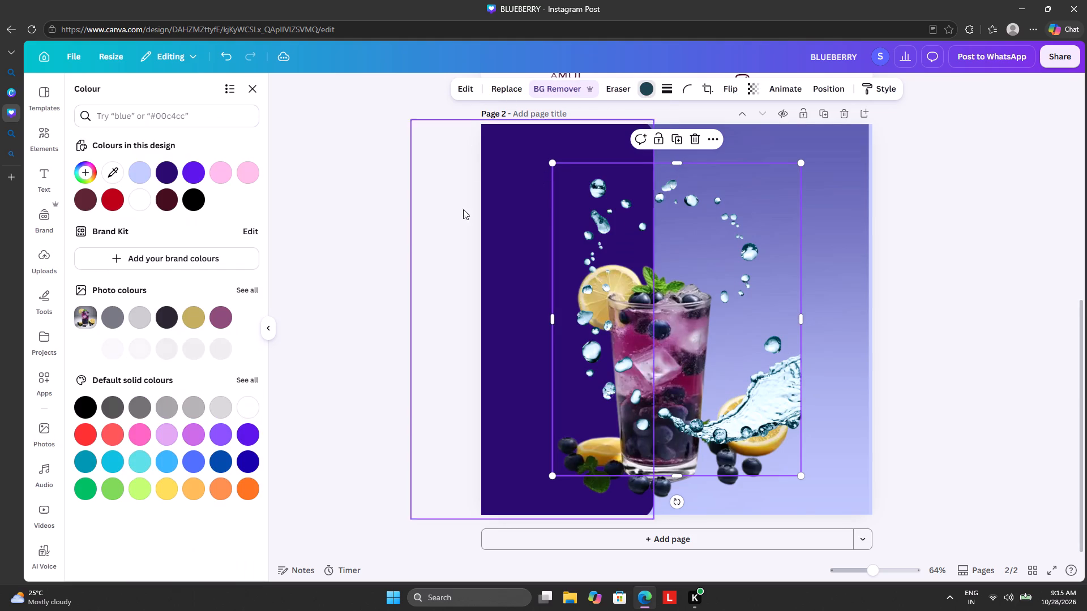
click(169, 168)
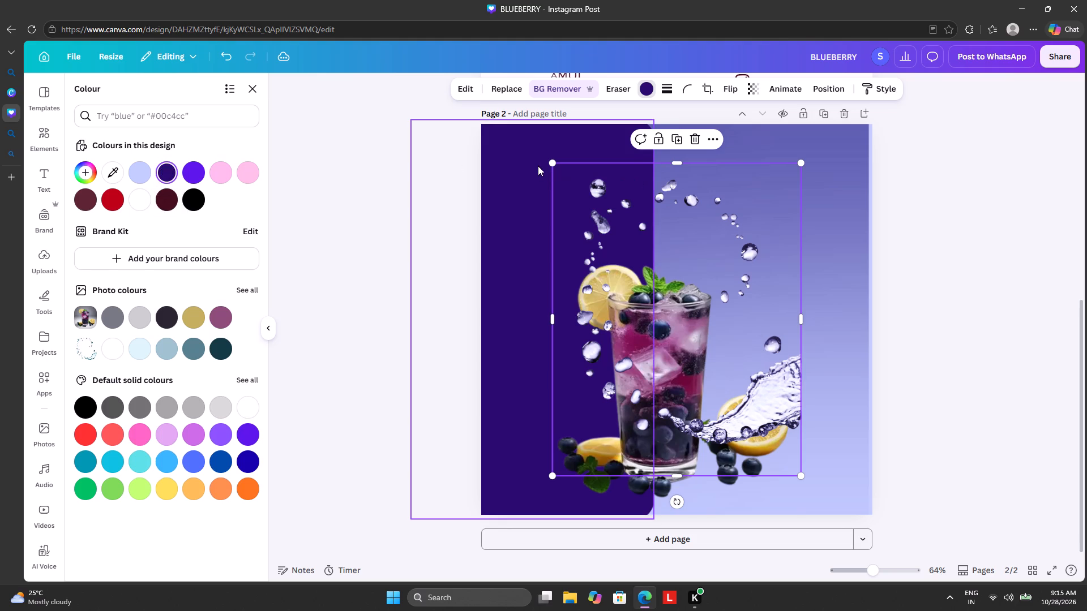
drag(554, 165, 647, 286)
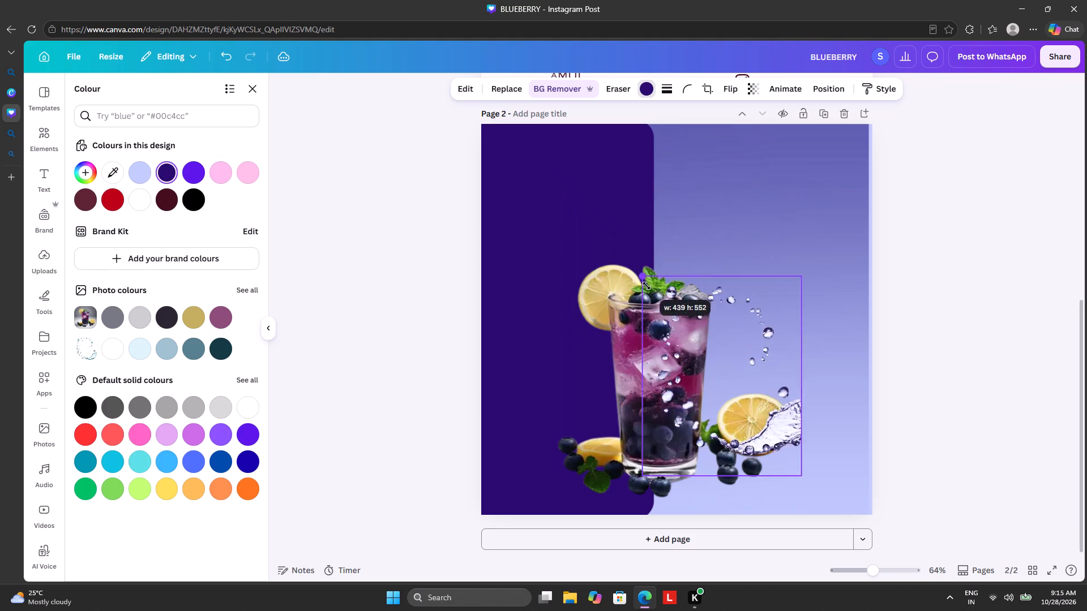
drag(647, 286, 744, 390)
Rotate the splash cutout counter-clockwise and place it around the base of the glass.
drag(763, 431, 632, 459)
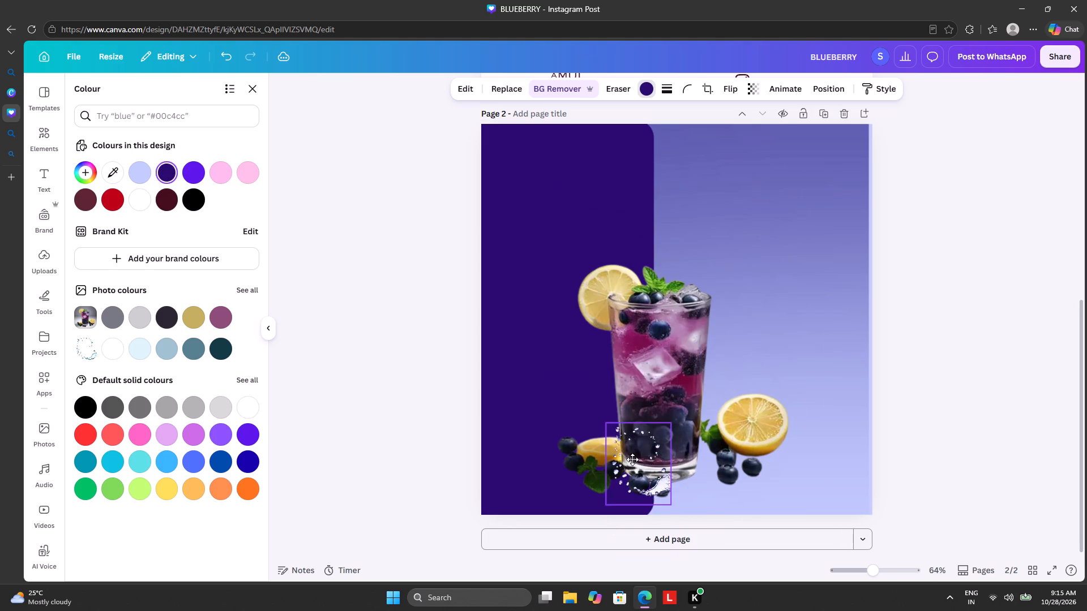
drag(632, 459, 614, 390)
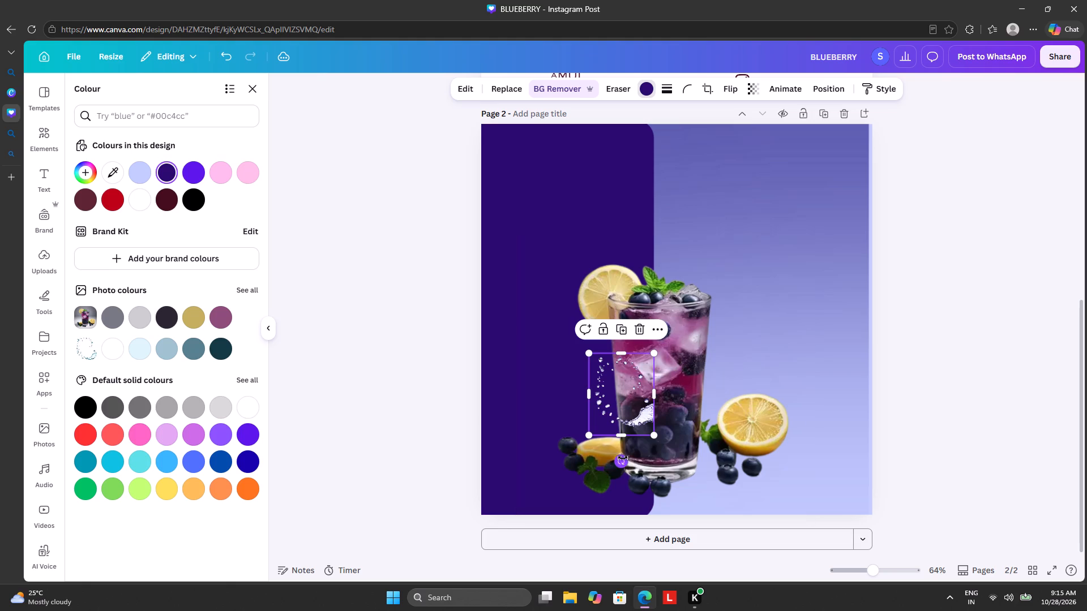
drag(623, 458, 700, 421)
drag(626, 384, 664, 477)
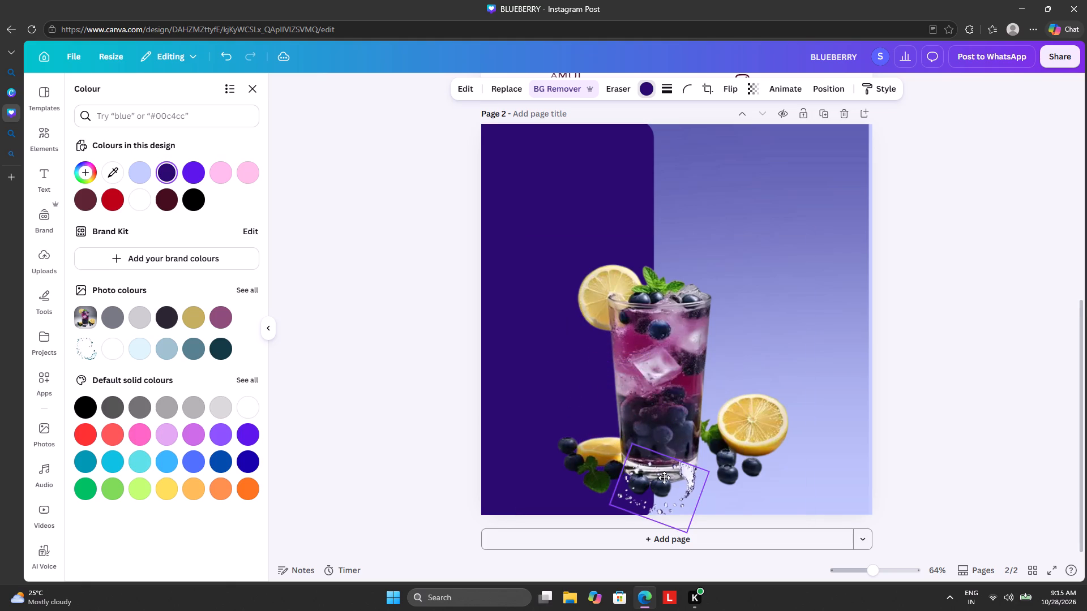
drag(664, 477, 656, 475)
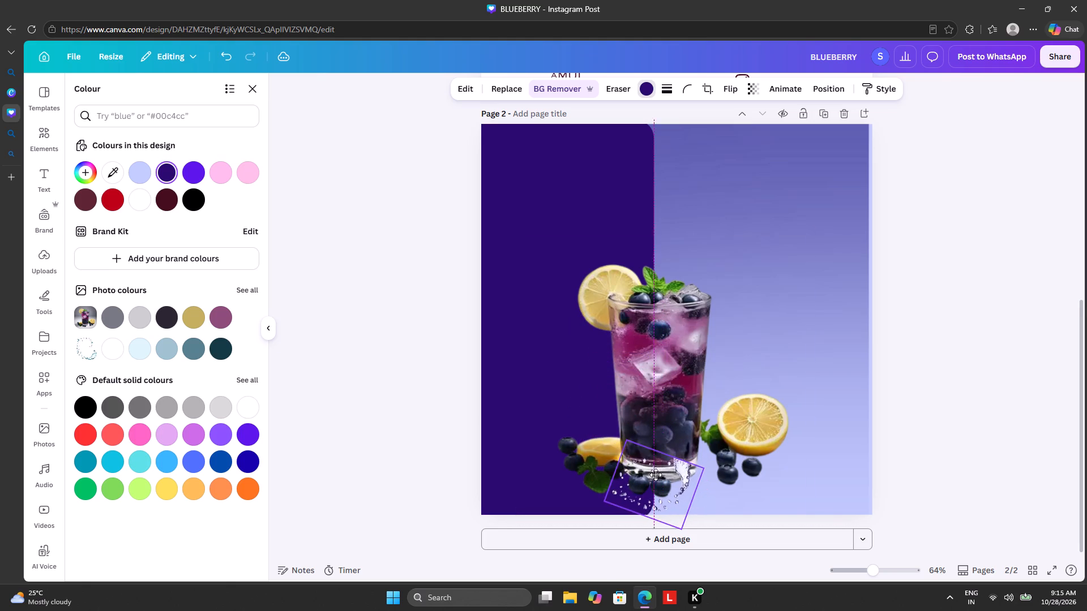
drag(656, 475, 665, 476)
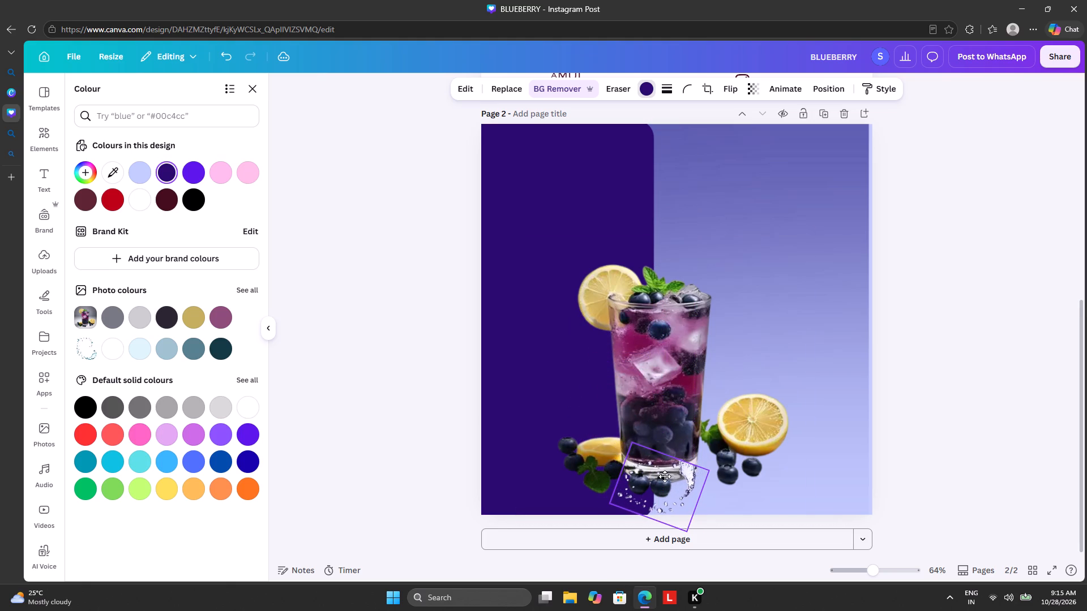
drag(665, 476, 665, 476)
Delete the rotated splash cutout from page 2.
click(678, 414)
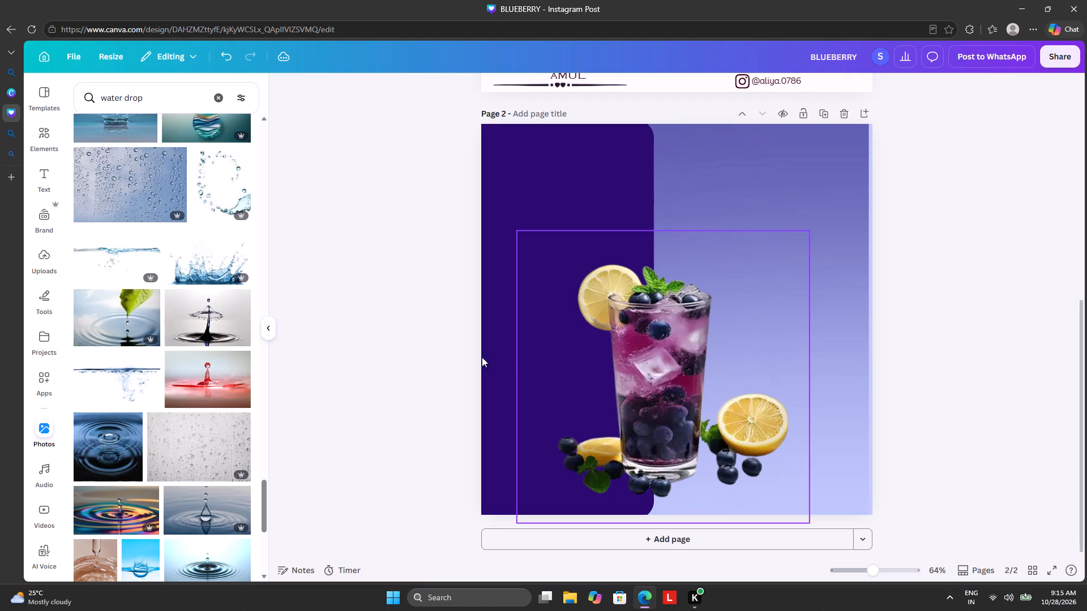
Look through more of the water drop photos for another suitable droplet or splash image.
scroll(224, 273, down, 7)
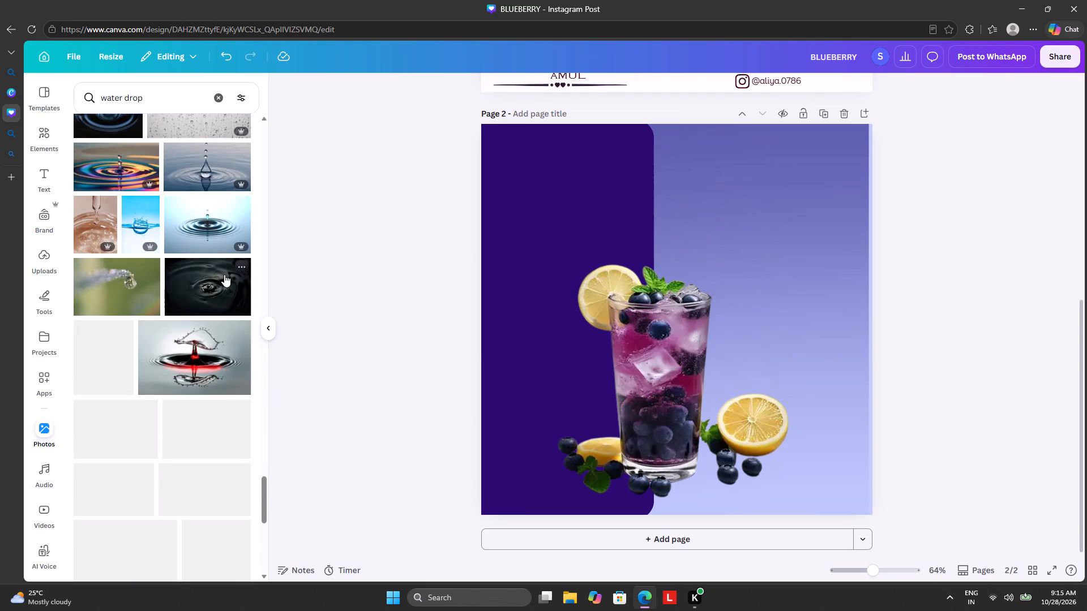
scroll(224, 274, down, 4)
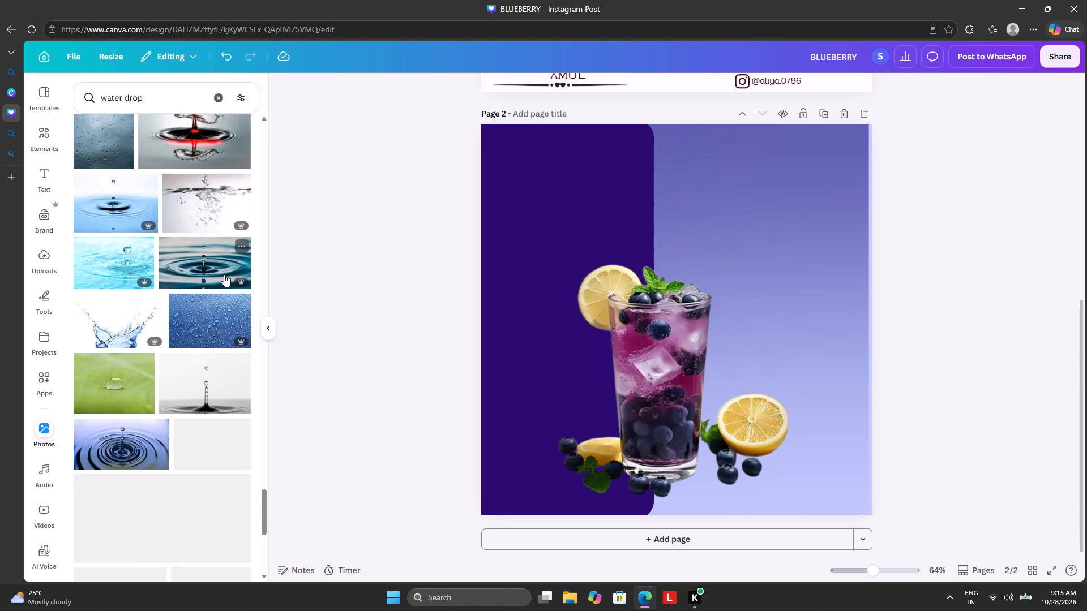
scroll(224, 274, down, 3)
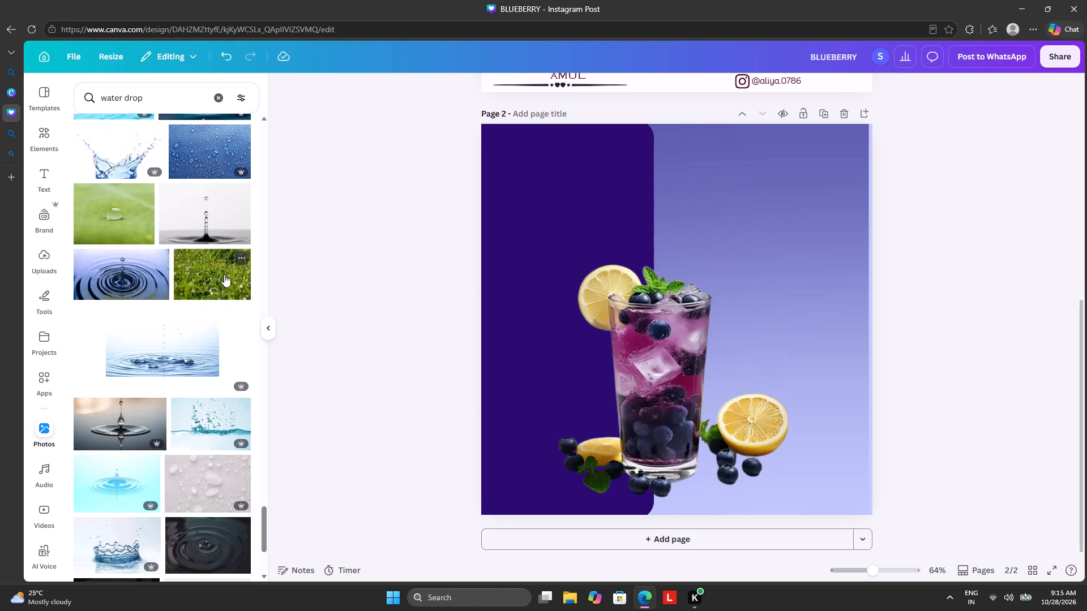
scroll(224, 274, up, 9)
scroll(225, 272, up, 18)
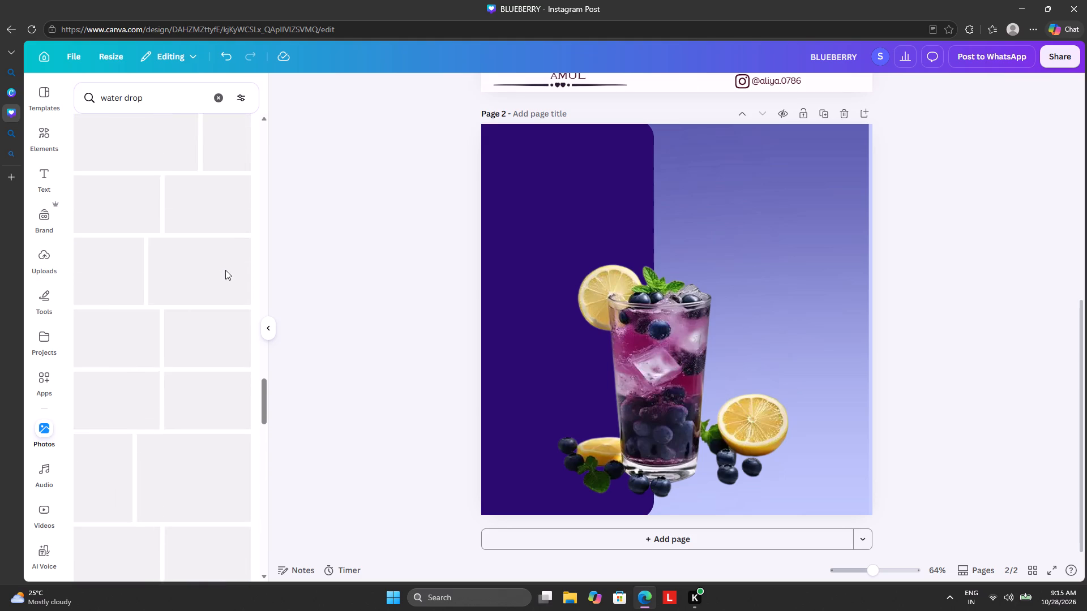
scroll(225, 270, up, 17)
scroll(220, 247, up, 15)
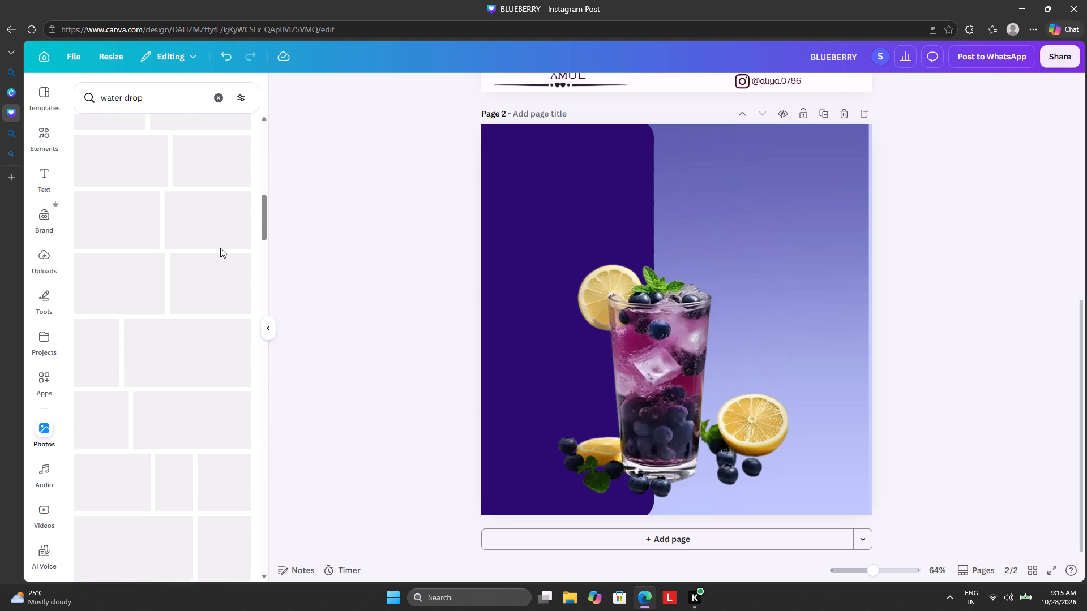
scroll(220, 248, up, 16)
scroll(220, 248, up, 6)
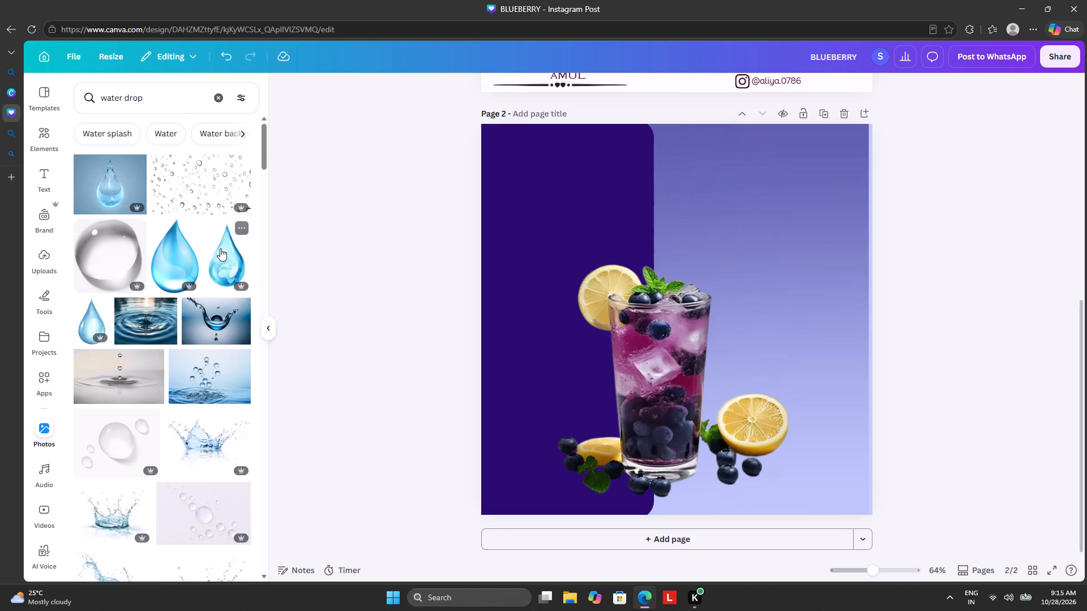
Browse the related photo searches Splash and Paint brush stroke, and clear the search.
click(247, 129)
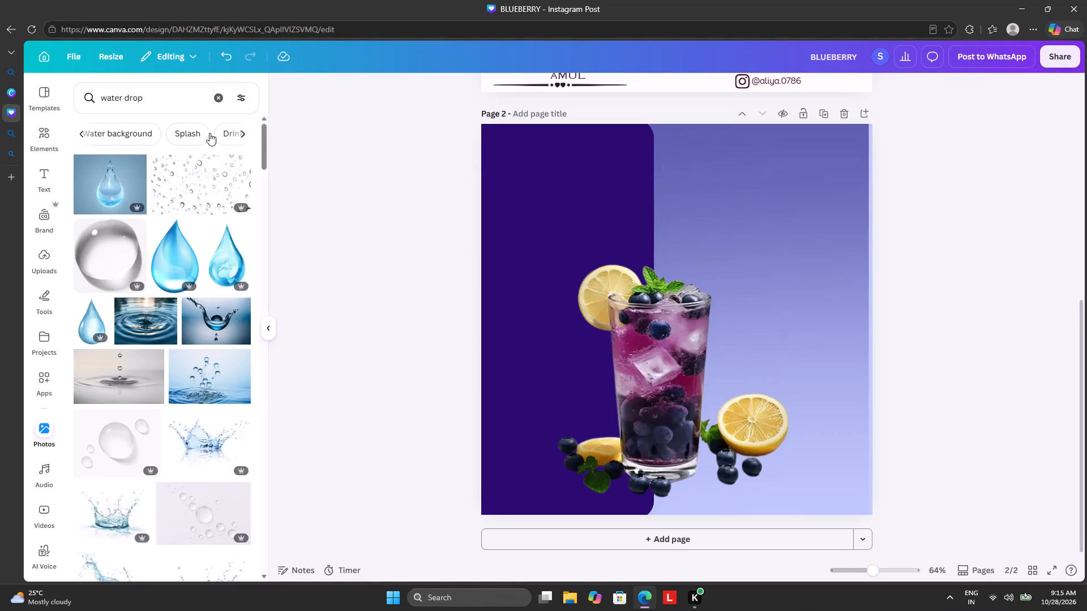
click(198, 134)
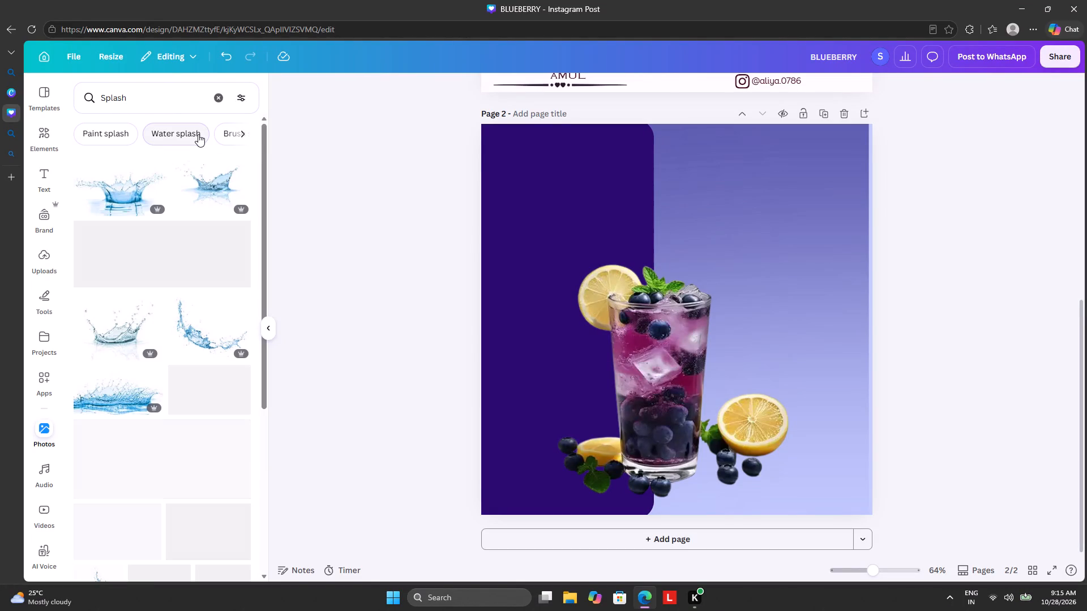
click(229, 124)
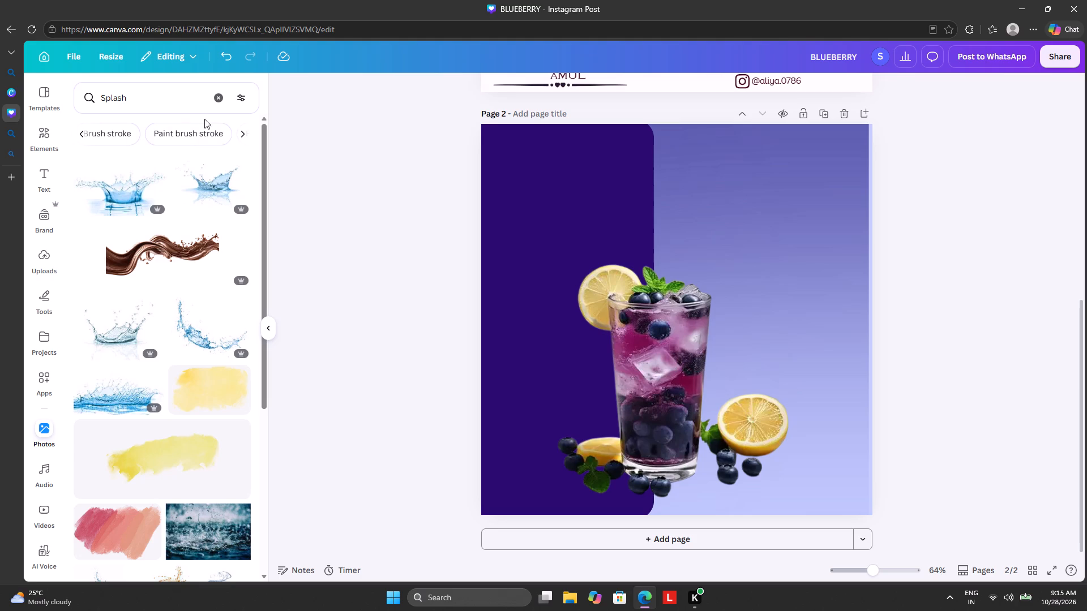
click(176, 135)
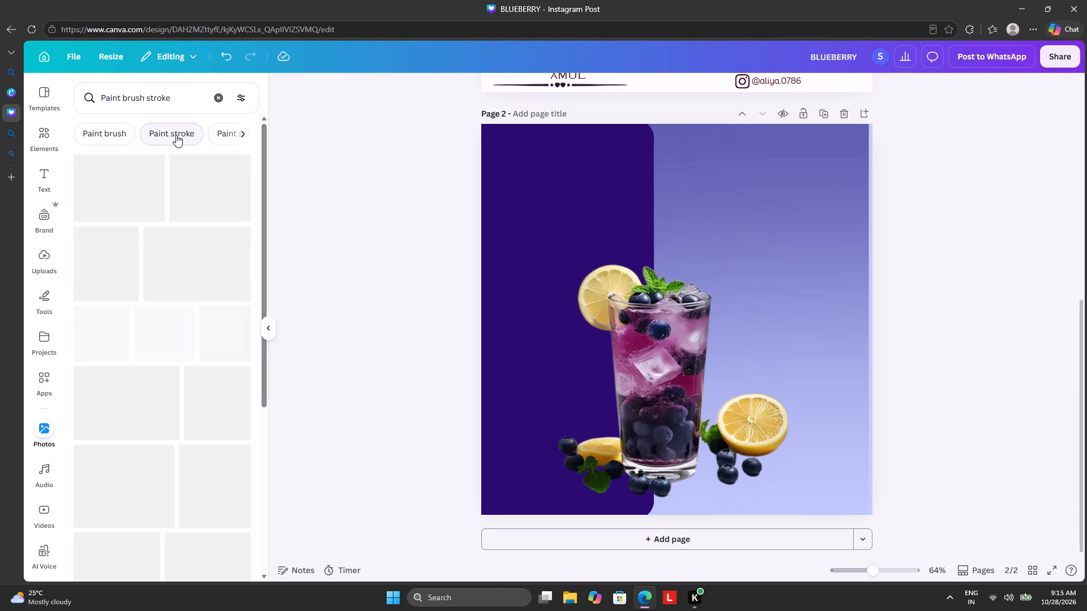
click(215, 100)
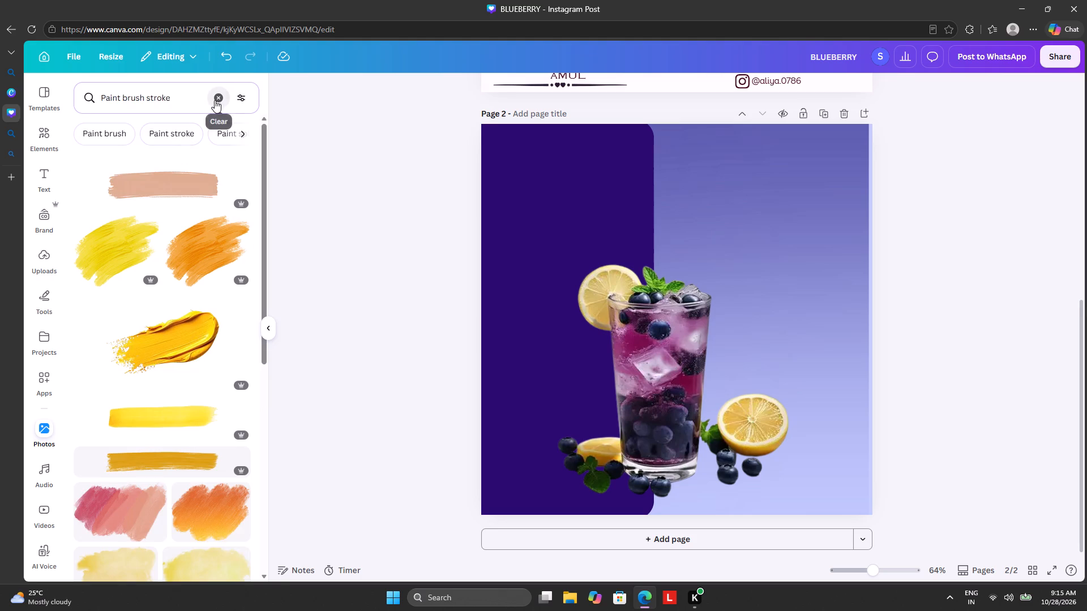
Search the photos for water drop and add the blue photo of round droplets above rippling water to page 2.
click(180, 100)
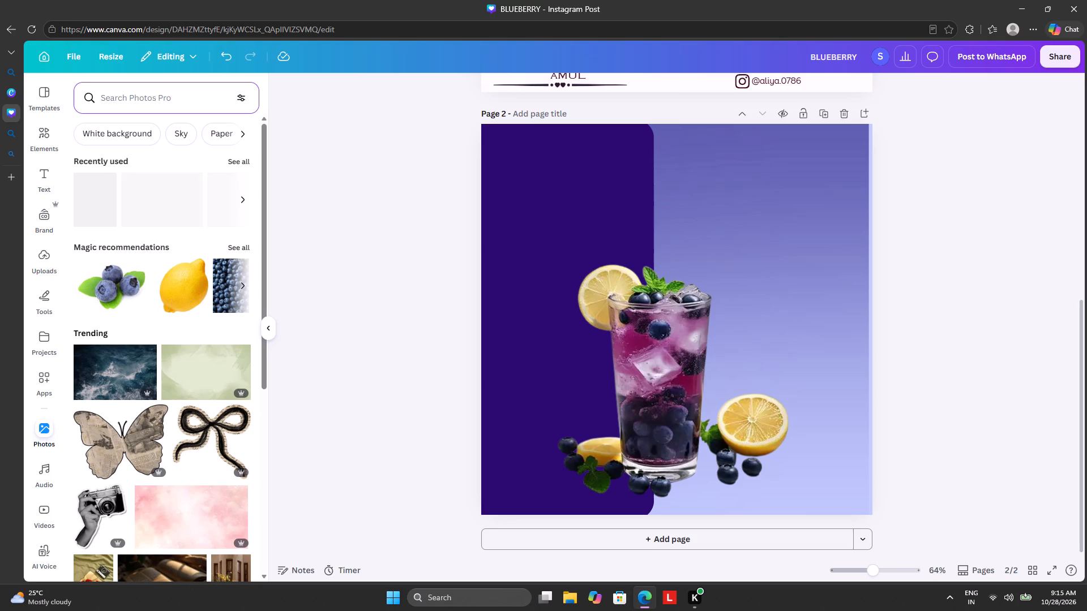
click(137, 96)
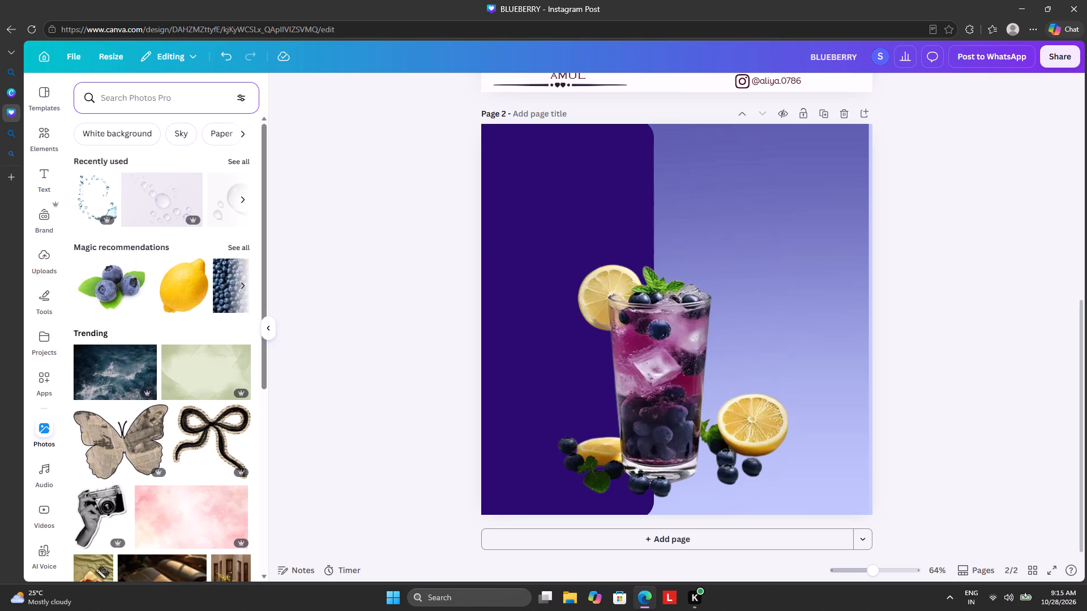
key(w)
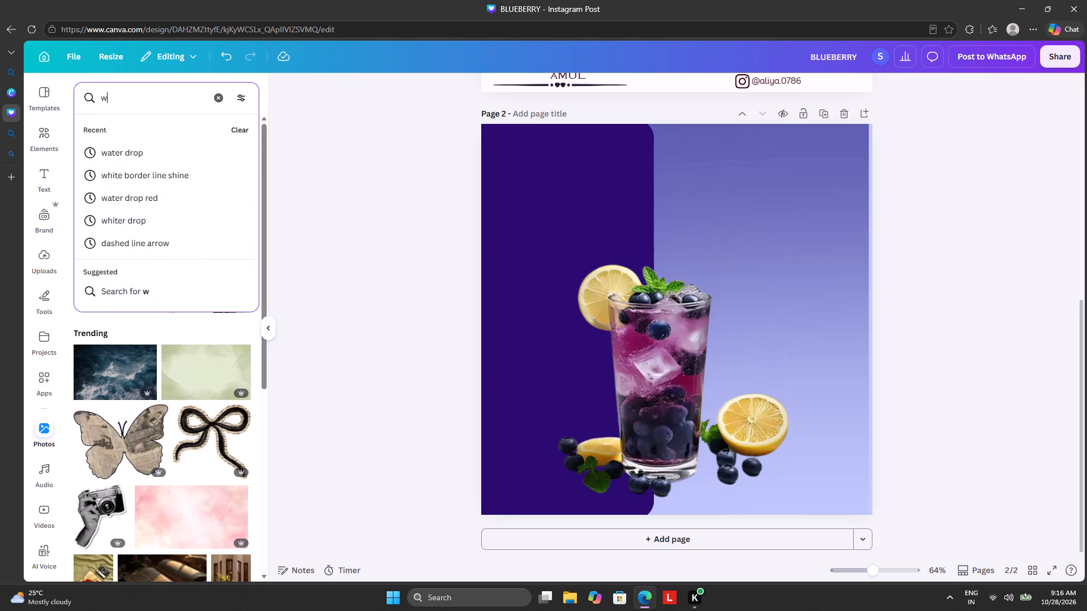
key(a)
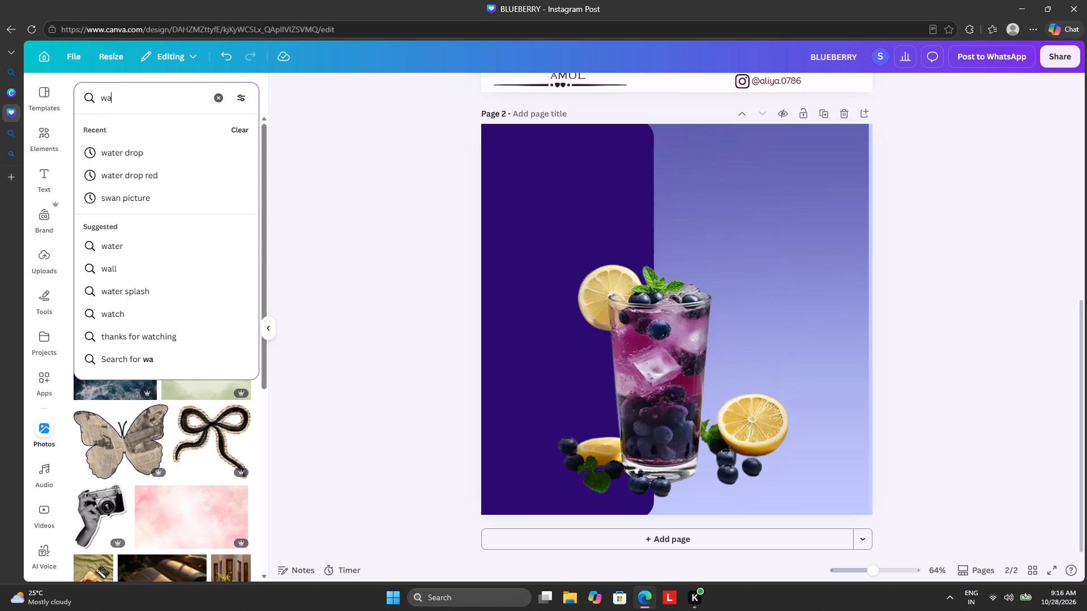
click(130, 155)
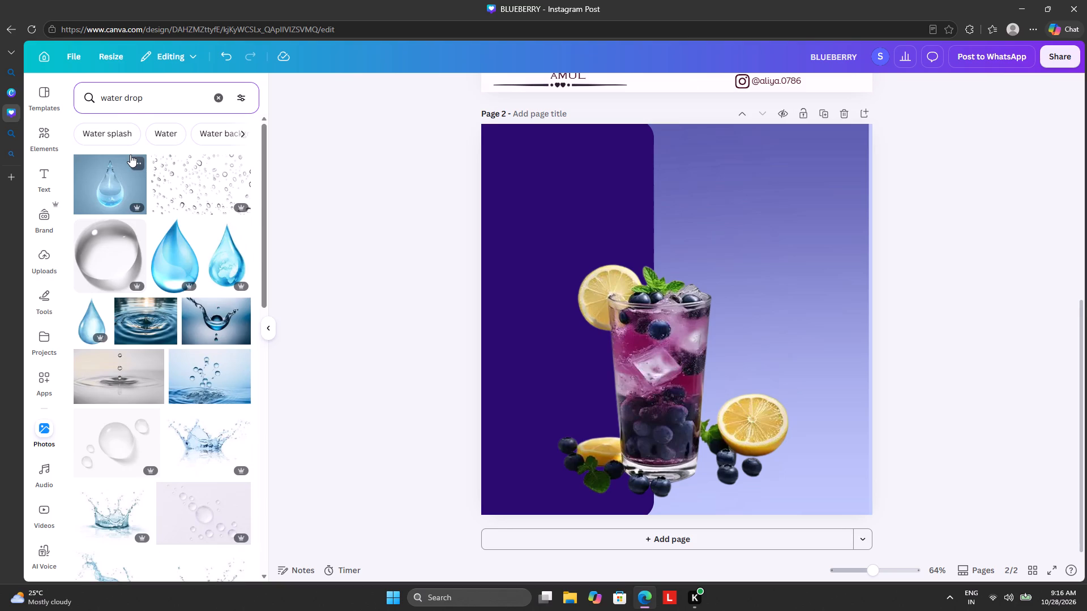
click(199, 391)
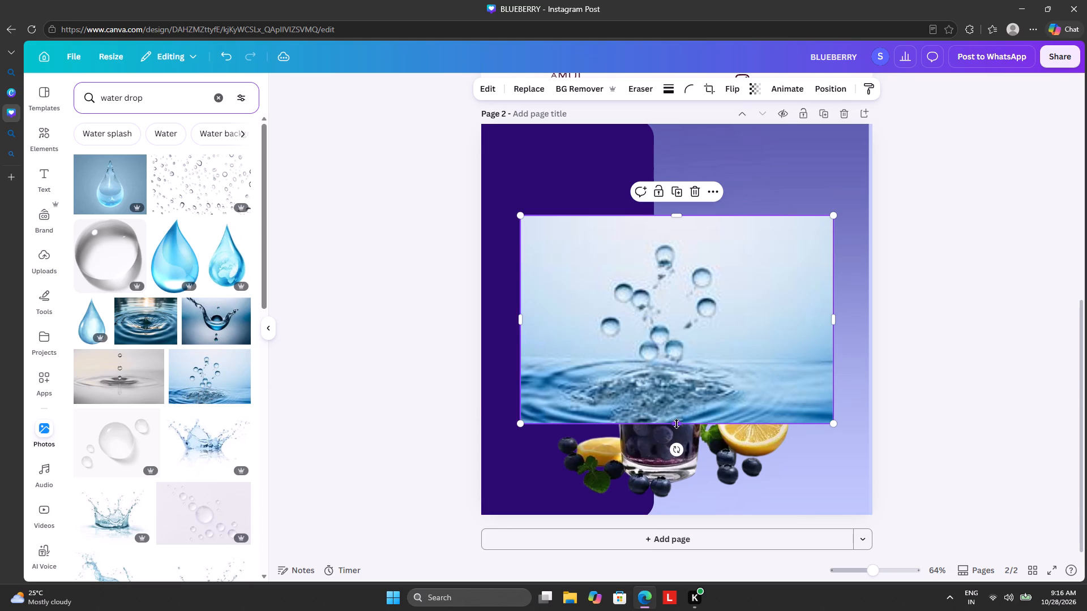
Crop the rippling water off the bottom of the droplet photo, leaving about 864 by 409, and remove its background.
drag(678, 423, 681, 363)
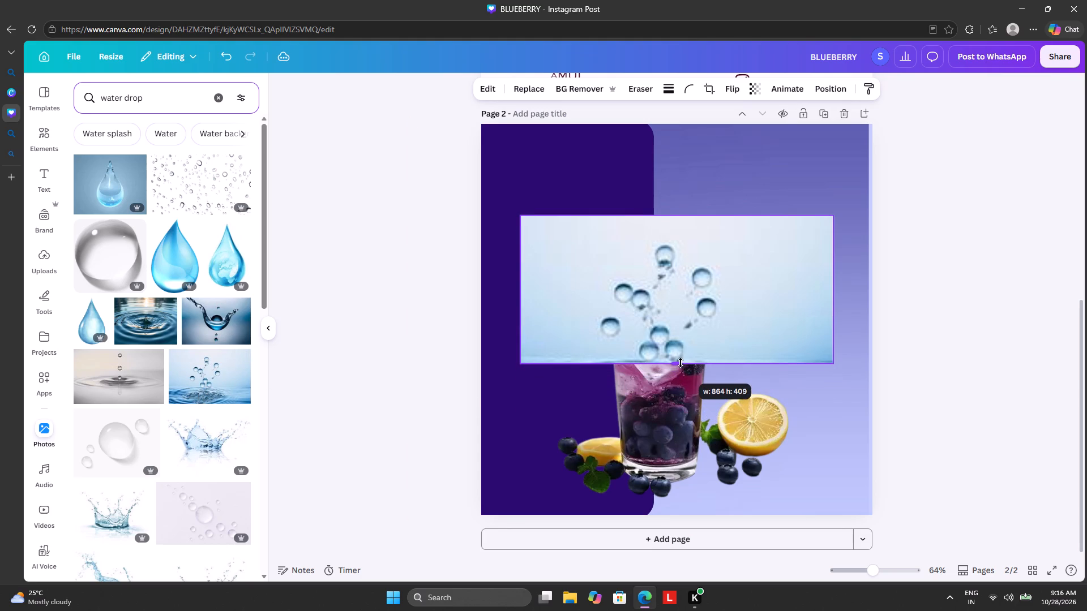
drag(681, 363, 681, 362)
click(572, 87)
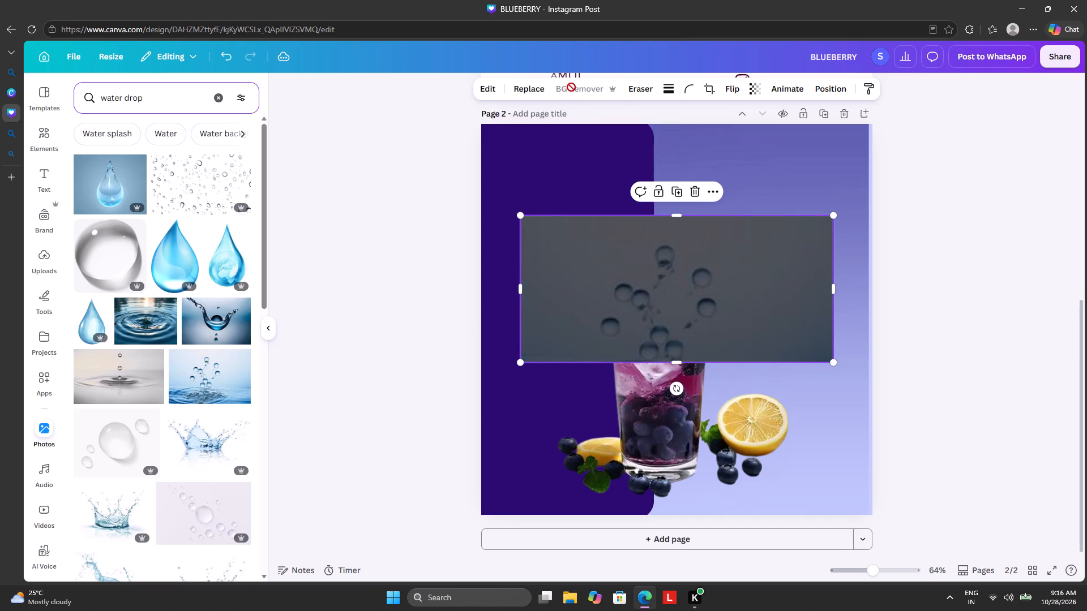
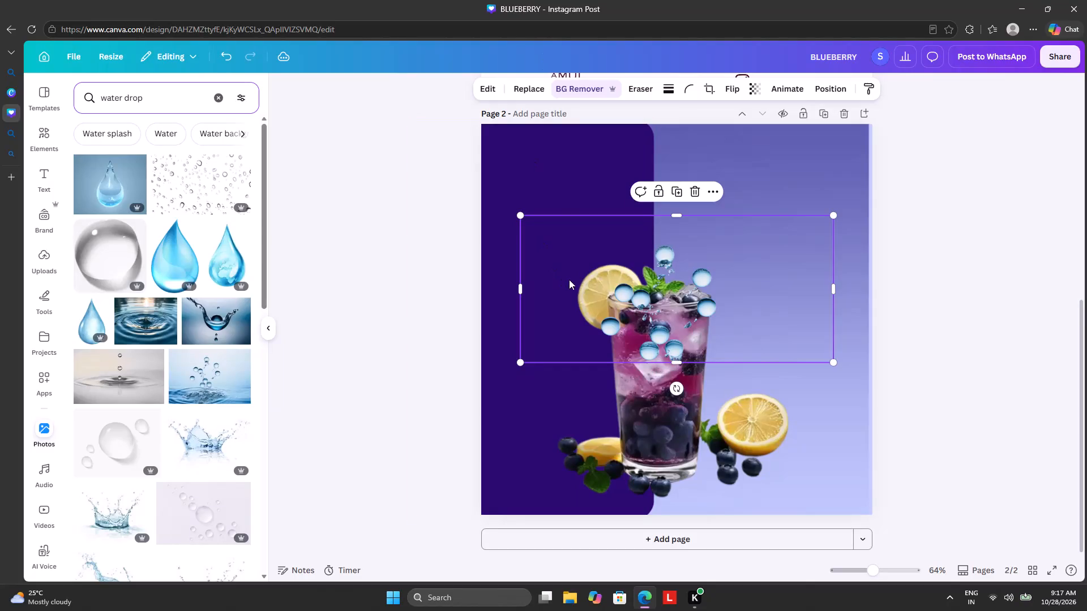
Delete the cropped round-droplet cutout lying over the lemonade glass on page 2.
click(589, 297)
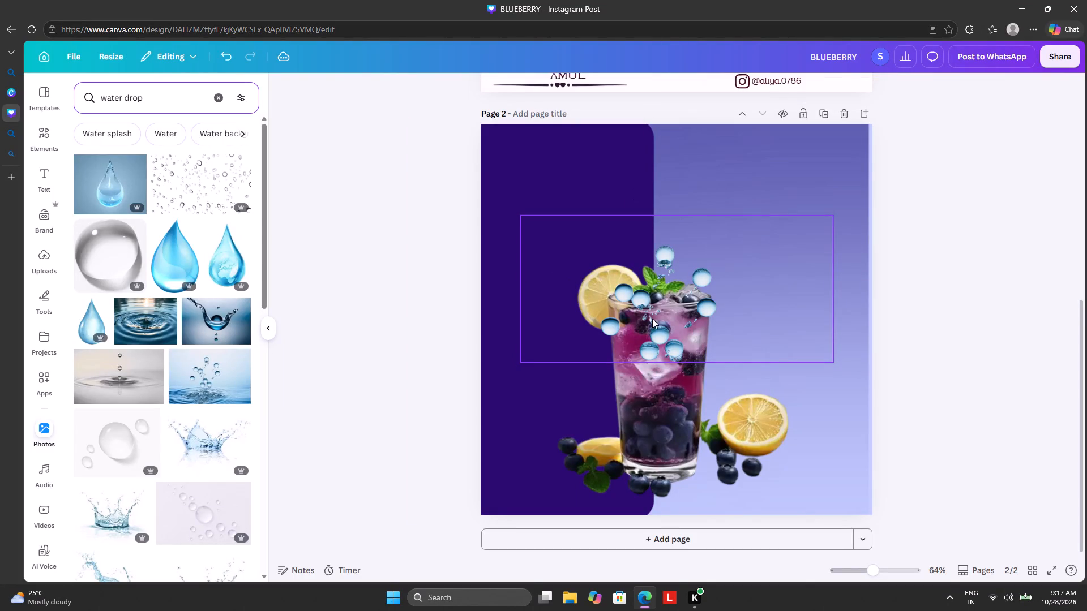
click(652, 317)
click(695, 189)
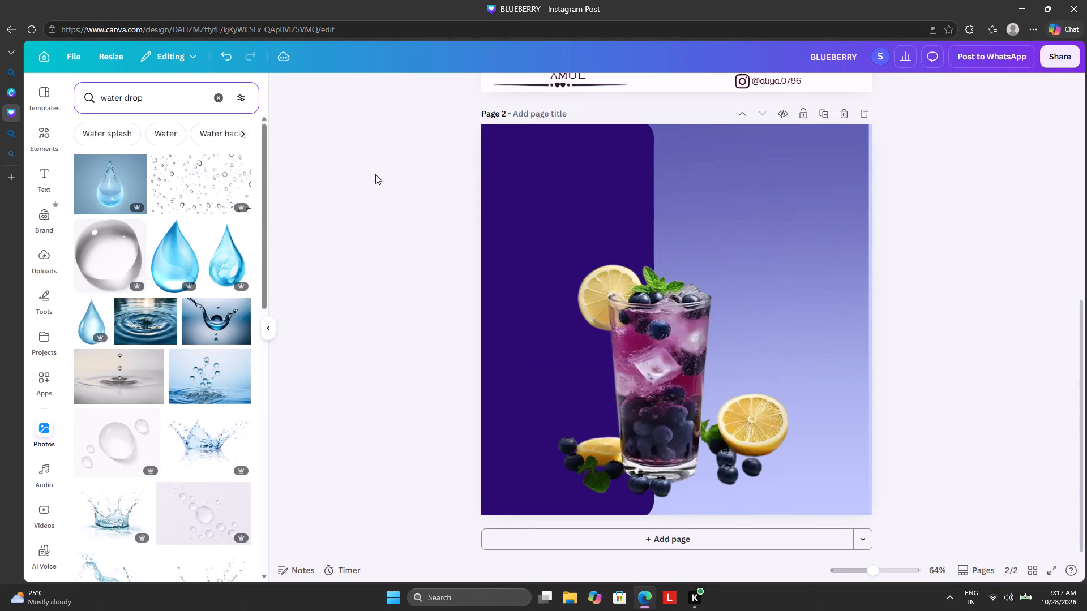
Look through the remaining water drop photos, and search the photos for realwater drop to find a more realistic droplet image.
scroll(166, 257, down, 6)
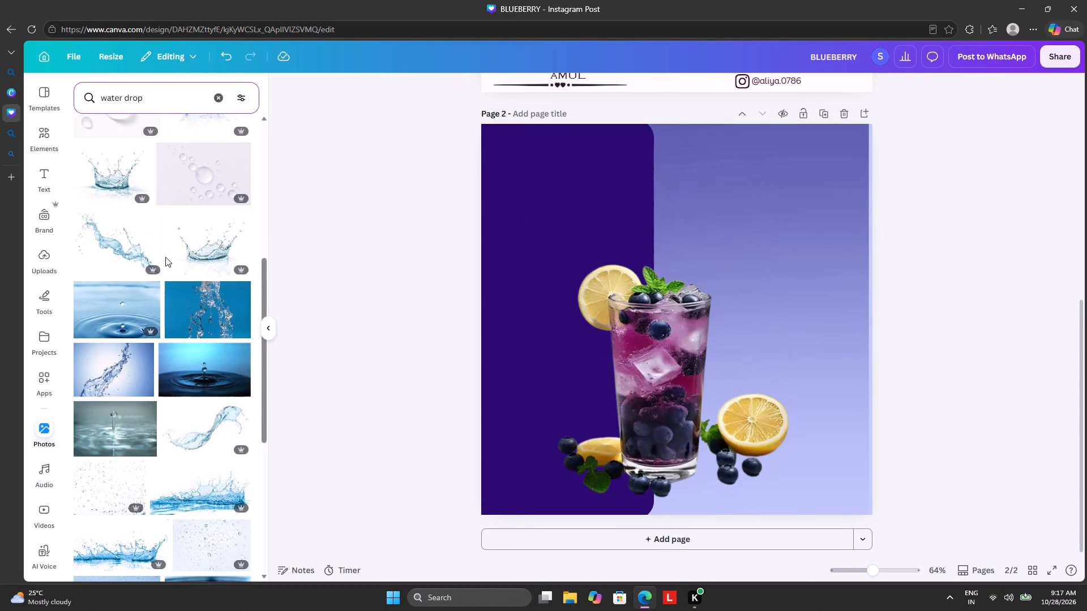
scroll(165, 256, down, 5)
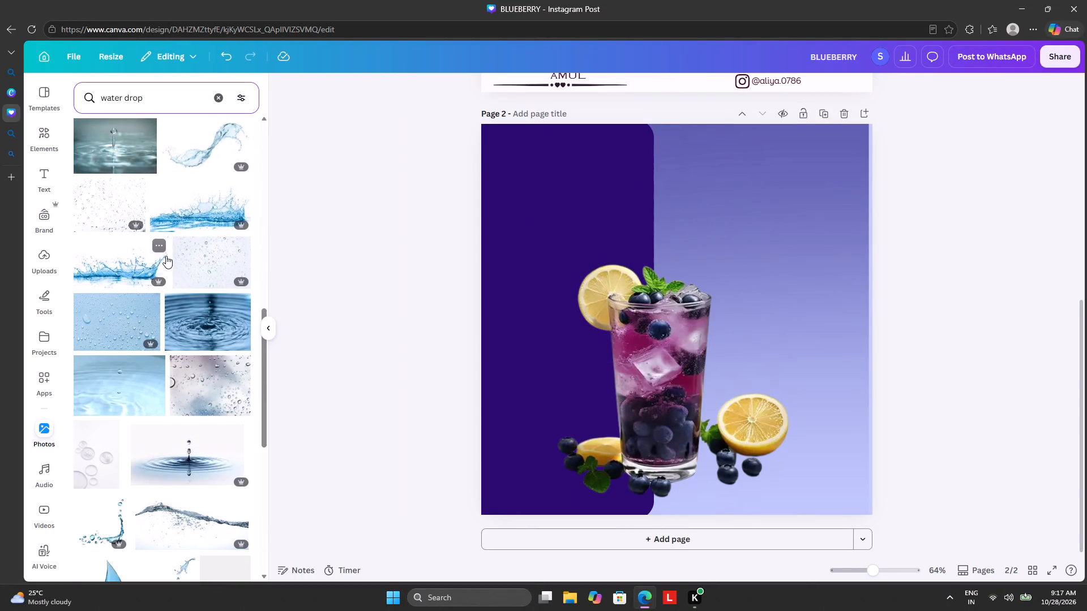
scroll(148, 428, down, 3)
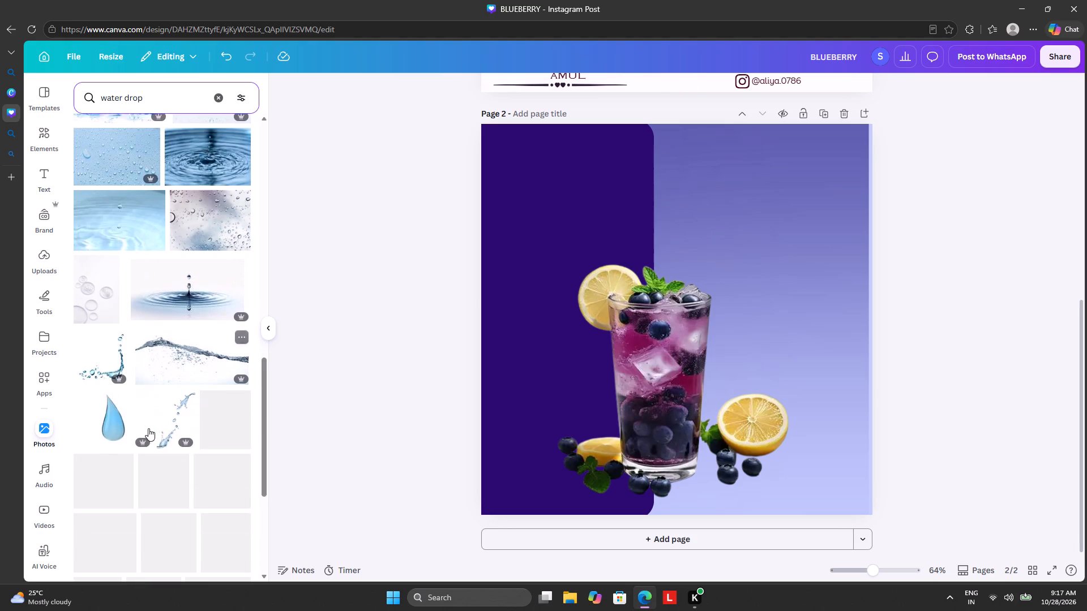
scroll(169, 296, down, 2)
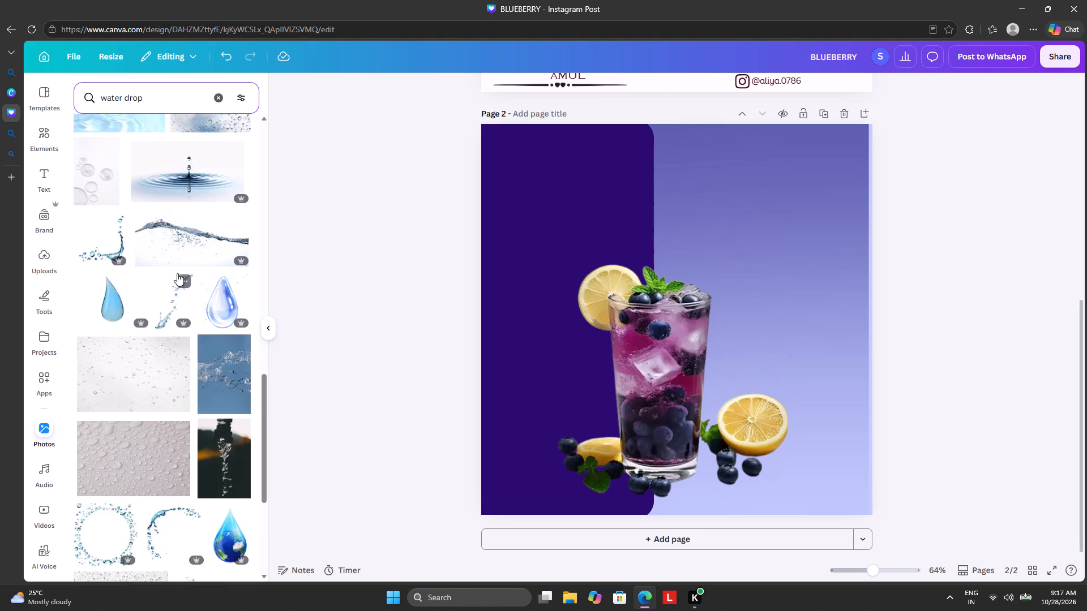
click(215, 89)
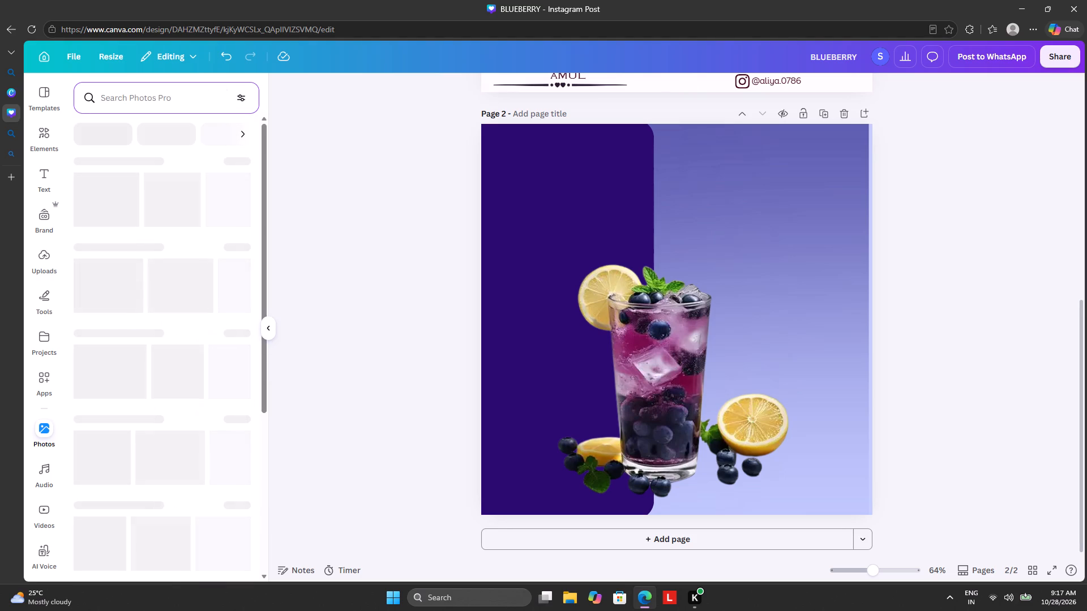
text(re)
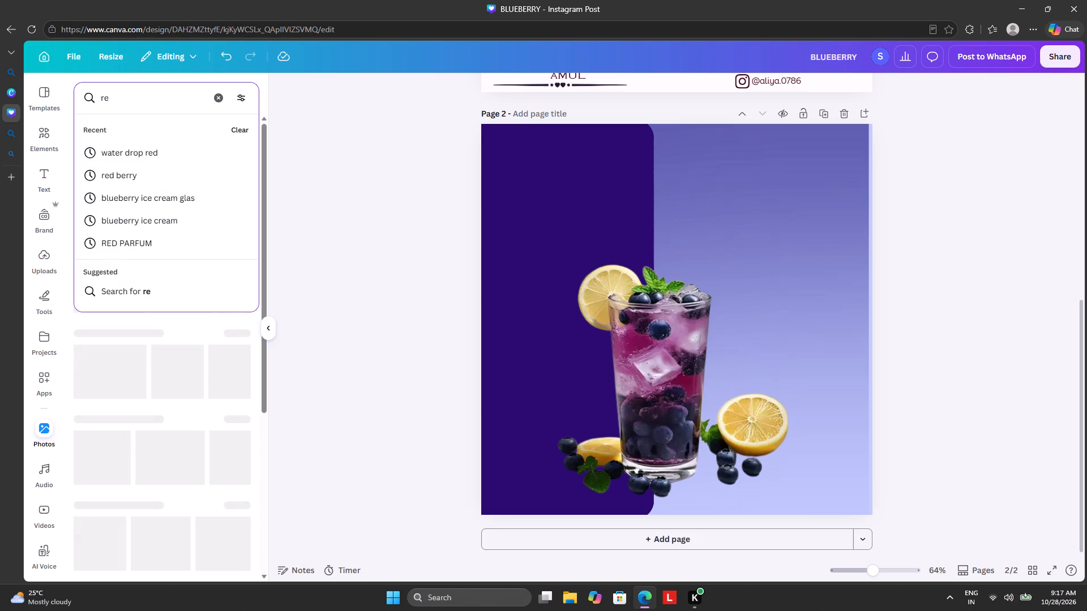
text(al)
text(water drop)
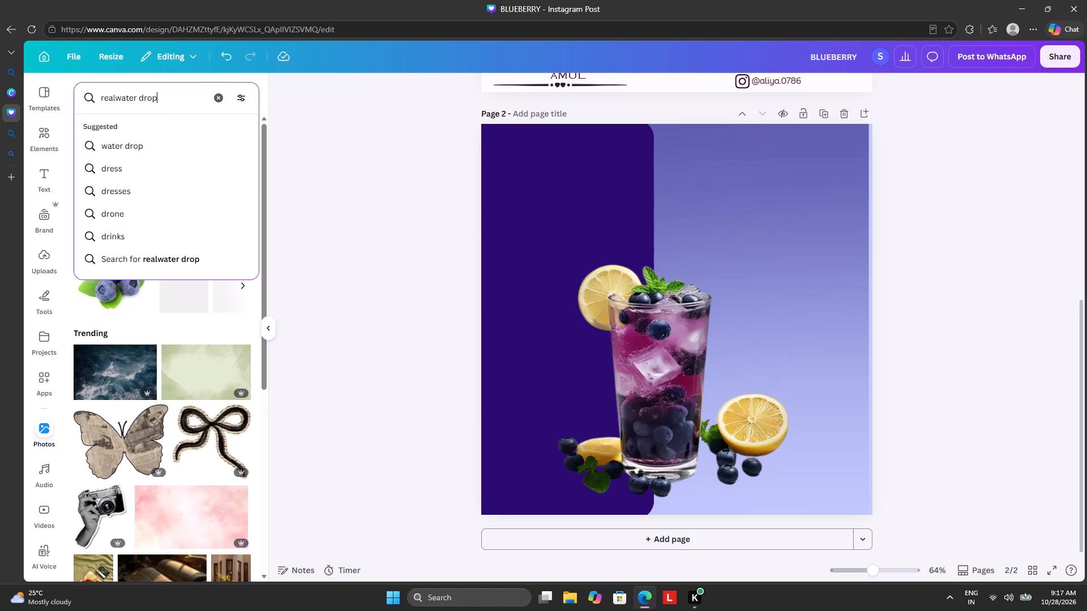
key(Return)
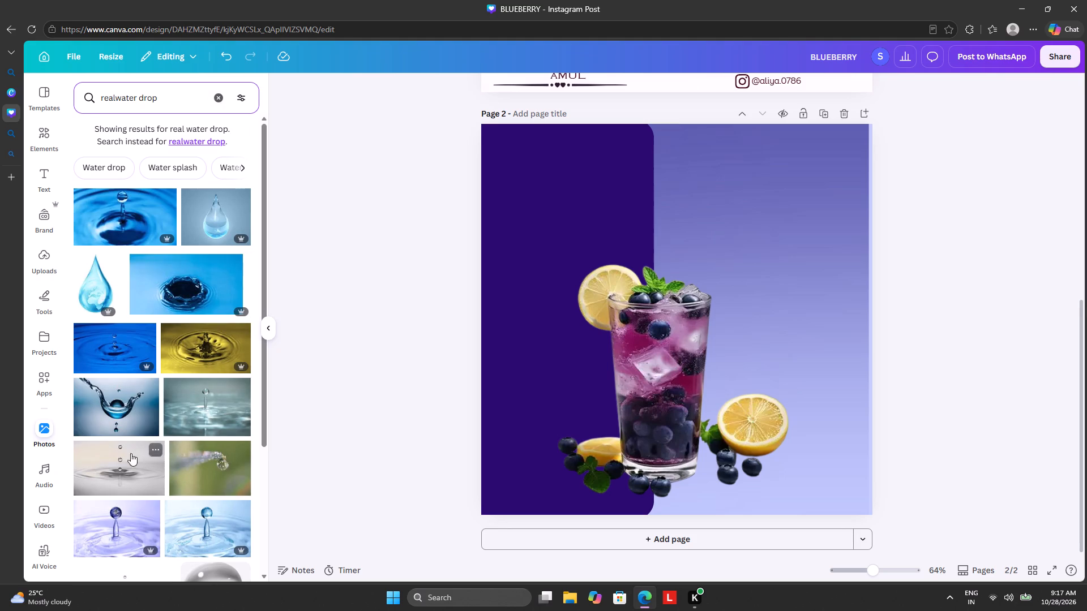
scroll(140, 438, down, 11)
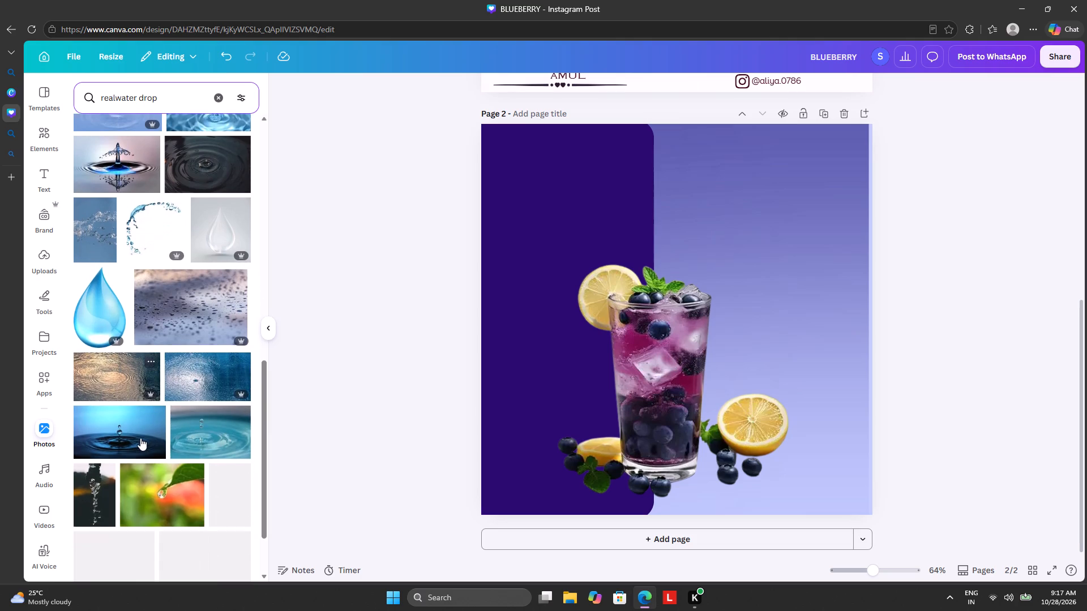
scroll(140, 436, down, 4)
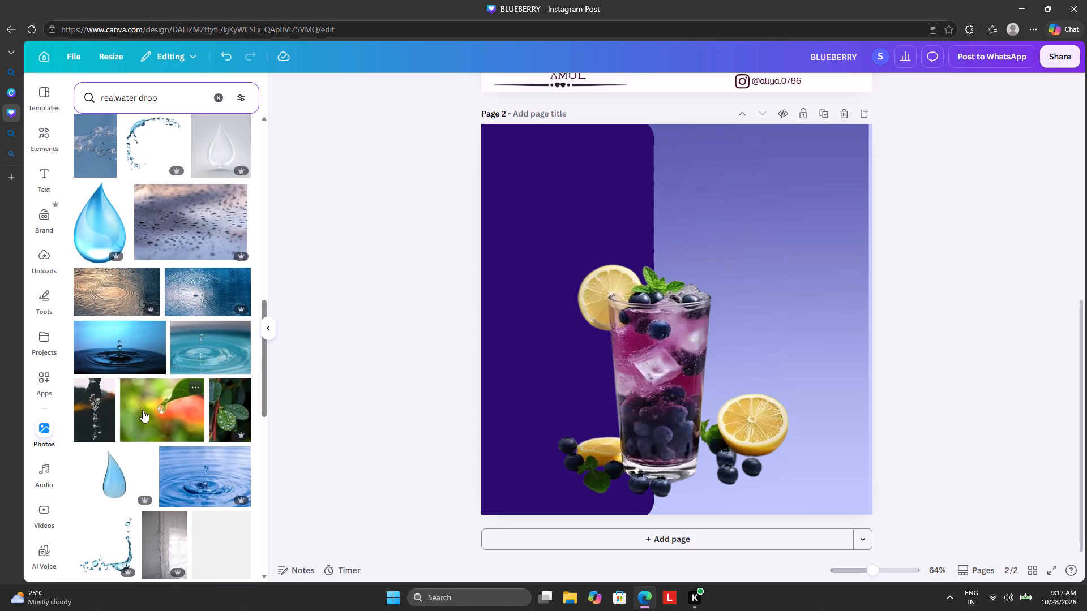
scroll(143, 410, down, 8)
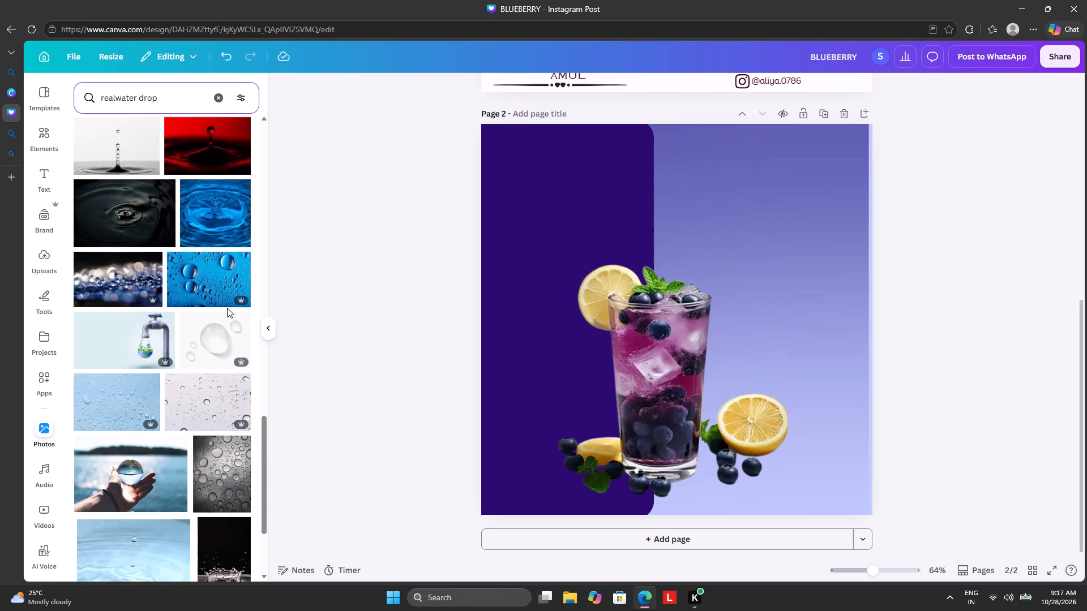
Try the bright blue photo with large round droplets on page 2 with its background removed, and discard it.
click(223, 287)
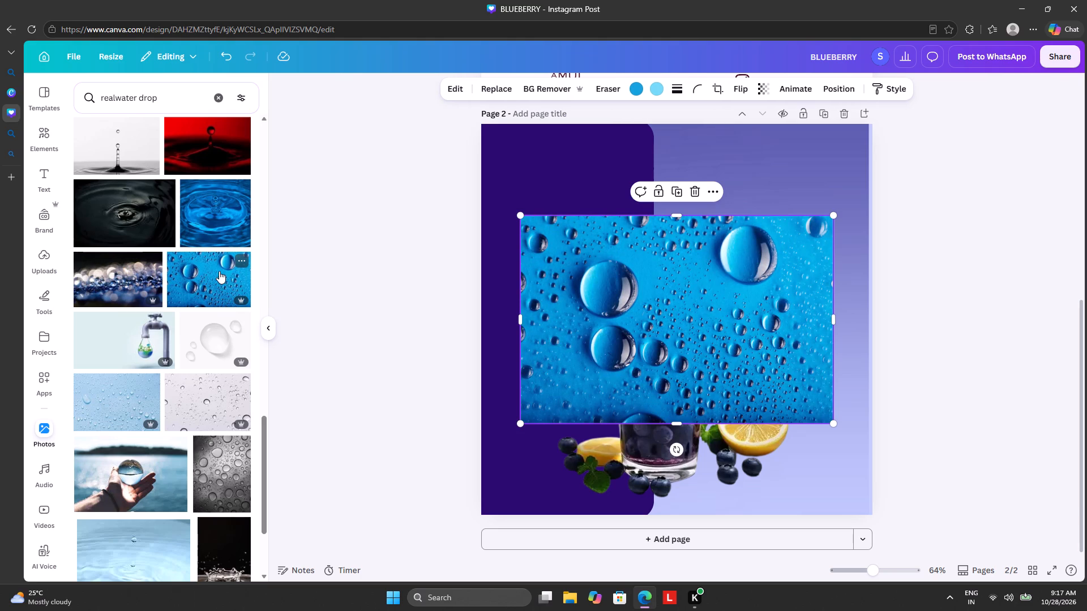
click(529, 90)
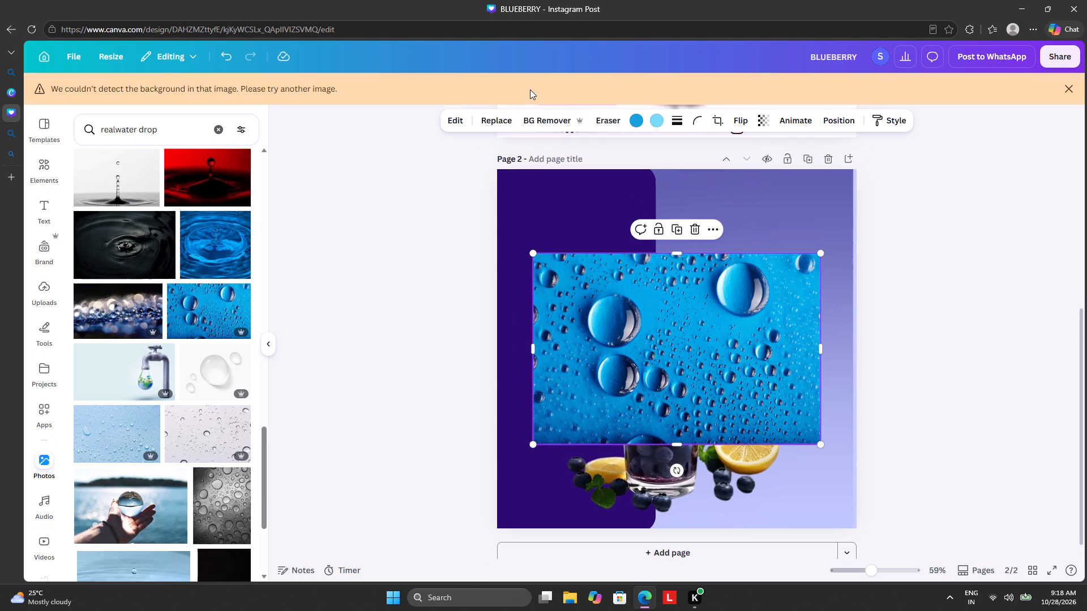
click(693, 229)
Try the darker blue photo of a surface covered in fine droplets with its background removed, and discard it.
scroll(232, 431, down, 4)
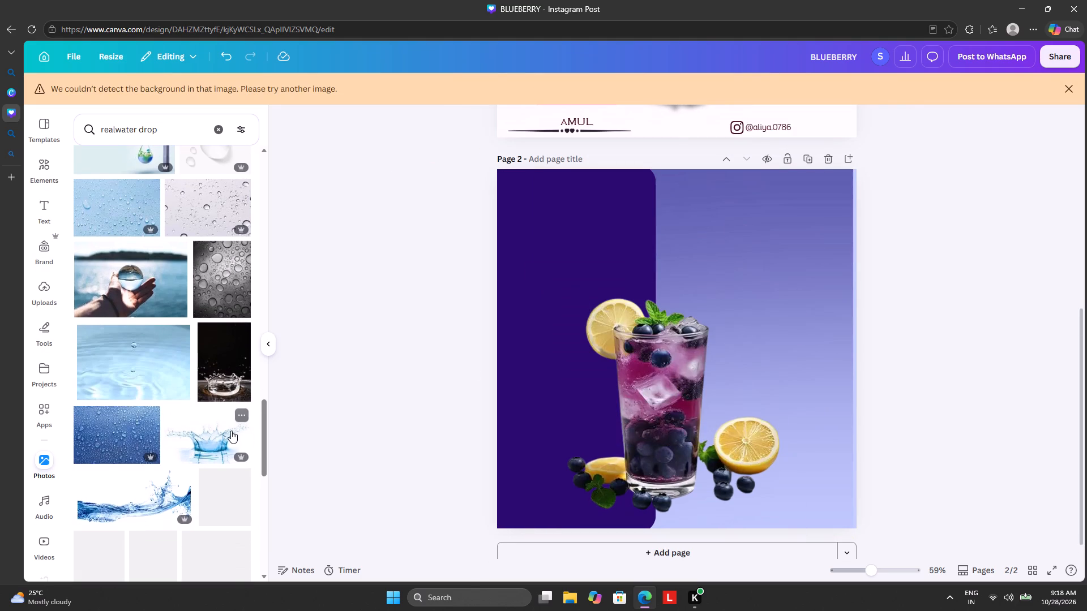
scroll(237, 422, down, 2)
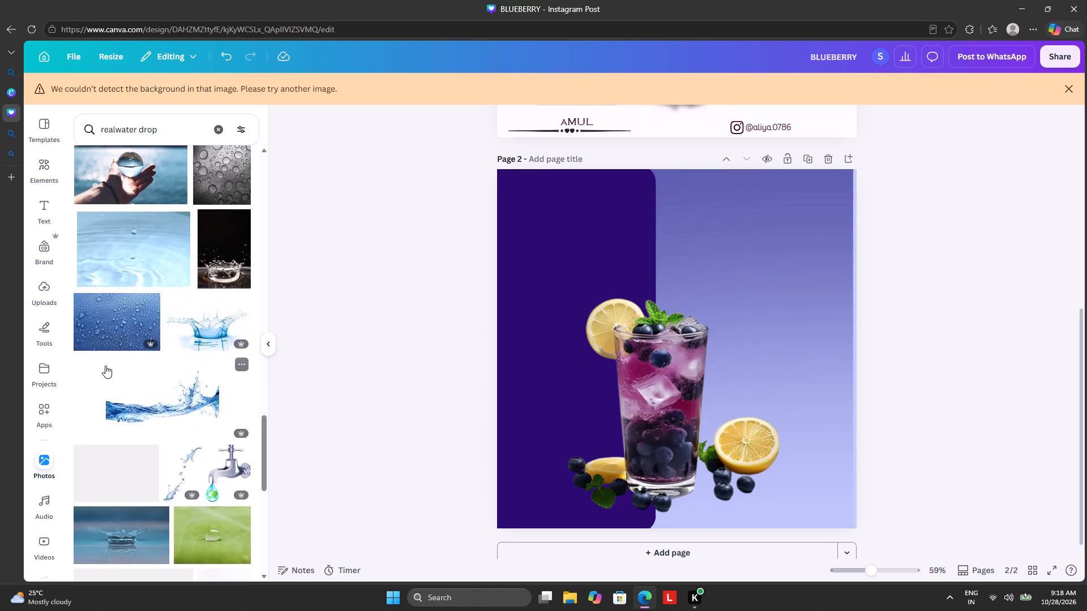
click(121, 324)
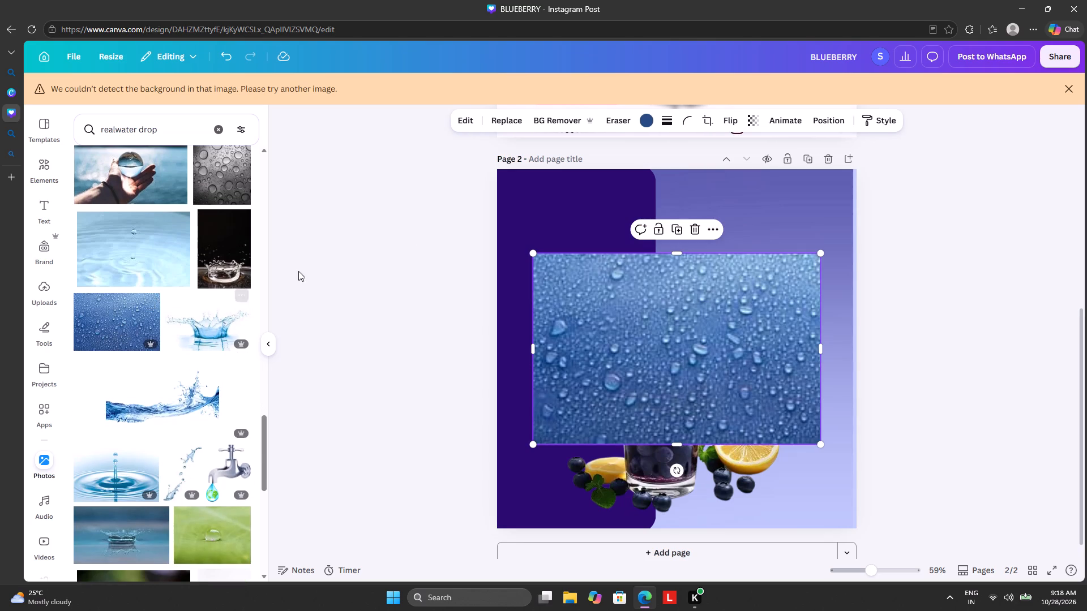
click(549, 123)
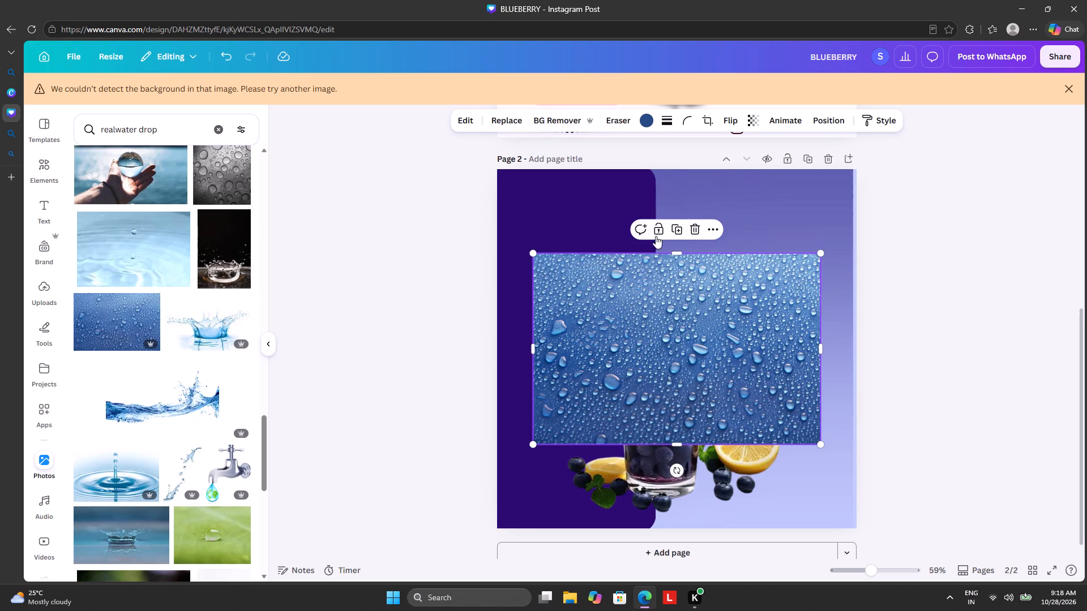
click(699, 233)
Look through more of the realwater drop photos for a droplet image that suits the drink.
scroll(226, 398, down, 4)
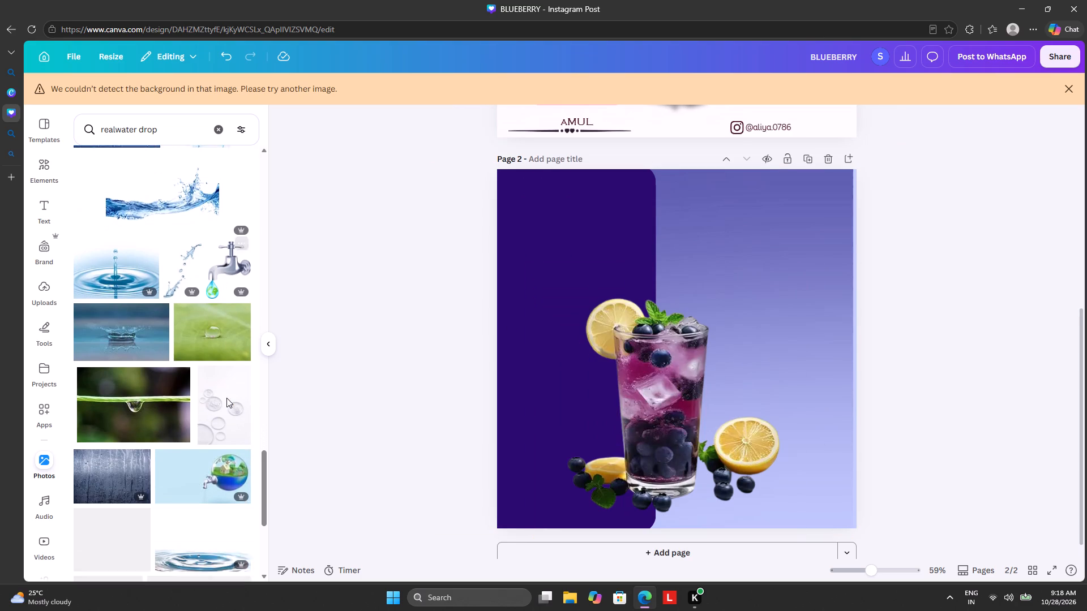
scroll(227, 397, down, 6)
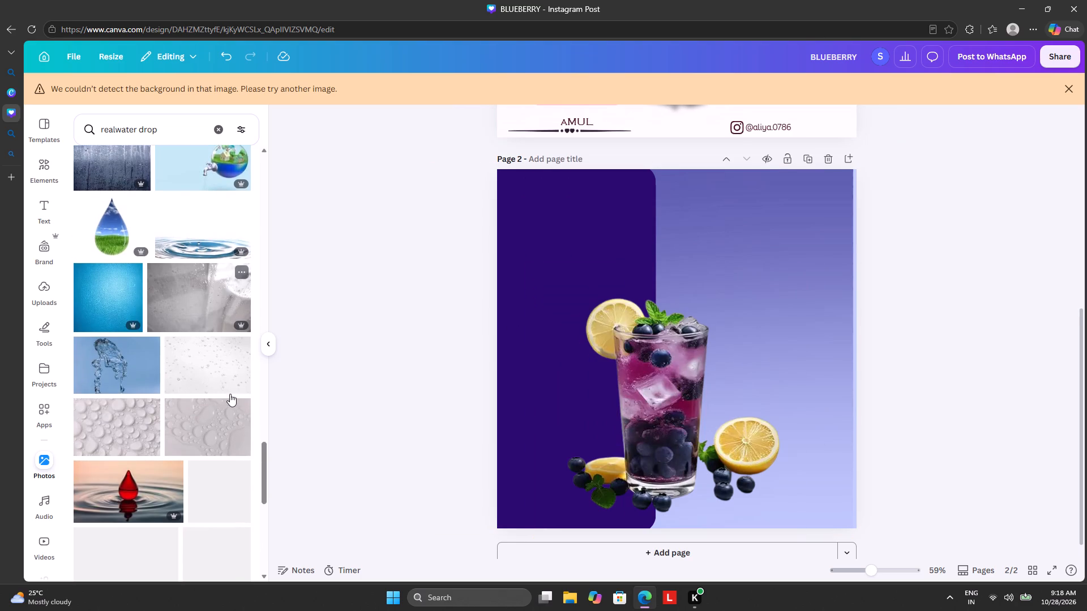
scroll(232, 390, down, 5)
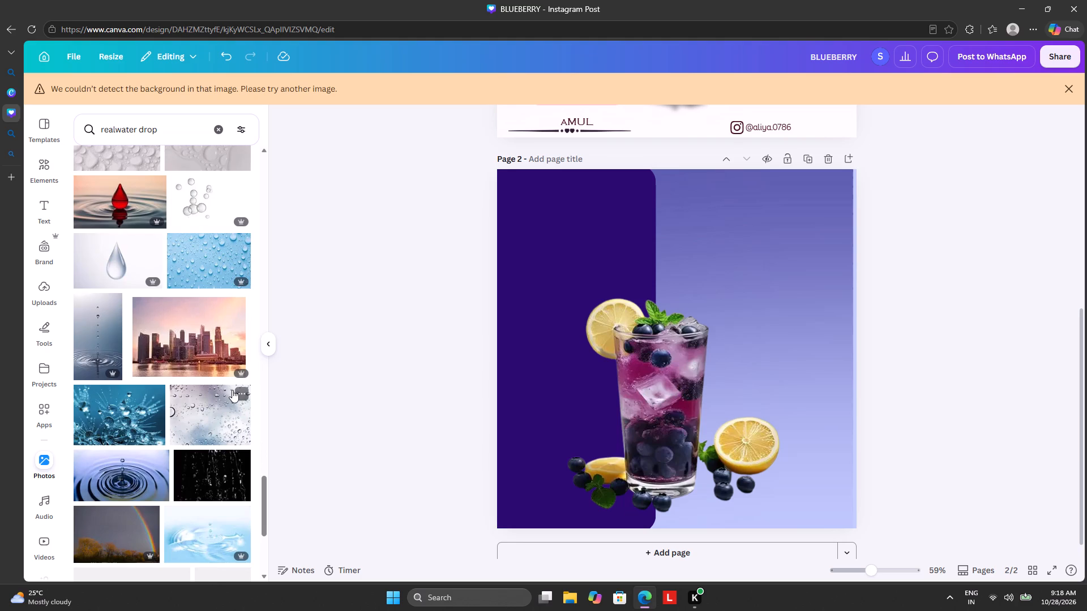
scroll(232, 390, down, 6)
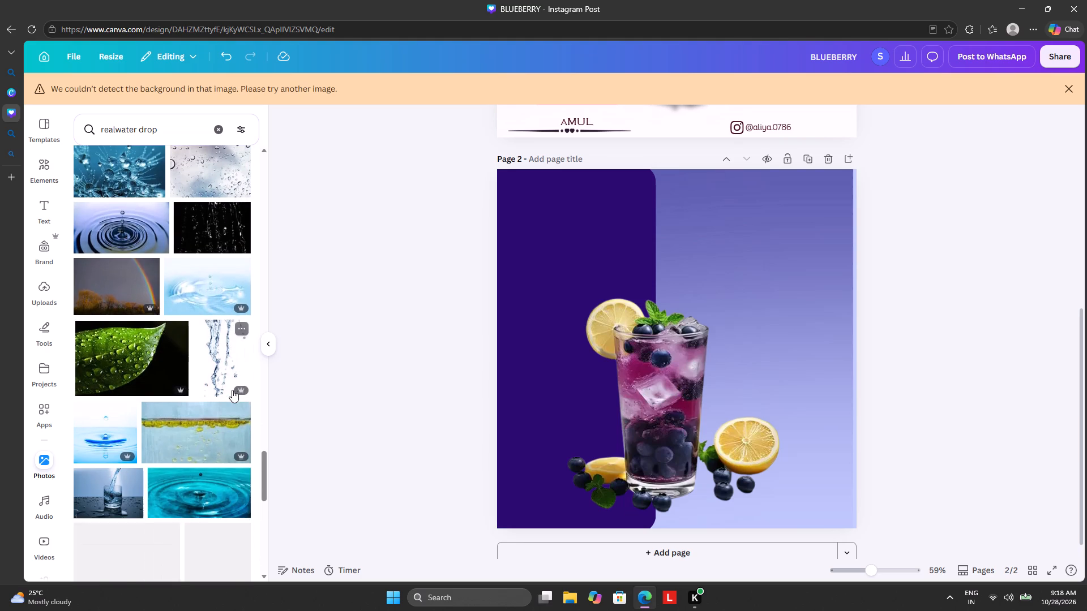
scroll(232, 390, down, 6)
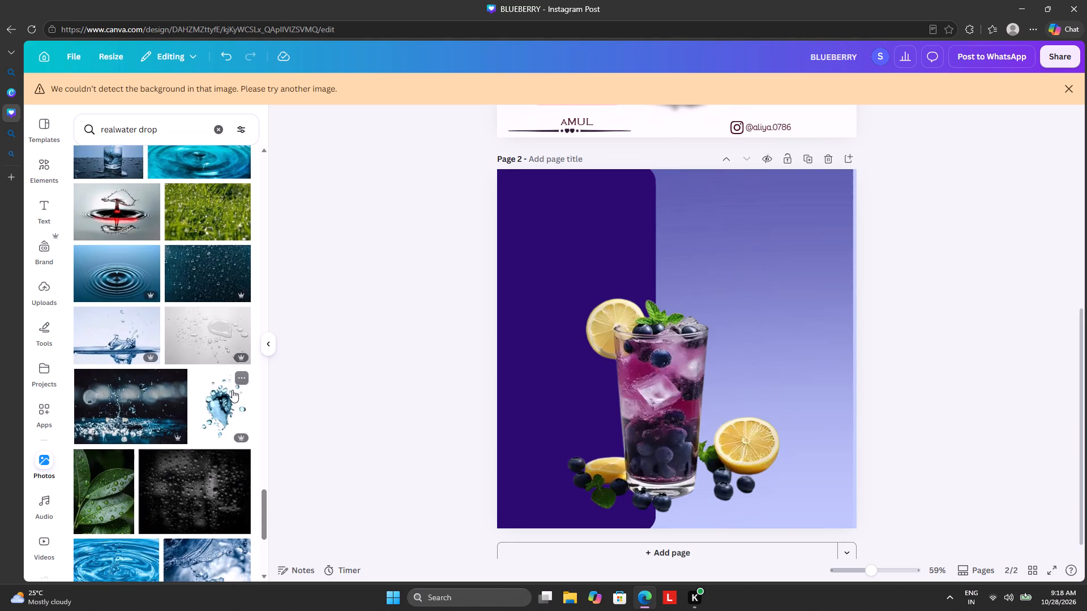
scroll(232, 390, down, 3)
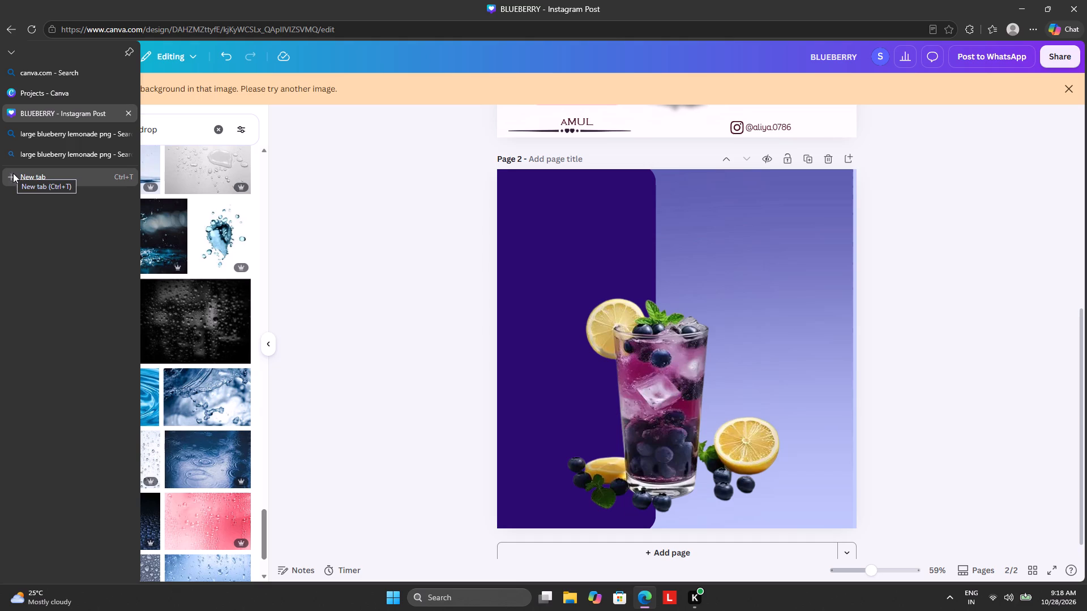
Search the web for water drop in a new browser tab and open the full set of image results.
click(29, 176)
click(413, 122)
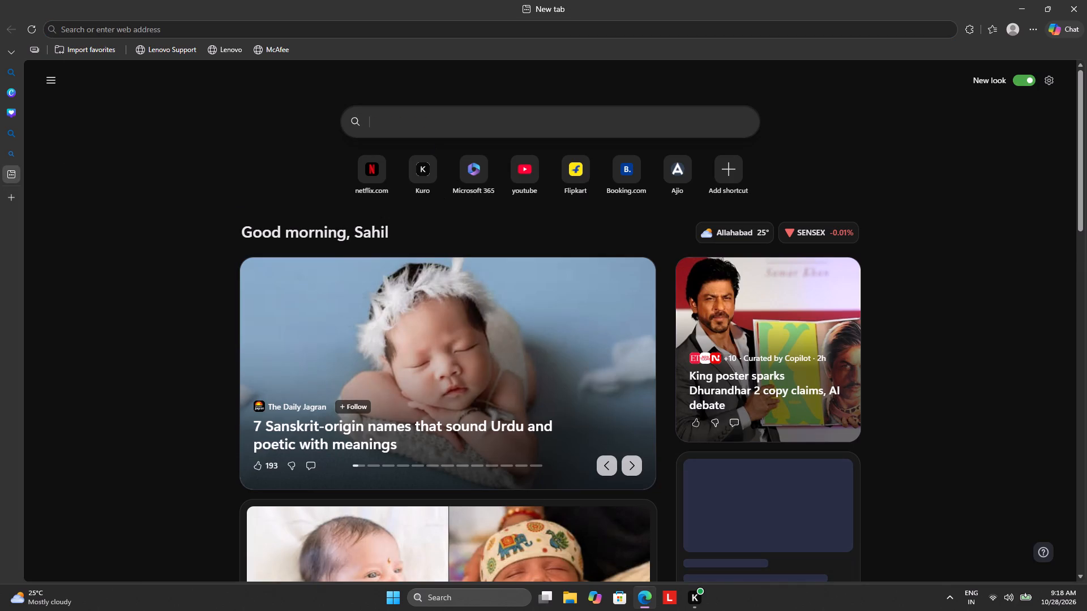
text(water drop)
key(space)
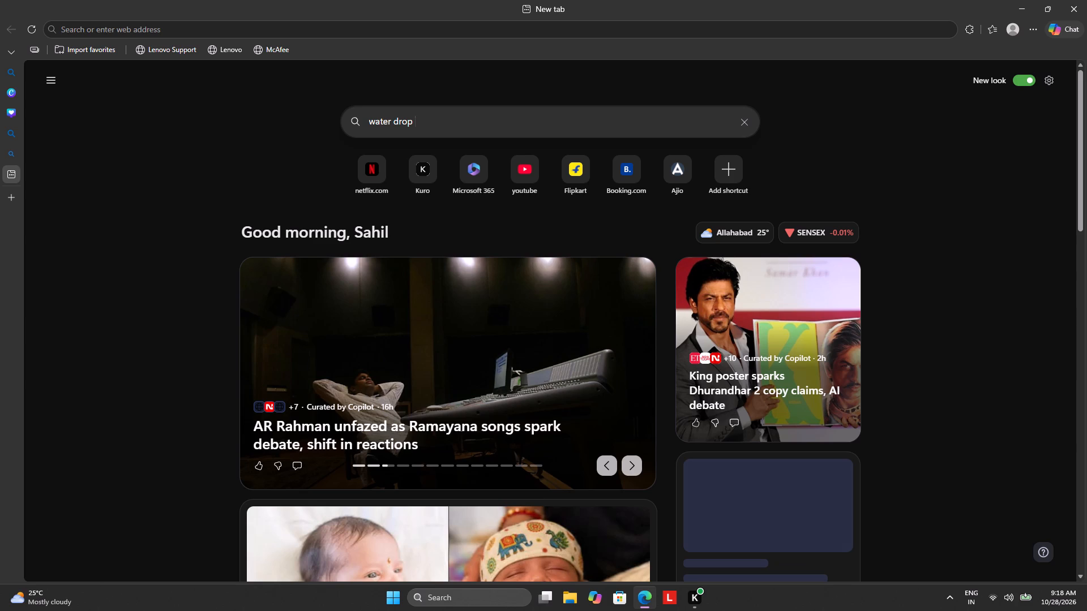
key(Return)
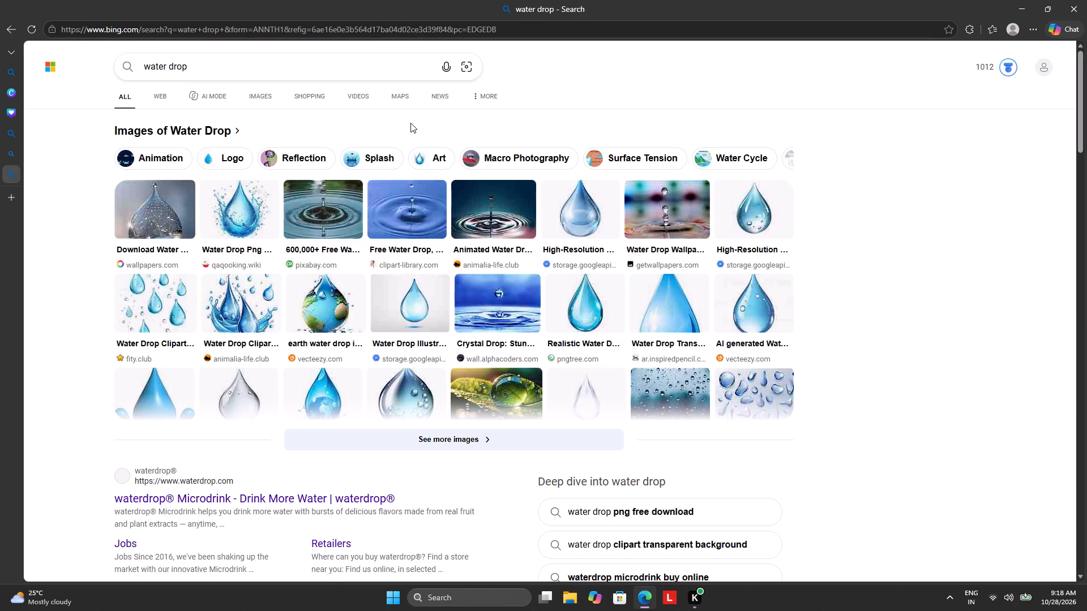
click(454, 438)
click(454, 438)
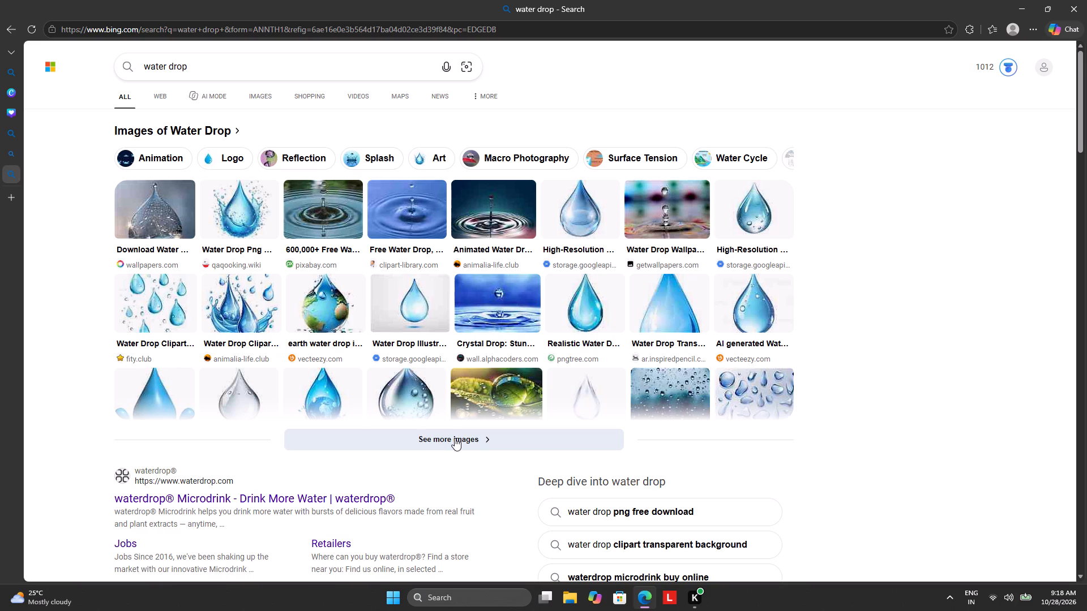
click(469, 439)
click(477, 437)
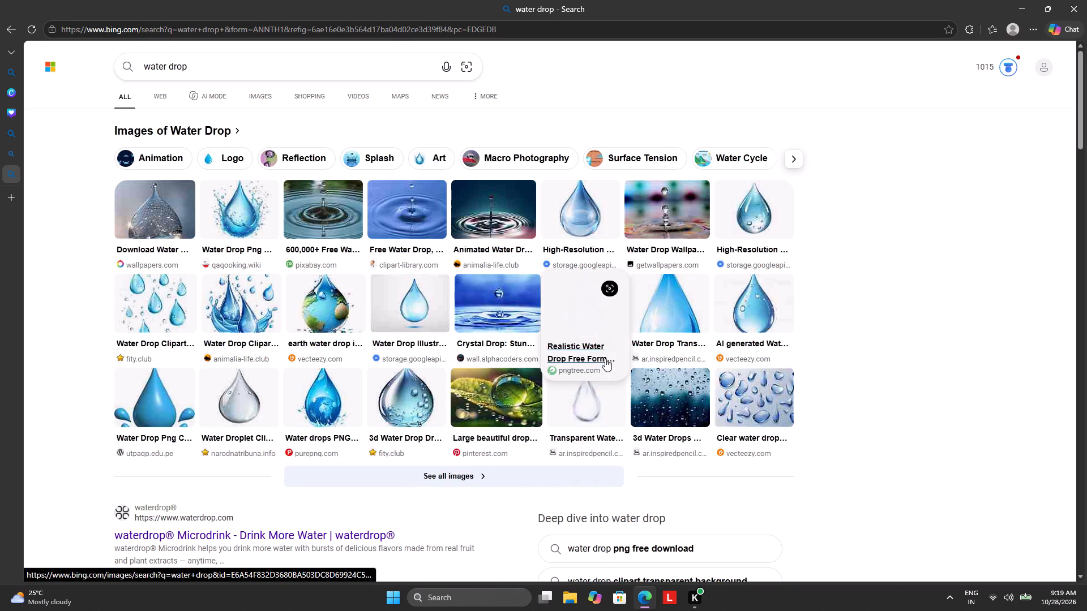
click(508, 476)
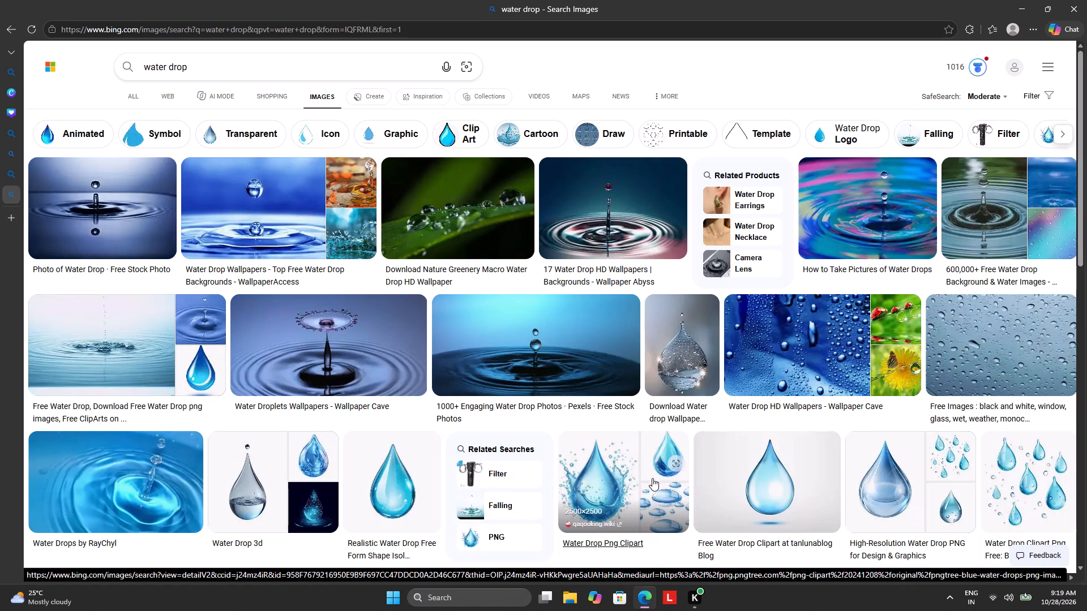
Narrow the image results to Water Drop Draw and look through them for a suitable realistic droplet picture.
click(605, 129)
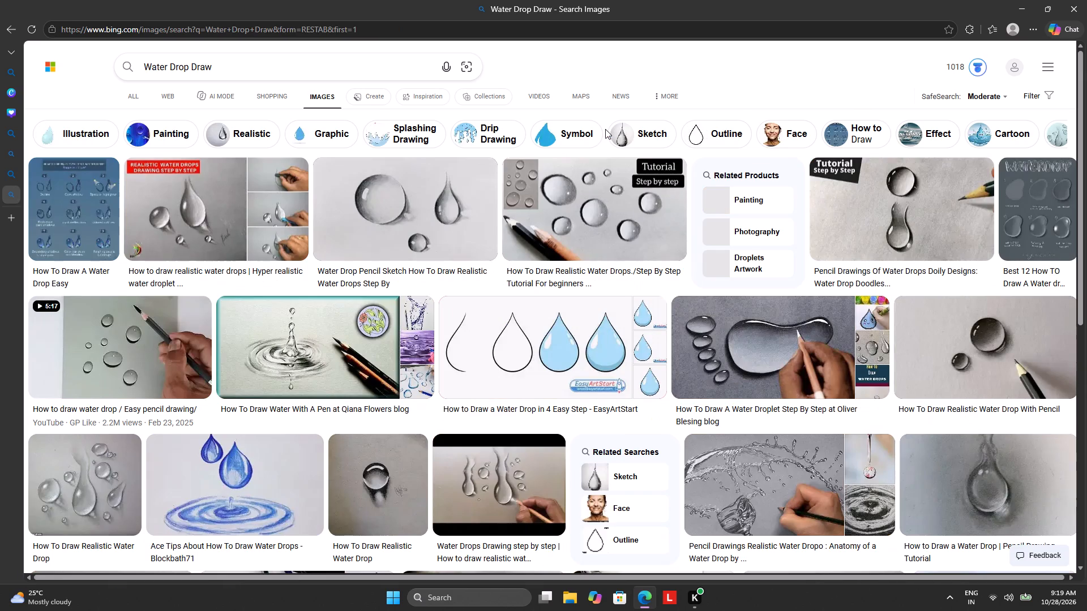
scroll(555, 307, down, 3)
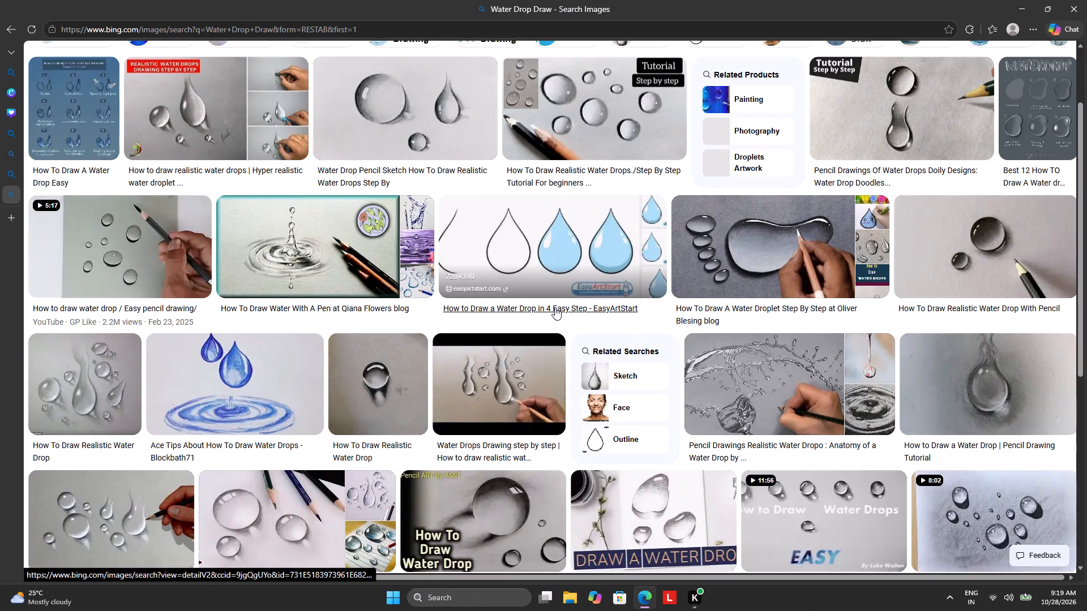
scroll(555, 307, down, 4)
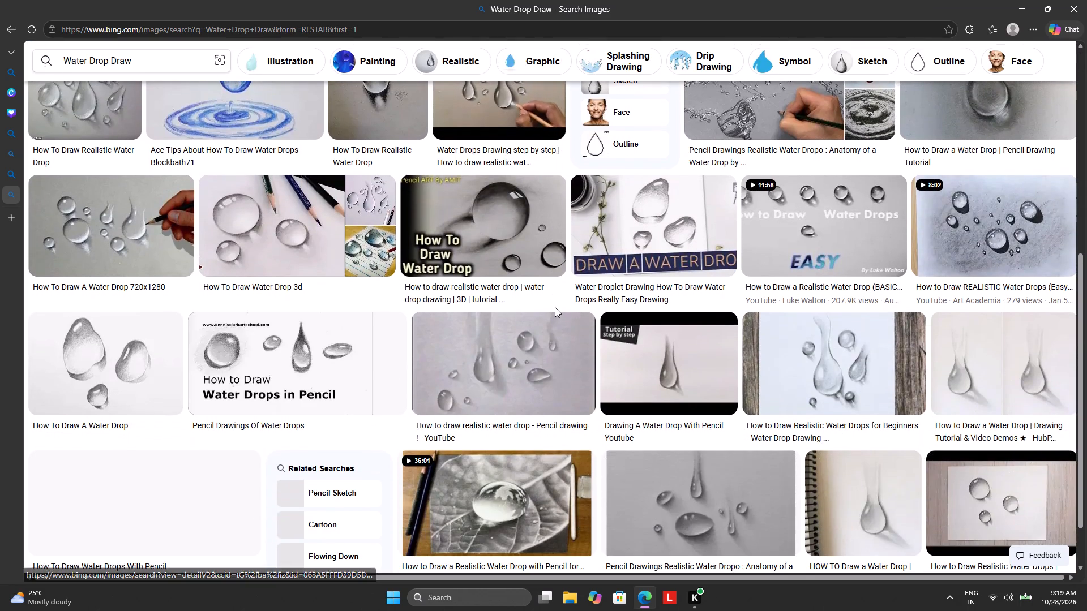
scroll(555, 307, down, 1)
scroll(555, 307, up, 8)
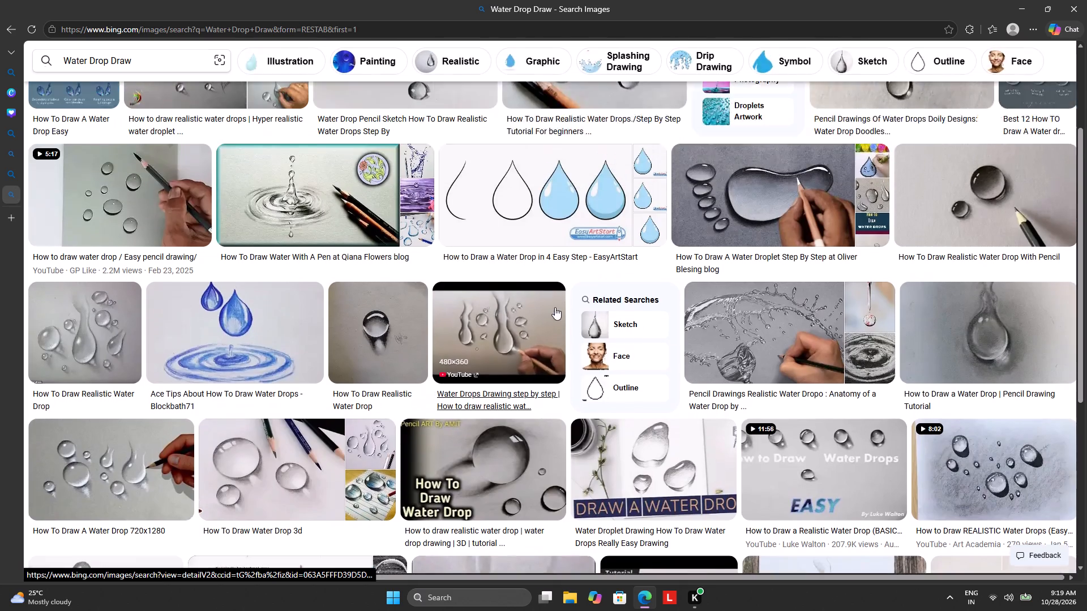
scroll(555, 307, up, 2)
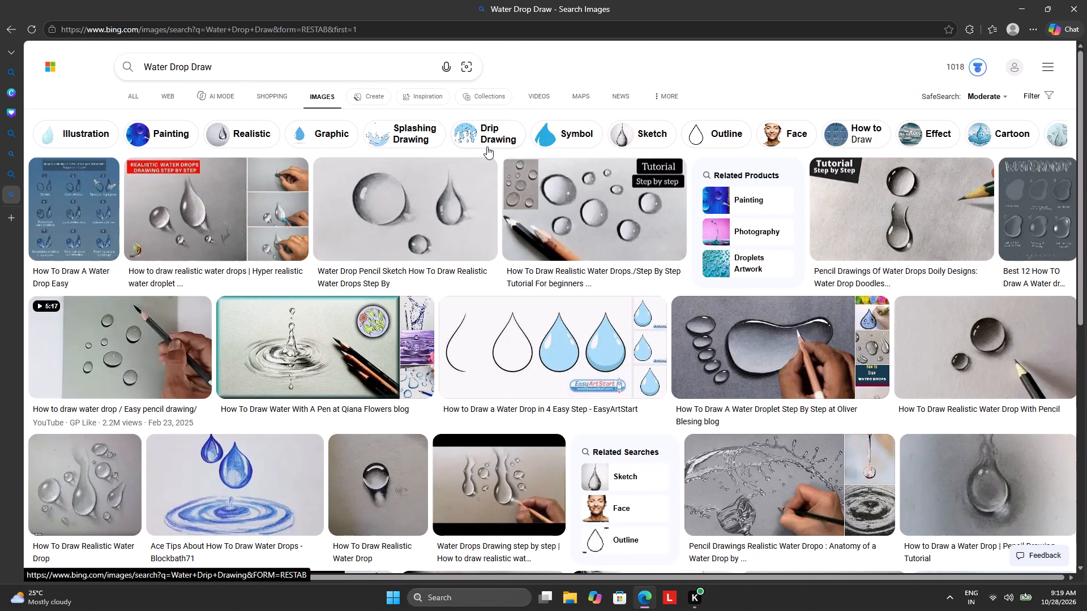
Refine the image search through splashing, drop splash and pencil drawings to Realistic Water Drop Drawing, and look through the results.
click(393, 126)
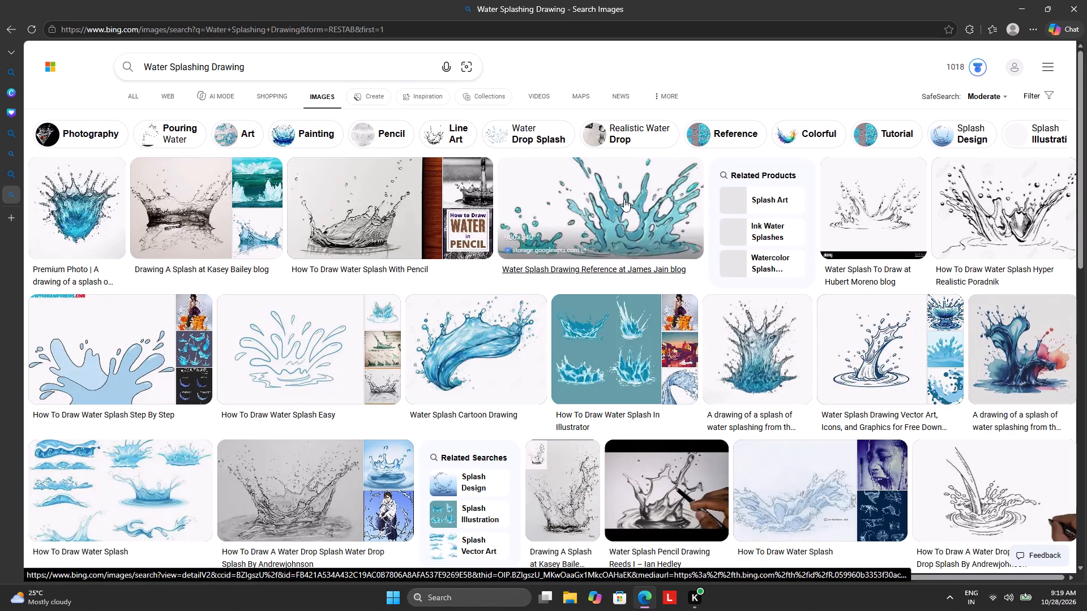
click(549, 137)
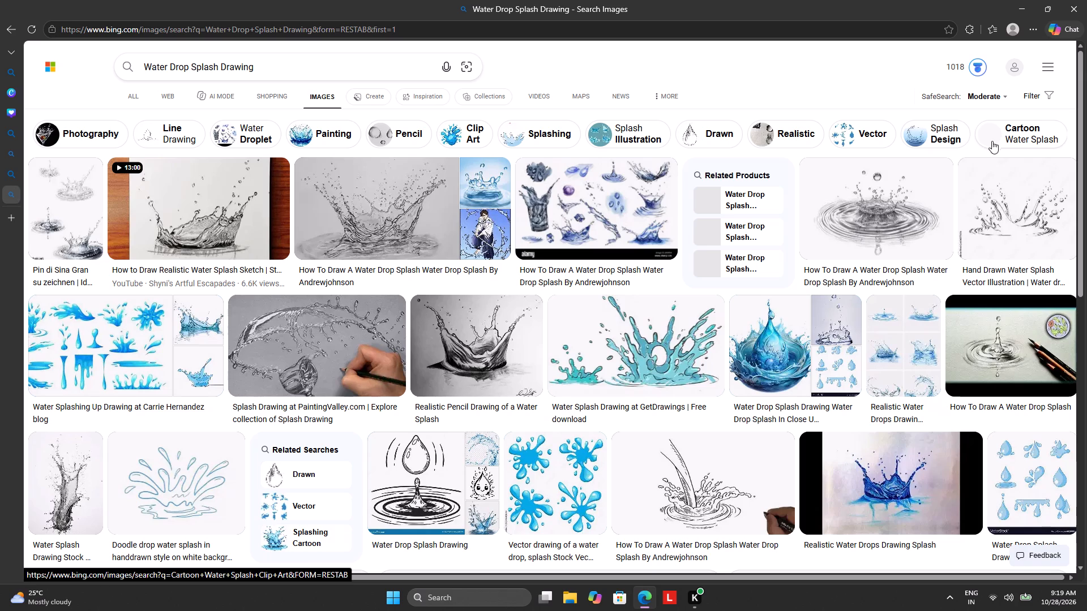
click(393, 130)
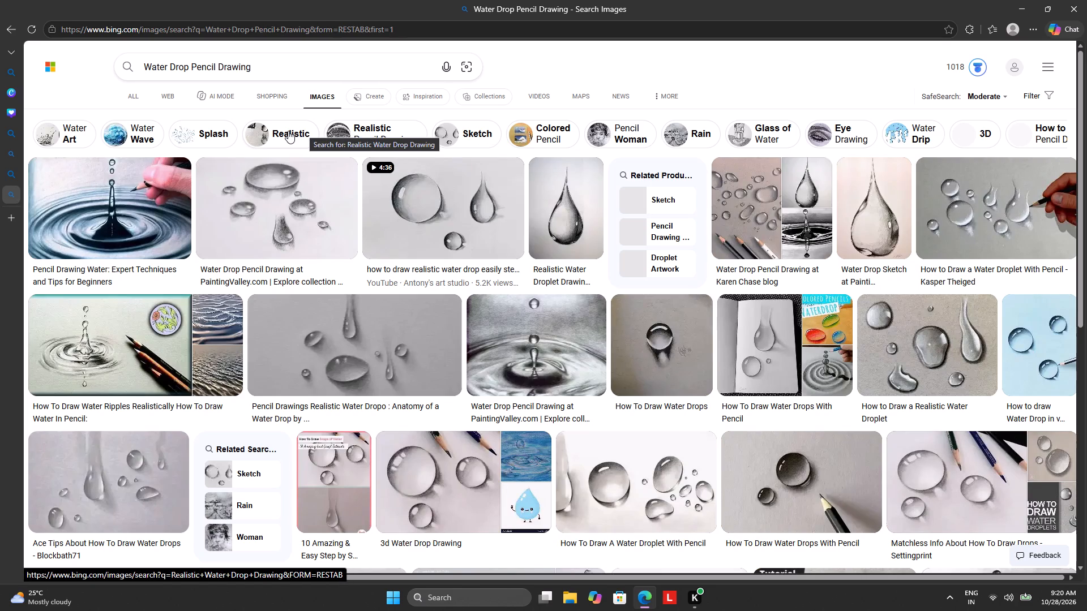
click(288, 131)
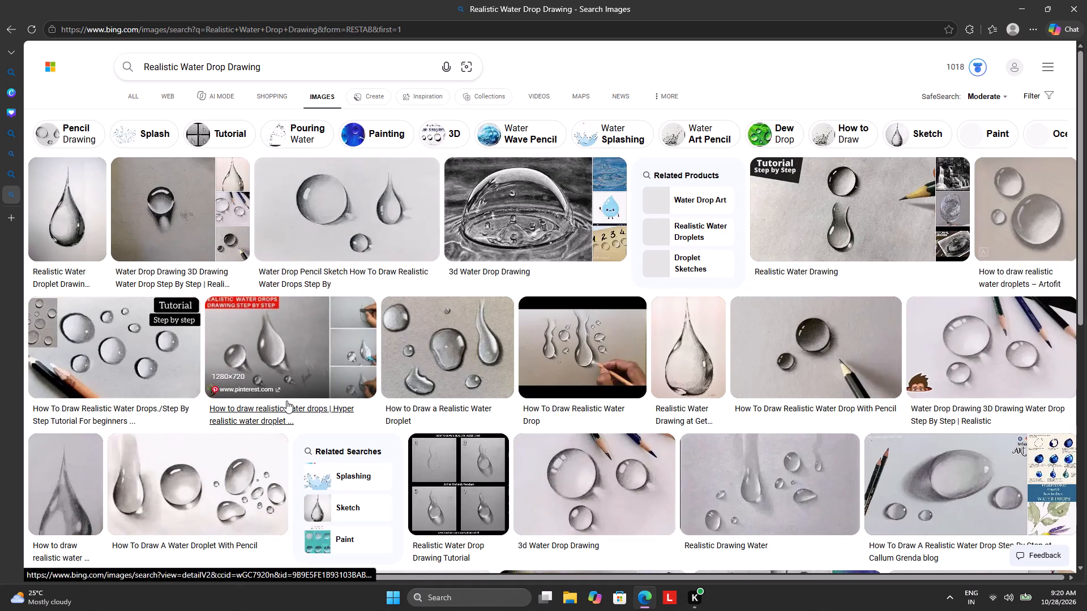
scroll(286, 378, down, 1)
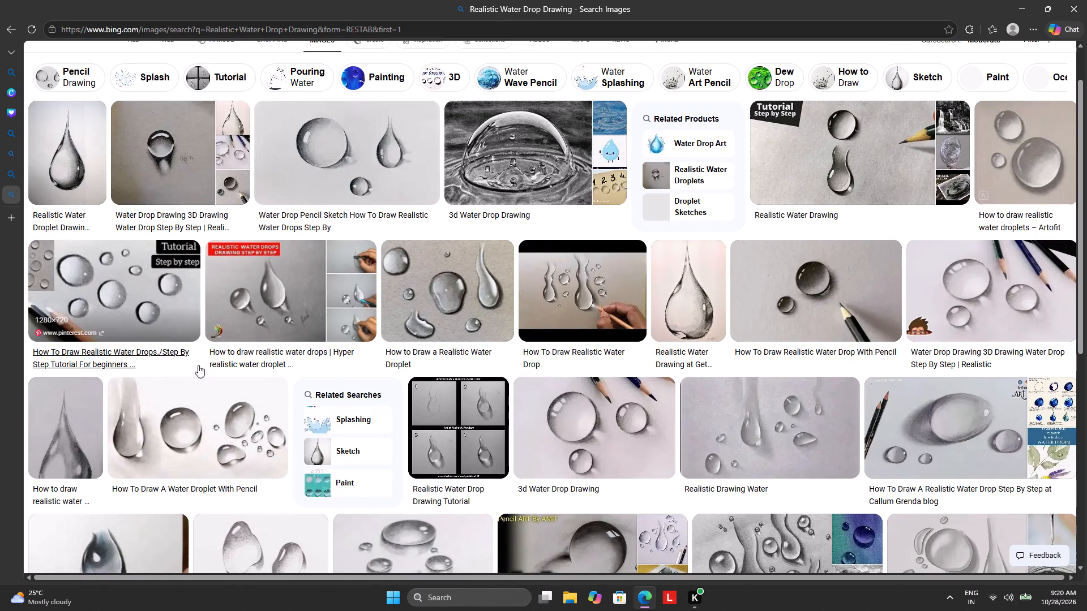
scroll(333, 335, down, 2)
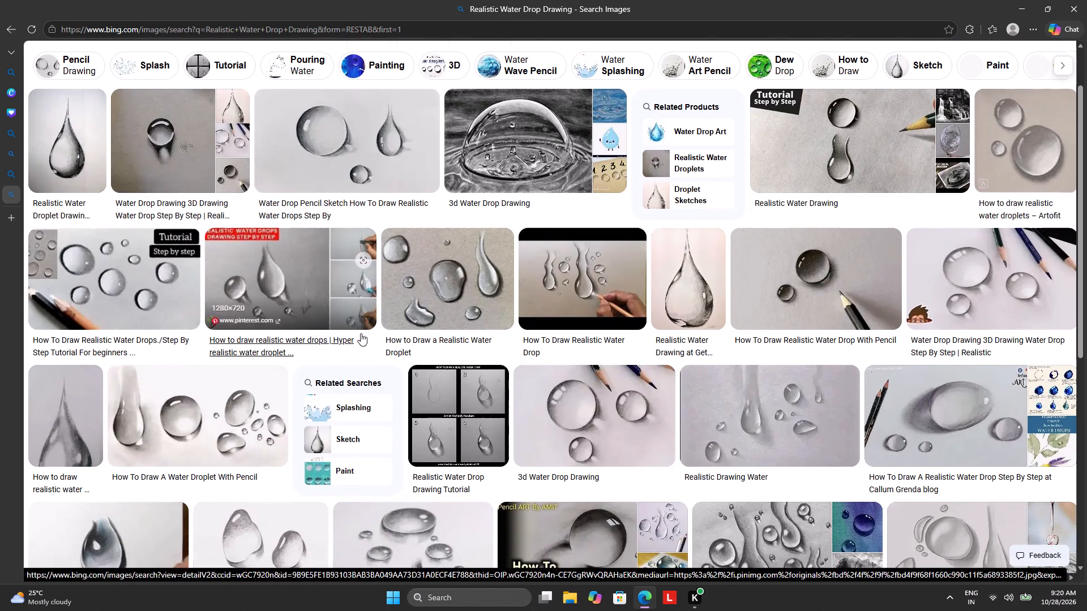
scroll(361, 333, down, 2)
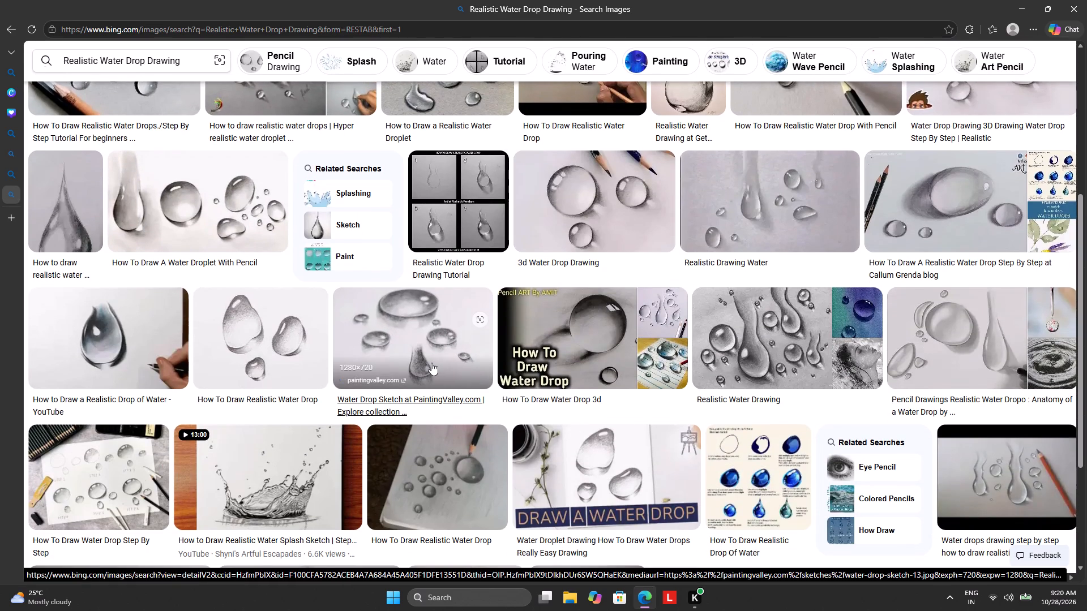
Save the Water Drop Sketch image from PaintingValley.com to the computer.
right_click(431, 363)
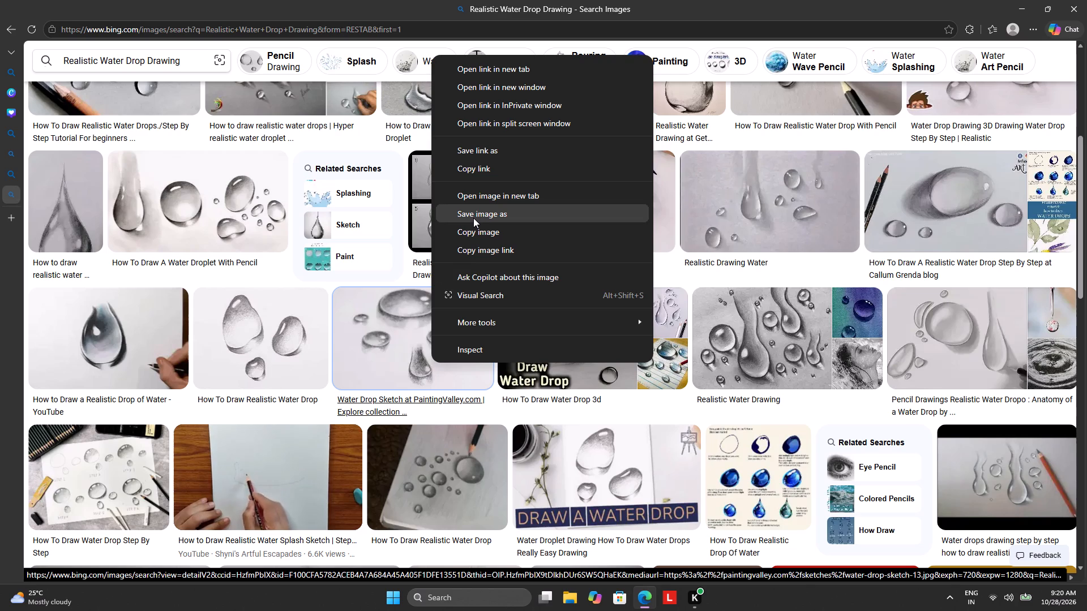
click(473, 218)
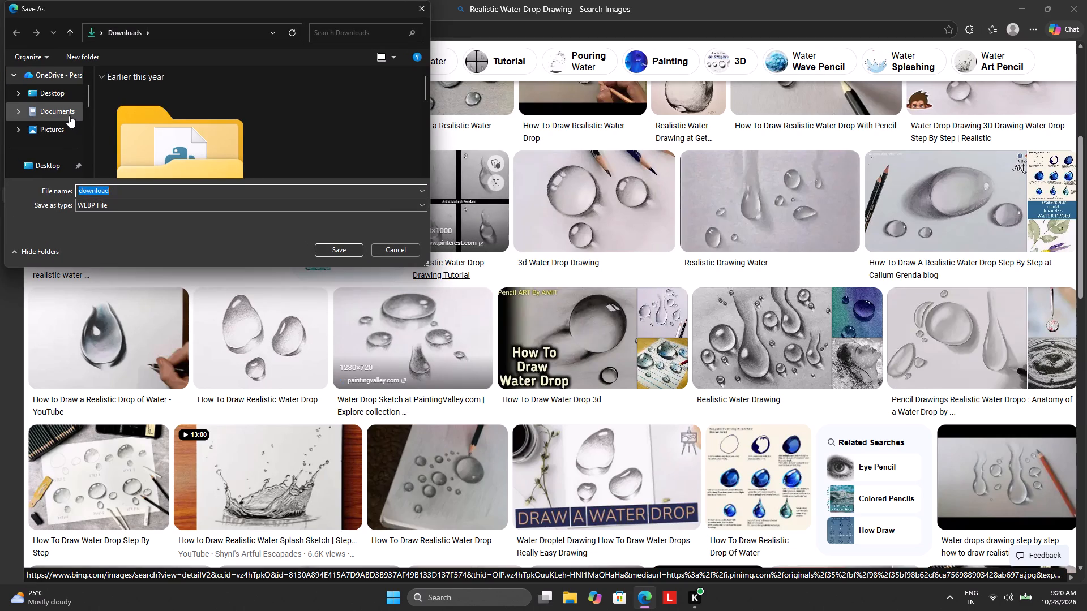
scroll(69, 115, down, 1)
click(53, 139)
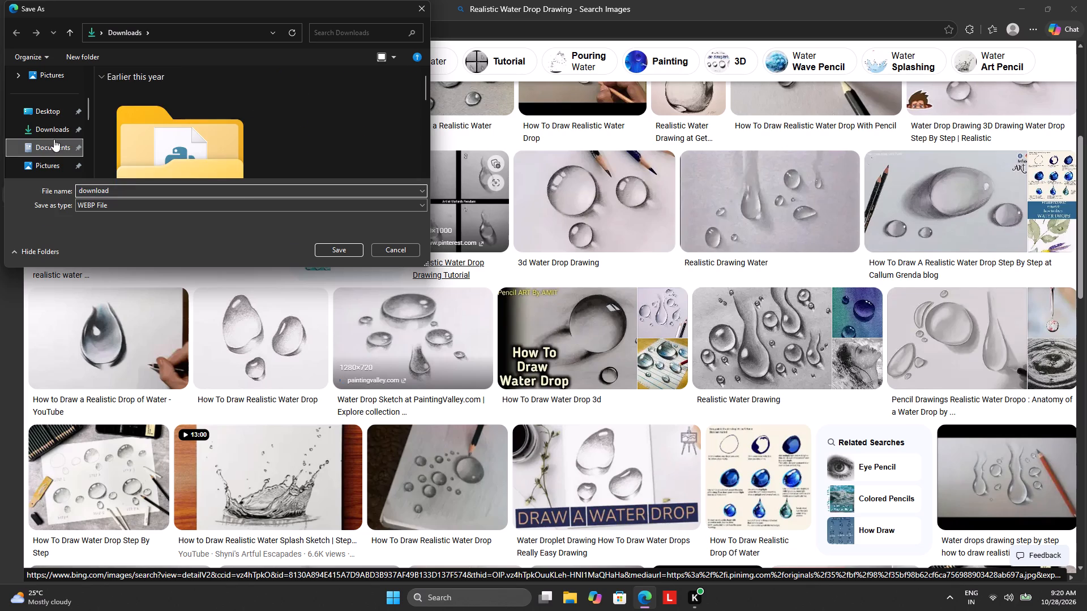
click(338, 253)
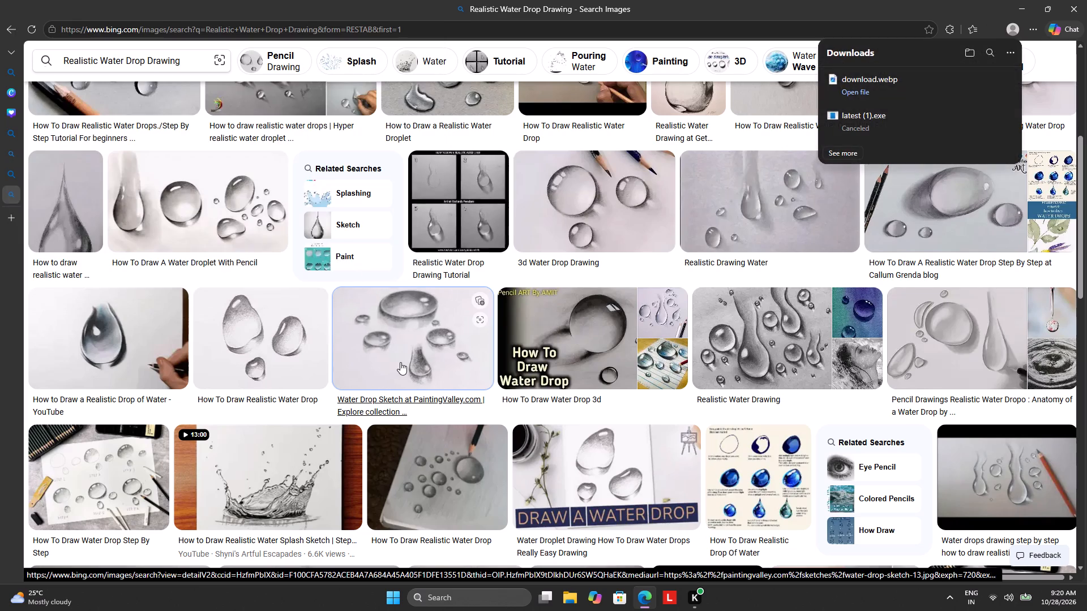
Copy the Water Drop Sketch image from the search results and paste it onto page 2 of the BLUEBERRY design in Canva.
right_click(401, 358)
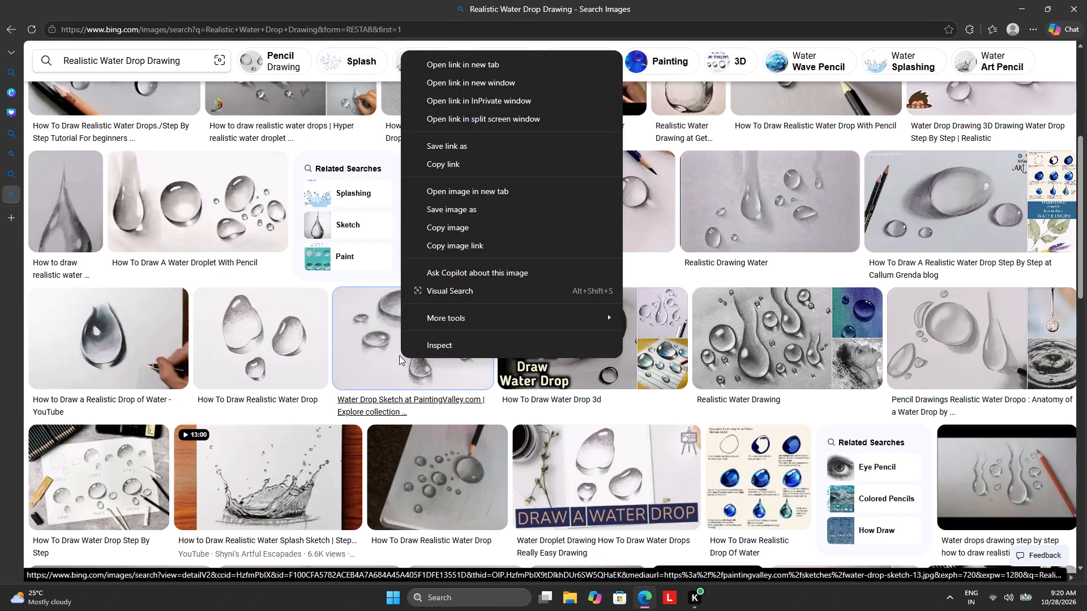
click(435, 227)
scroll(427, 339, down, 2)
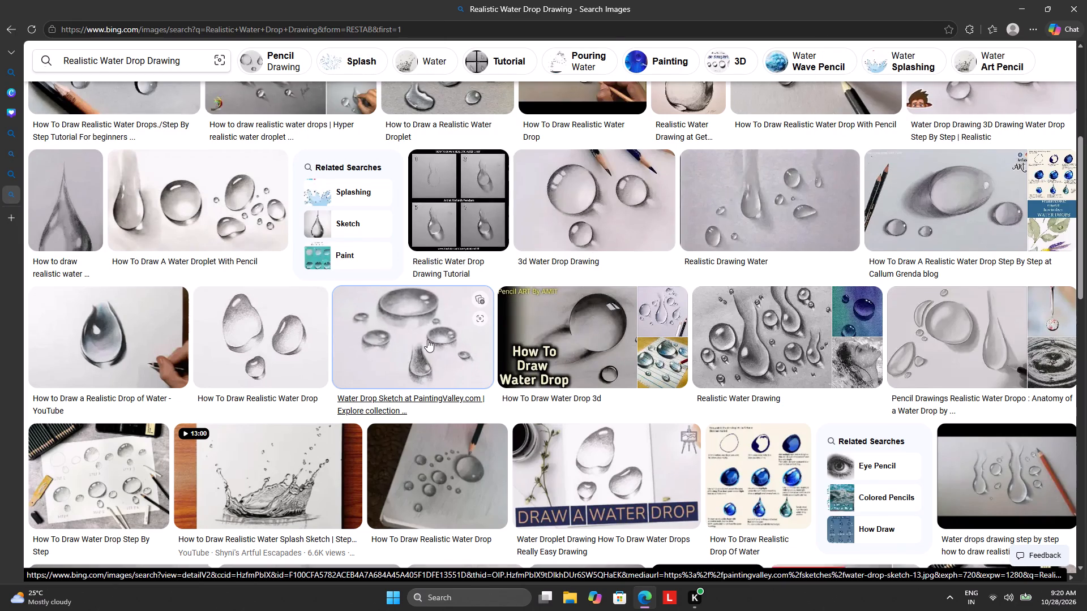
scroll(427, 339, down, 7)
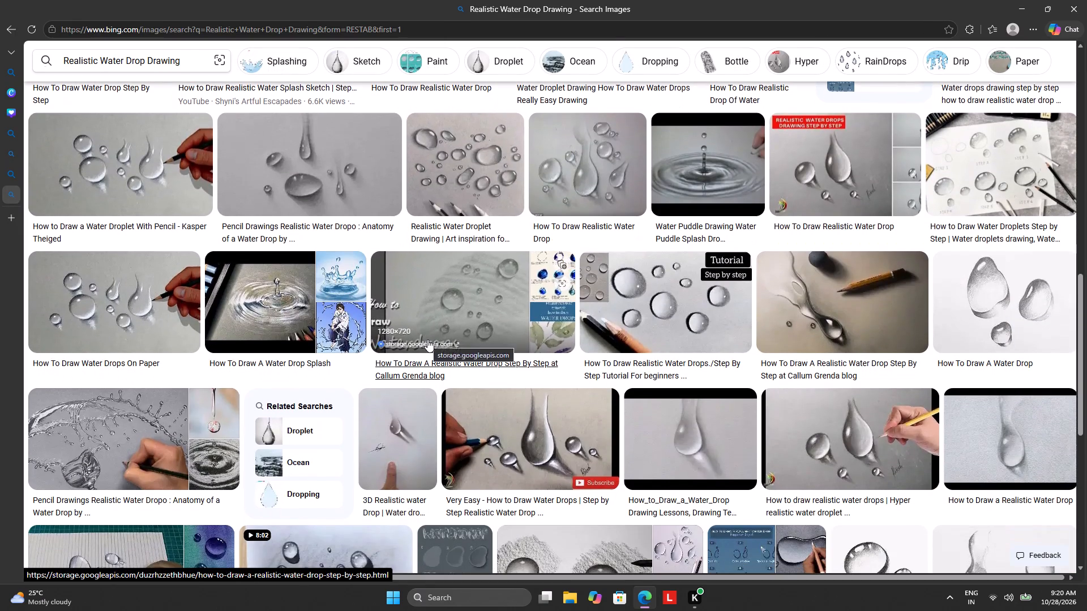
scroll(427, 339, down, 2)
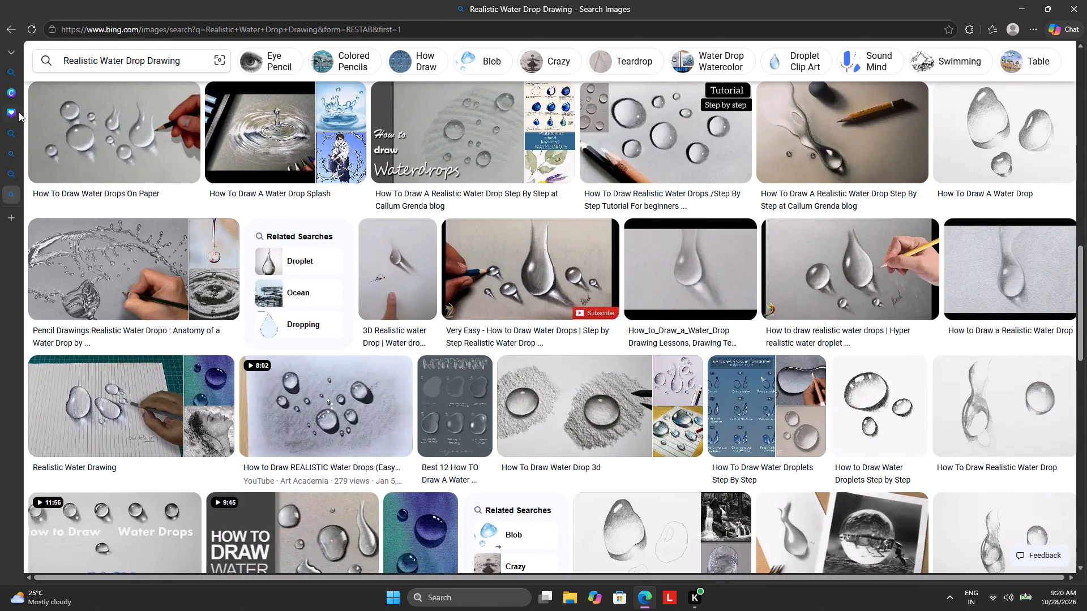
click(10, 109)
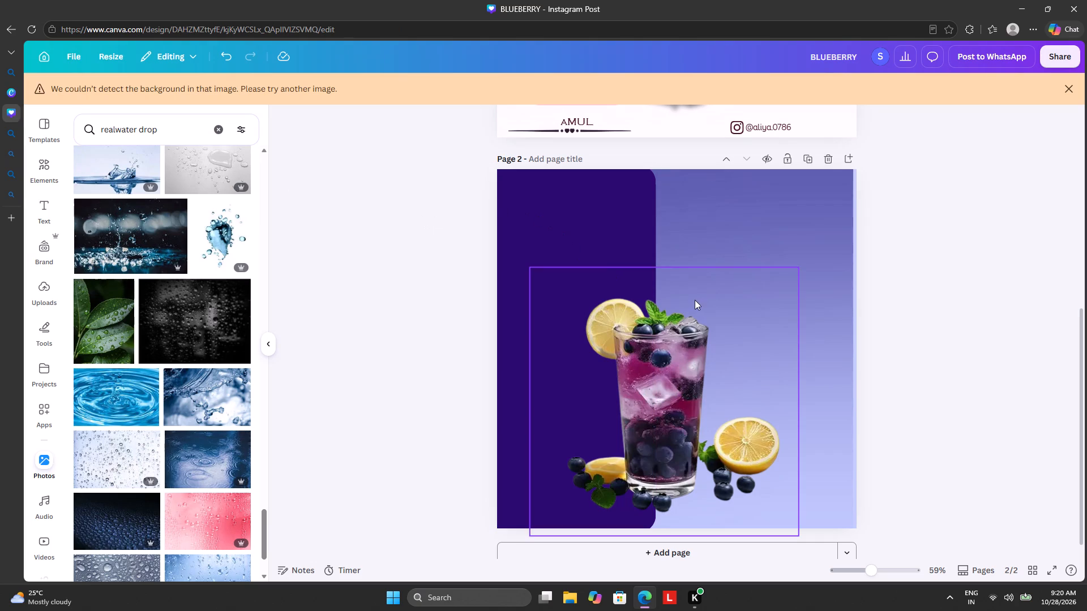
key(ctrl+v)
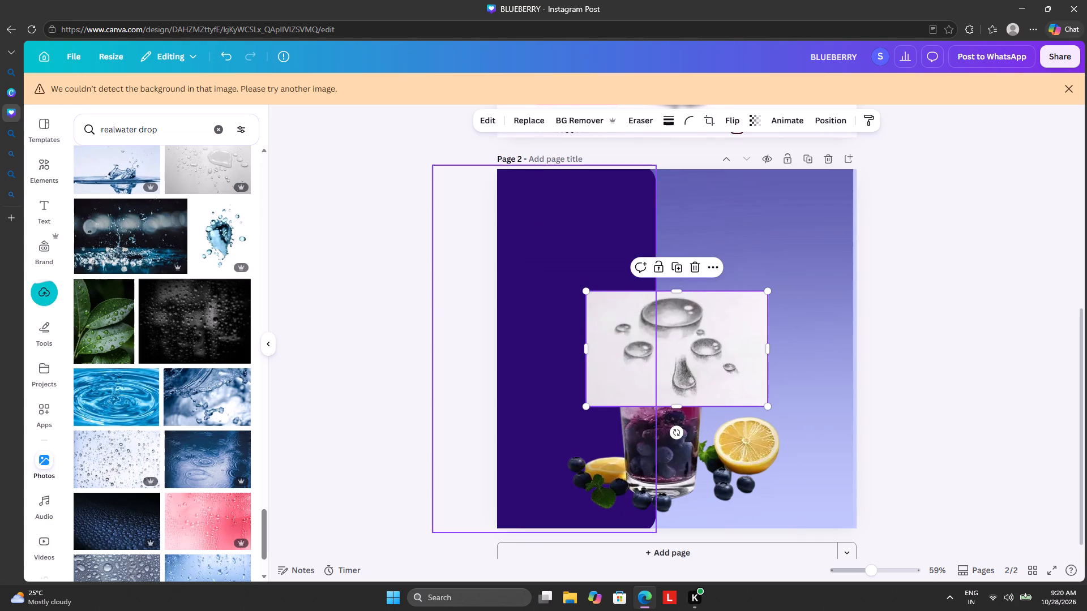
Remove the background of the water drop image and move the drops over the lower left side of the drink glass.
click(564, 115)
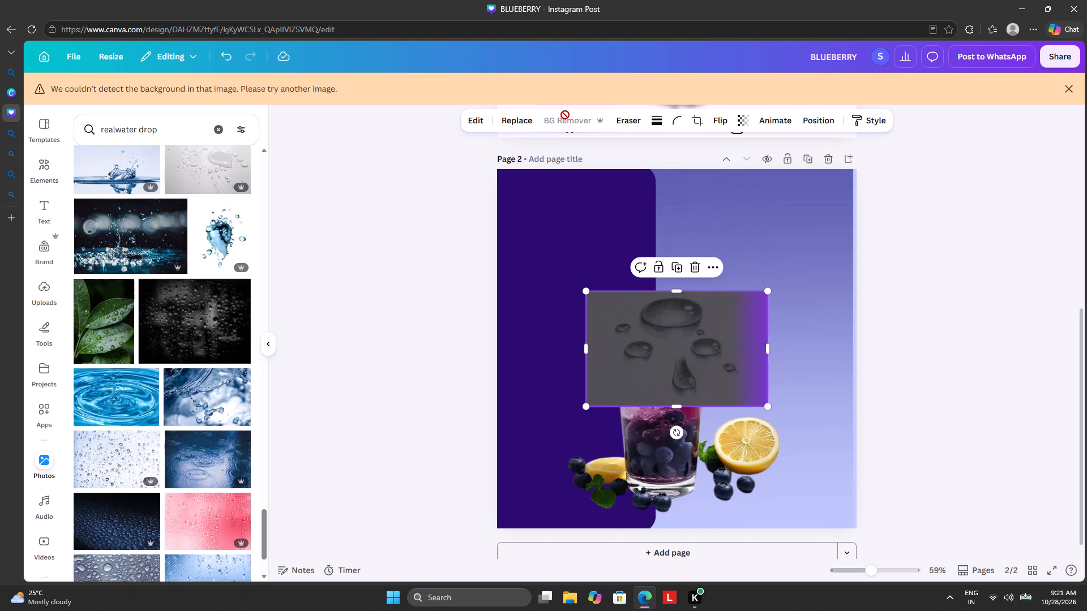
drag(668, 345, 592, 411)
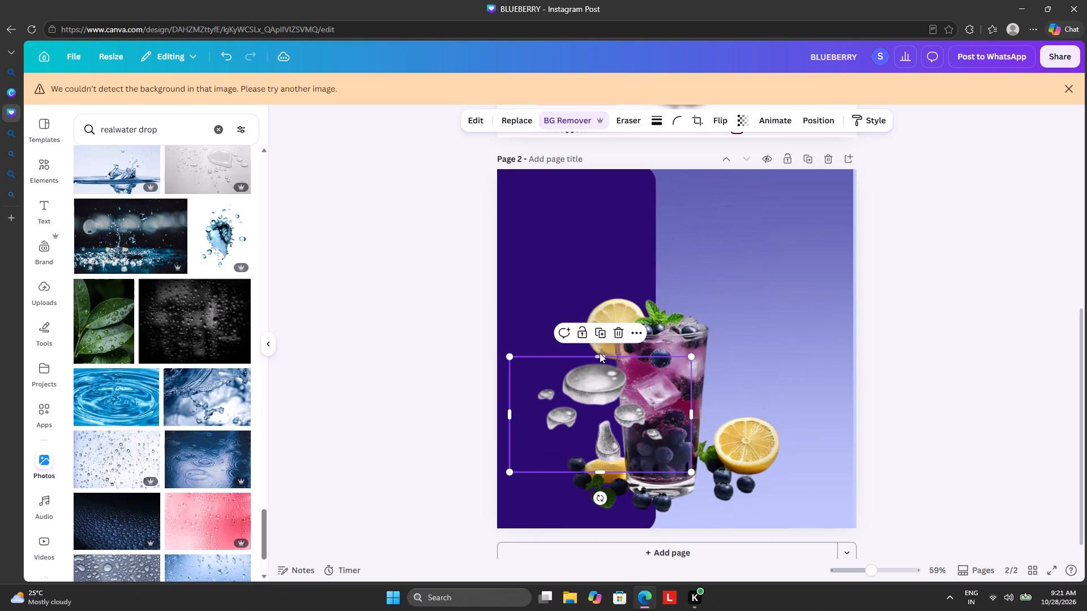
Delete the grey water droplet sketch cutout from page 2 of the BLUEBERRY post in Canva.
click(620, 332)
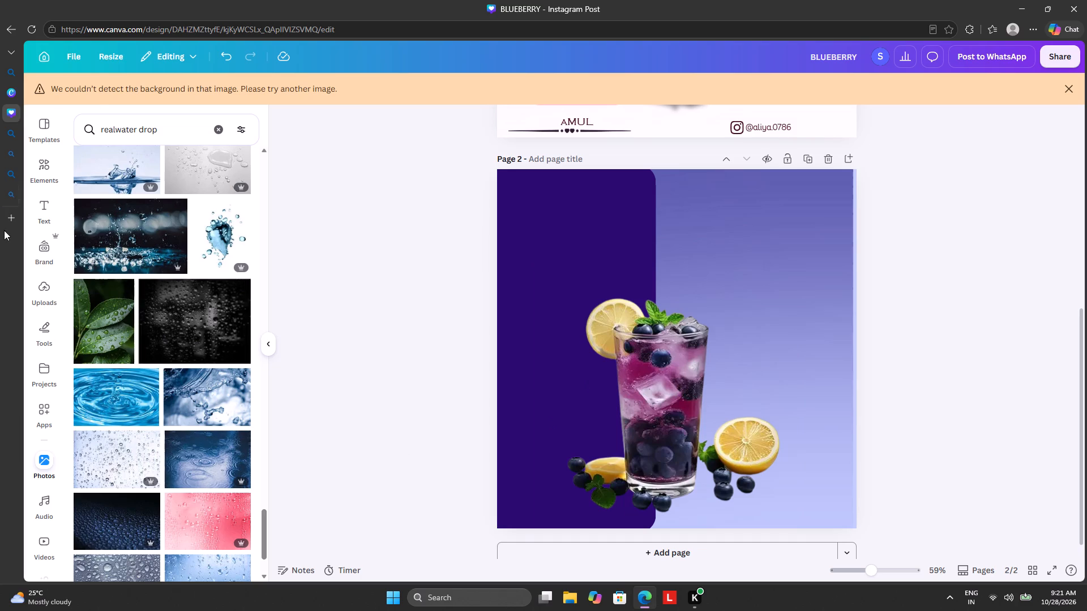
Search the web for drop water for blueberry in a new browser tab.
click(8, 219)
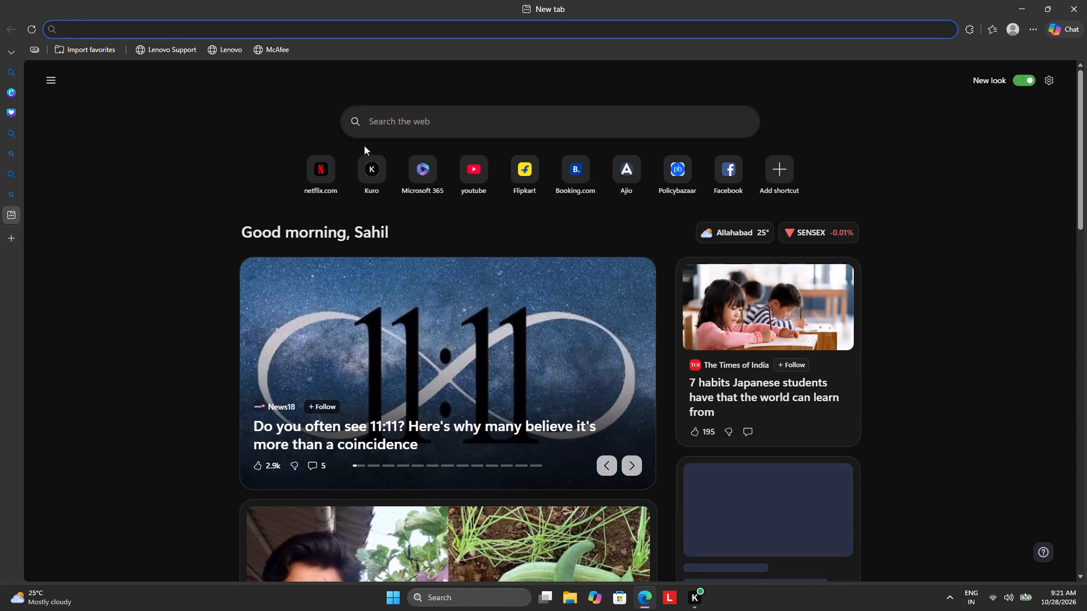
click(387, 124)
text(dr)
text(op water for n)
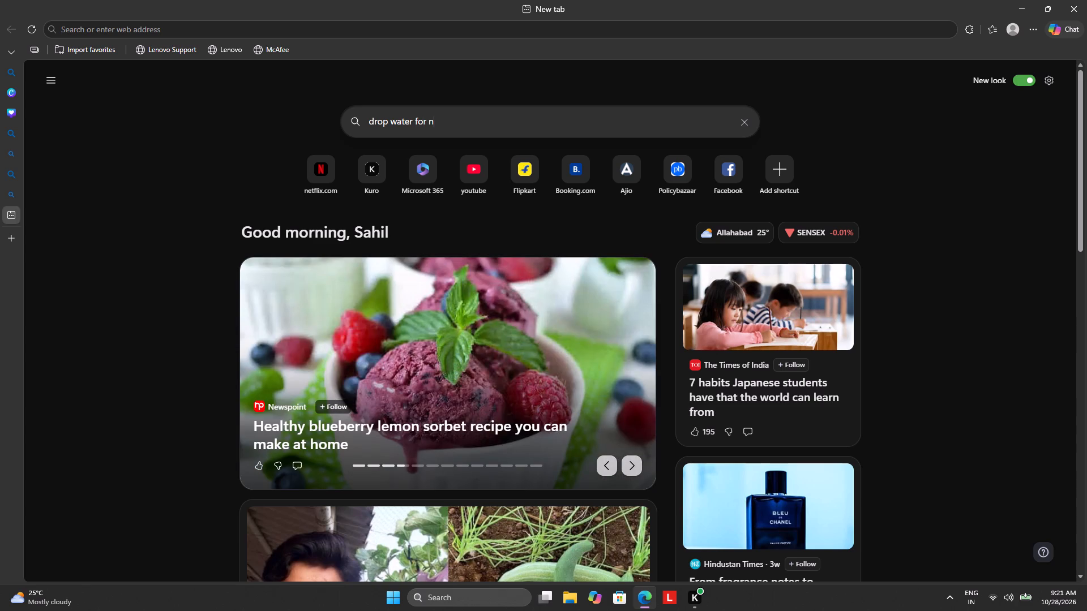
key(BackSpace)
text(blueberry)
key(Return)
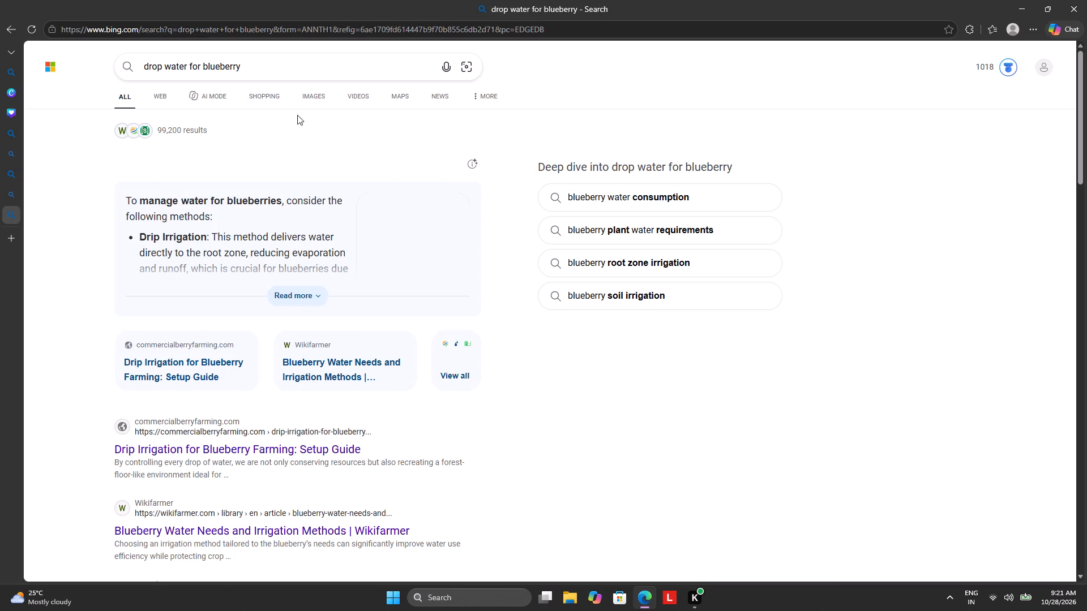
Replace the query with winter drop png, run the search and try to open the full set of image results.
click(263, 70)
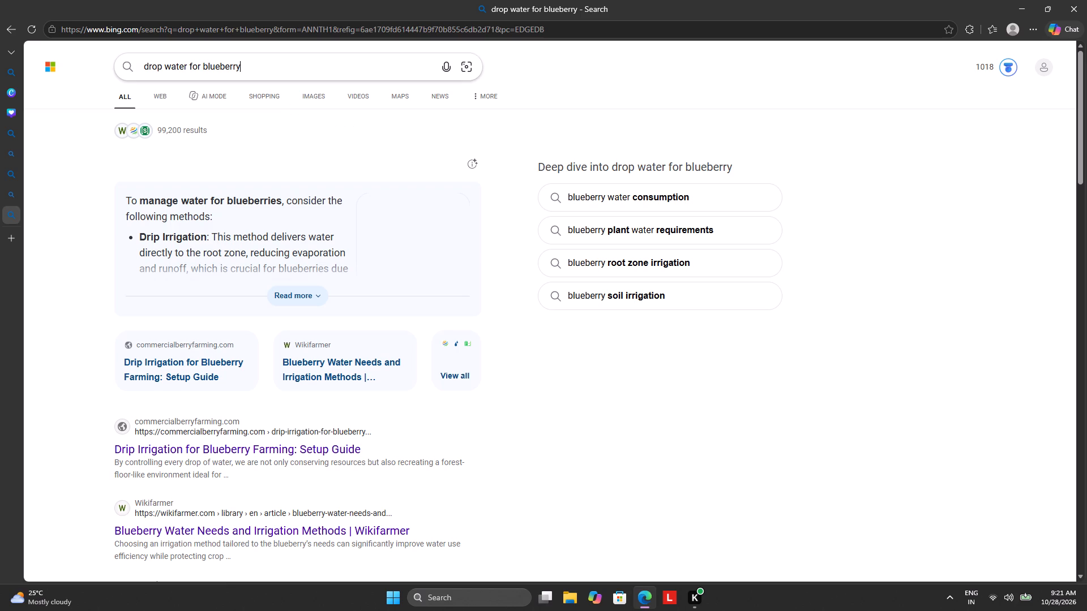
key(space)
key(BackSpace)
key(BackSpace)
key(BackSpace)
key(BackSpace)
key(BackSpace)
key(BackSpace)
key(BackSpace)
key(BackSpace)
key(BackSpace)
key(BackSpace)
key(BackSpace)
key(BackSpace)
key(BackSpace)
key(BackSpace)
key(BackSpace)
key(BackSpace)
key(BackSpace)
key(BackSpace)
key(BackSpace)
key(BackSpace)
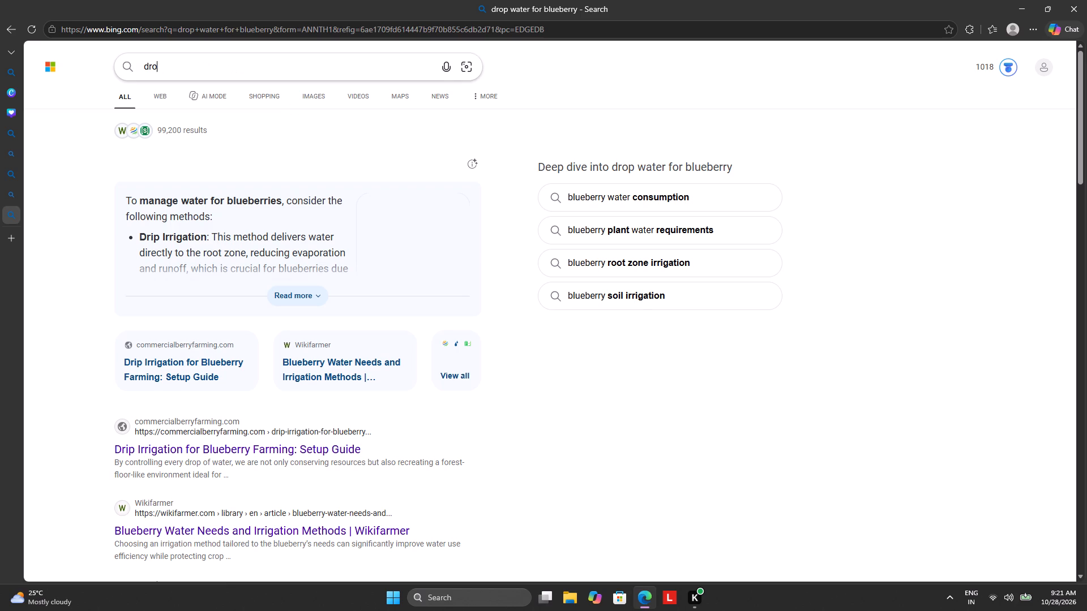
text(winter dr)
text(op pm)
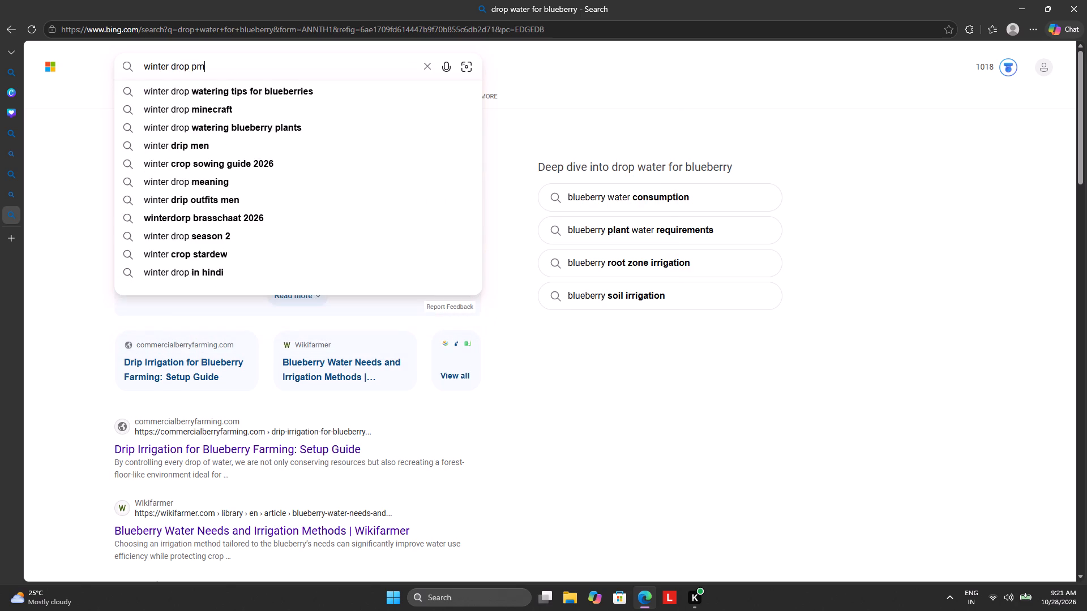
key(BackSpace)
text(ng)
key(Return)
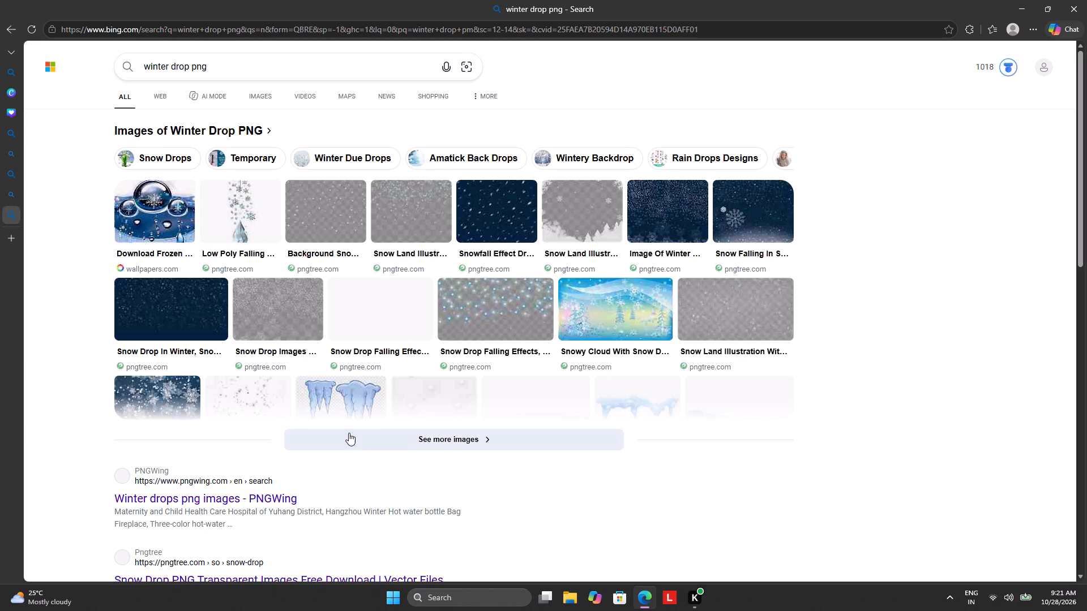
click(369, 438)
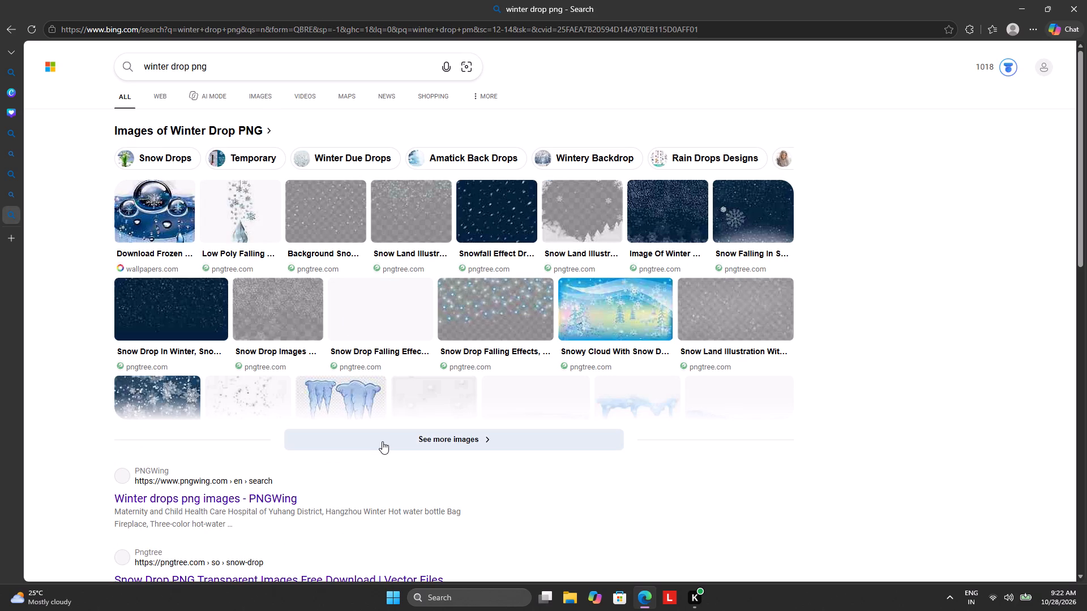
click(382, 440)
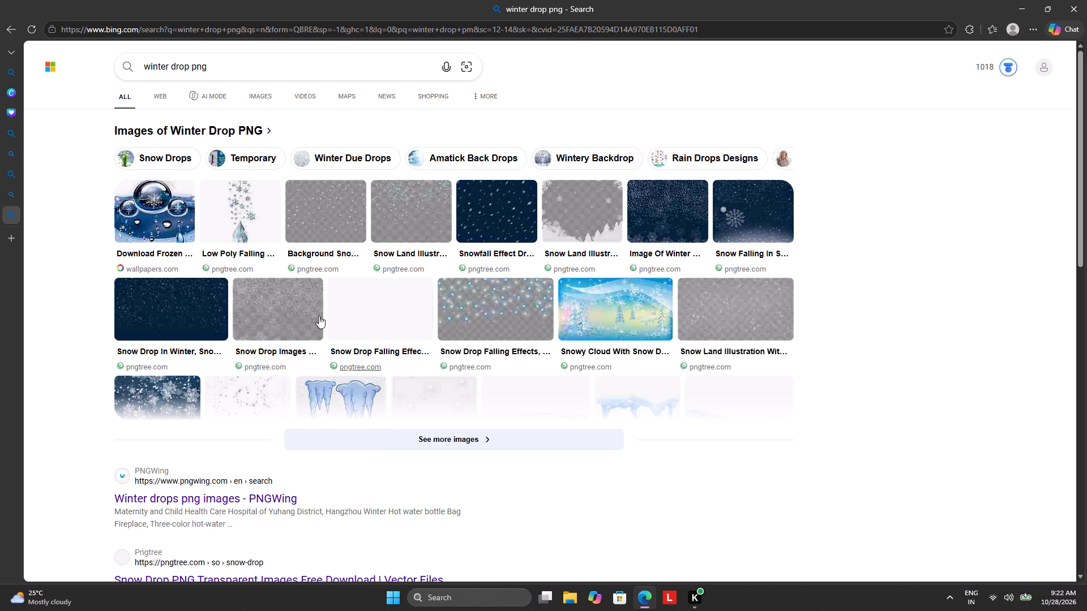
Replace the query with rain water drop png, run the search and try to open the full set of image results.
click(211, 70)
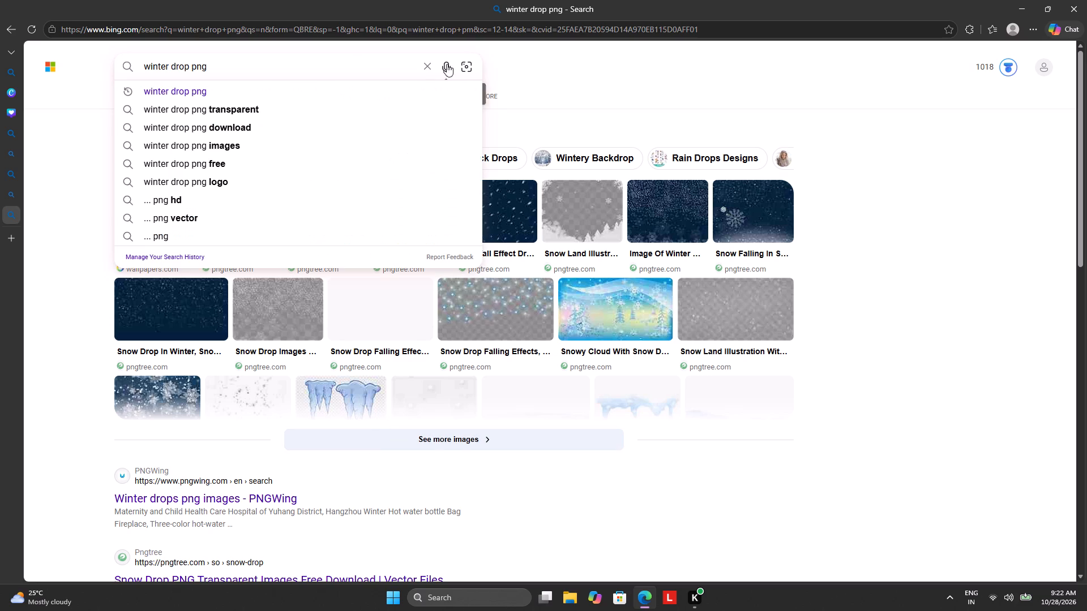
click(428, 64)
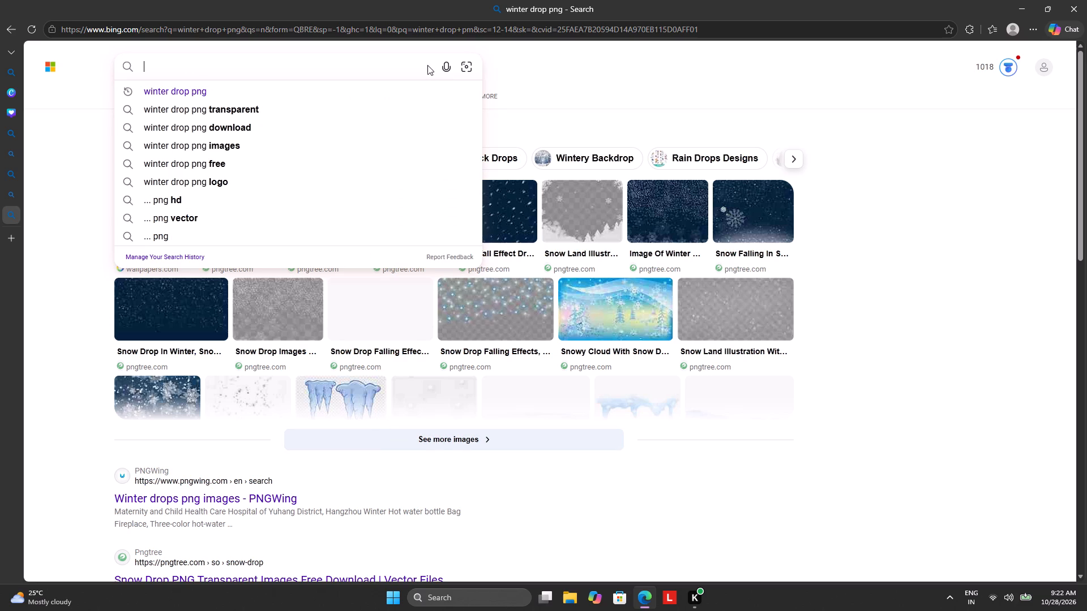
text(rao)
key(BackSpace)
text(in)
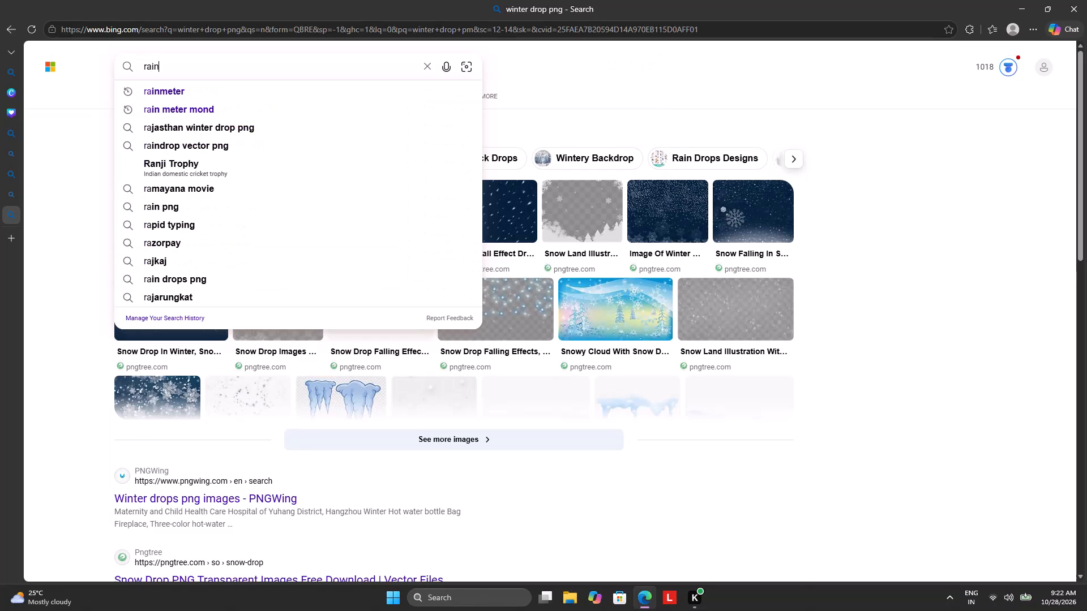
key(space)
text(water dt)
key(BackSpace)
text(rop)
key(space)
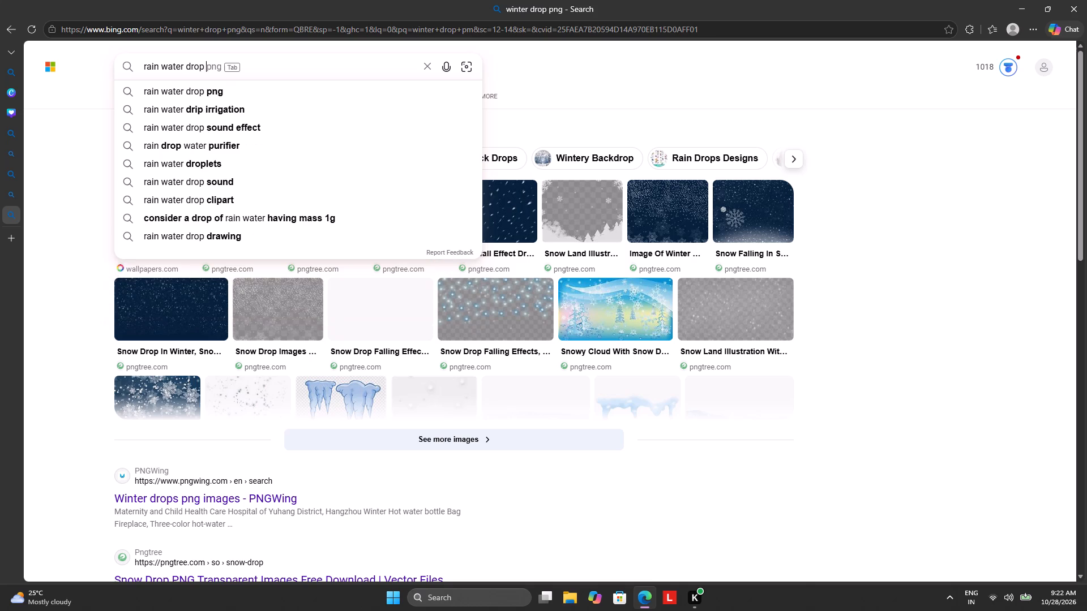
text(png)
key(Return)
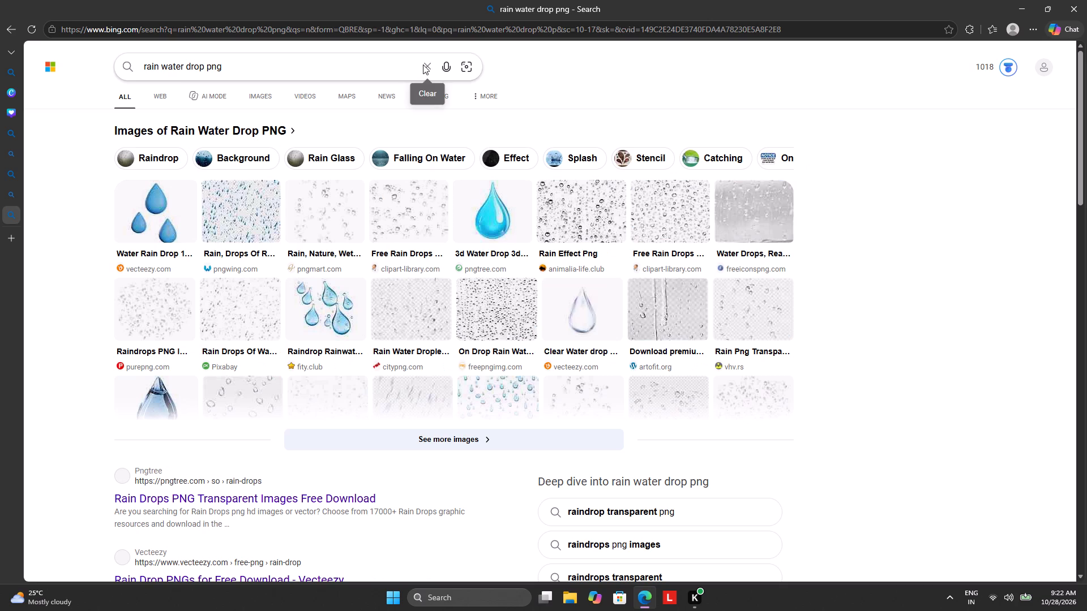
click(423, 445)
click(423, 440)
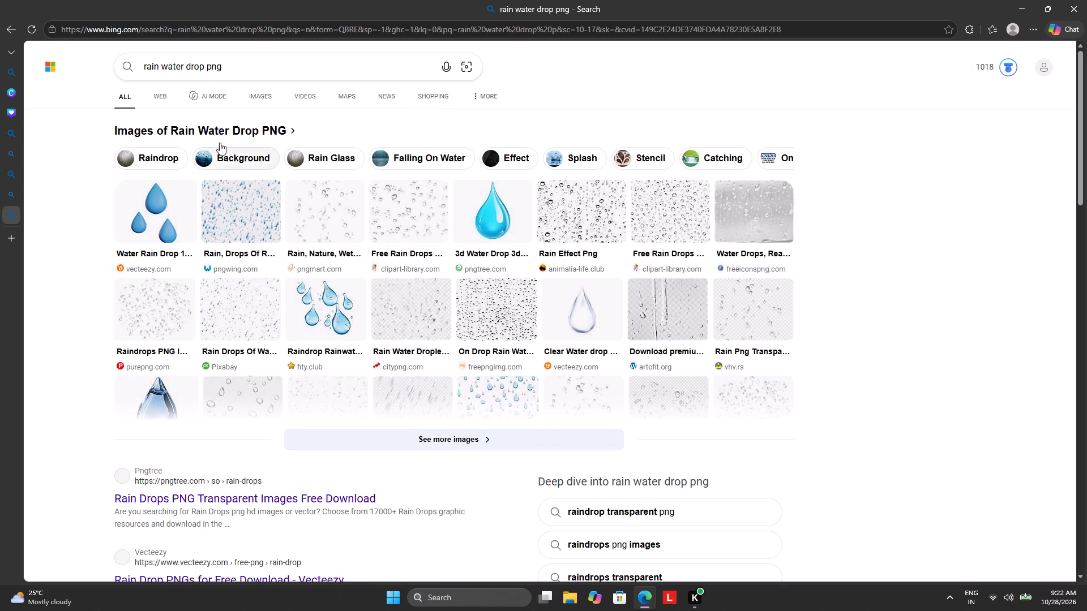
Add ed to the rain water drop png query and run the search again.
click(203, 64)
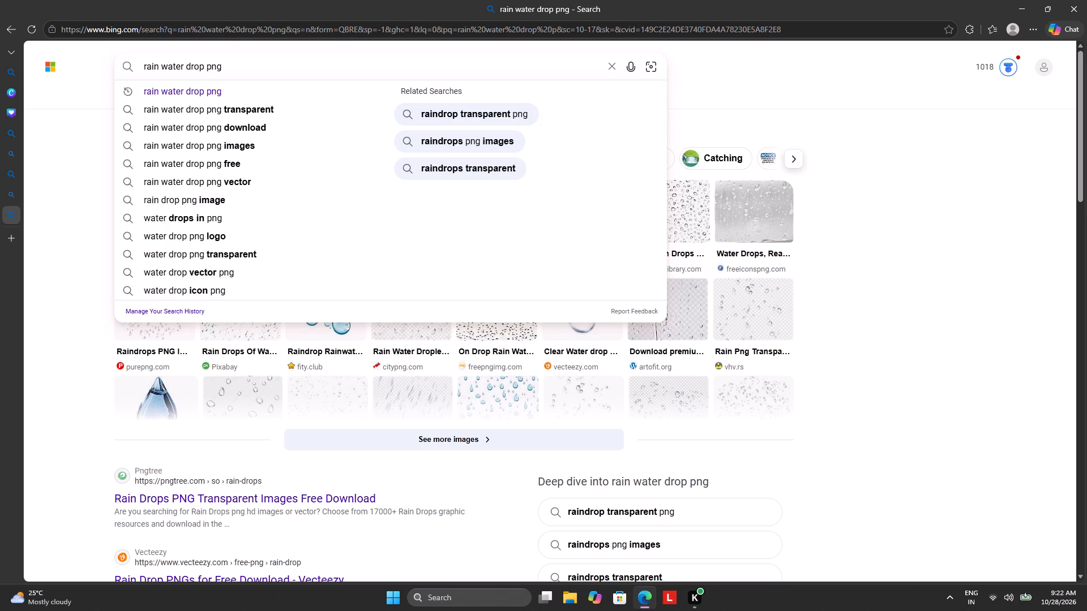
text(ed)
key(Return)
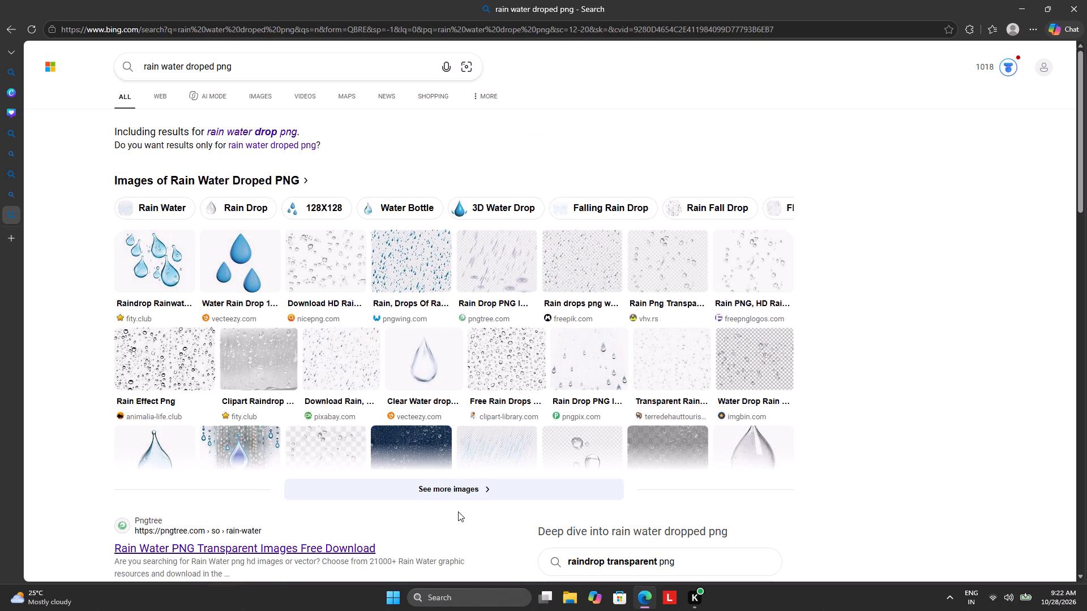
Expand the rain water droped png image results and copy the fity.club Water Drop Png image with a few clear drops.
click(456, 496)
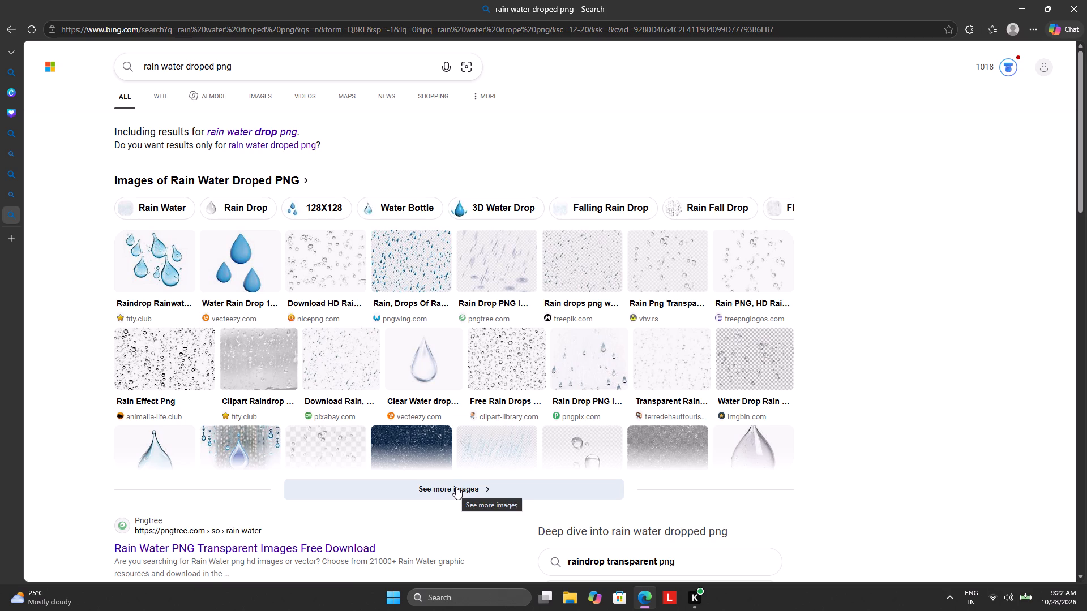
scroll(447, 423, down, 3)
scroll(442, 406, up, 4)
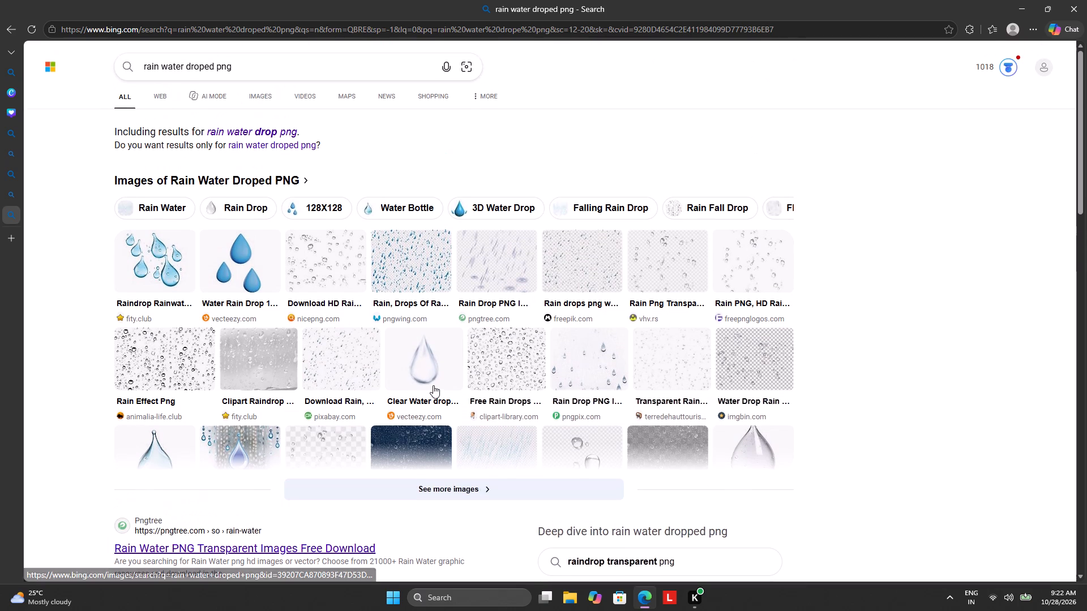
scroll(433, 385, down, 3)
click(449, 319)
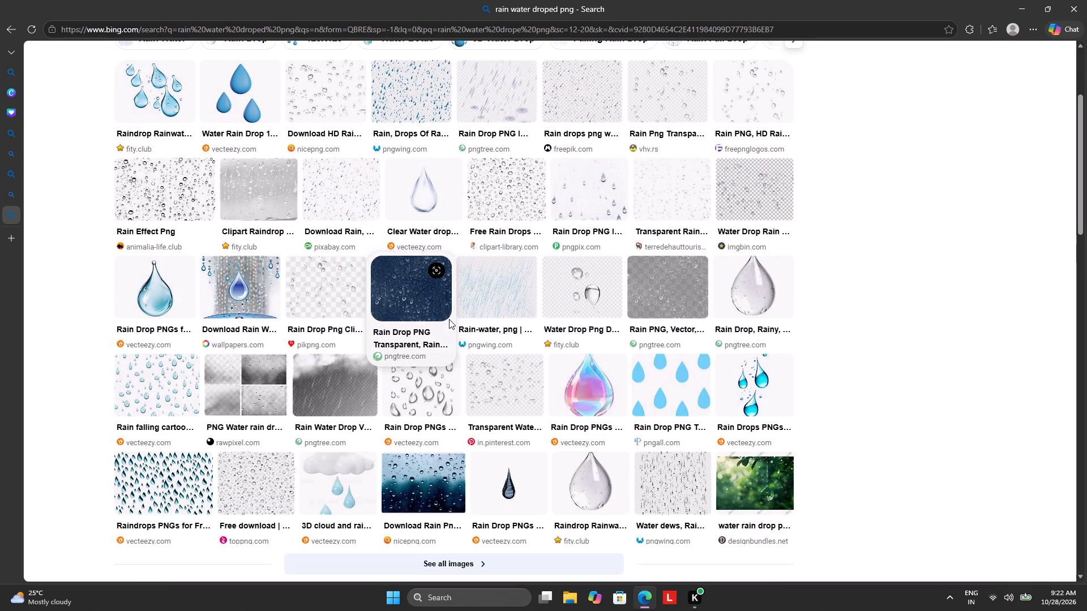
right_click(570, 288)
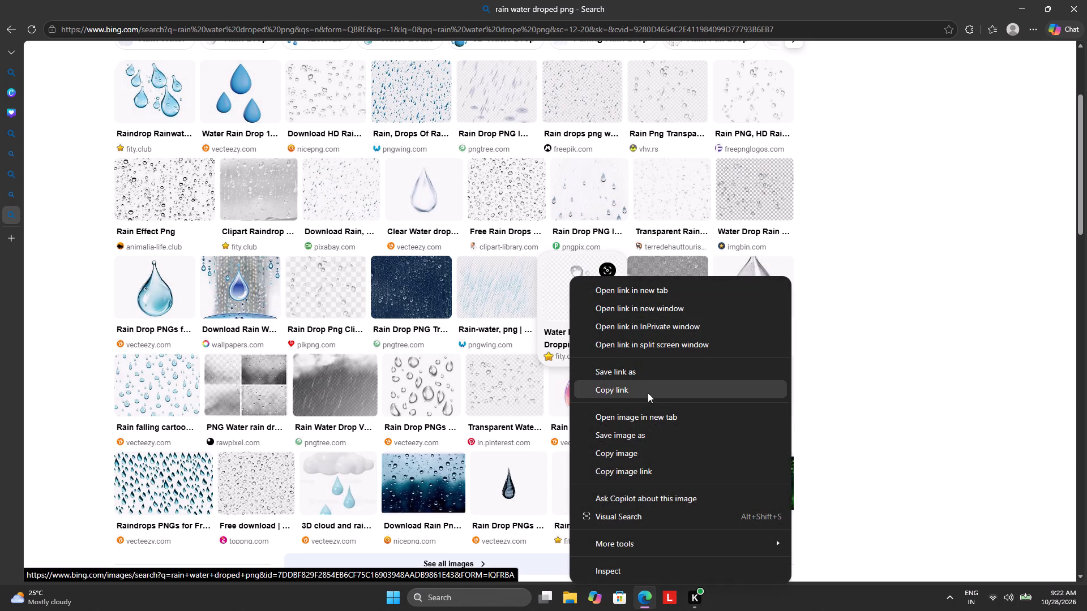
click(638, 448)
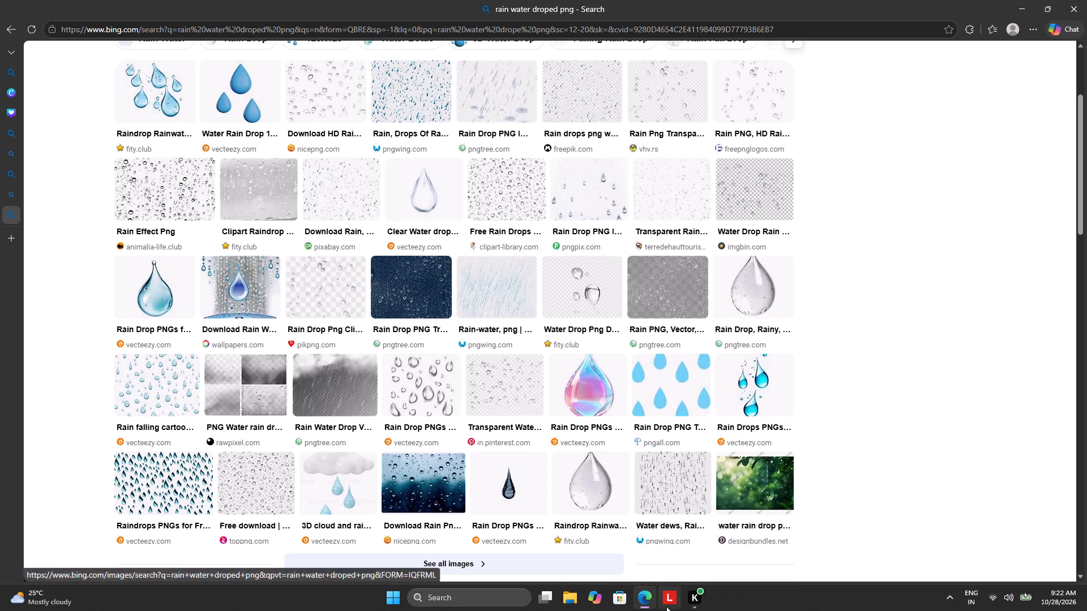
Switch to the BLUEBERRY design in Canva, paste the copied water drop image onto page 2 and remove its background.
click(6, 113)
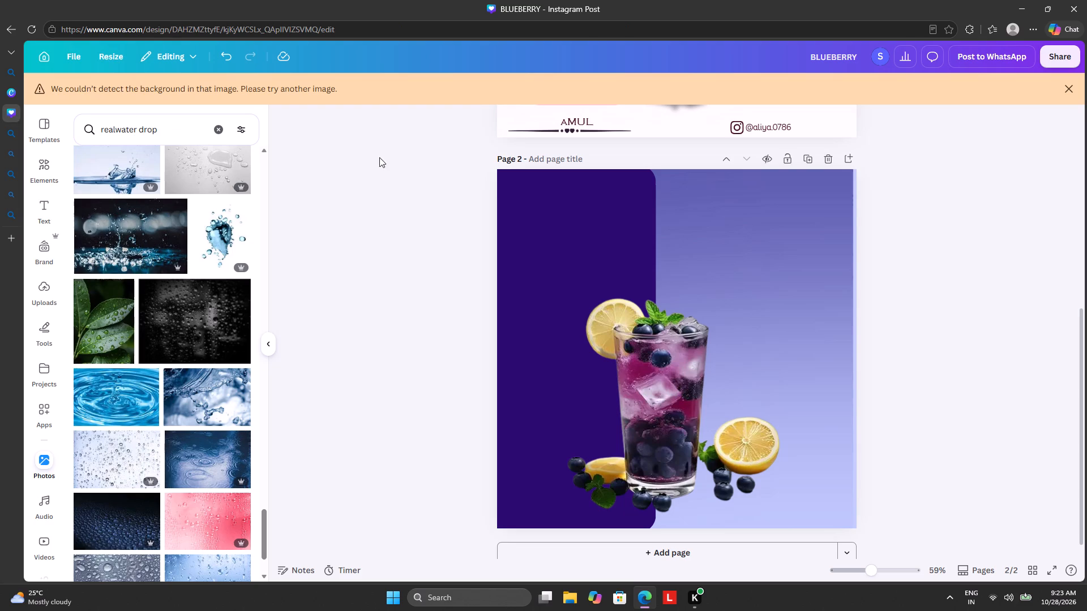
key(ctrl+v)
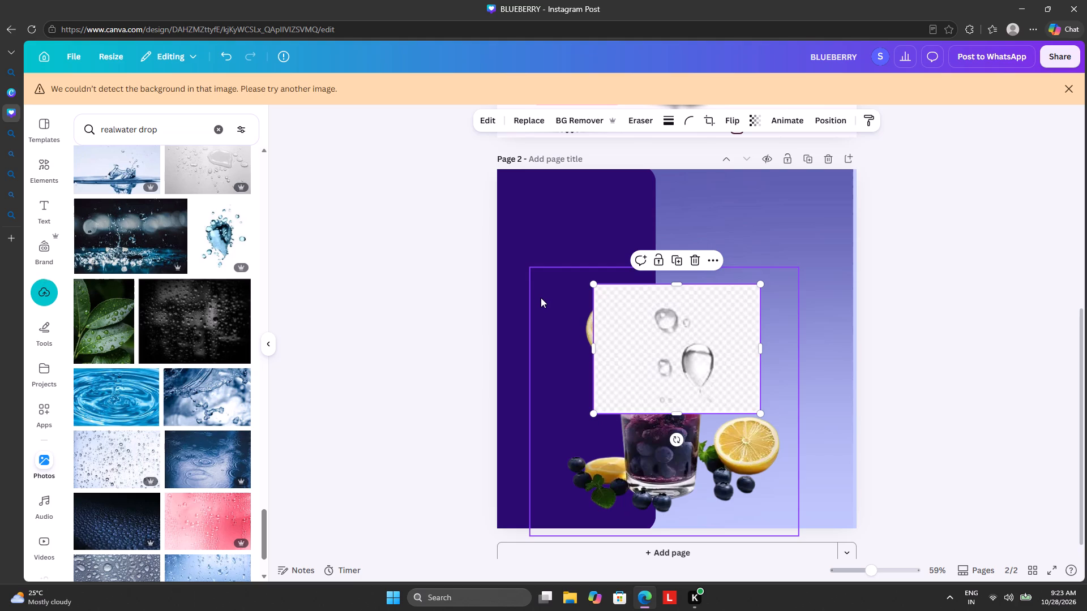
click(559, 126)
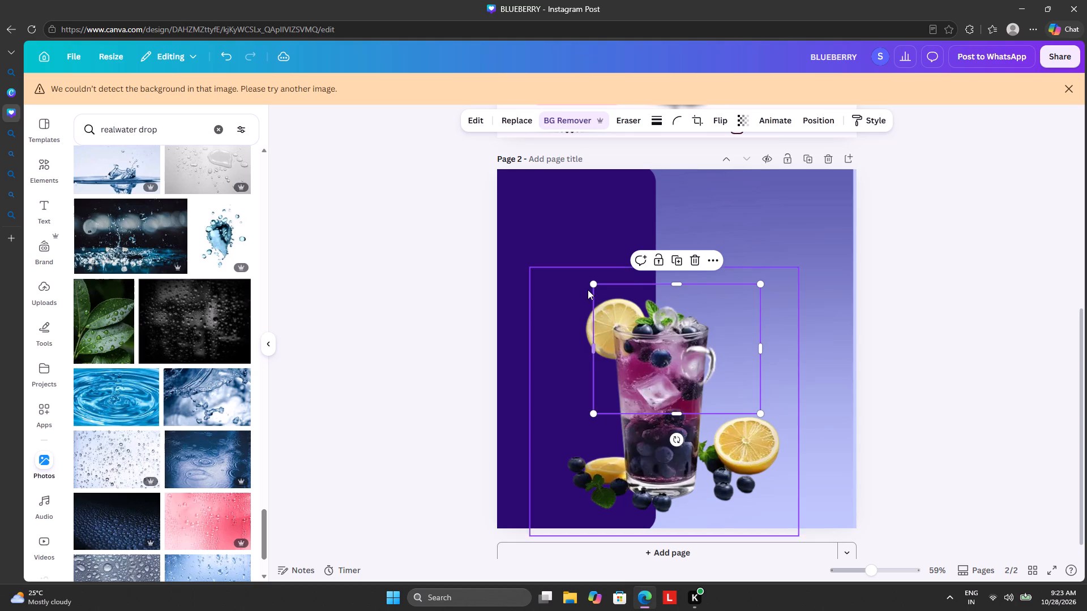
Shrink the water droplet image over the glass on page 2 and delete it.
drag(594, 285, 690, 357)
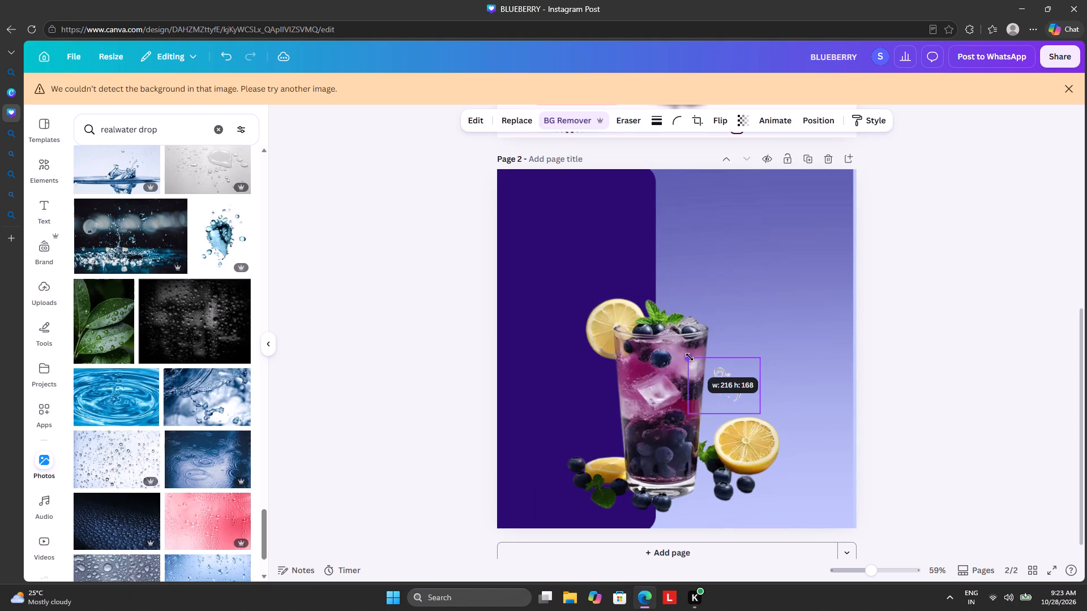
drag(690, 357, 674, 350)
click(739, 318)
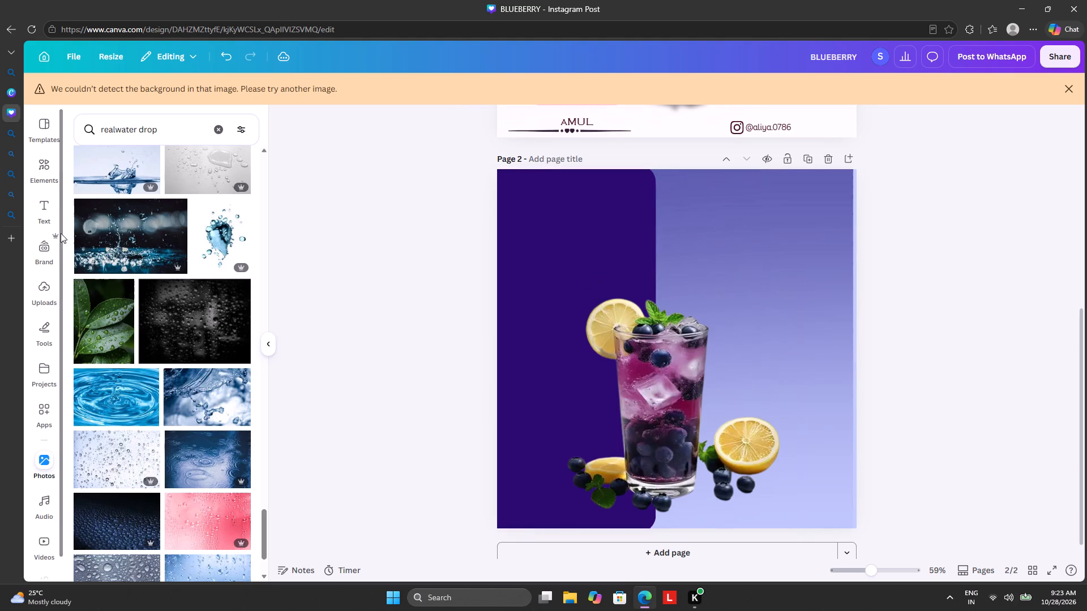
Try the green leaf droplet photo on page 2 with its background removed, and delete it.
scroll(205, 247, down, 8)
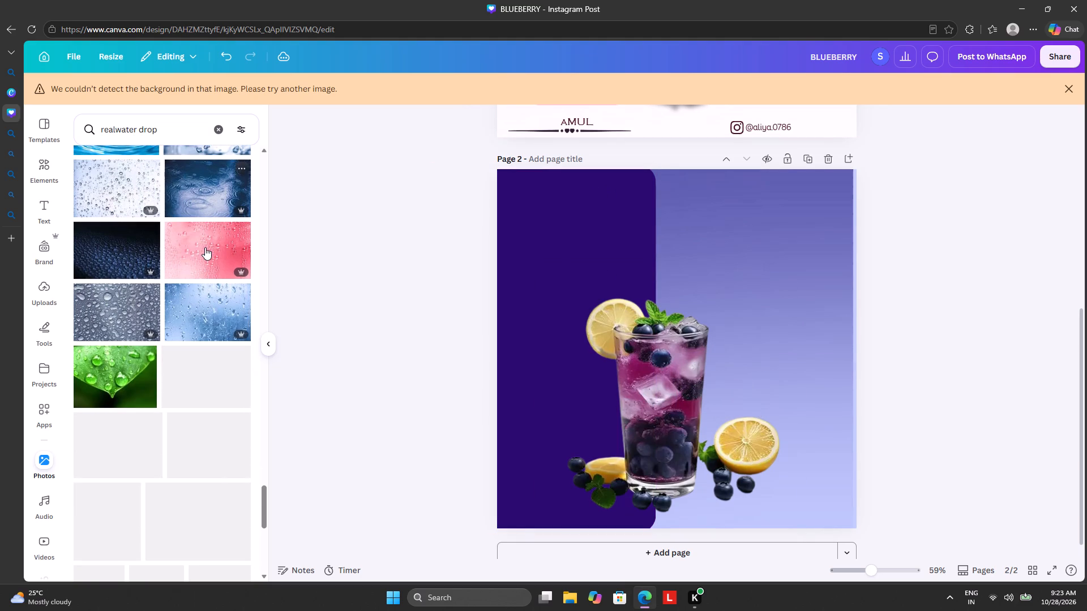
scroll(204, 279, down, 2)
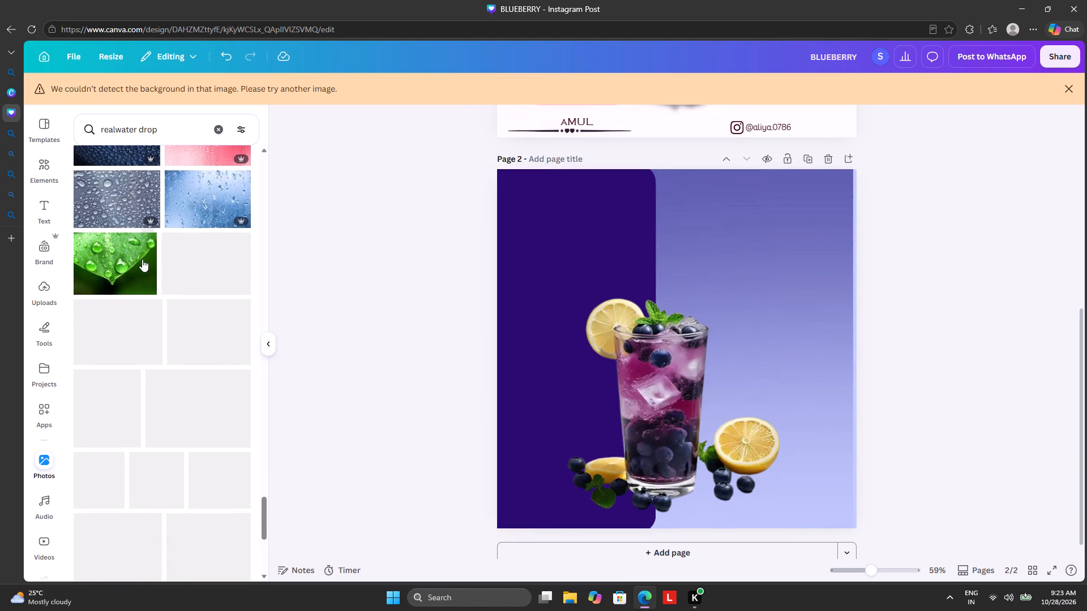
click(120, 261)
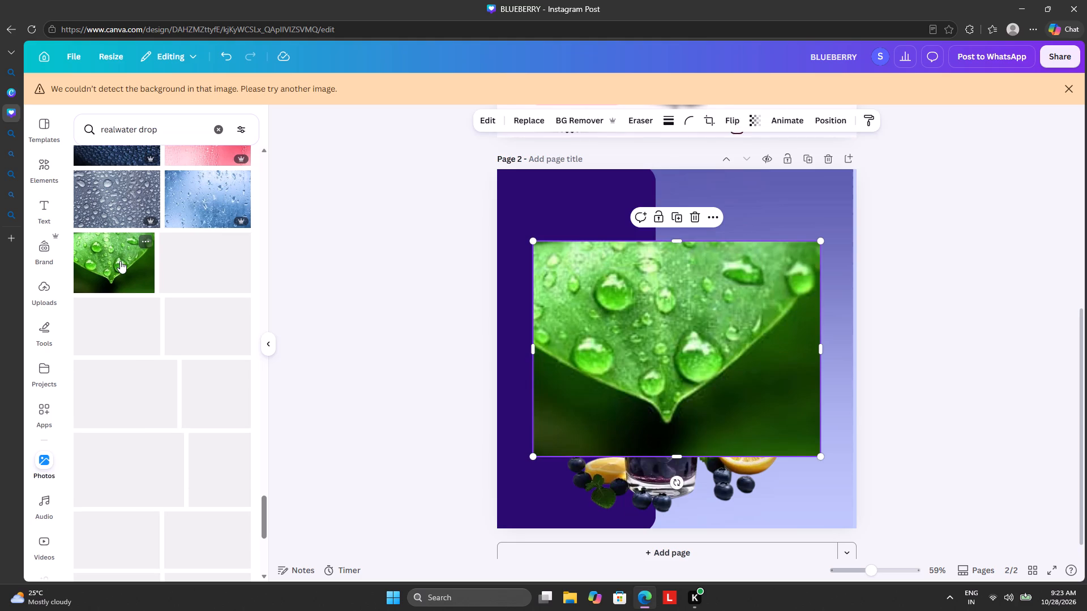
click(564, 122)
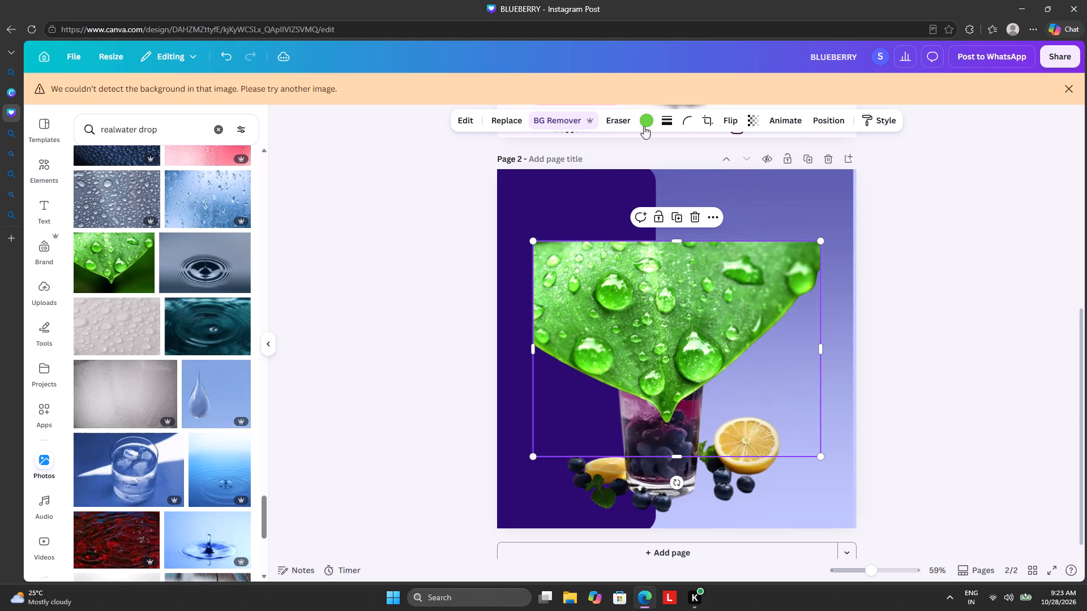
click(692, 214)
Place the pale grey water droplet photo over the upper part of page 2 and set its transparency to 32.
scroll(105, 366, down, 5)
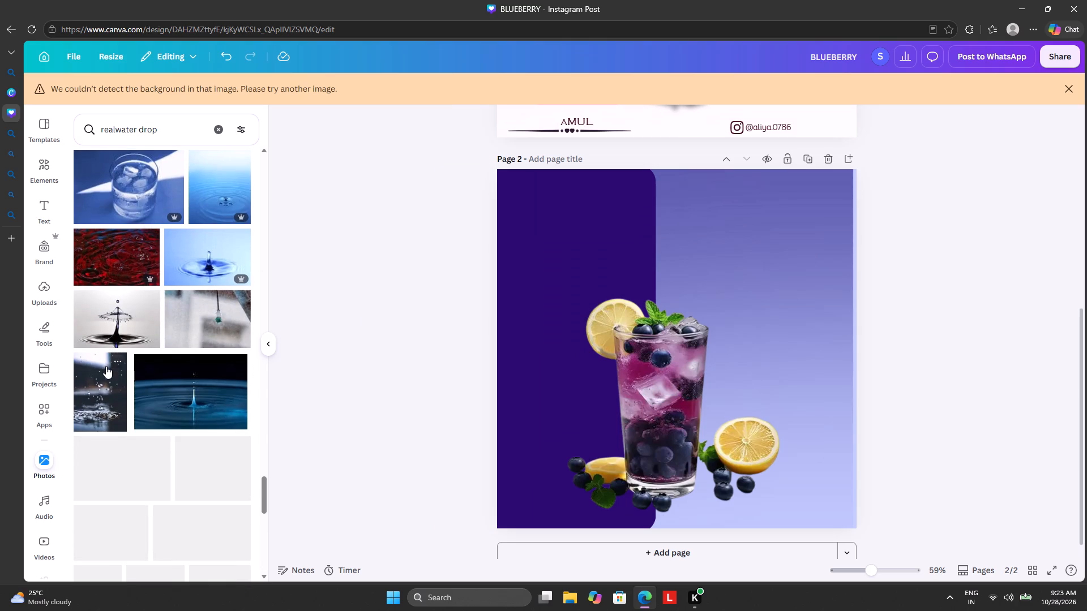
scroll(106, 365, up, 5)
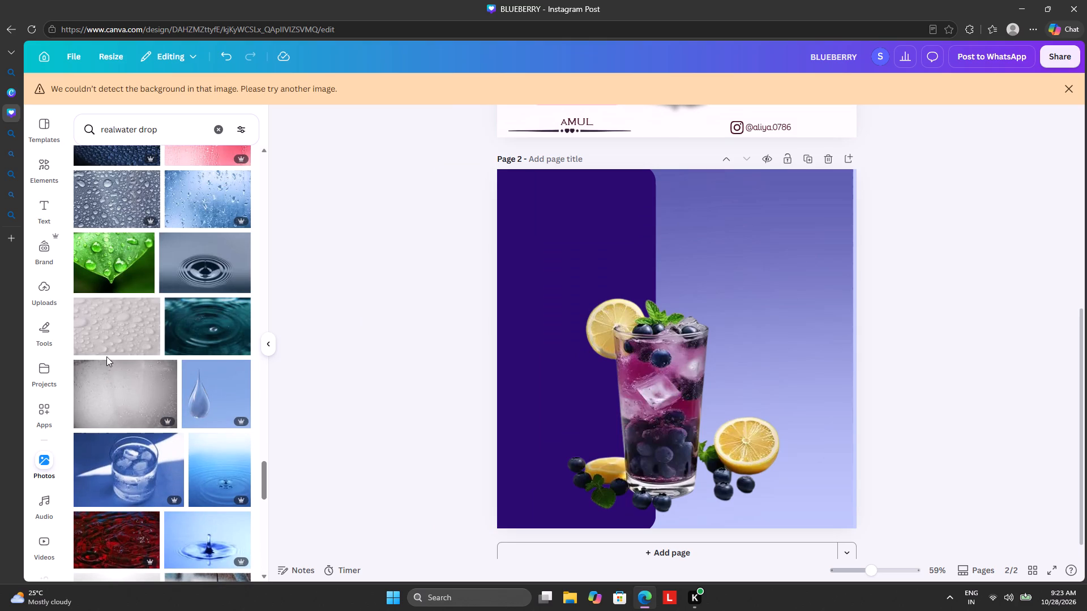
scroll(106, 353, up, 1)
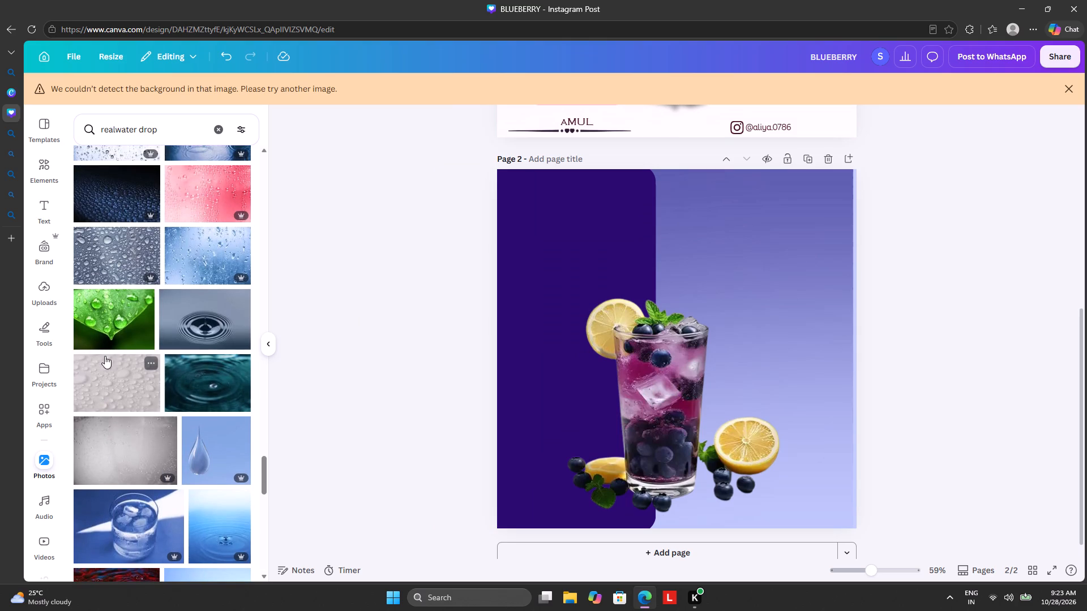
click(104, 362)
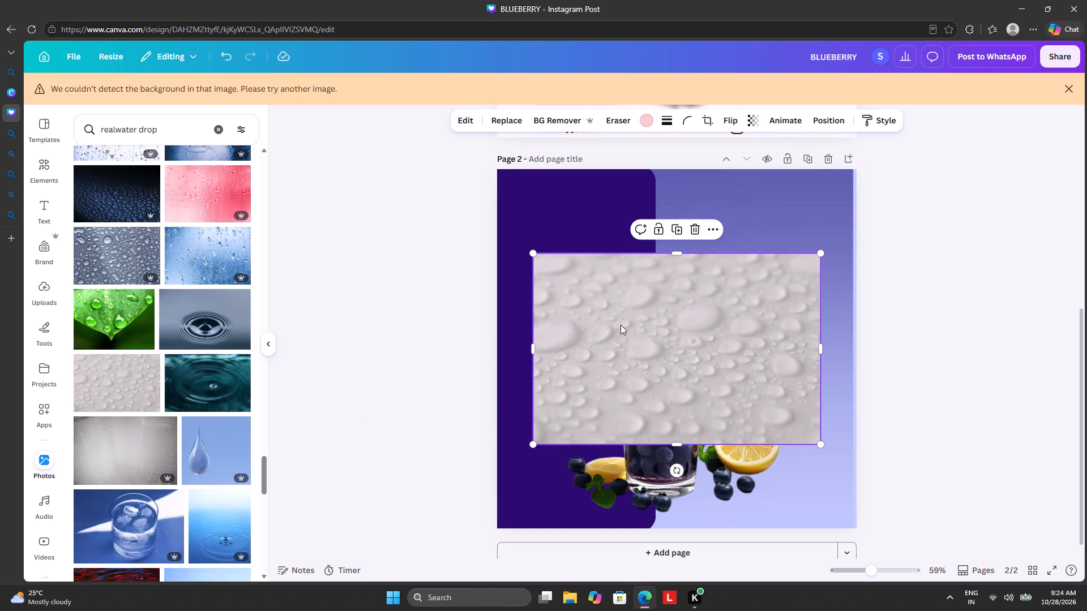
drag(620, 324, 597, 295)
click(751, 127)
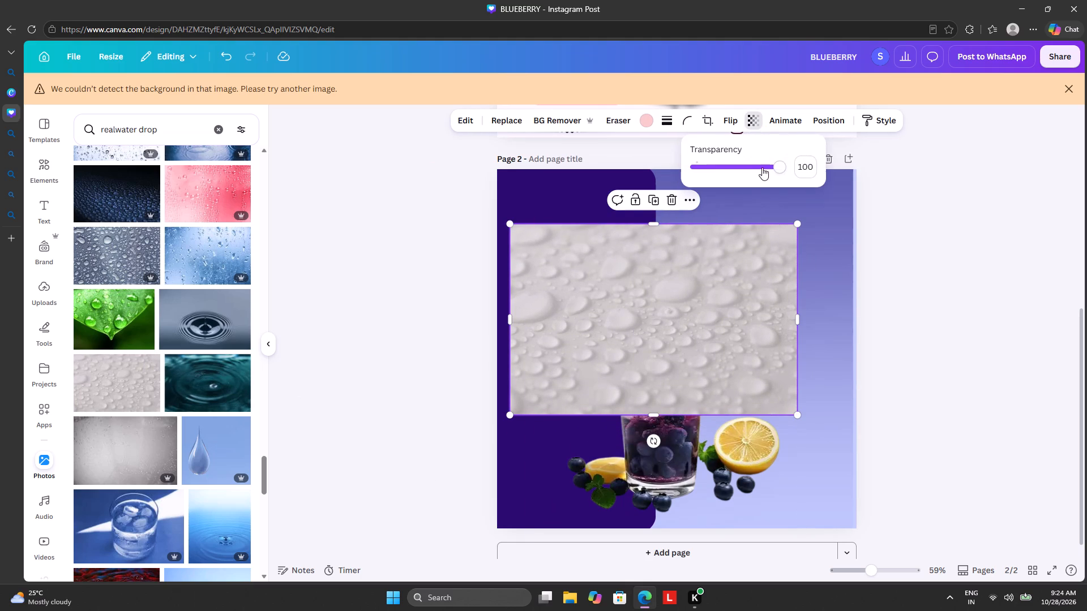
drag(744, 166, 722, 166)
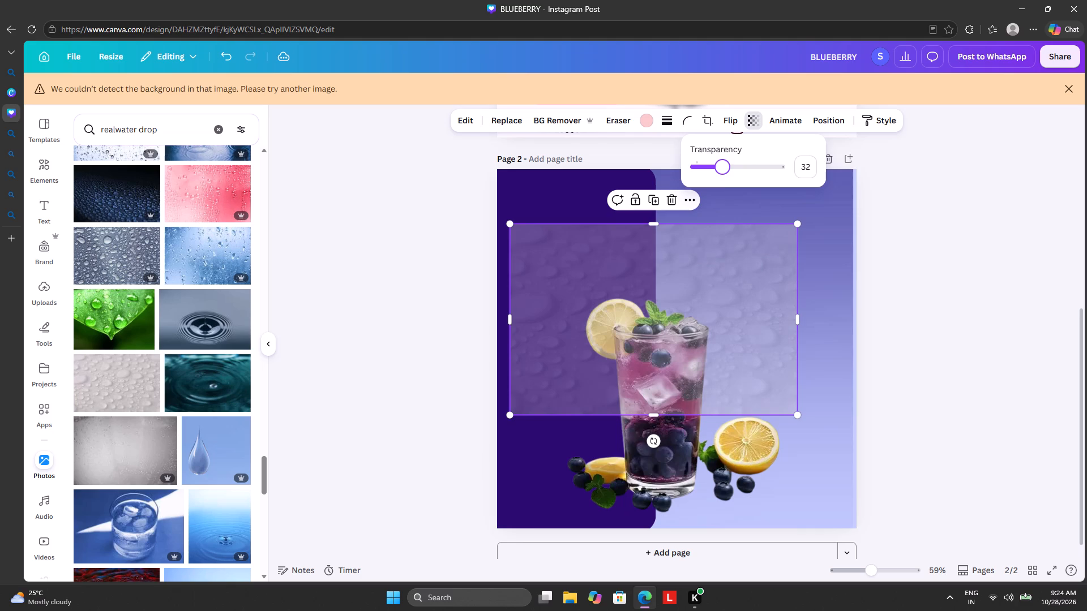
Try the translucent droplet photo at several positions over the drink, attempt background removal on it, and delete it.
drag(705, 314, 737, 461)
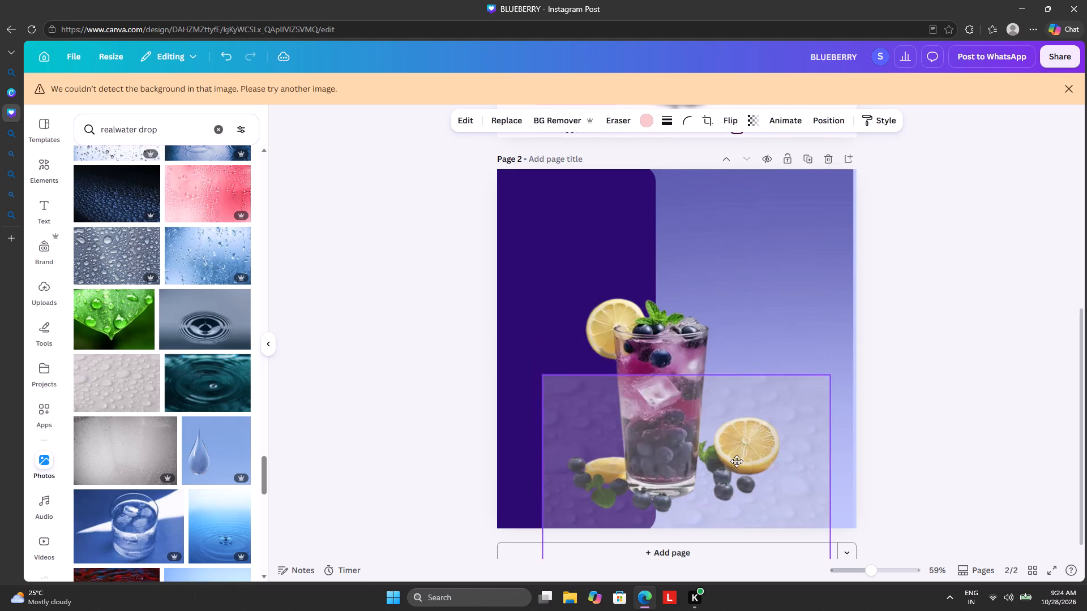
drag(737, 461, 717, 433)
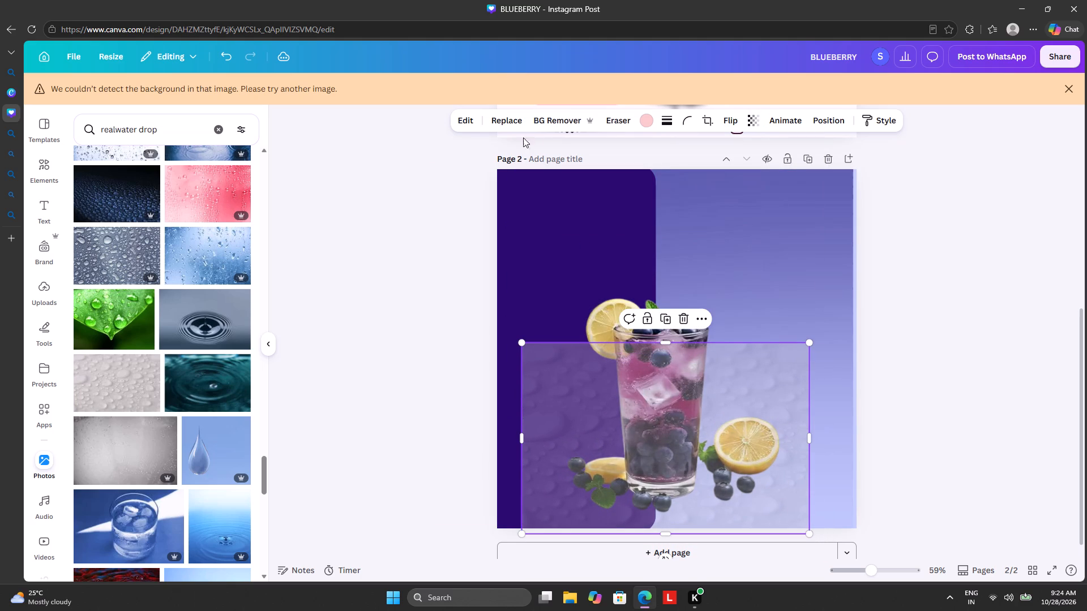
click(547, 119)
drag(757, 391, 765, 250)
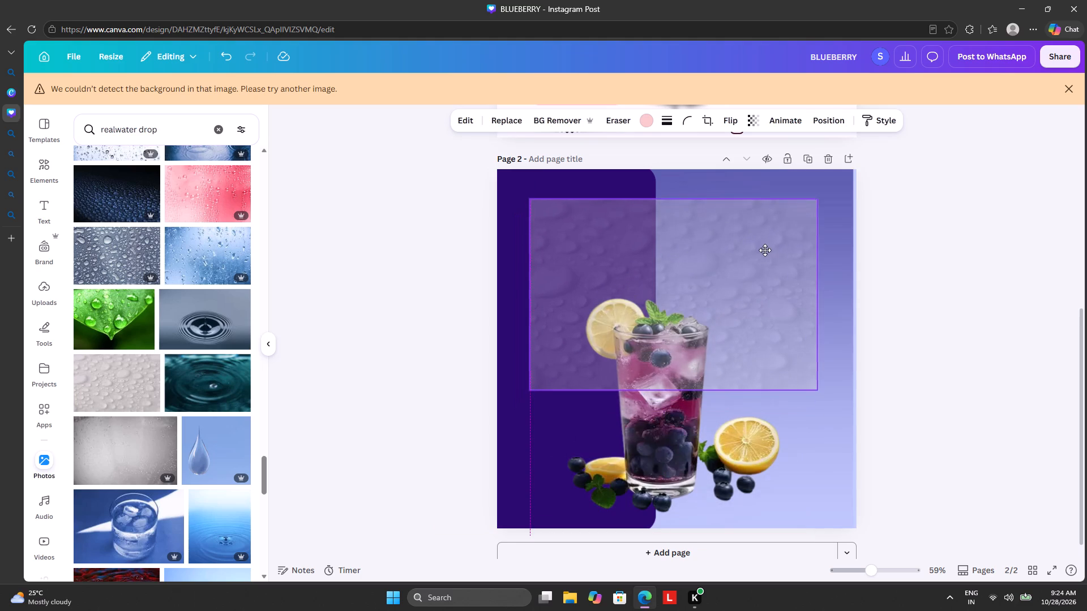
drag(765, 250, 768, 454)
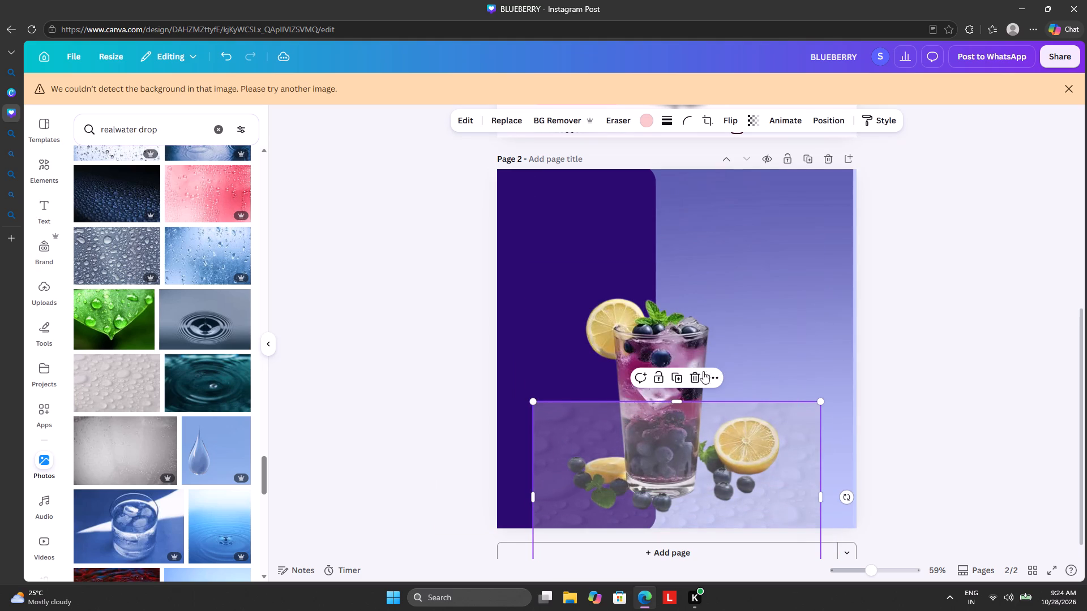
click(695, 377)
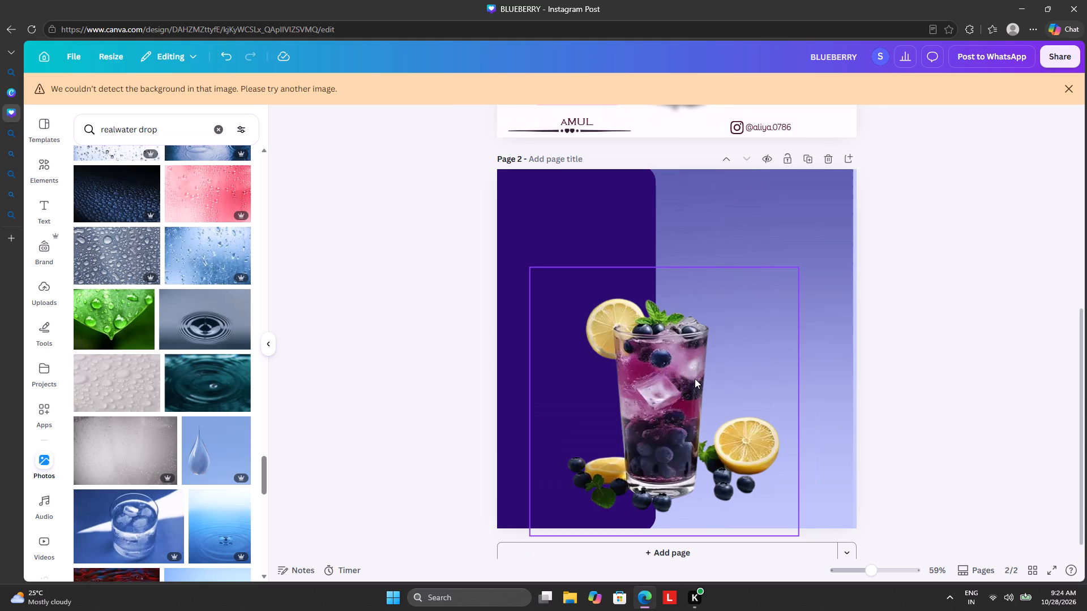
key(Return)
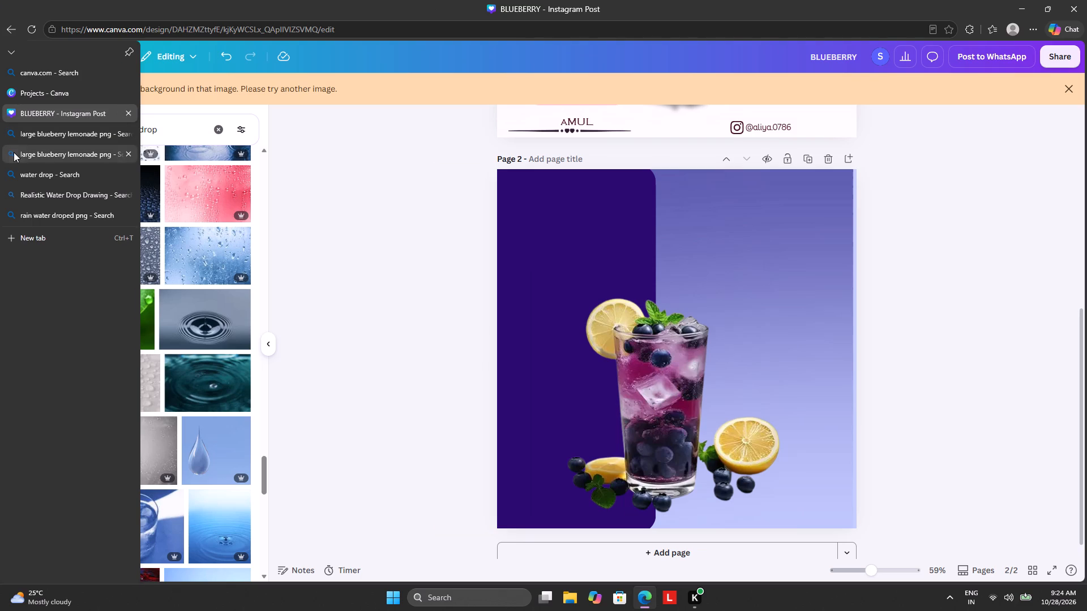
Switch to the first large blueberry lemonade png search tab and search for dropped water from glass instead.
click(38, 134)
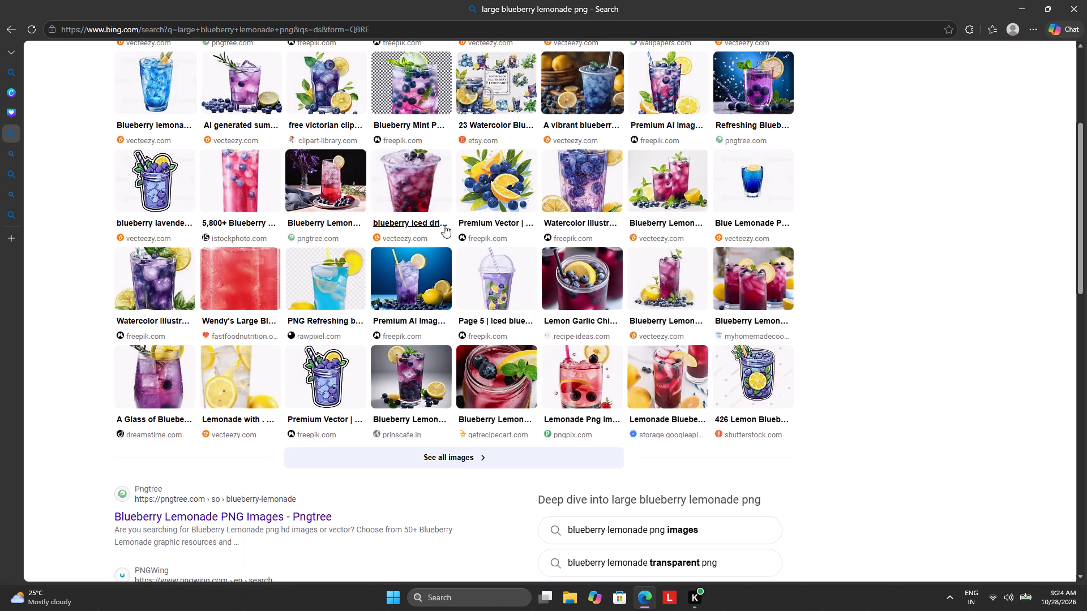
scroll(444, 226, up, 3)
scroll(453, 276, up, 5)
scroll(333, 255, down, 1)
scroll(333, 254, up, 5)
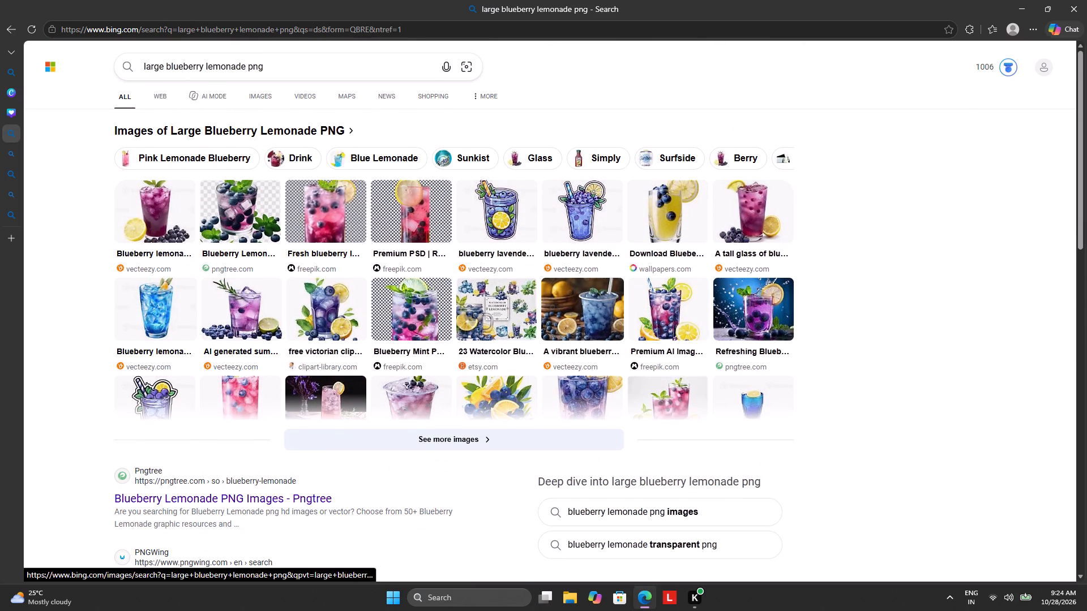
click(324, 67)
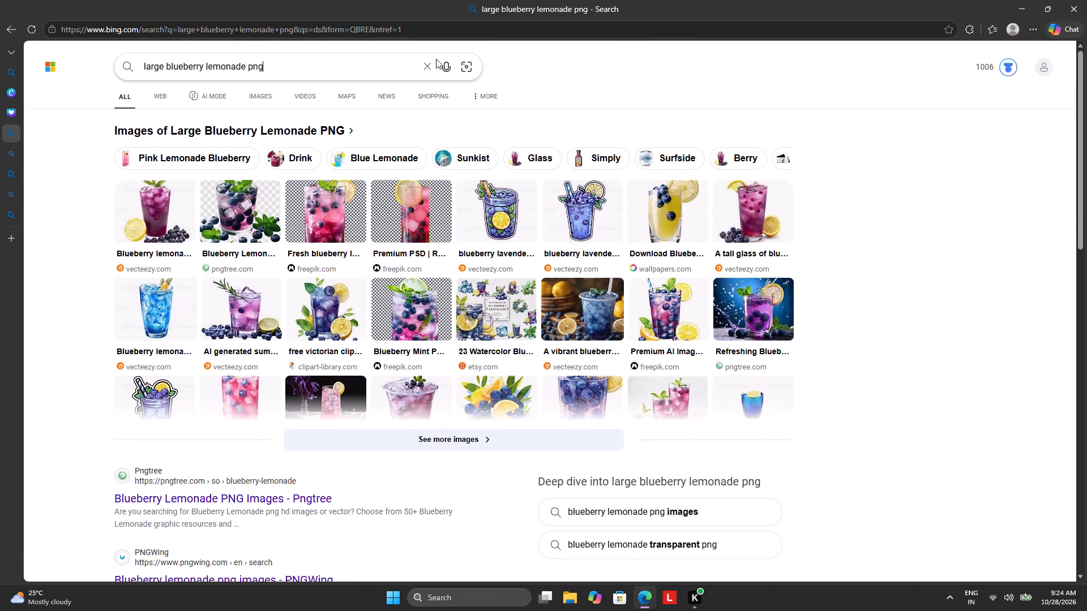
click(429, 63)
click(427, 63)
double_click(425, 64)
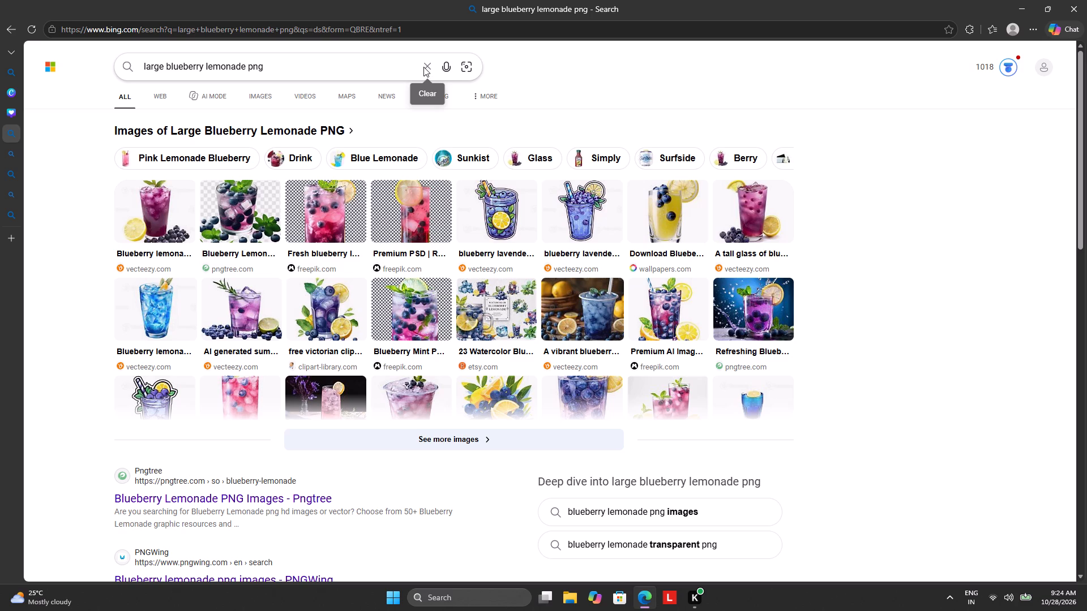
click(423, 67)
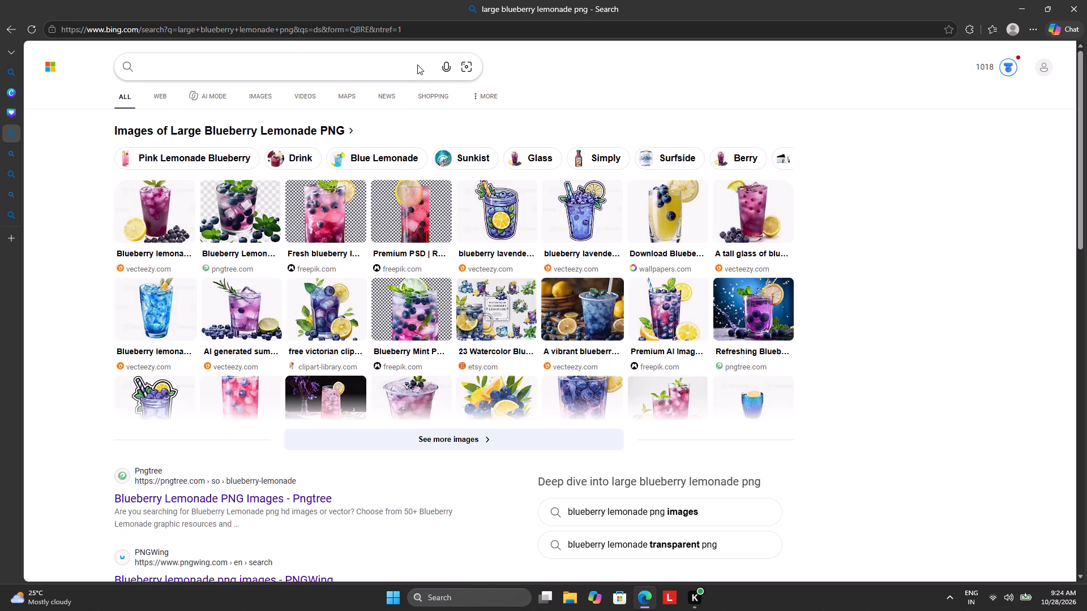
text(dropped)
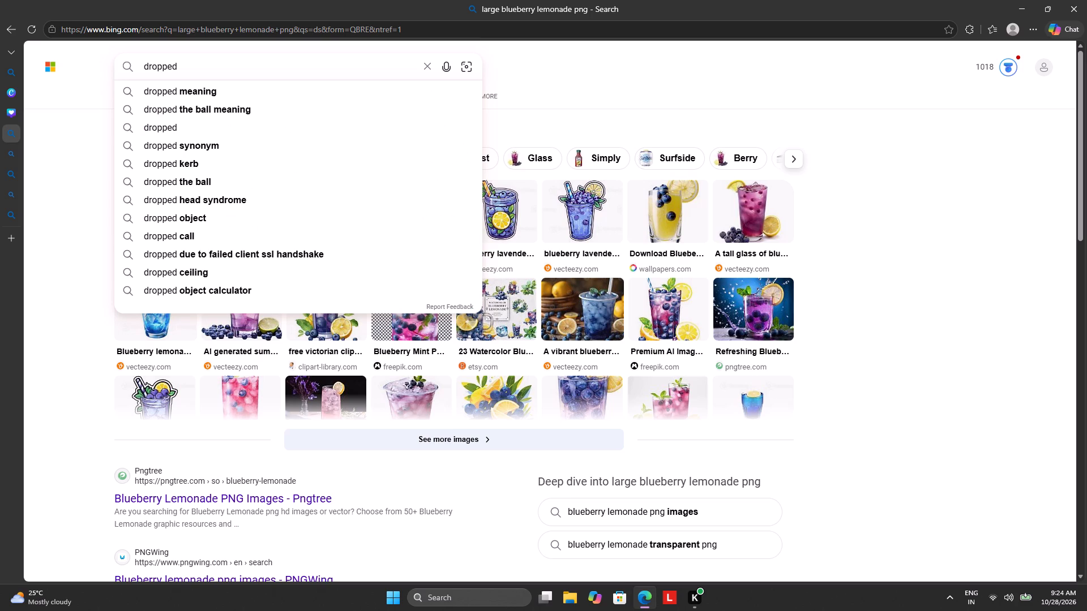
key(space)
text(w)
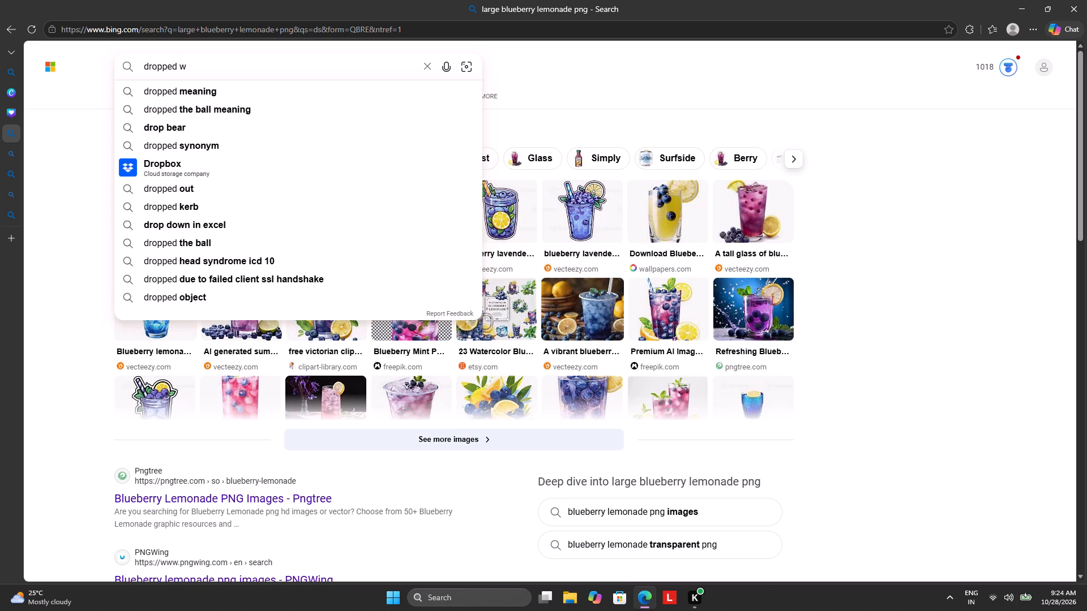
key(a)
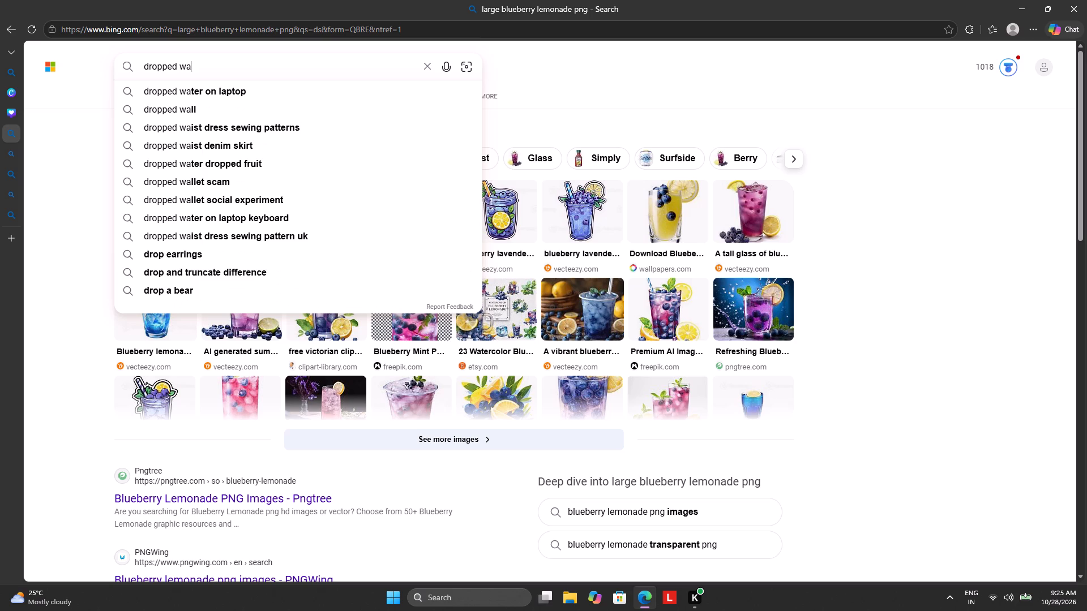
text(ter)
key(space)
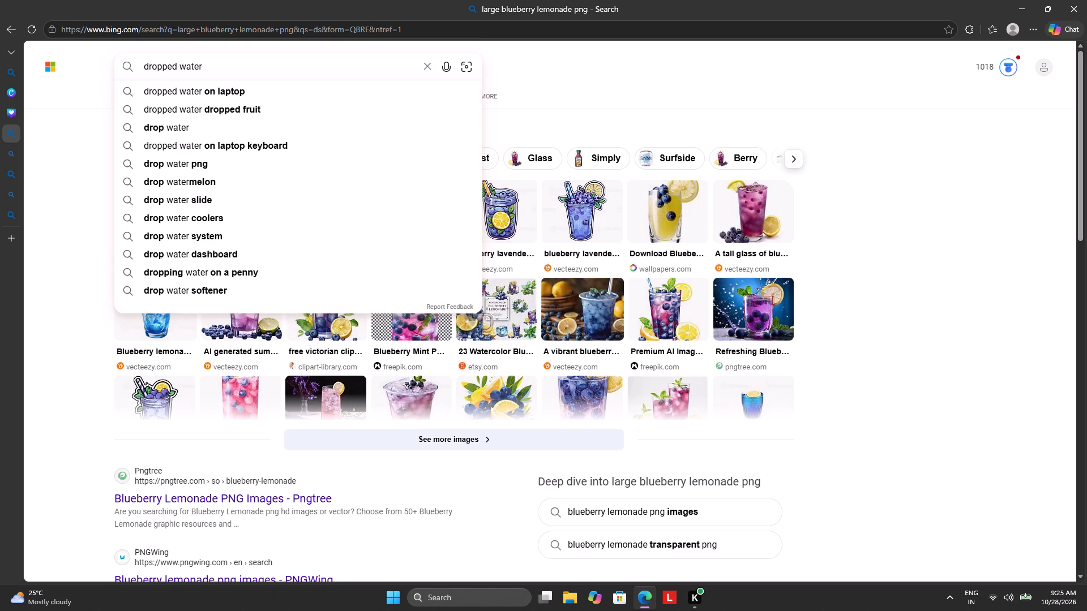
text(from g)
key(l)
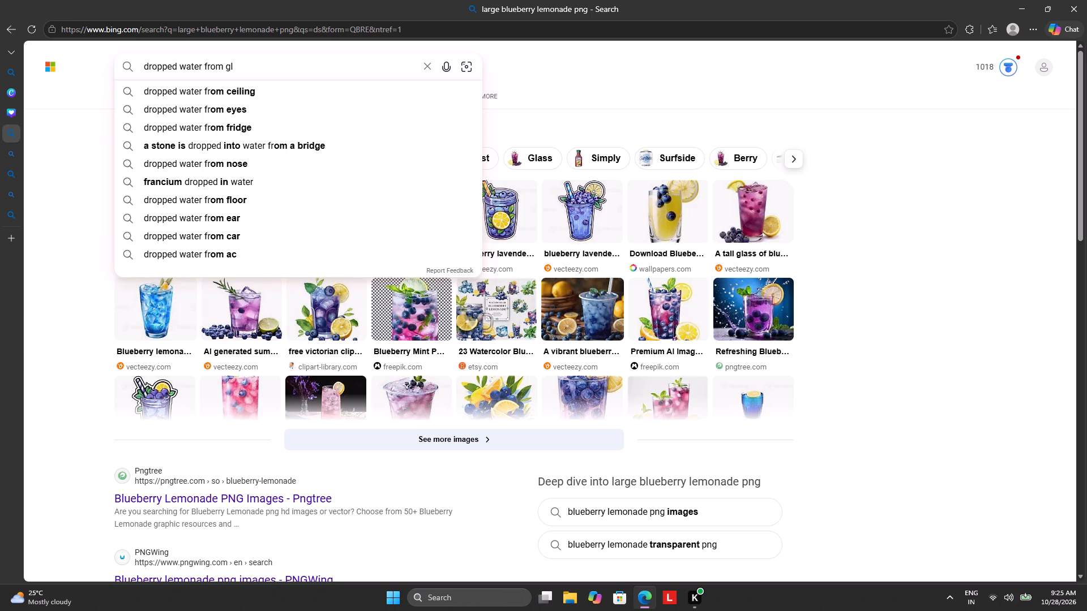
text(ass)
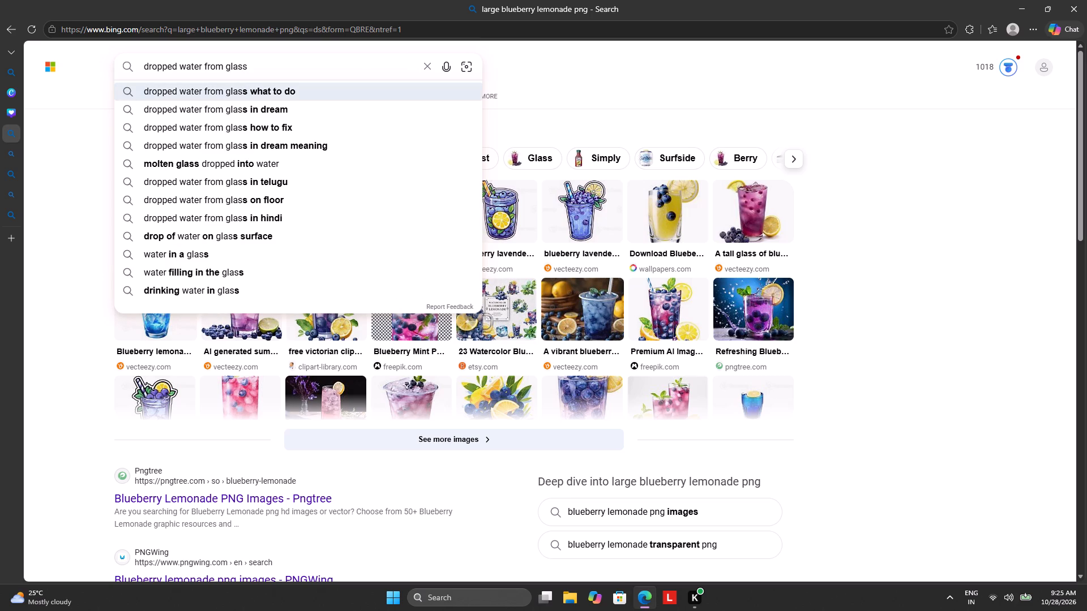
click(124, 60)
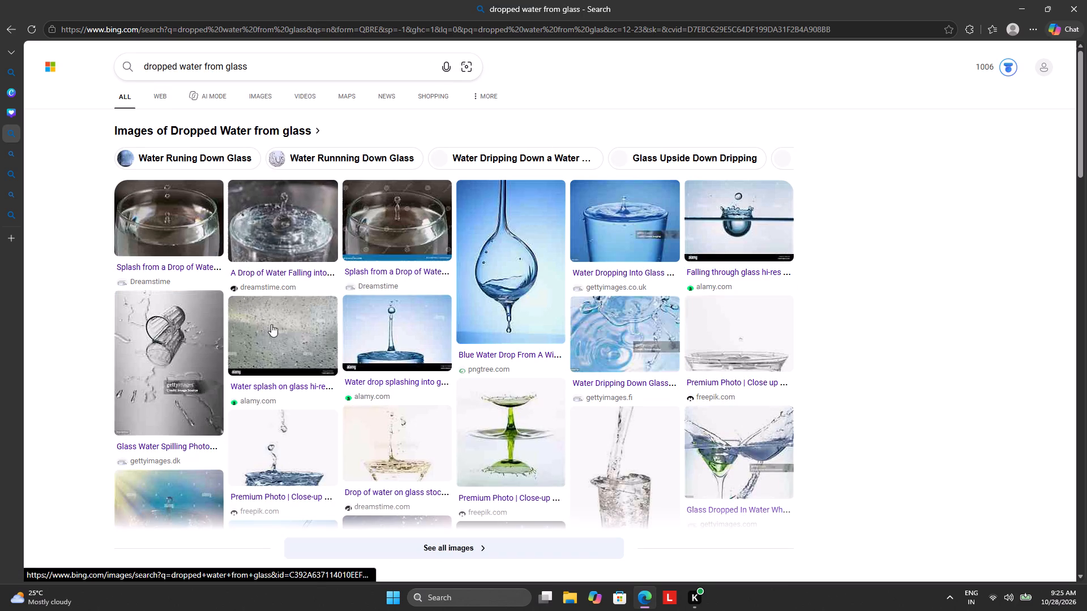
Extend the image search to dropped water from glass drop.
scroll(587, 394, down, 2)
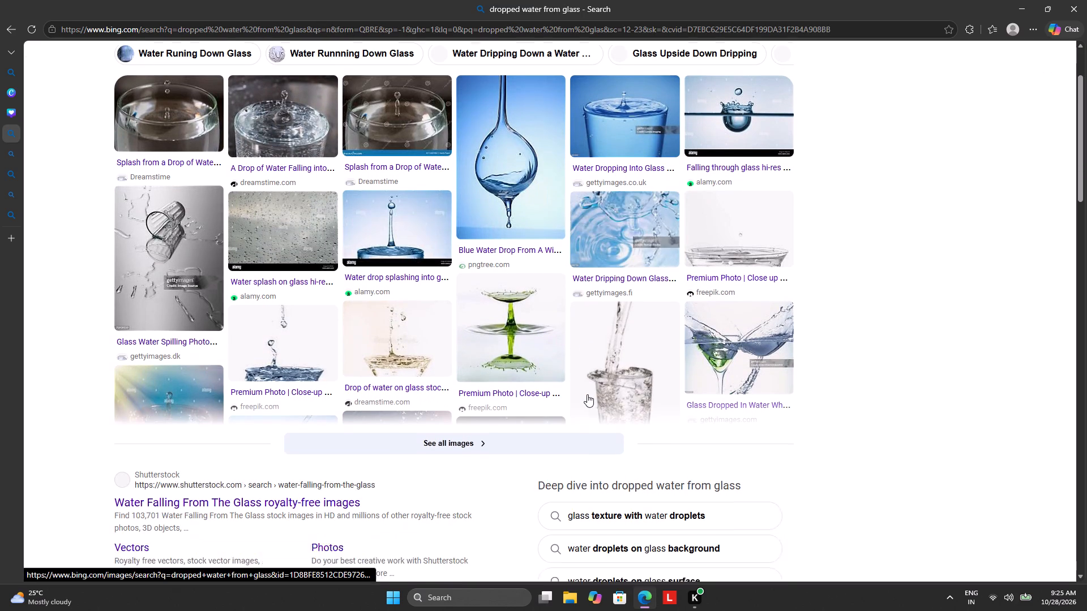
scroll(587, 394, up, 4)
scroll(561, 322, up, 4)
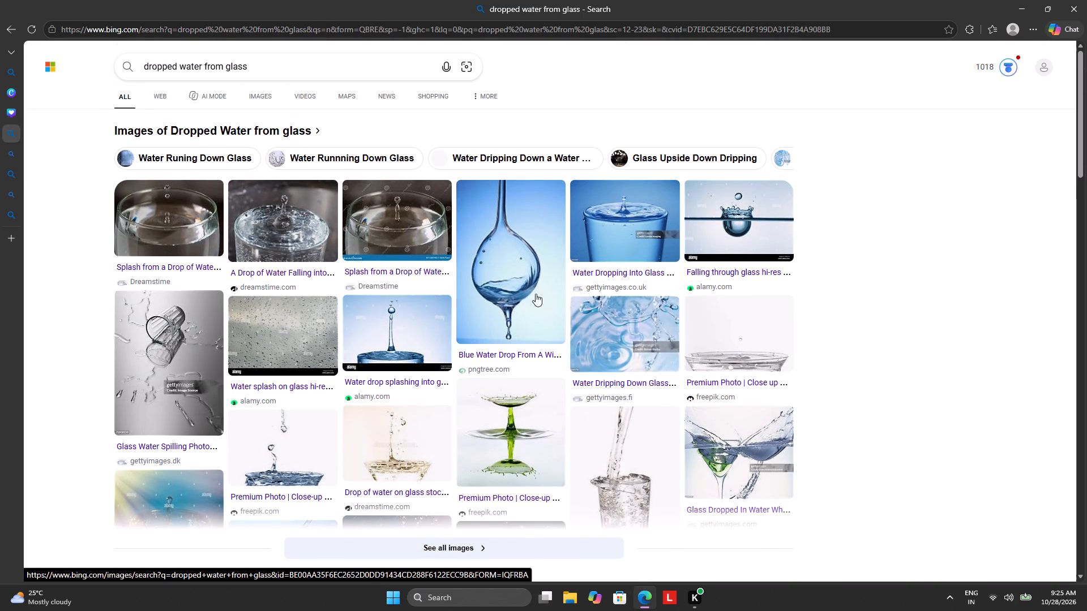
click(274, 76)
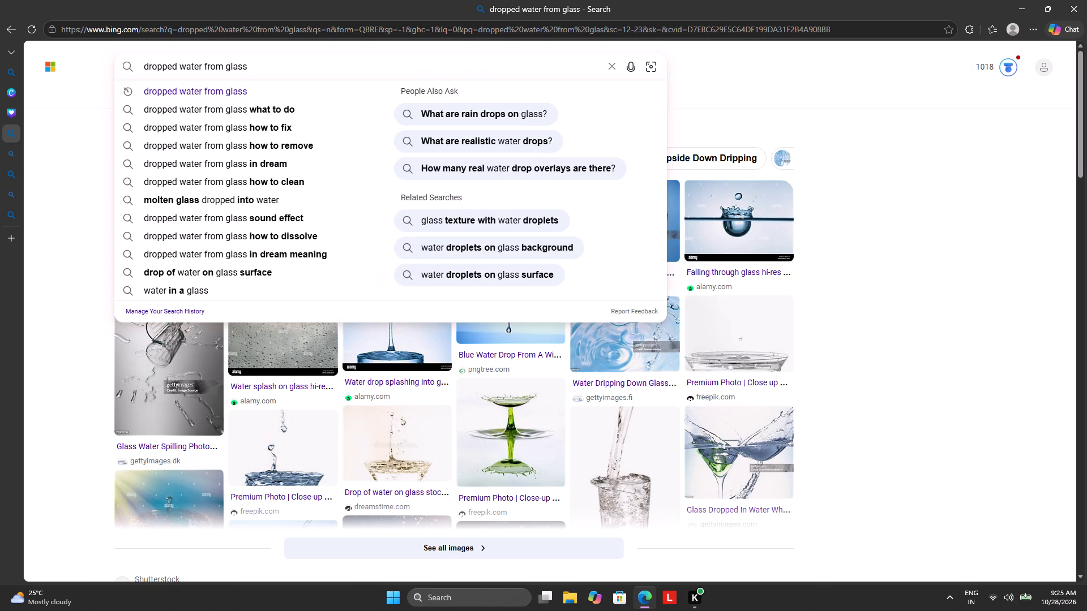
key(space)
key(d)
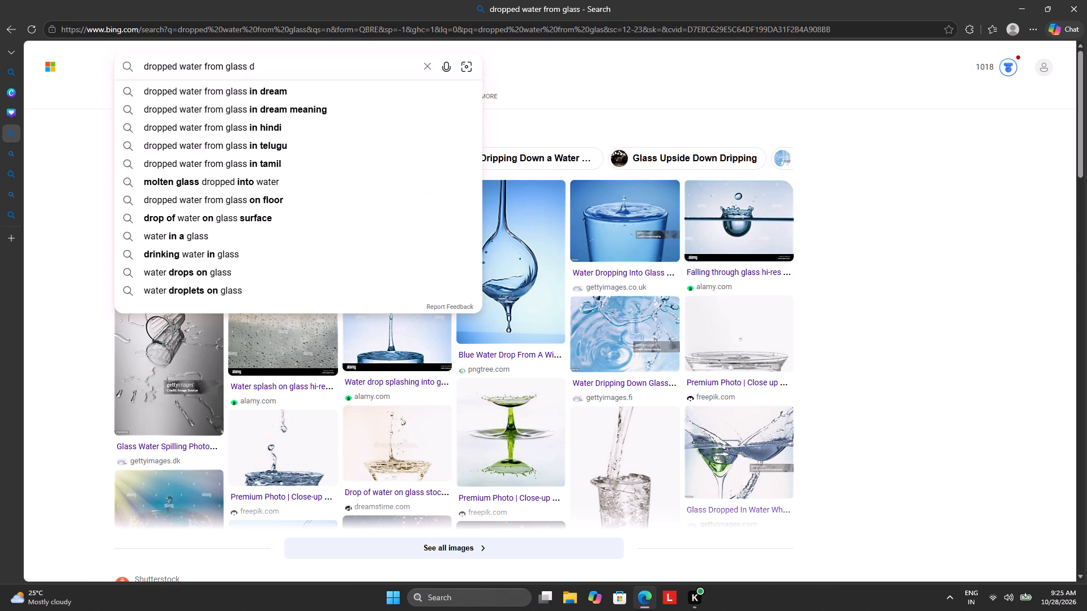
key(r)
text(op)
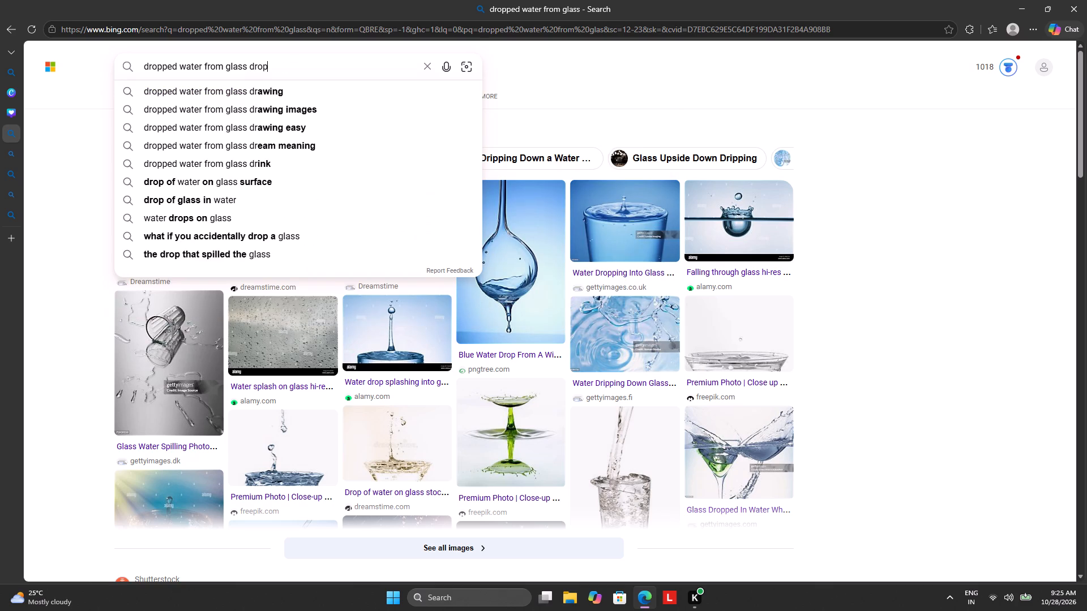
key(Return)
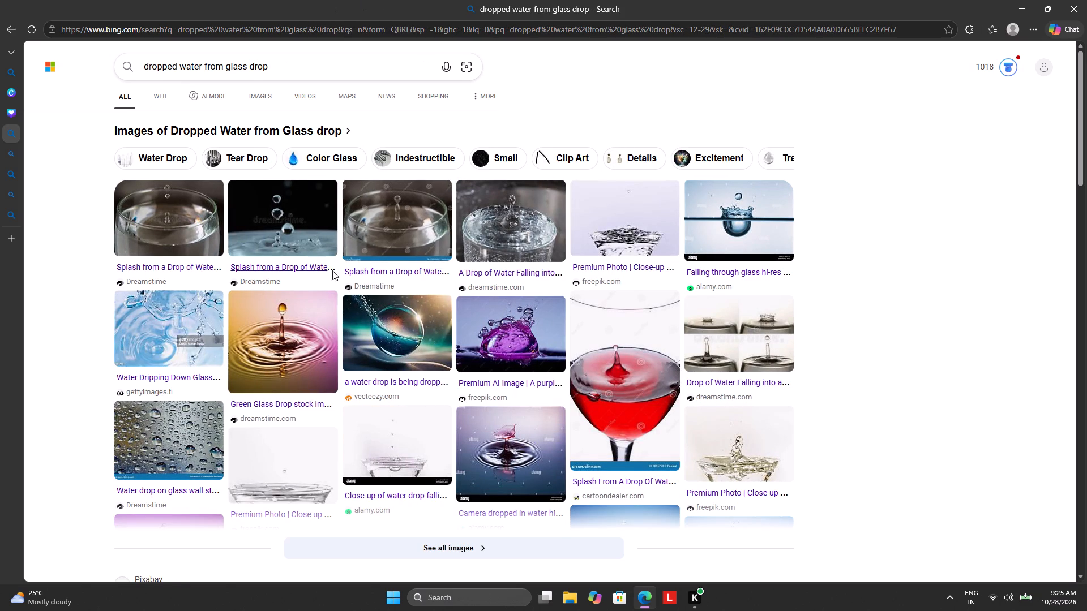
Open the full set of image results and examine them for a suitable realistic water drop picture.
scroll(298, 319, down, 2)
scroll(257, 352, down, 1)
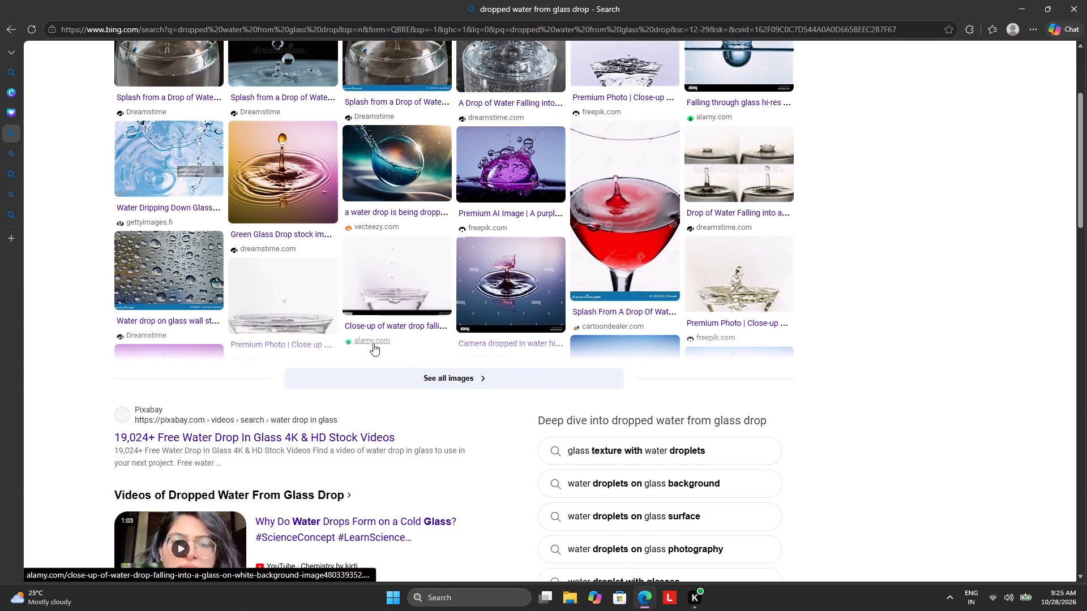
click(426, 372)
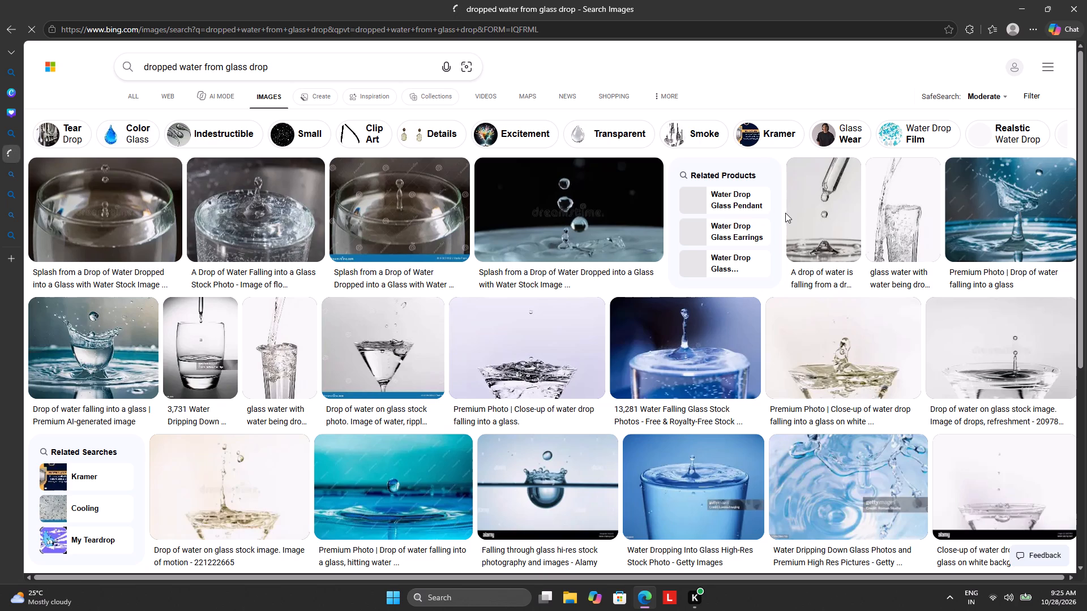
scroll(785, 213, down, 2)
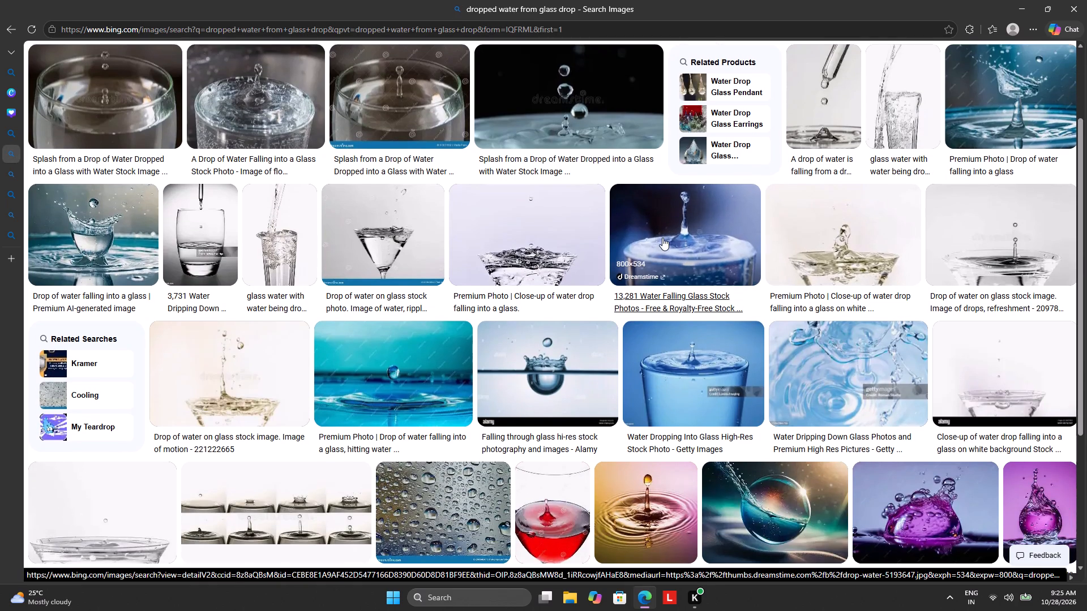
scroll(662, 239, down, 4)
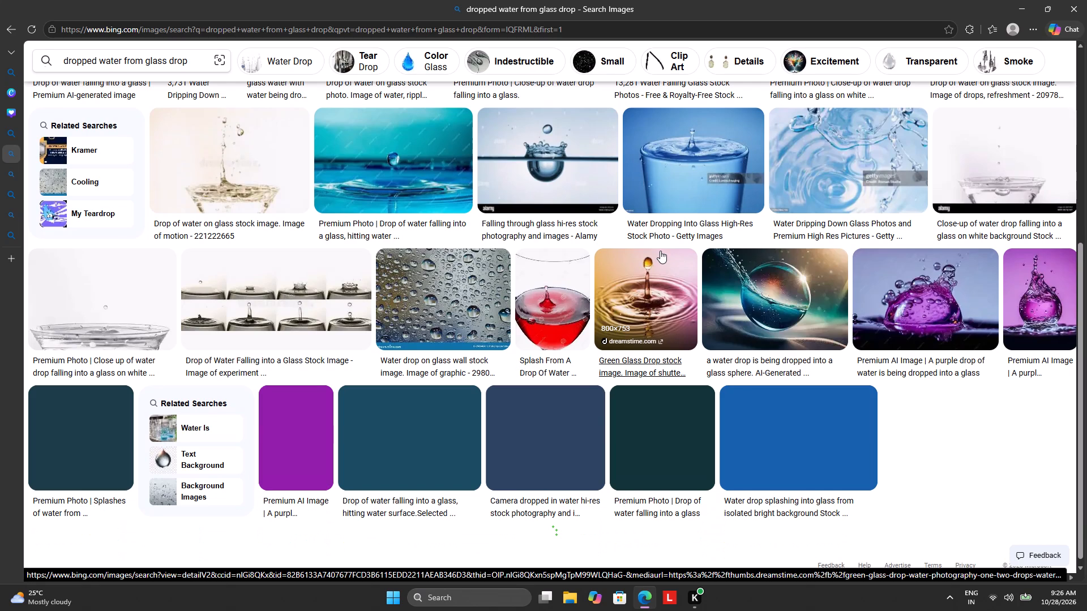
scroll(660, 251, down, 3)
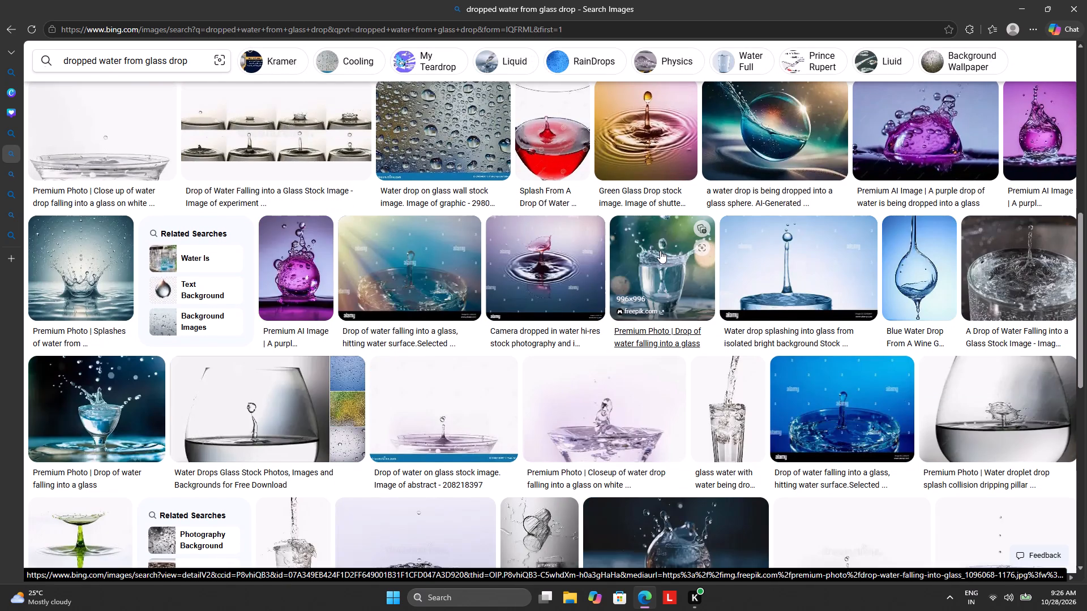
scroll(660, 251, up, 1)
scroll(514, 251, up, 1)
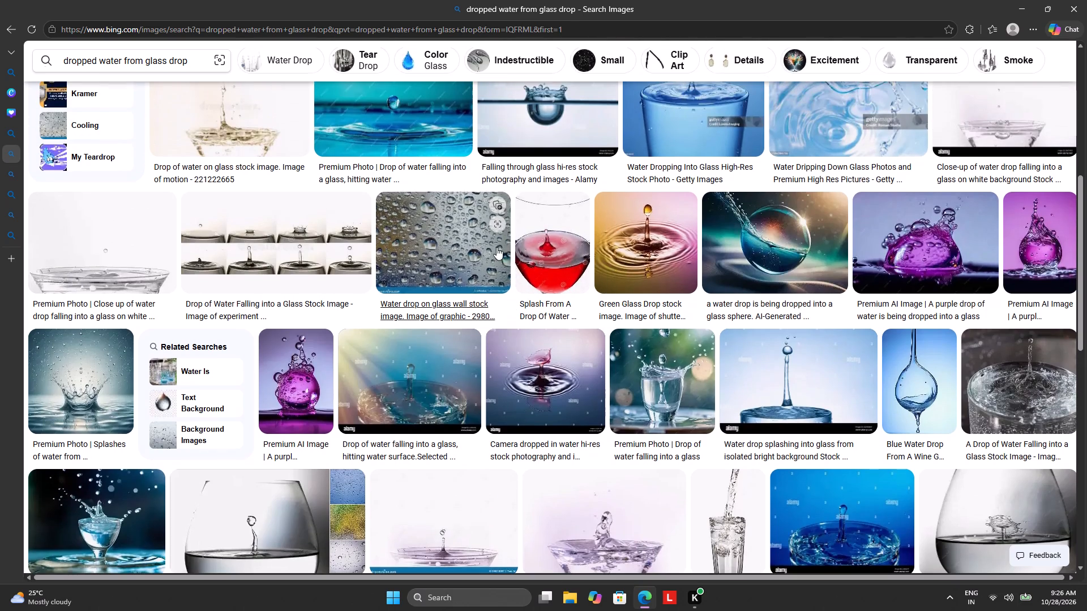
scroll(370, 235, up, 2)
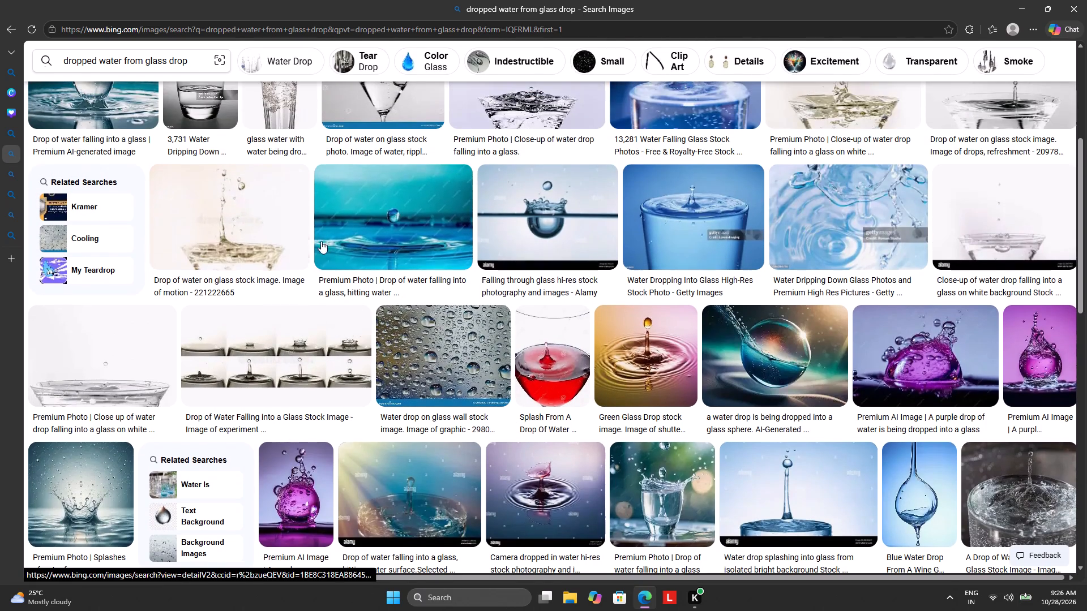
scroll(393, 235, up, 3)
scroll(387, 245, down, 9)
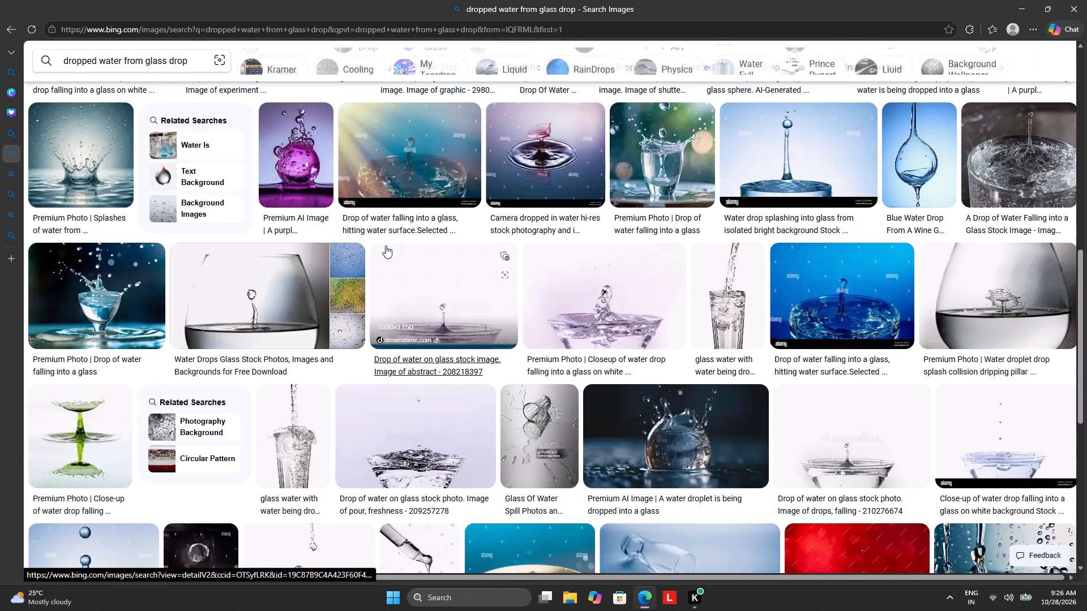
scroll(386, 246, down, 7)
scroll(386, 246, up, 4)
scroll(478, 236, up, 4)
scroll(478, 236, down, 3)
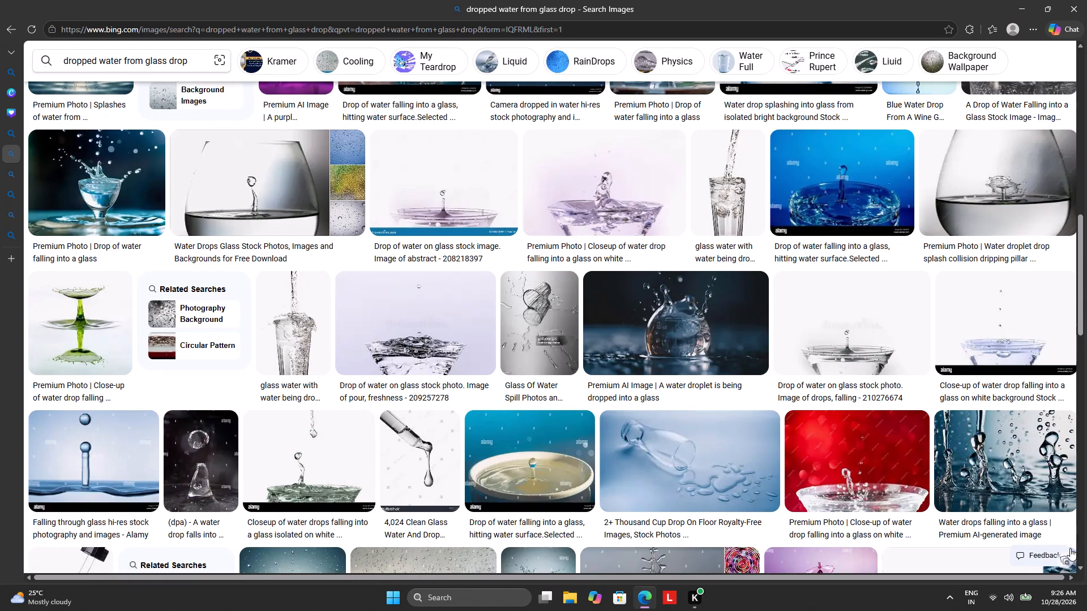
scroll(1038, 504, down, 1)
Preview the Water drops falling into a glass image, look through its related images, and close the preview.
click(1014, 417)
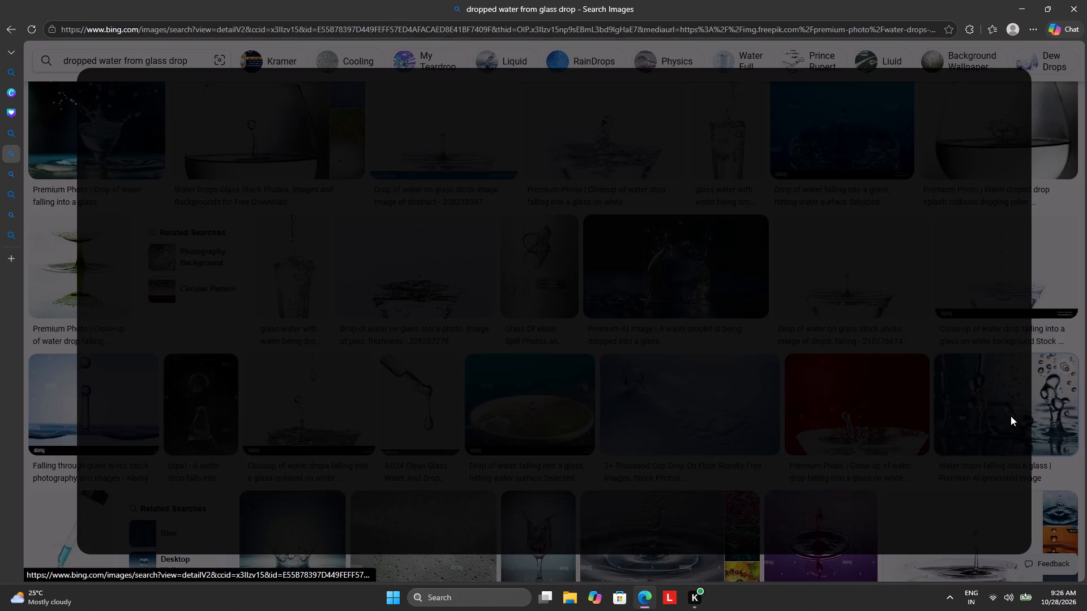
scroll(928, 424, down, 1)
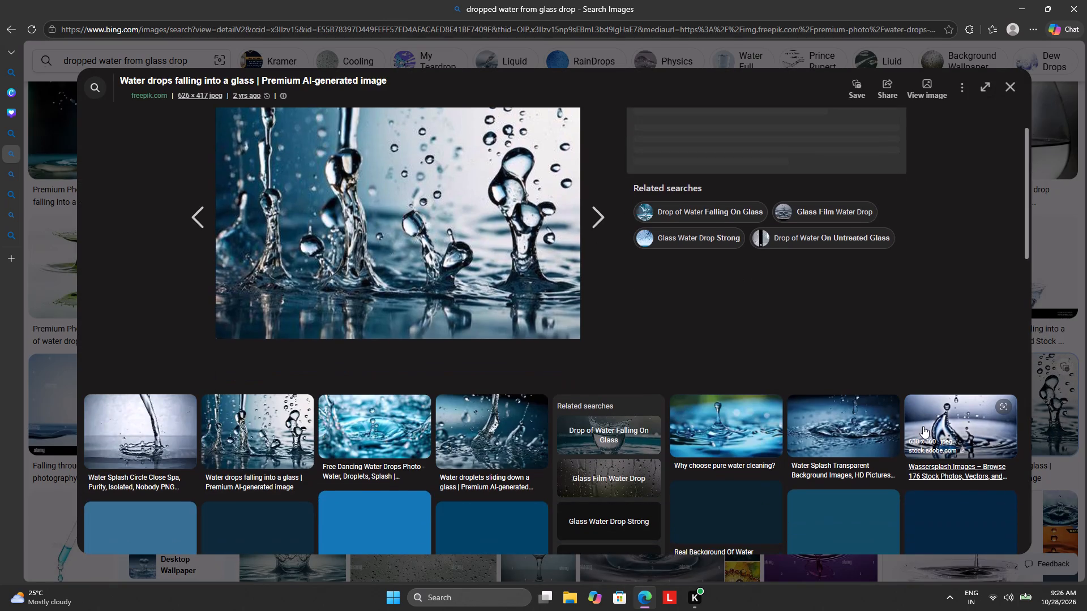
scroll(900, 426, down, 4)
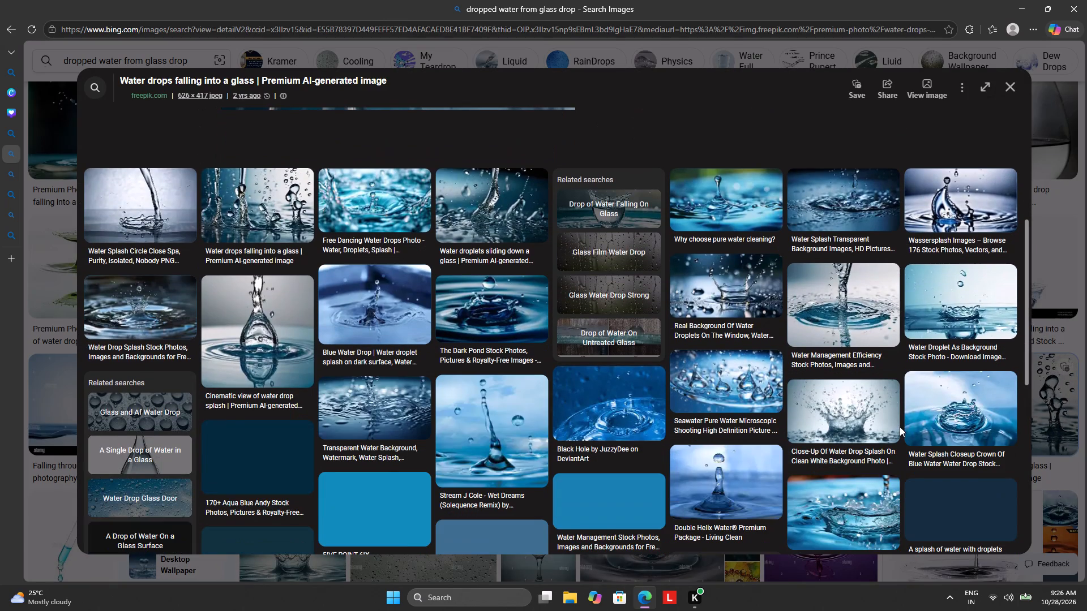
scroll(900, 427, down, 3)
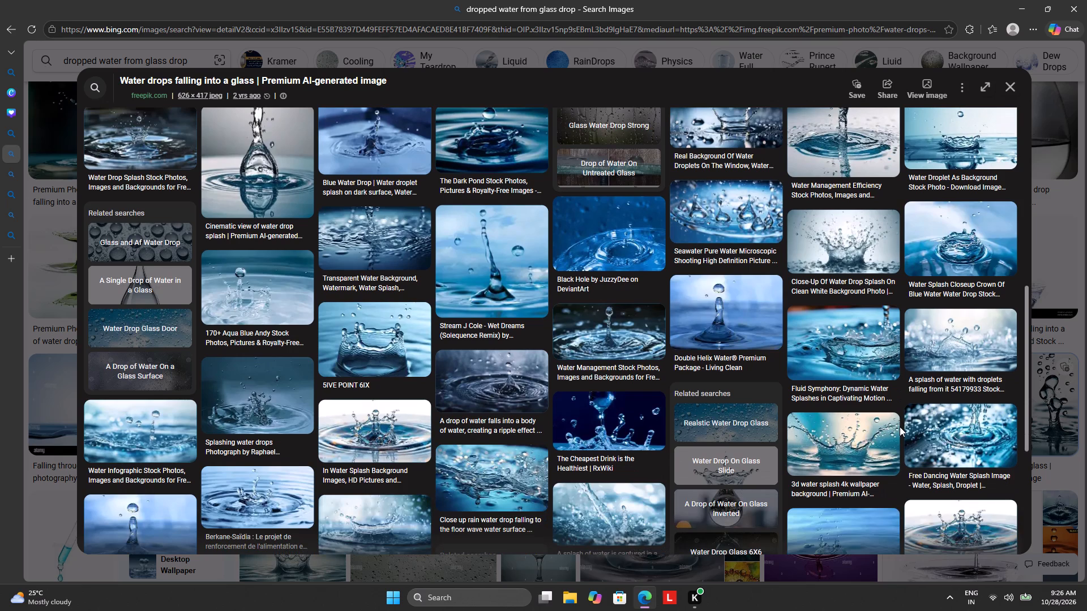
scroll(900, 427, down, 2)
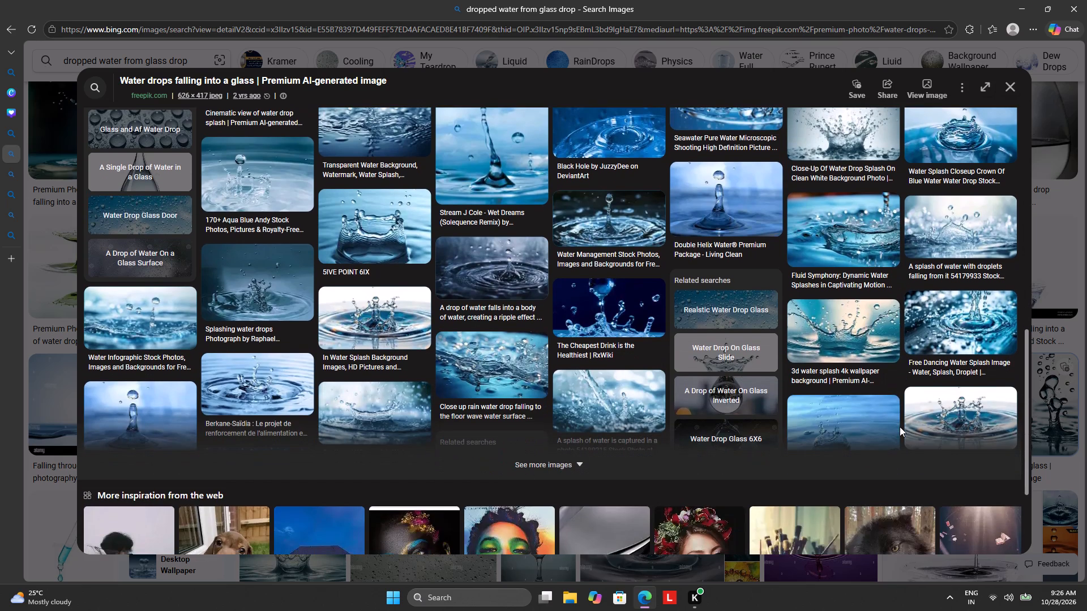
scroll(900, 427, down, 6)
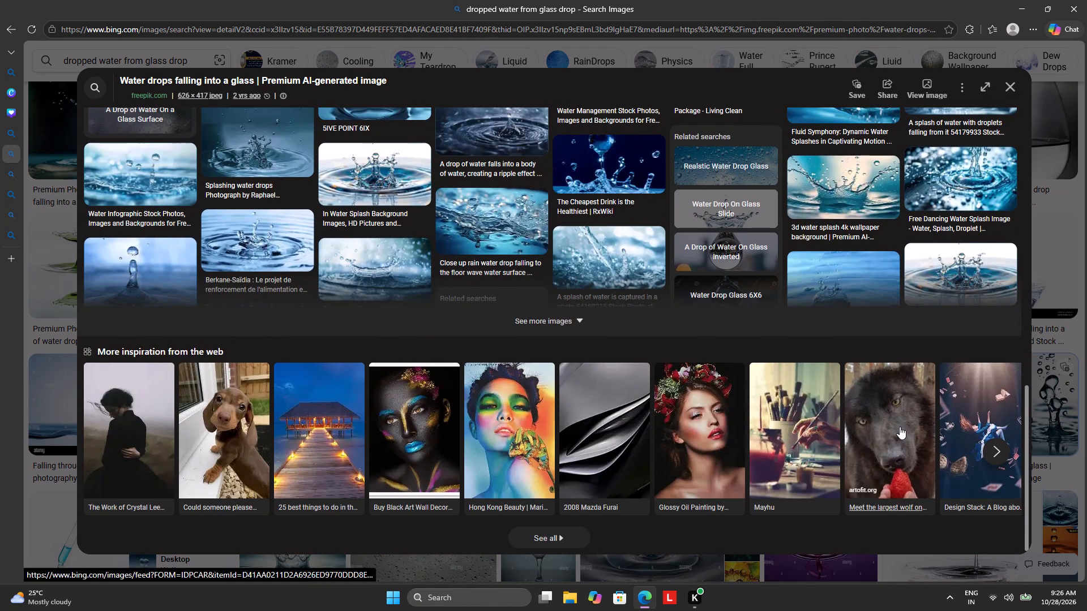
scroll(900, 427, up, 7)
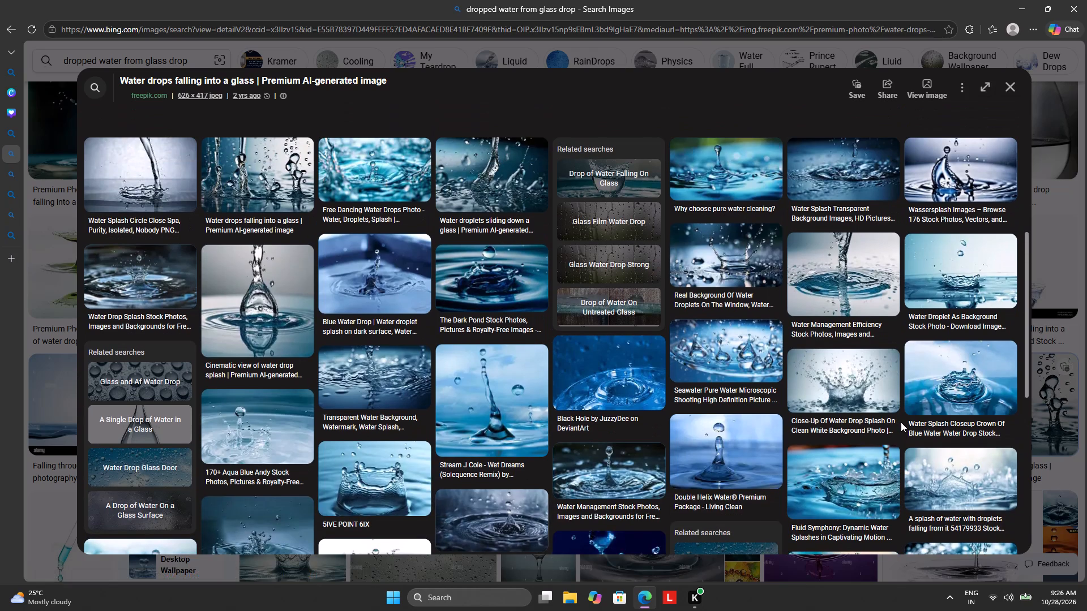
click(1015, 90)
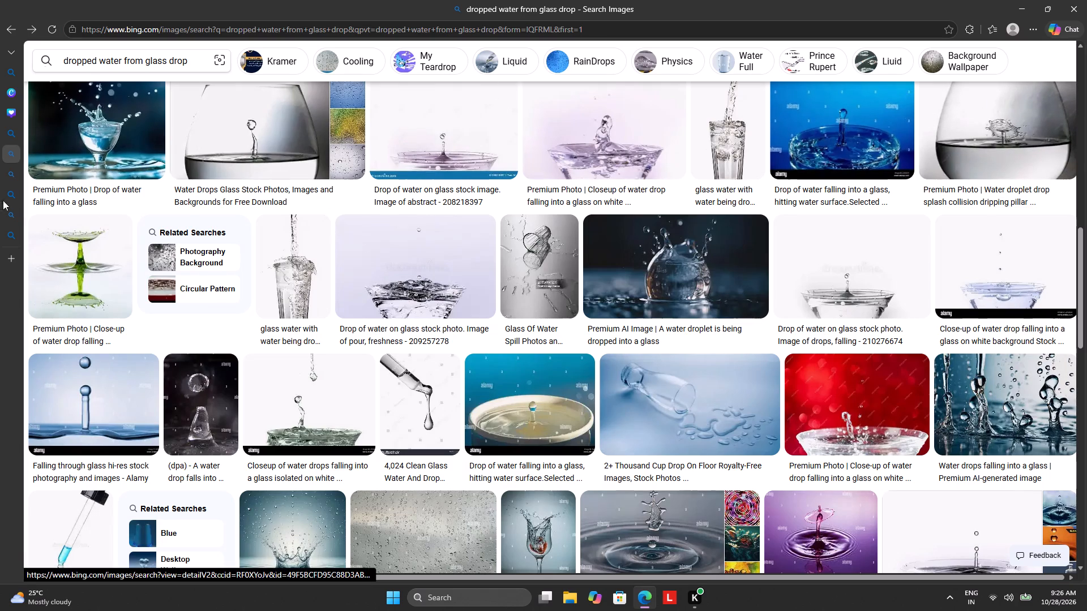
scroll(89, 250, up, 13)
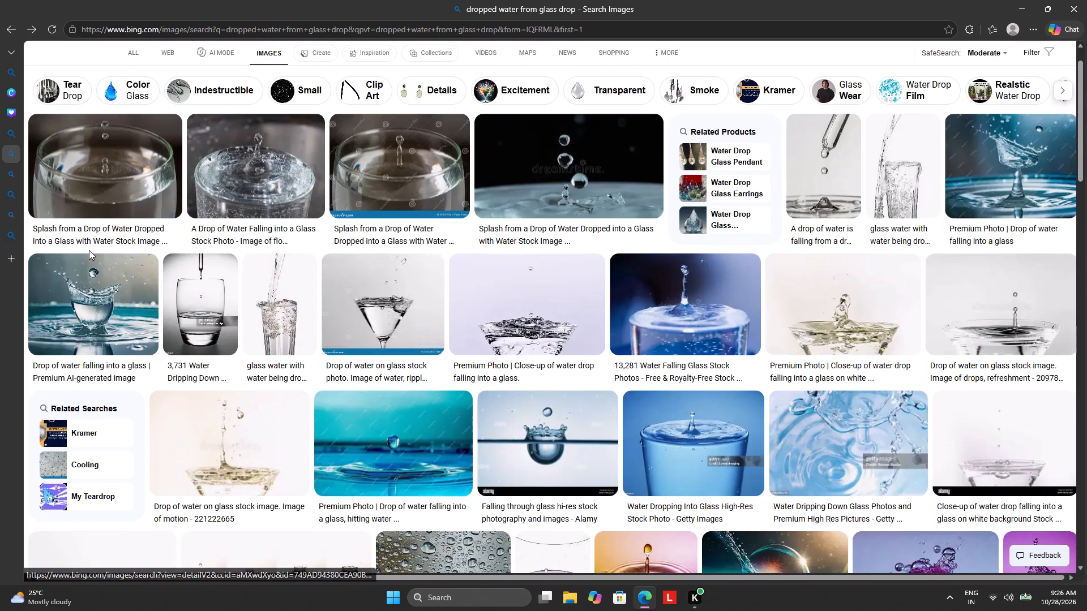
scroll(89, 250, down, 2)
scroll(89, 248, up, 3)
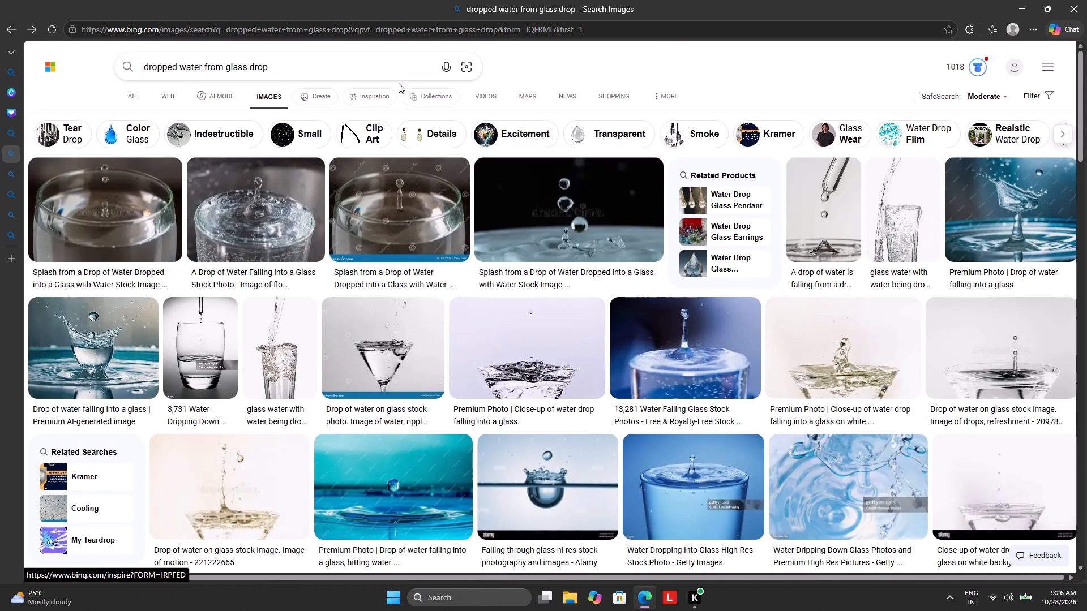
Open a new browser tab and search the web for drop water png.
click(423, 64)
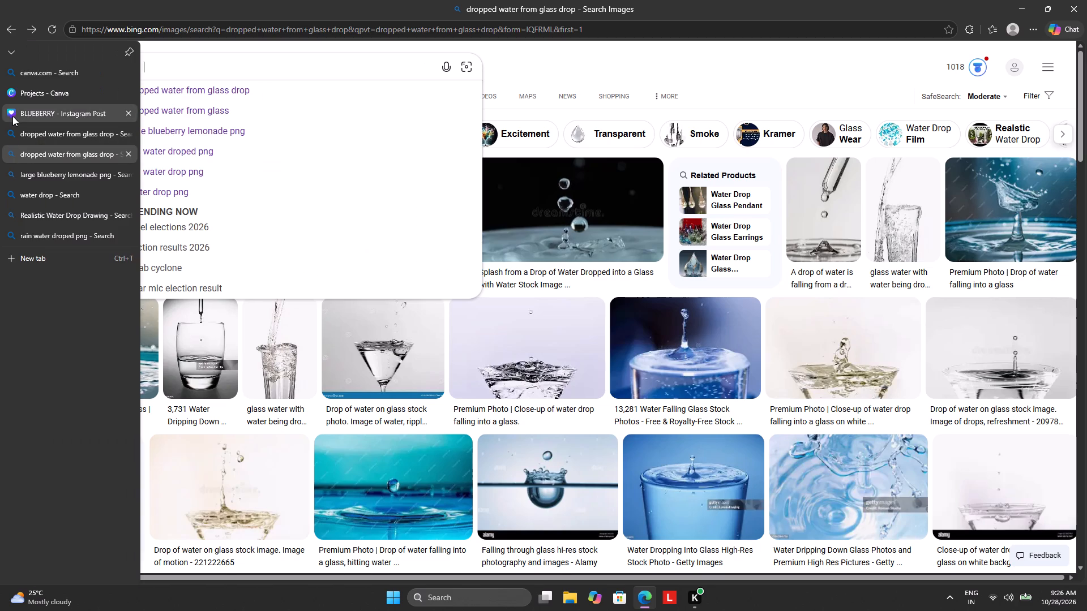
click(12, 116)
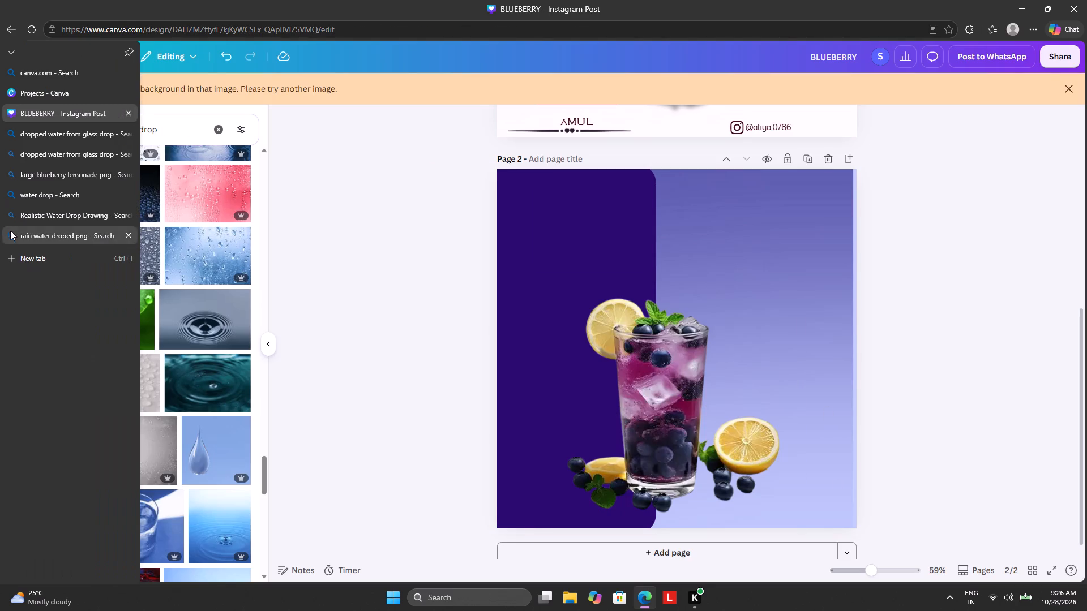
click(19, 254)
click(450, 115)
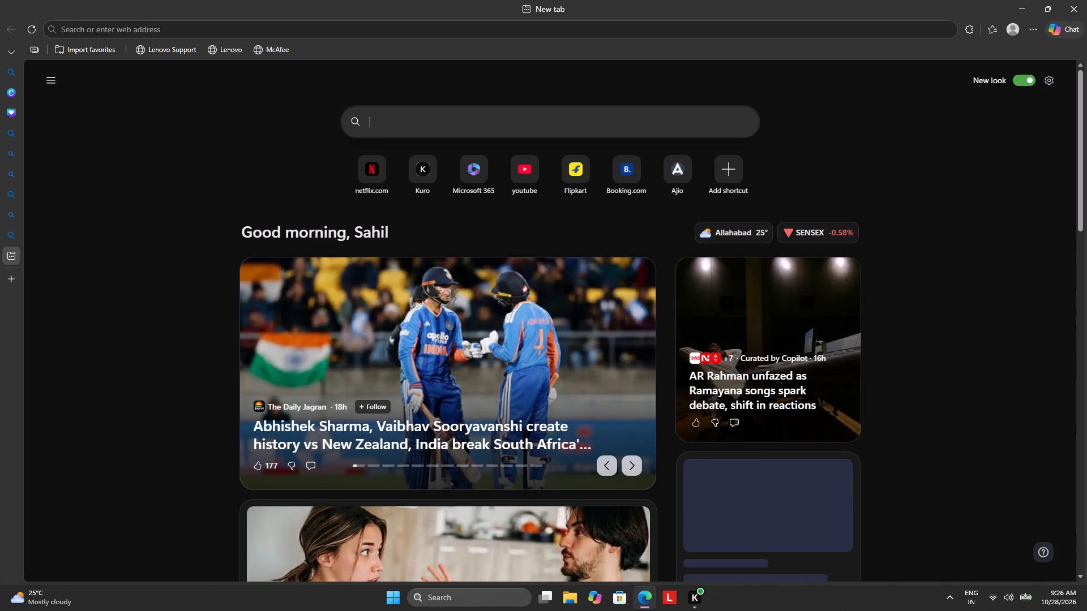
click(445, 127)
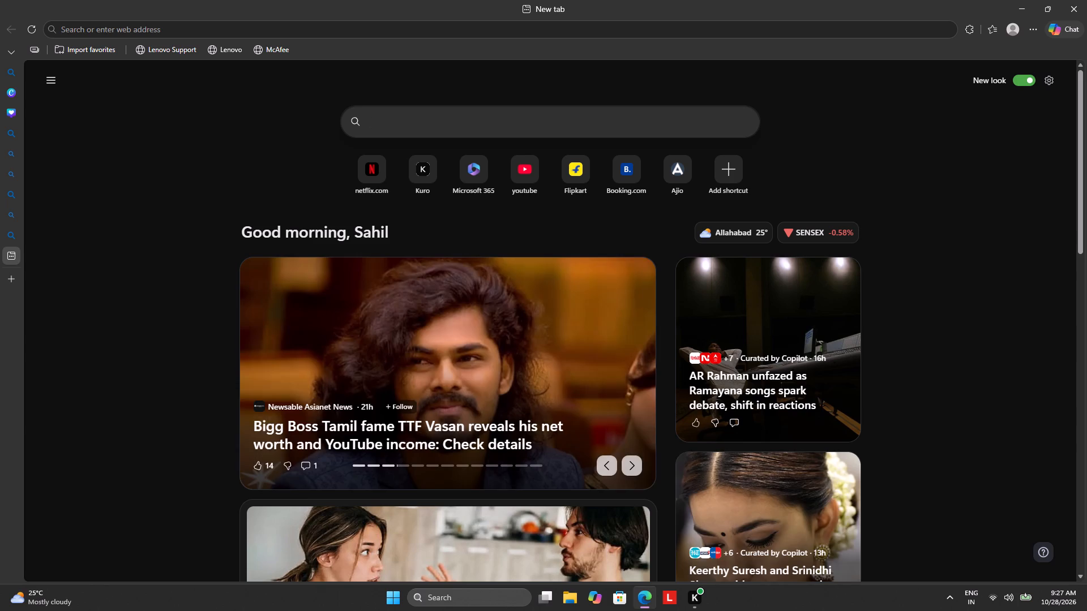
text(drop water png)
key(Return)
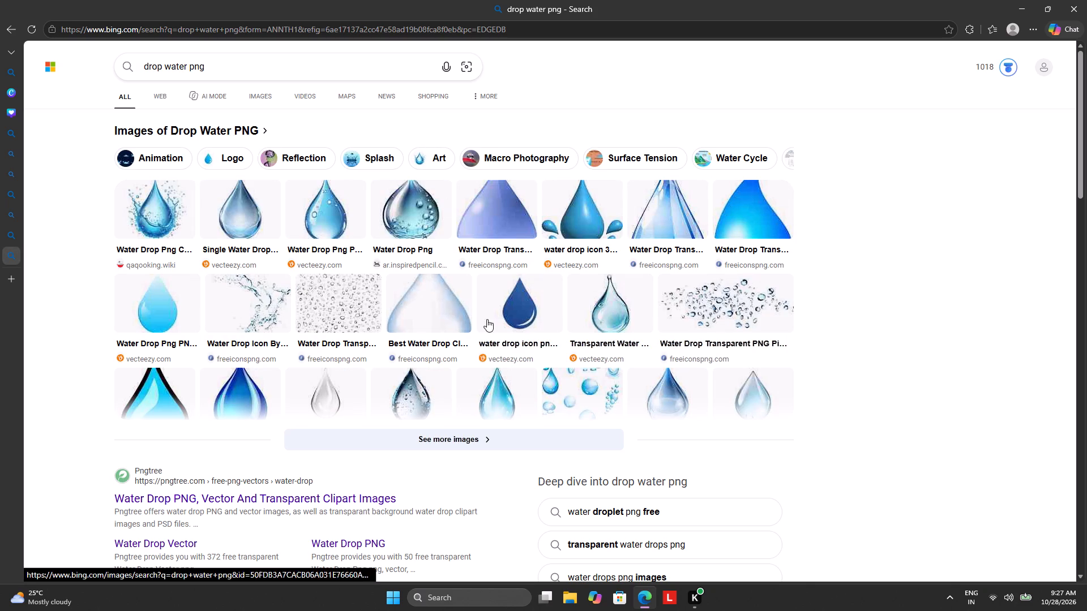
Expand the drop water png image results and preview the dark Illustration of water drop PNG.
click(476, 441)
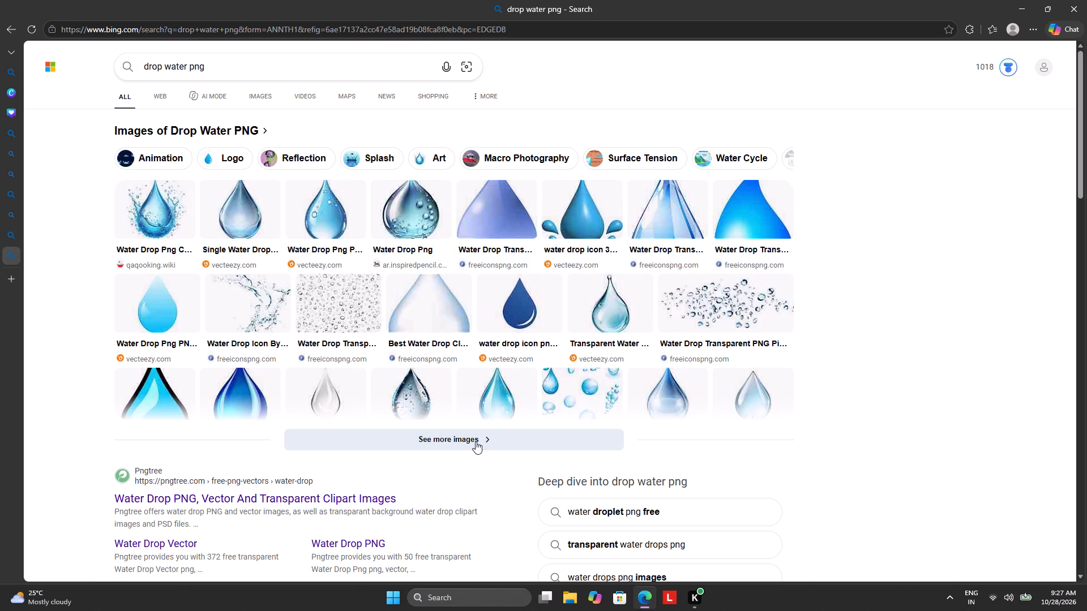
click(476, 441)
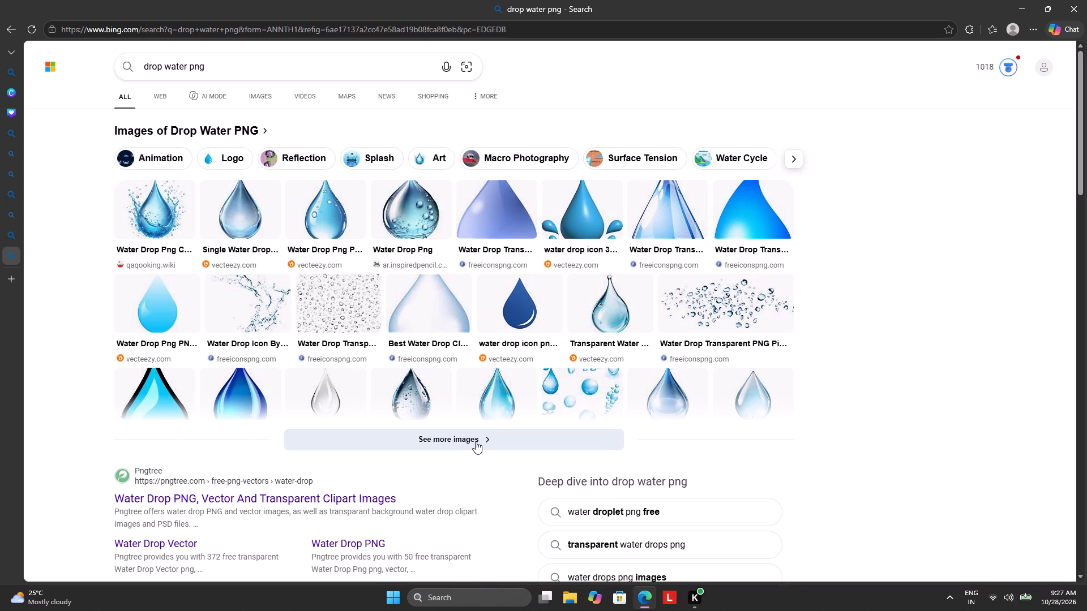
click(476, 441)
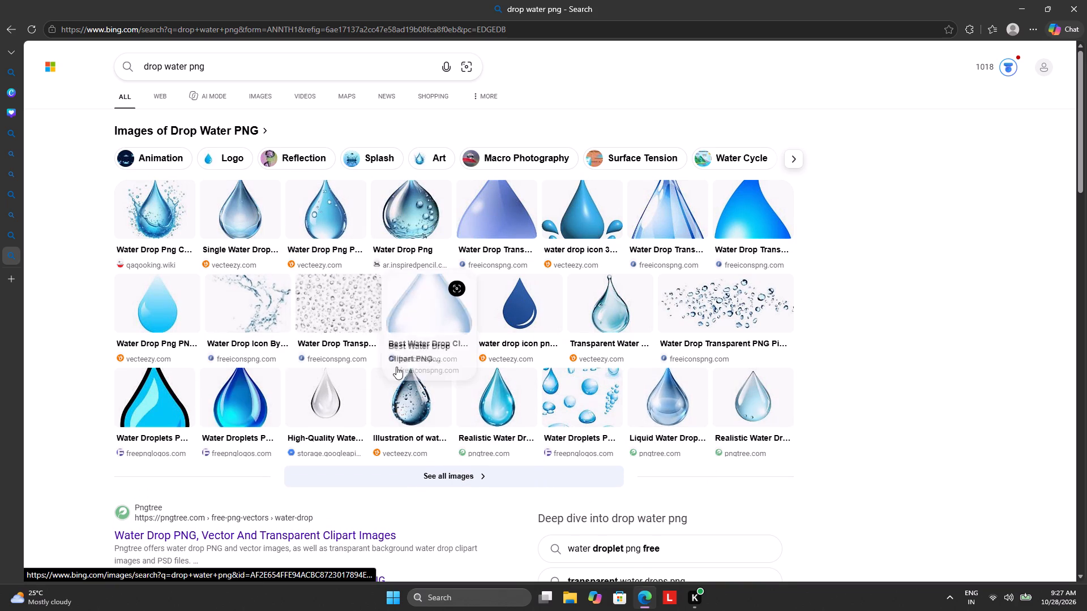
click(389, 398)
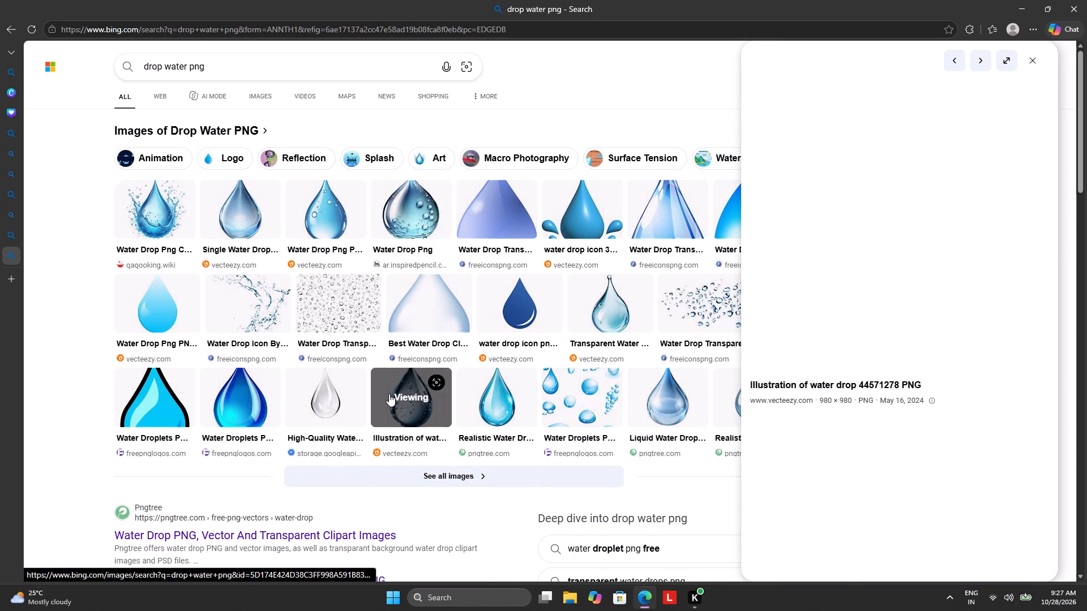
scroll(469, 304, down, 4)
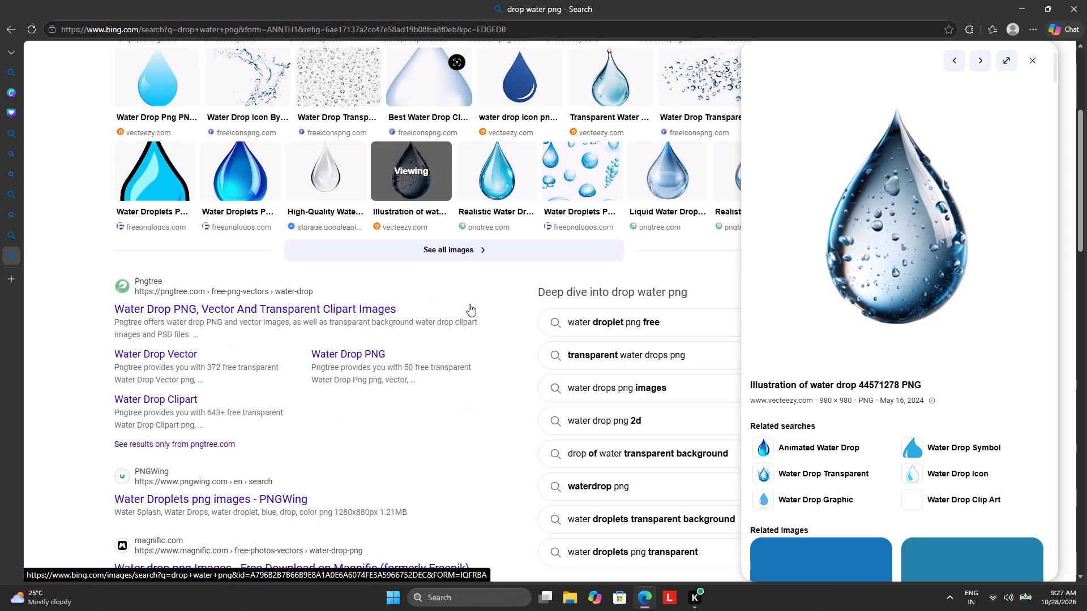
scroll(460, 283, down, 1)
scroll(458, 281, up, 7)
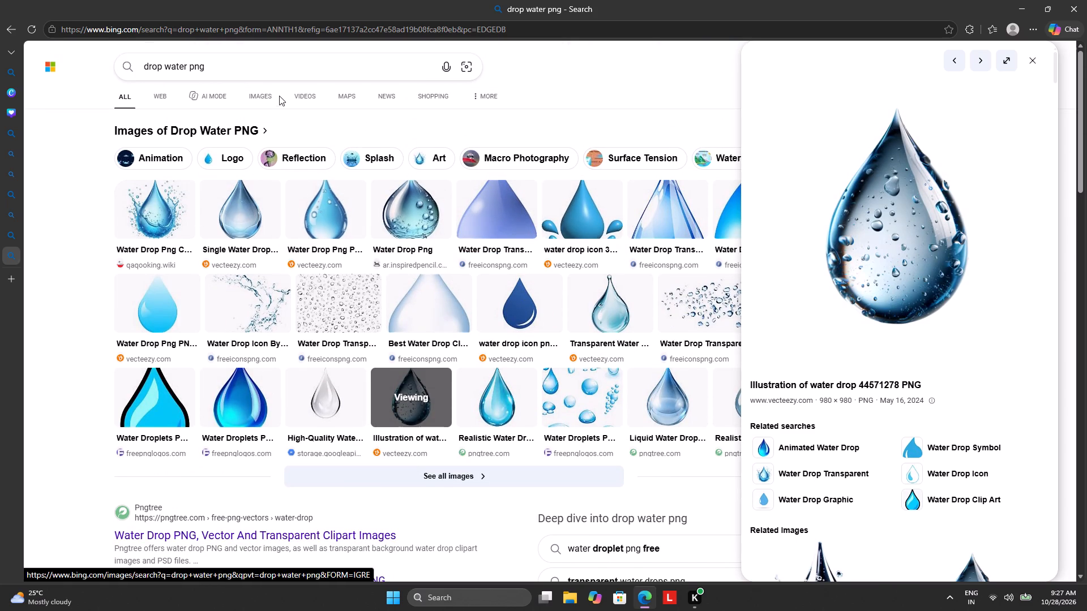
Search again for large blueberry lemonade png and open the Refreshing Blueberry Lemonade photo with a purple drink on blue.
click(258, 62)
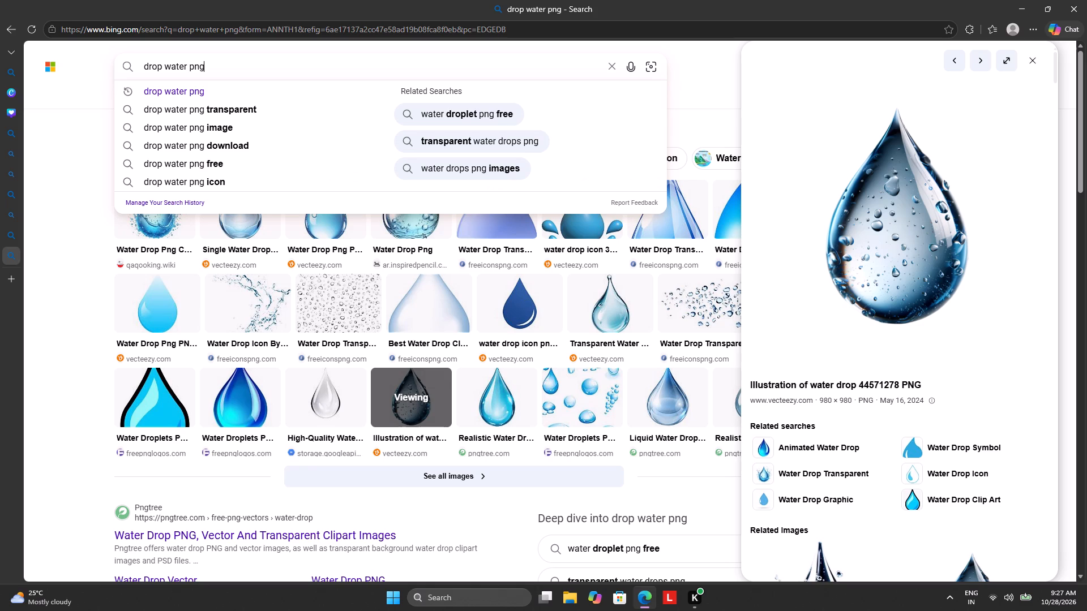
click(606, 64)
click(581, 73)
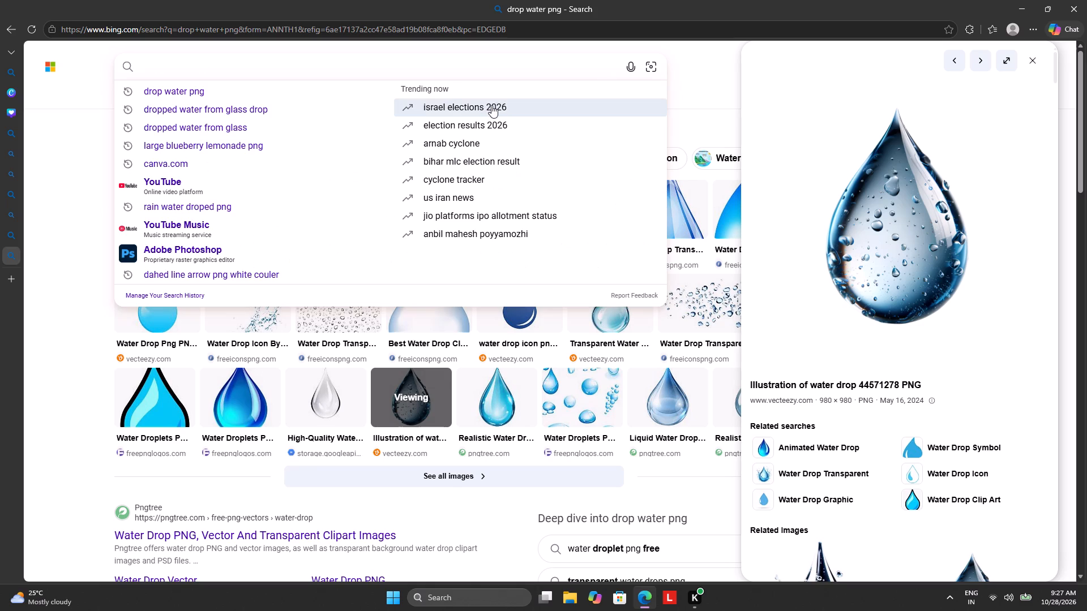
click(367, 148)
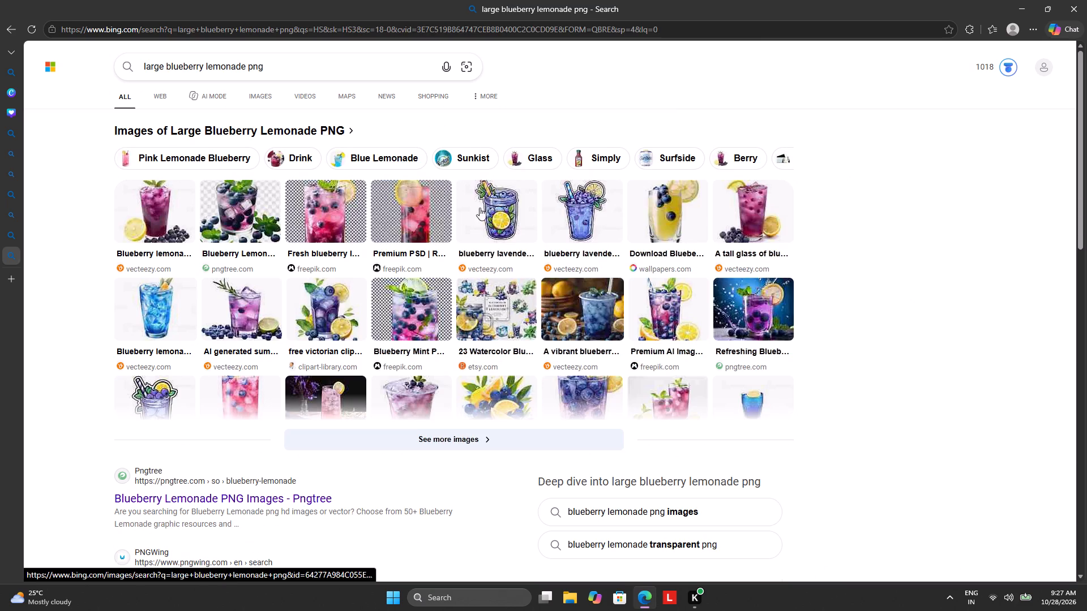
click(733, 305)
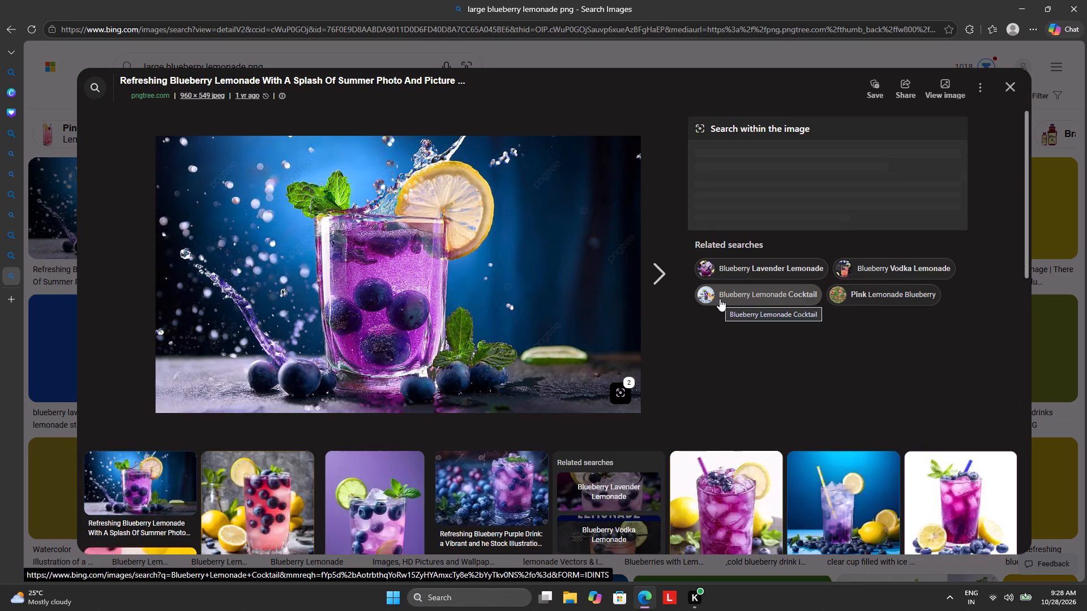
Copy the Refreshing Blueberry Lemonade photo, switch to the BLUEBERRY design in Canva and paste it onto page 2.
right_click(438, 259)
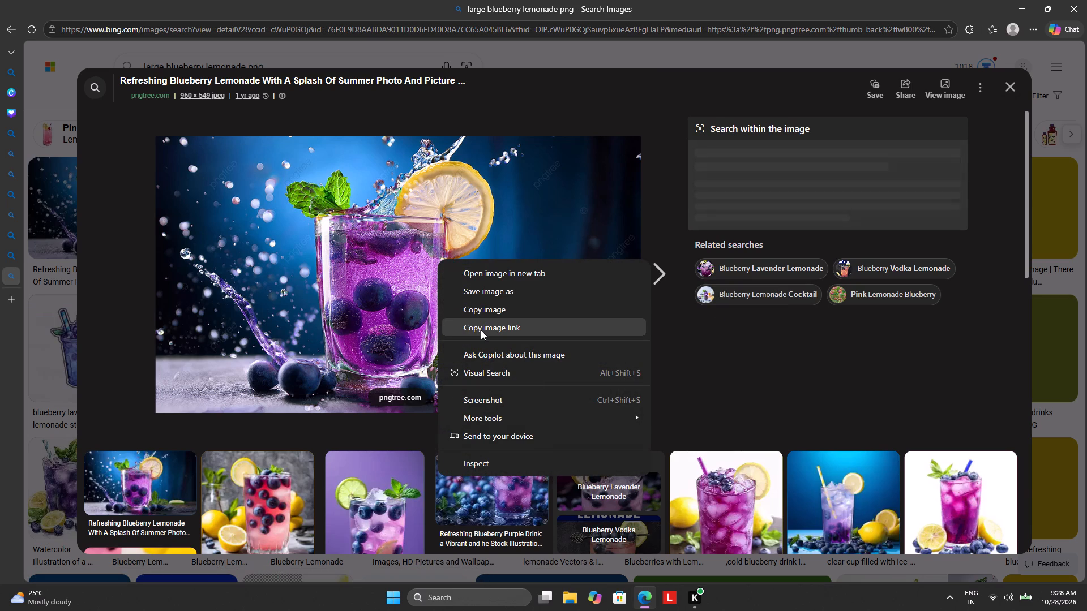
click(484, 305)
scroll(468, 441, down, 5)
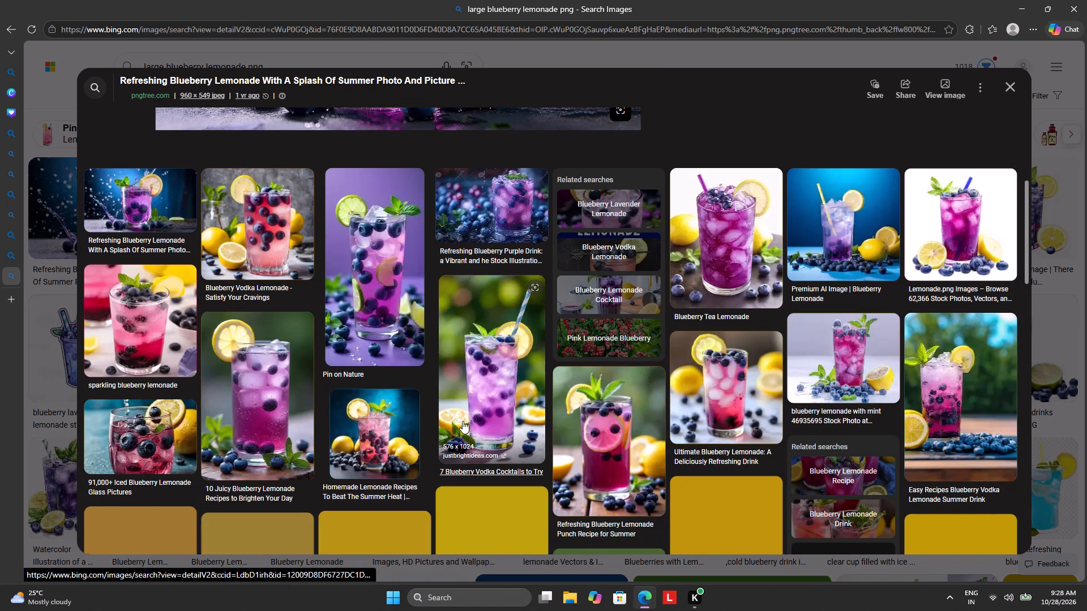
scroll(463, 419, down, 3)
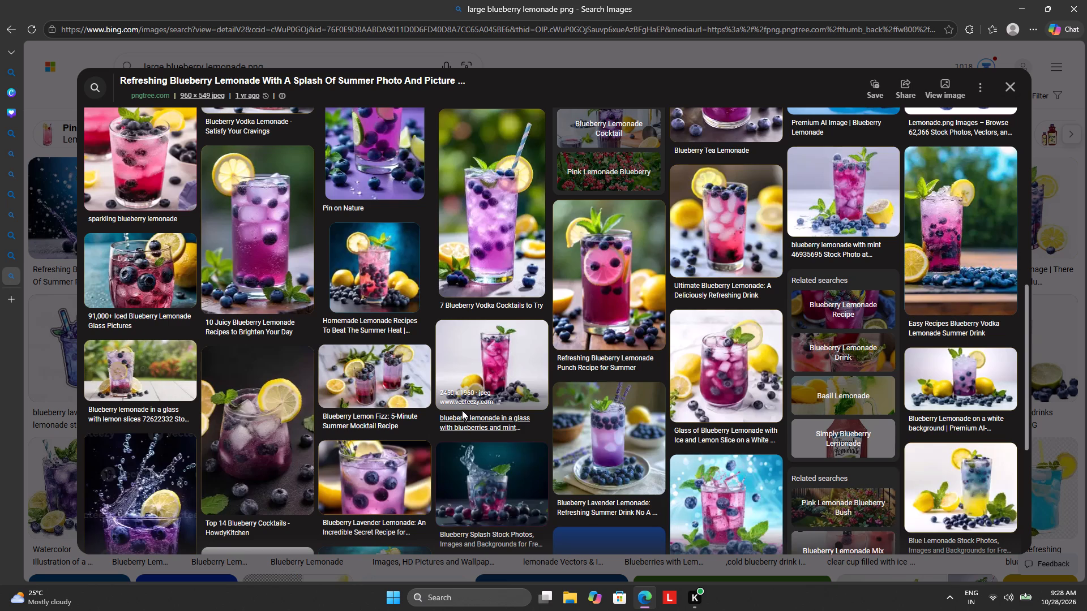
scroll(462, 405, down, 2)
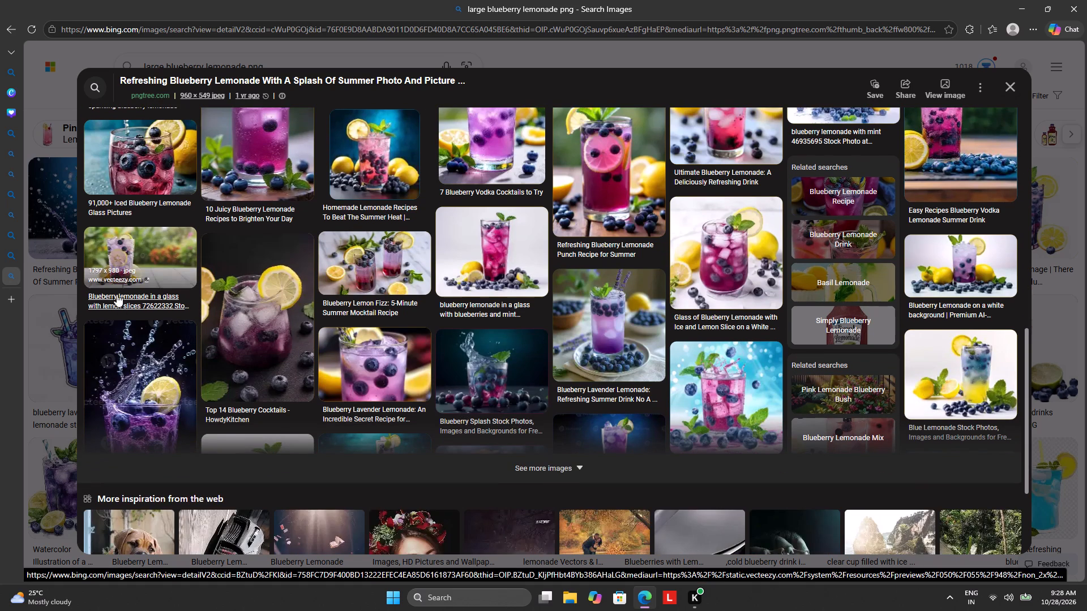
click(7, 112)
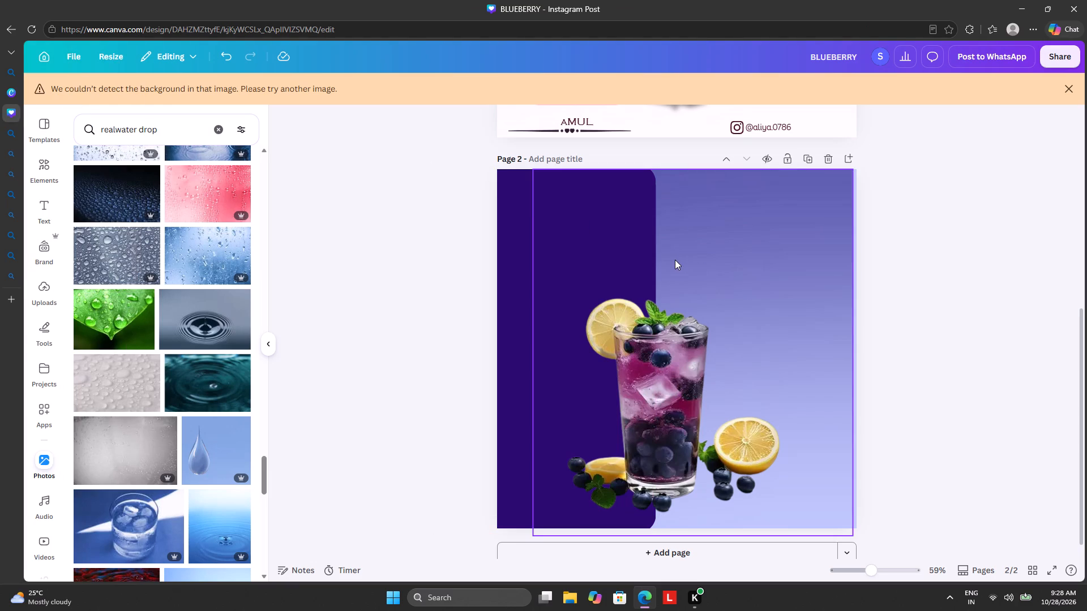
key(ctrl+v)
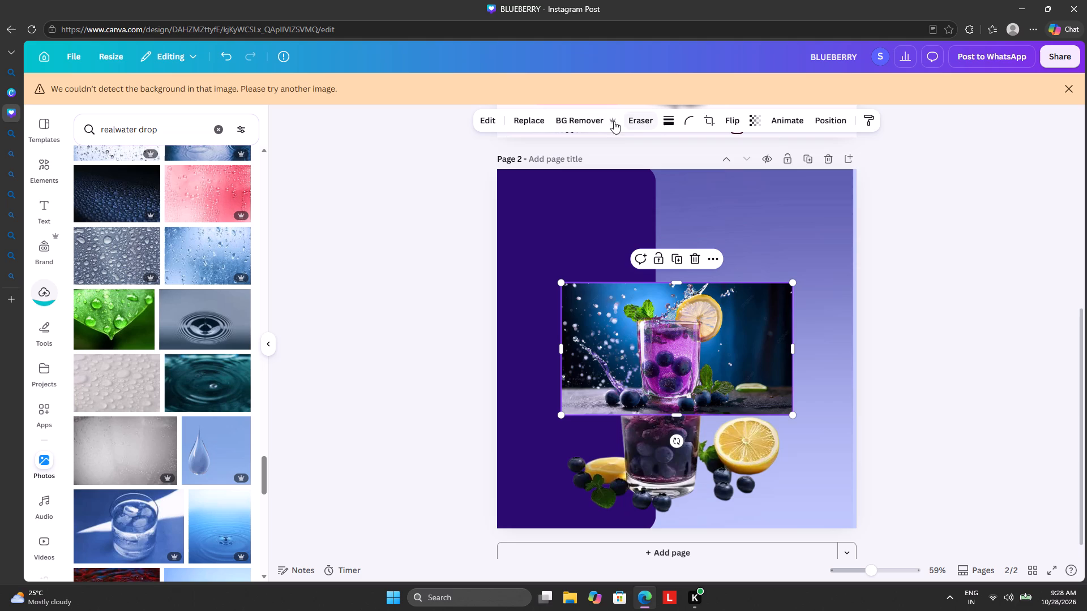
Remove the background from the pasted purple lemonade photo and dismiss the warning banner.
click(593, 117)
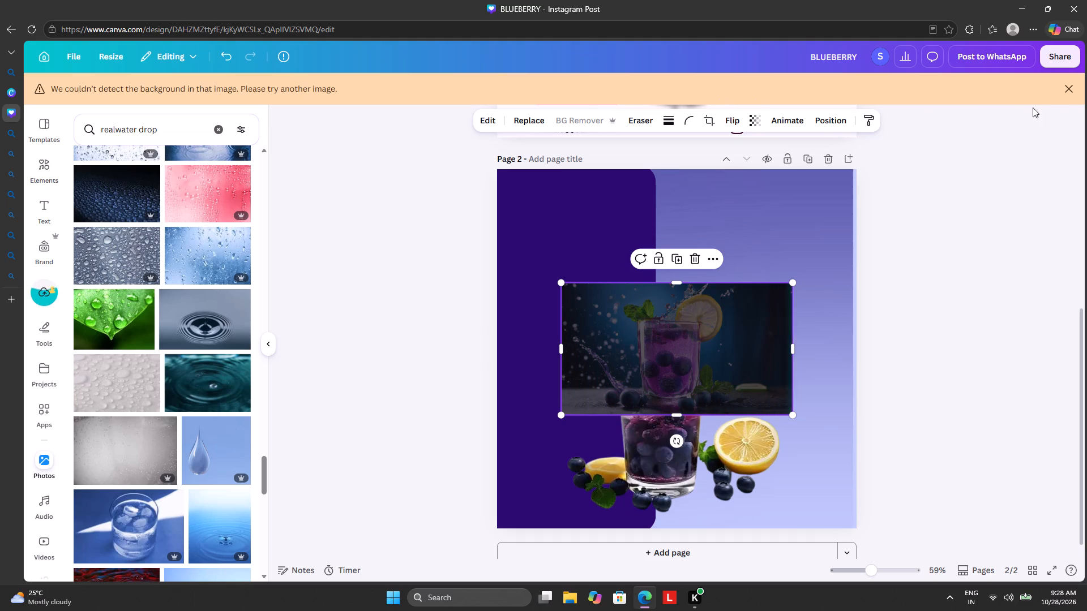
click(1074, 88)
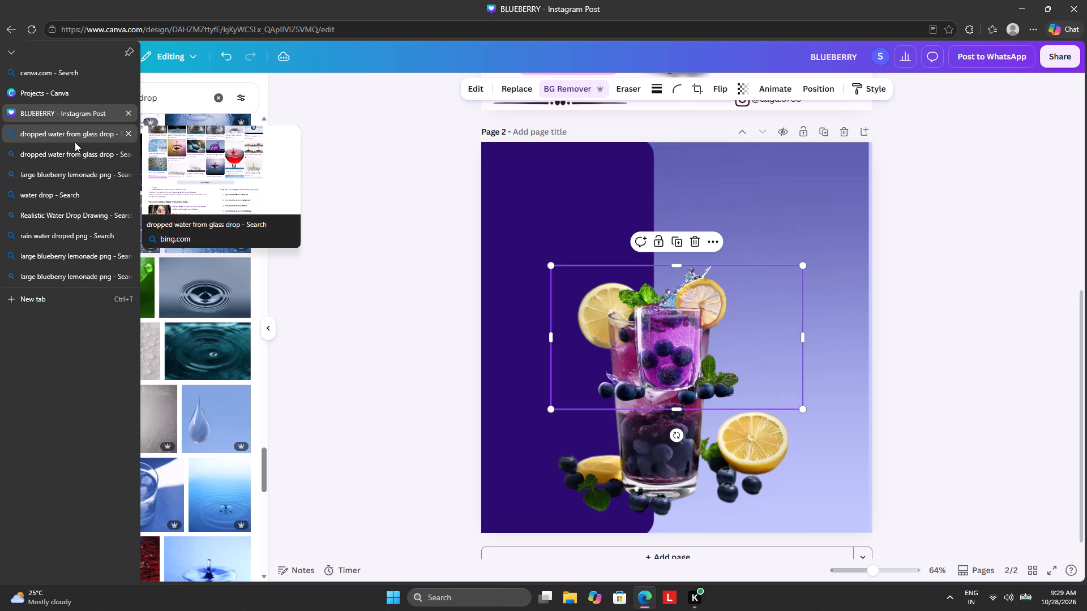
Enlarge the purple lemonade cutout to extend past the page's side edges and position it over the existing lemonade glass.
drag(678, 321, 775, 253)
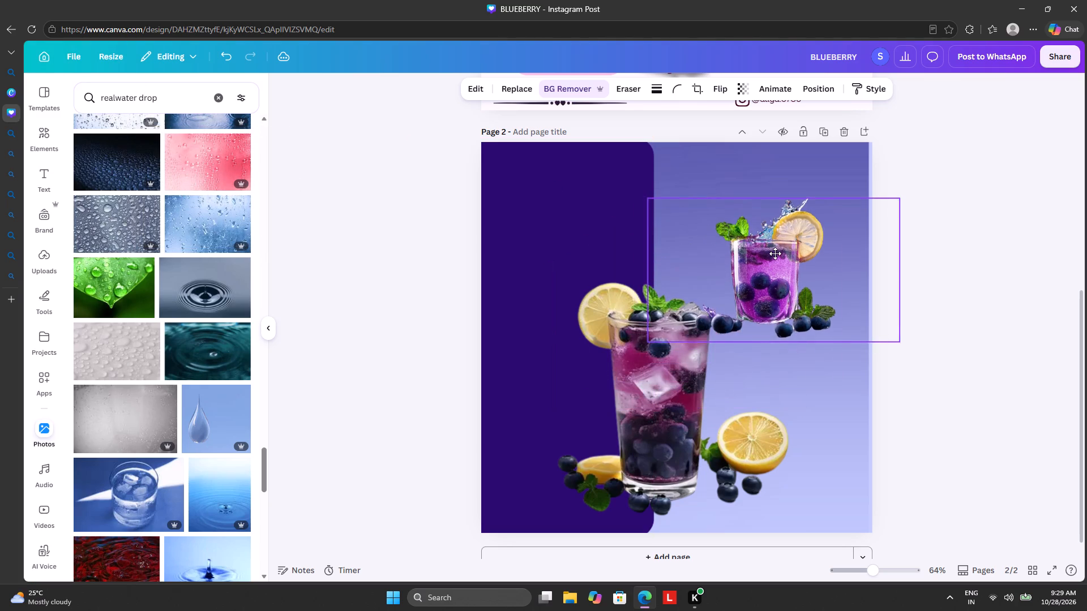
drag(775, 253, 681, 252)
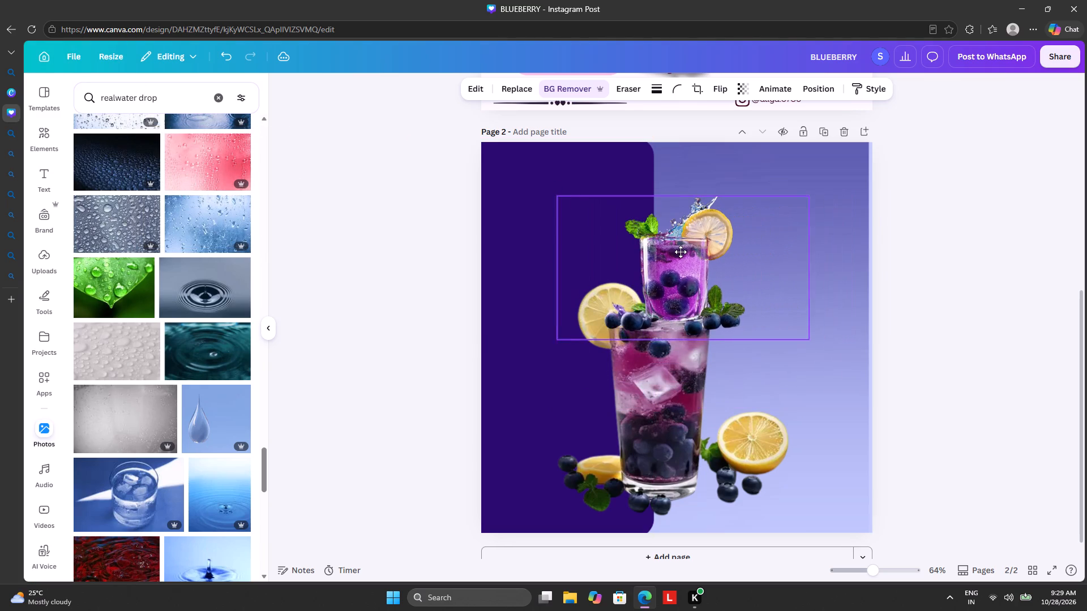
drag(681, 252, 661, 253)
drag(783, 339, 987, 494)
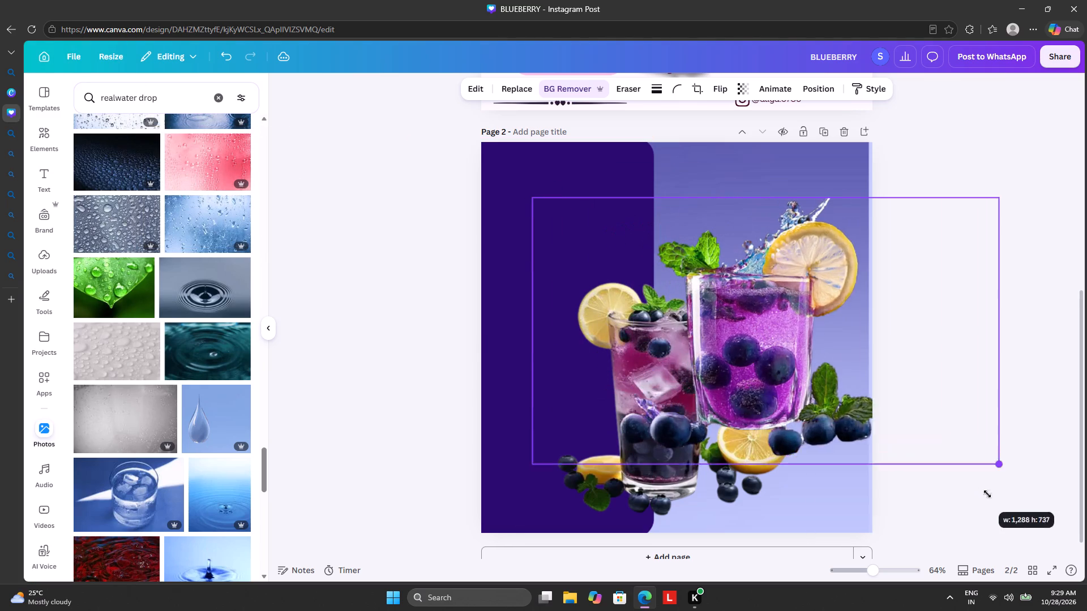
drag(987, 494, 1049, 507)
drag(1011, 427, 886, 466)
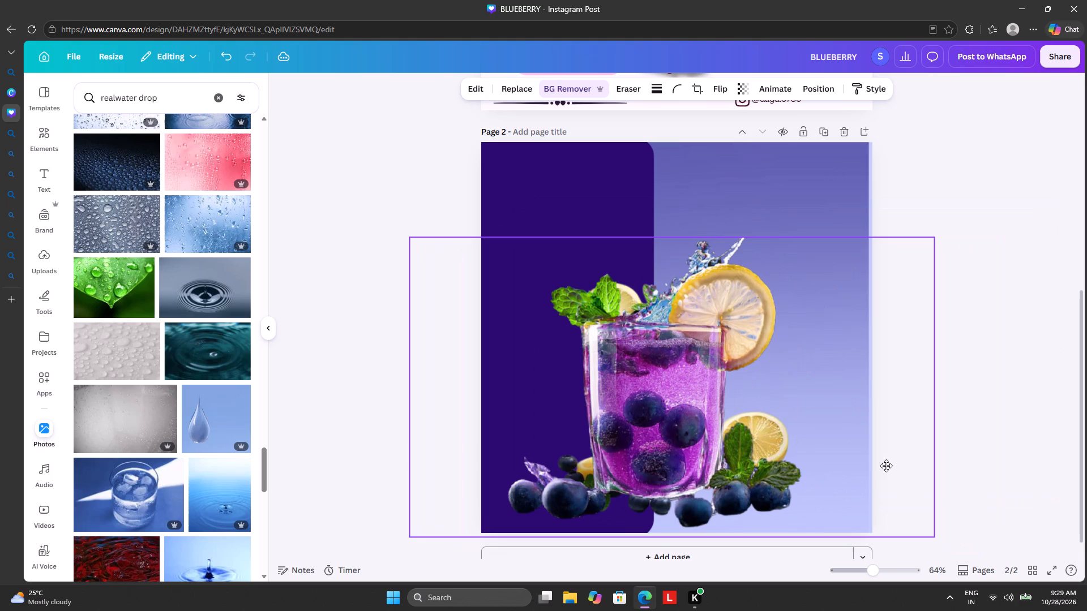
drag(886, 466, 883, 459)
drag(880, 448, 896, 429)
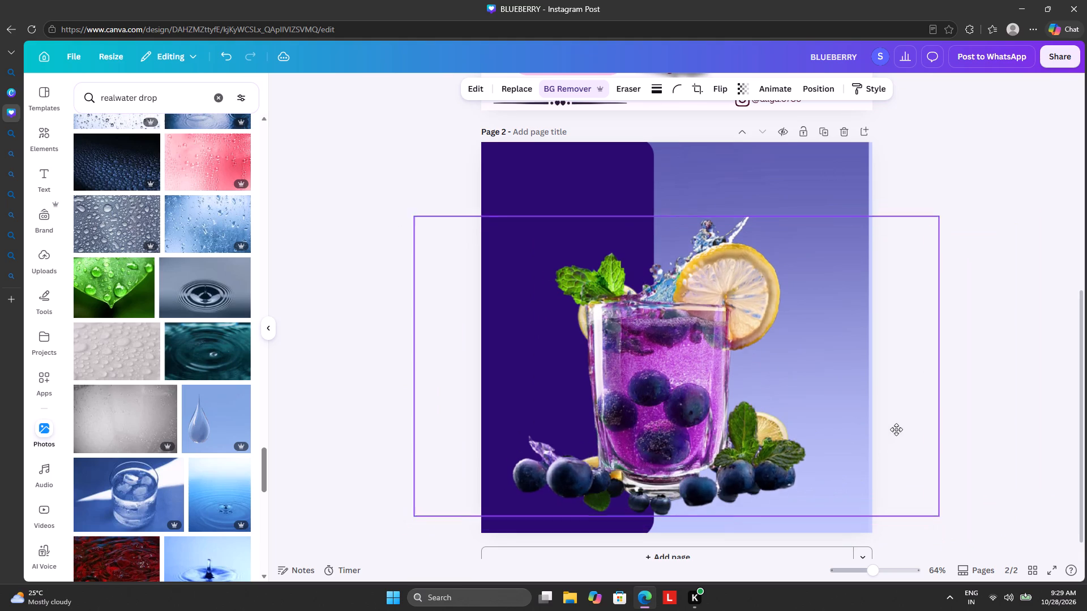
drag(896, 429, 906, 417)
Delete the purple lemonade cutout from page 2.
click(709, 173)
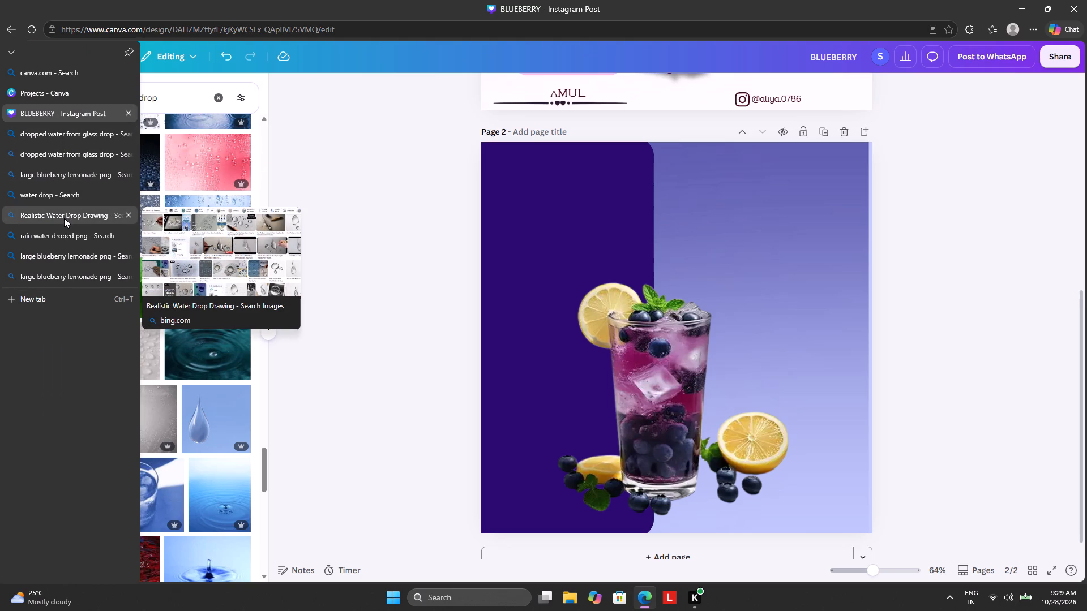
Return to the large blueberry lemonade png search, preview the Refreshing Blueberry Lemonade photo and examine its related images.
click(49, 253)
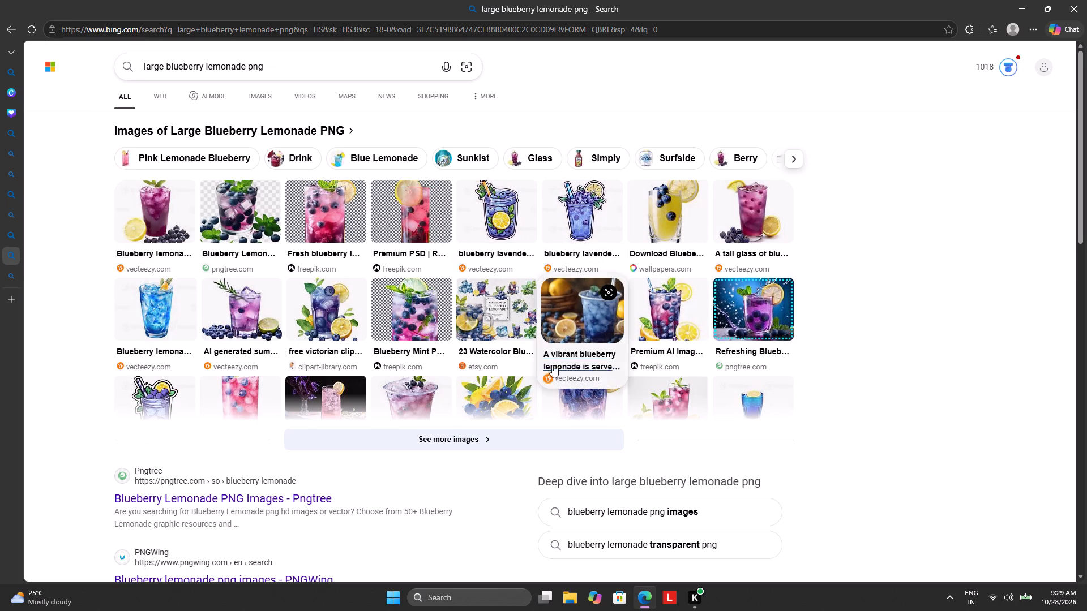
click(742, 298)
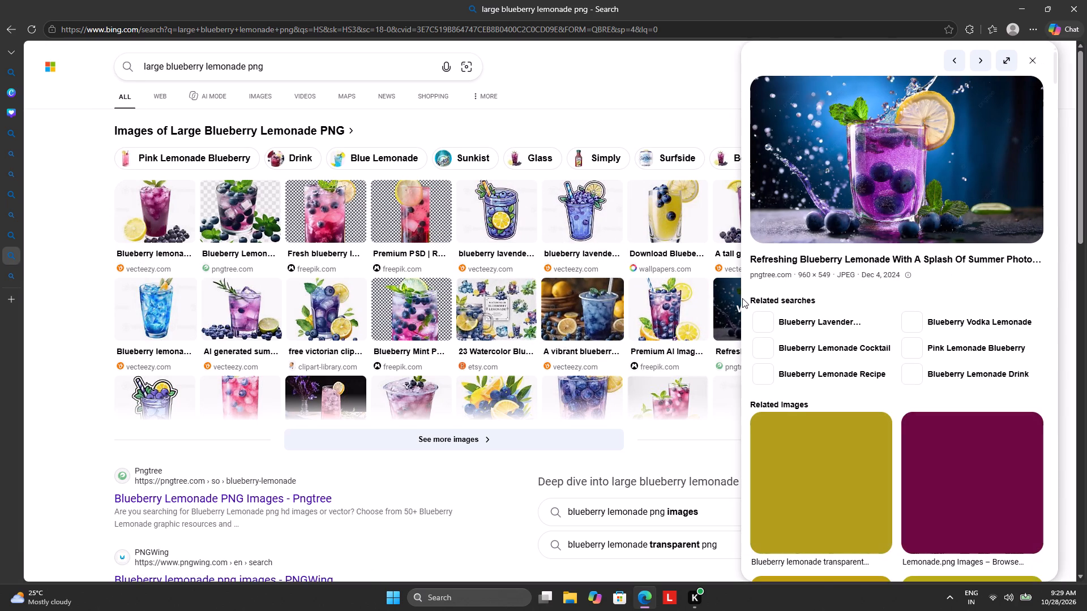
scroll(907, 375, down, 5)
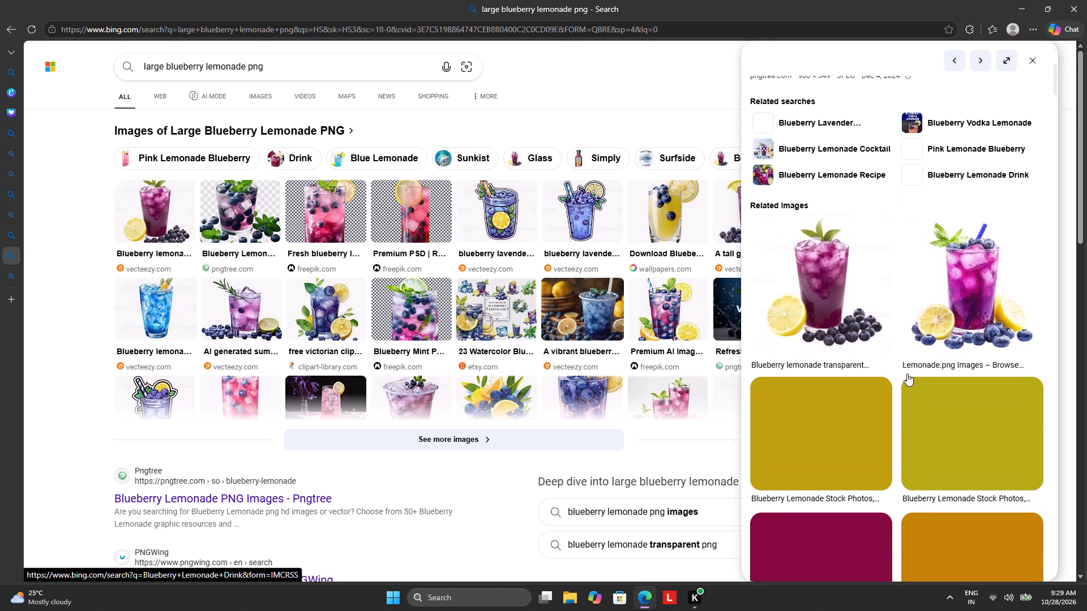
scroll(904, 365, down, 2)
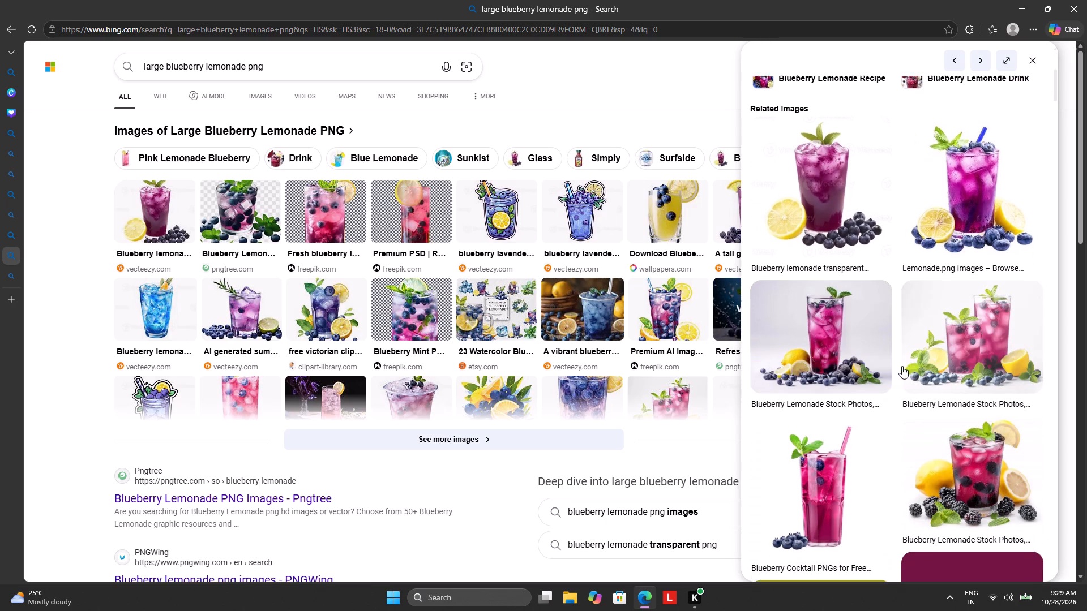
scroll(902, 366, down, 2)
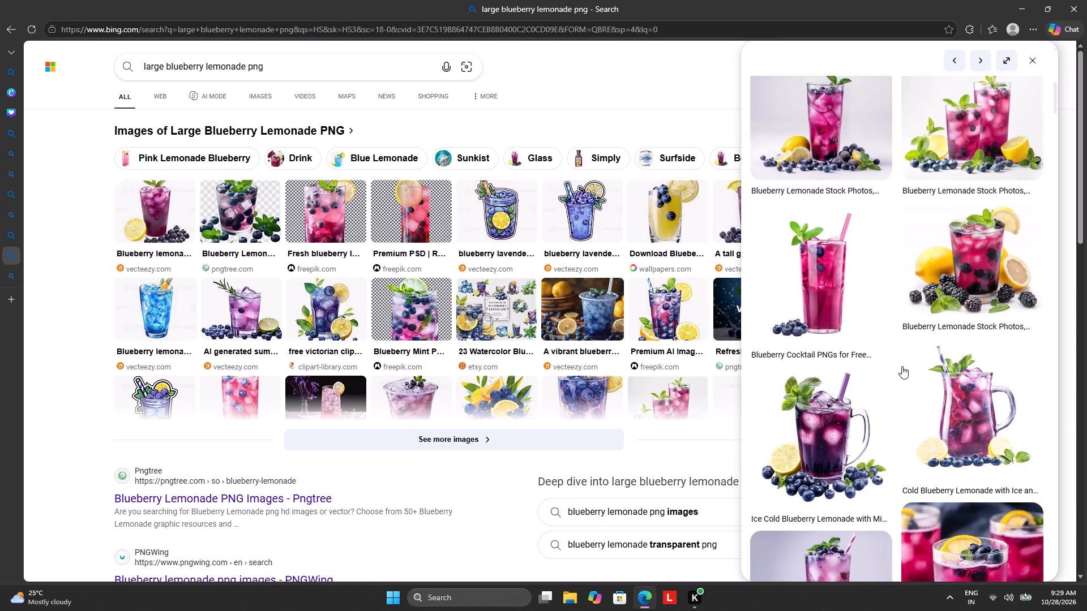
scroll(902, 366, down, 5)
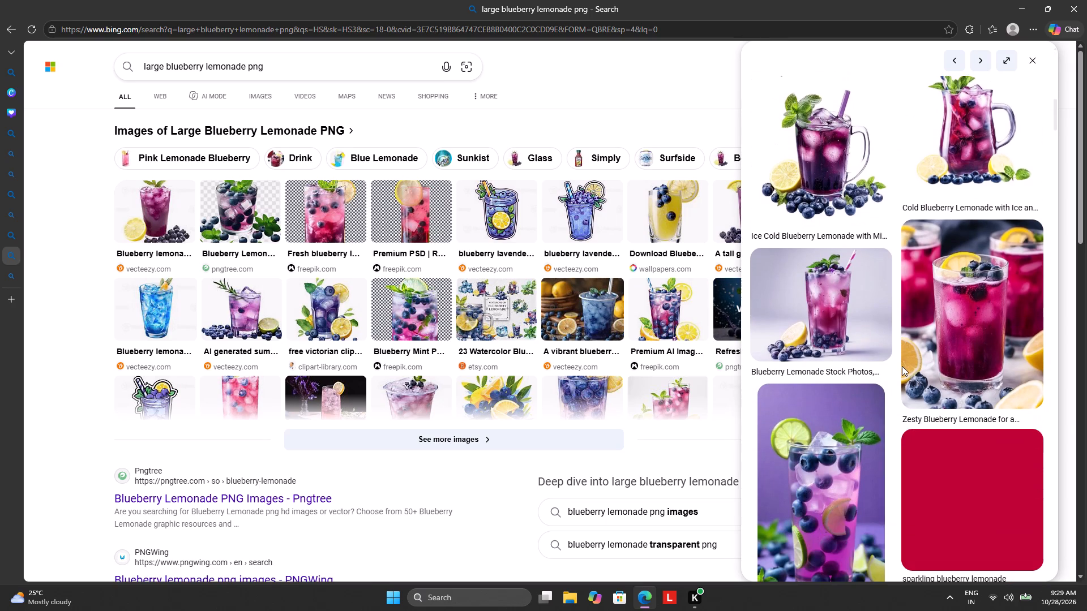
scroll(902, 366, down, 5)
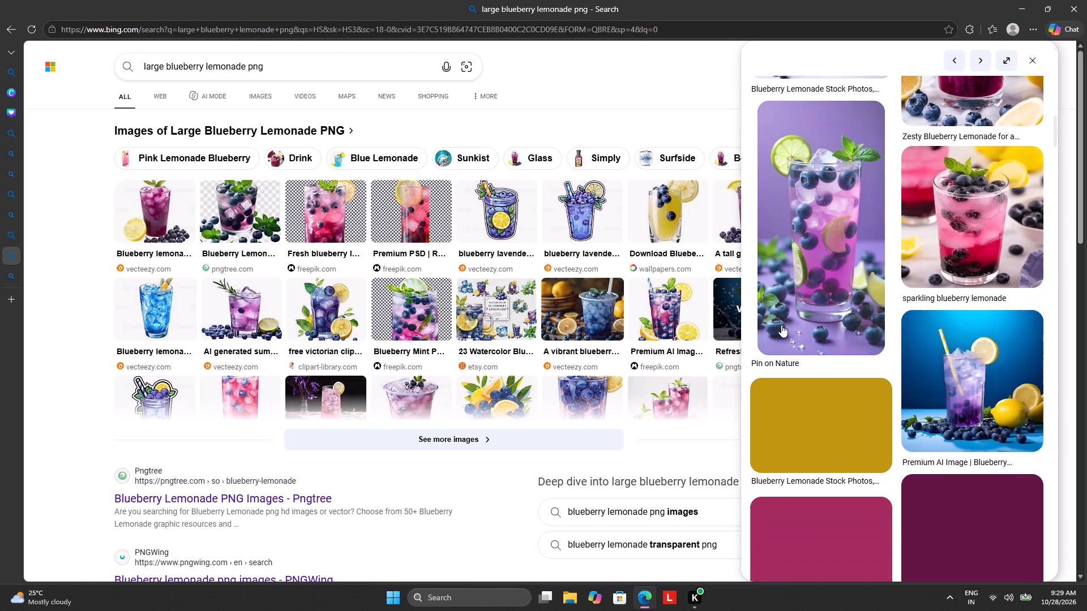
Extend the image search to large blueberry lemonade png water drop.
click(312, 55)
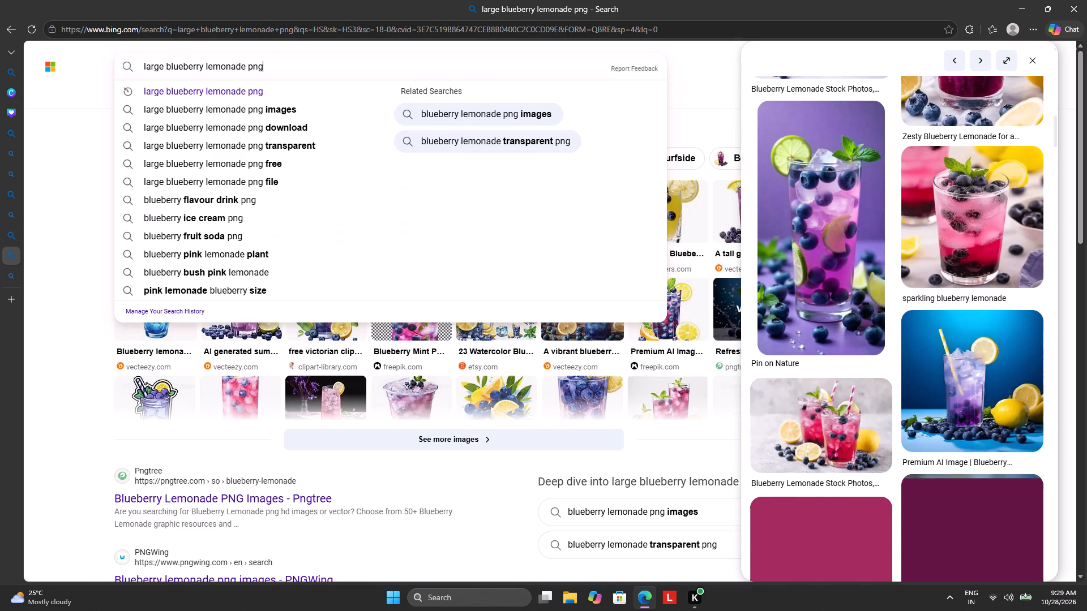
key(space)
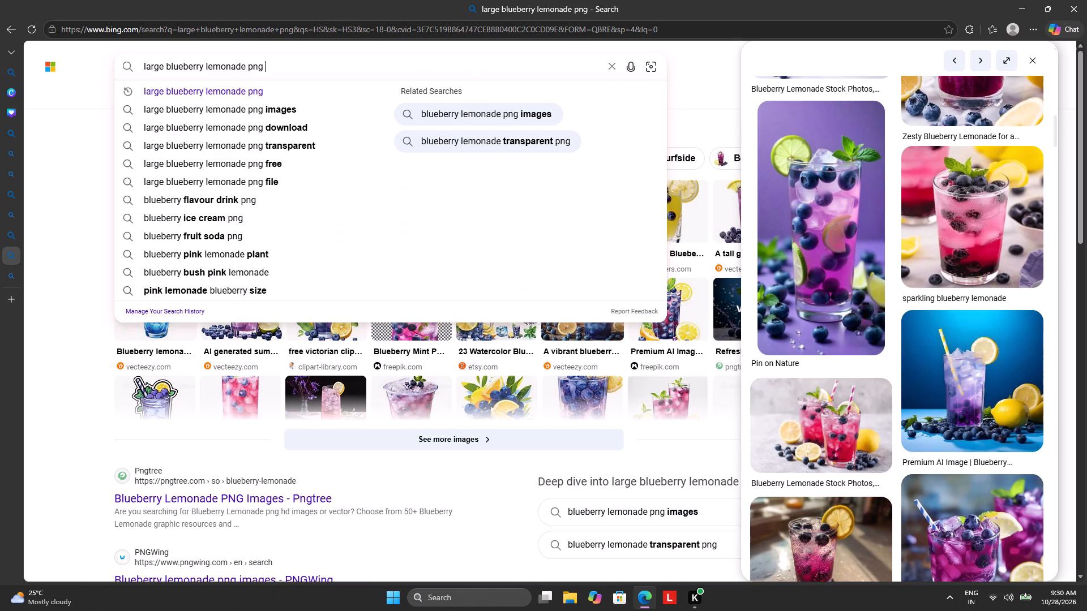
text(wa)
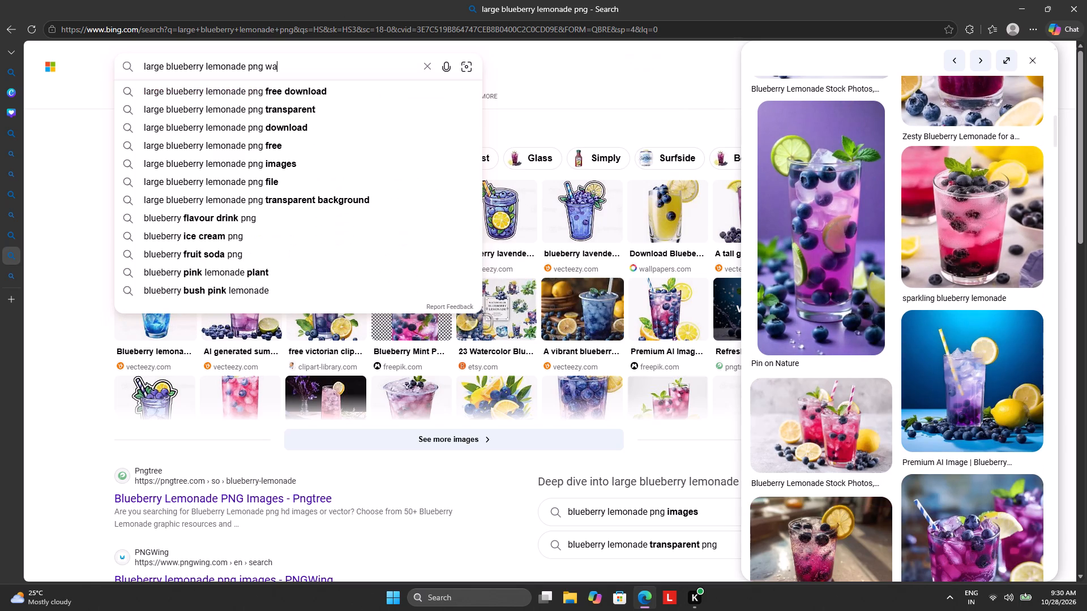
text(ter dro)
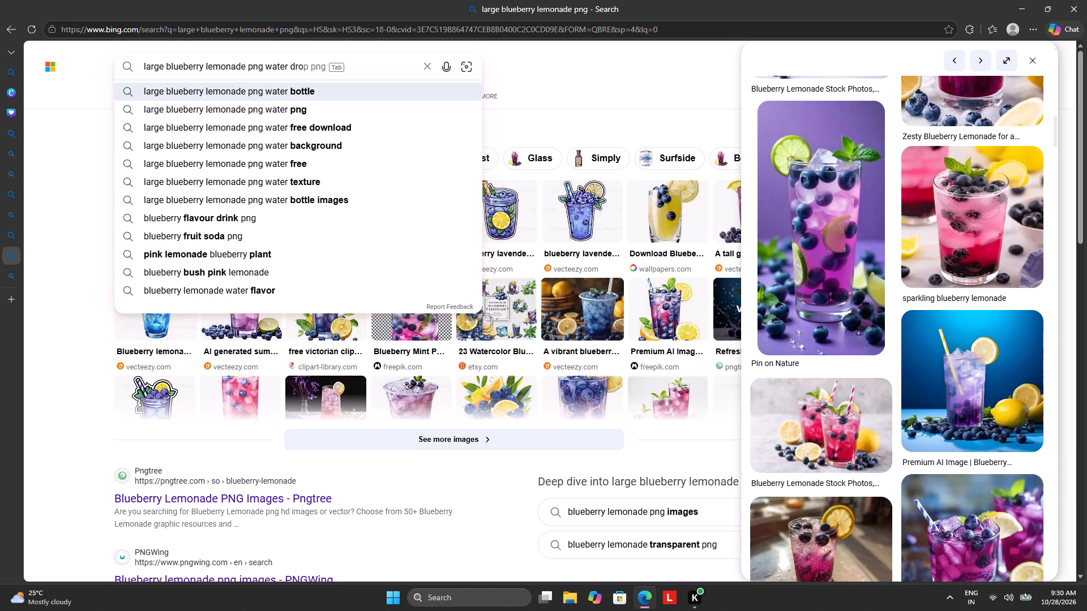
key(p)
key(Return)
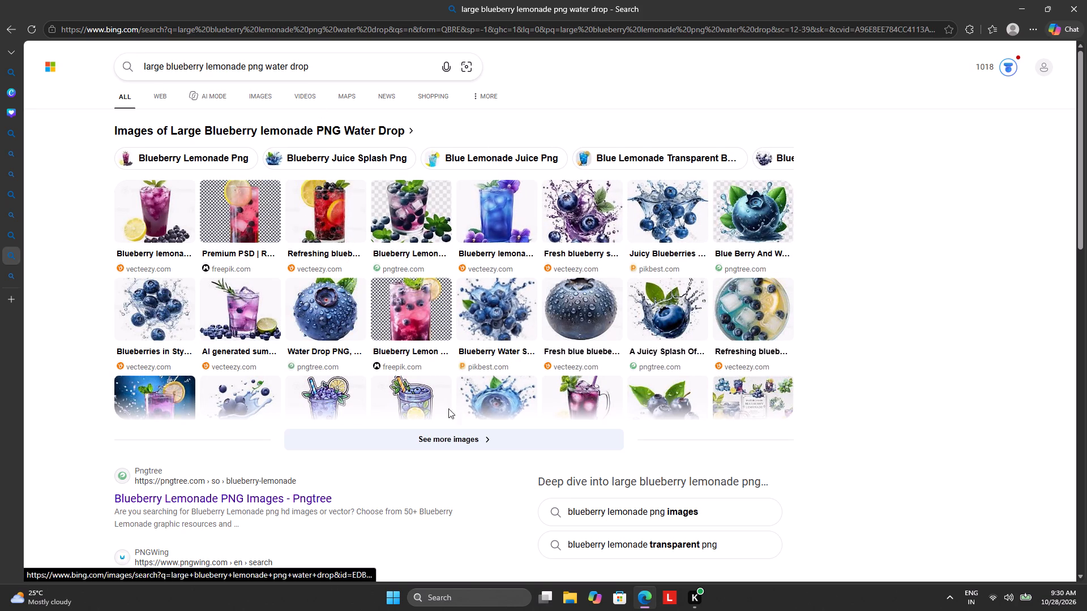
Try to open the full set of image results for the water drop search.
click(424, 442)
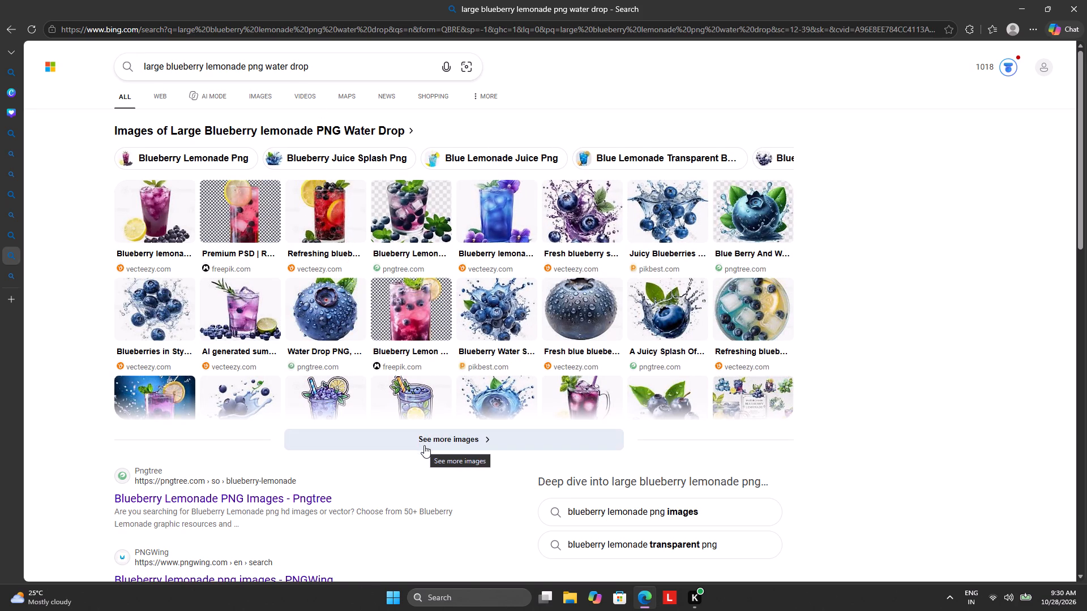
click(414, 432)
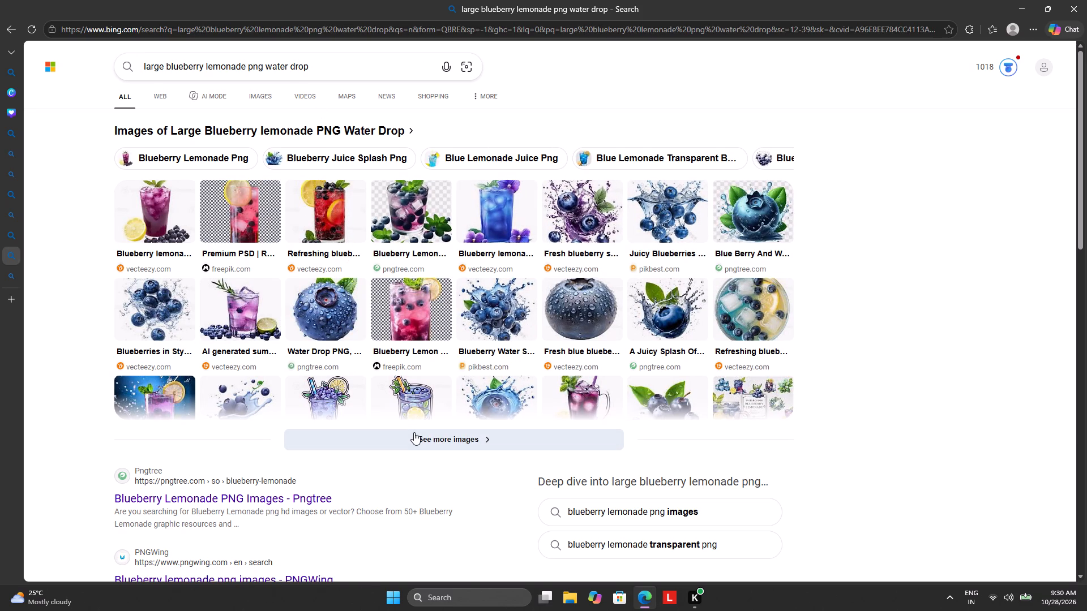
click(414, 432)
scroll(524, 311, down, 3)
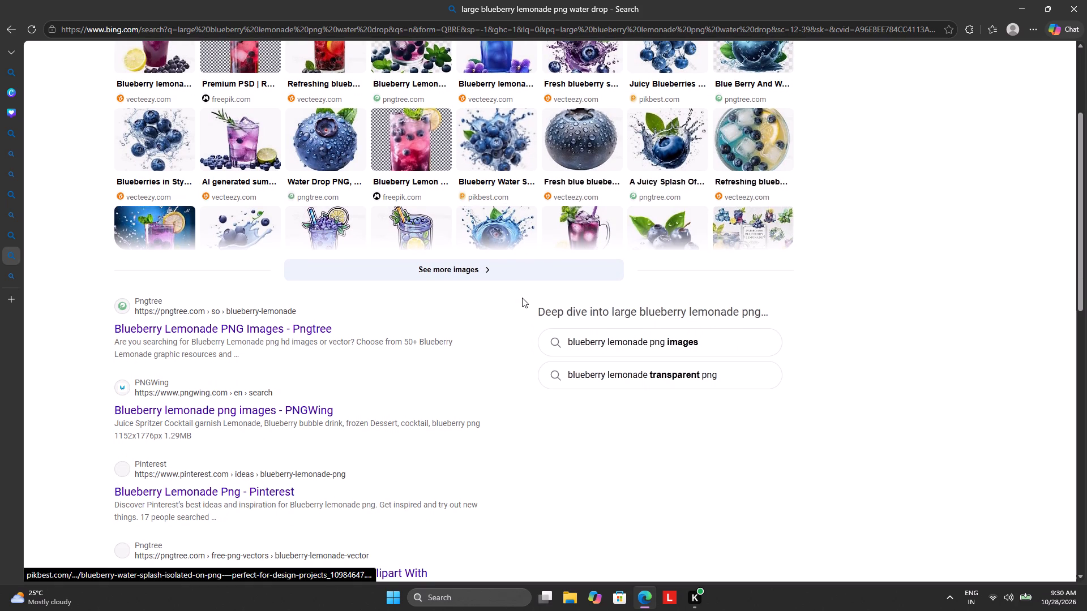
click(524, 274)
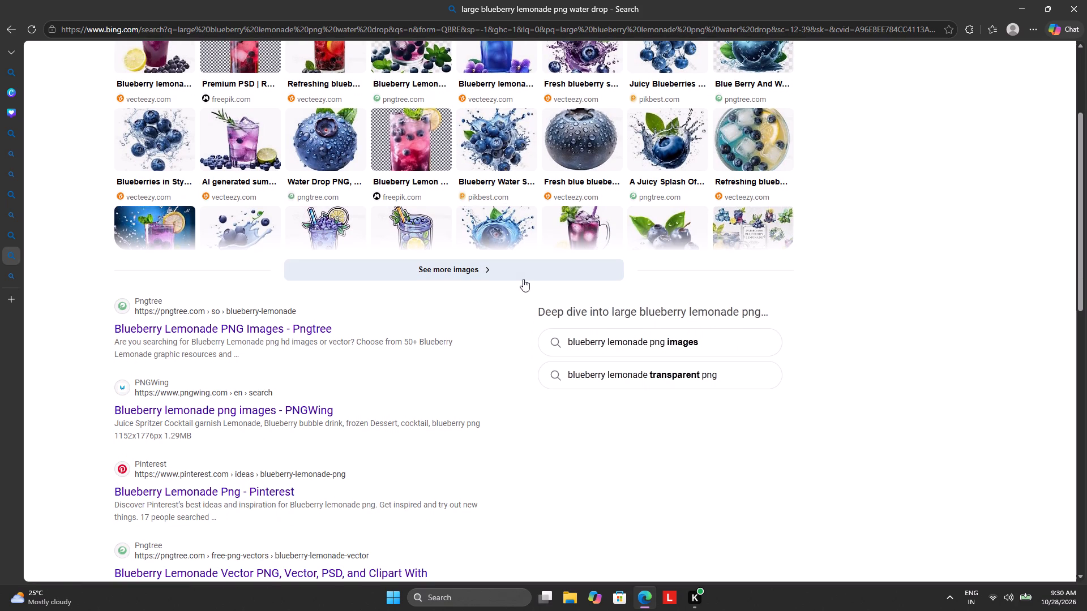
Open the A Juicy Splash Of Isolated Blue Berry image and examine its related blueberry splash pictures.
click(652, 130)
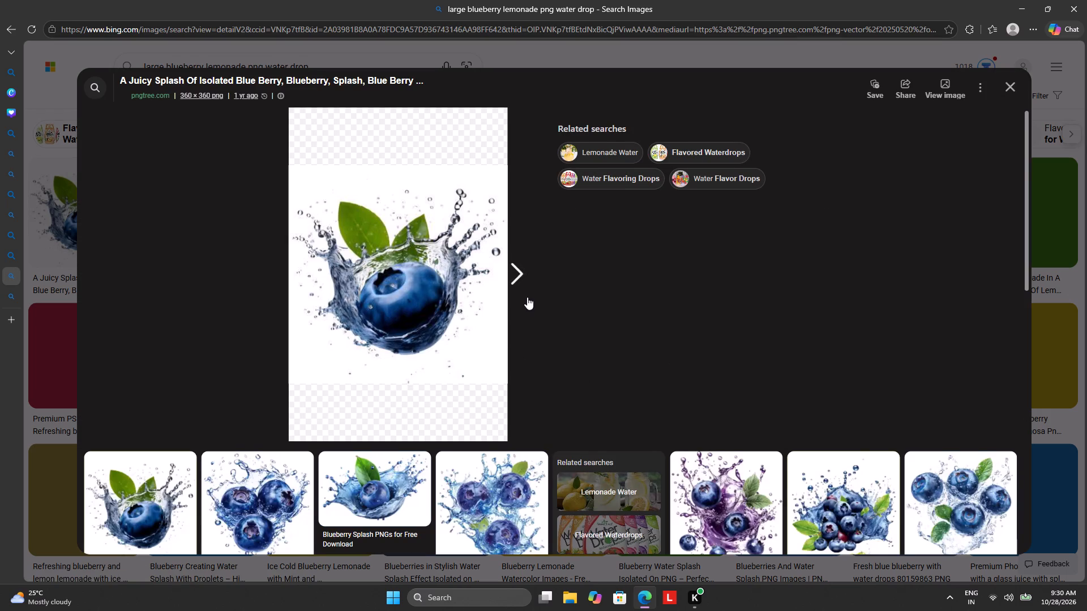
scroll(527, 297, down, 5)
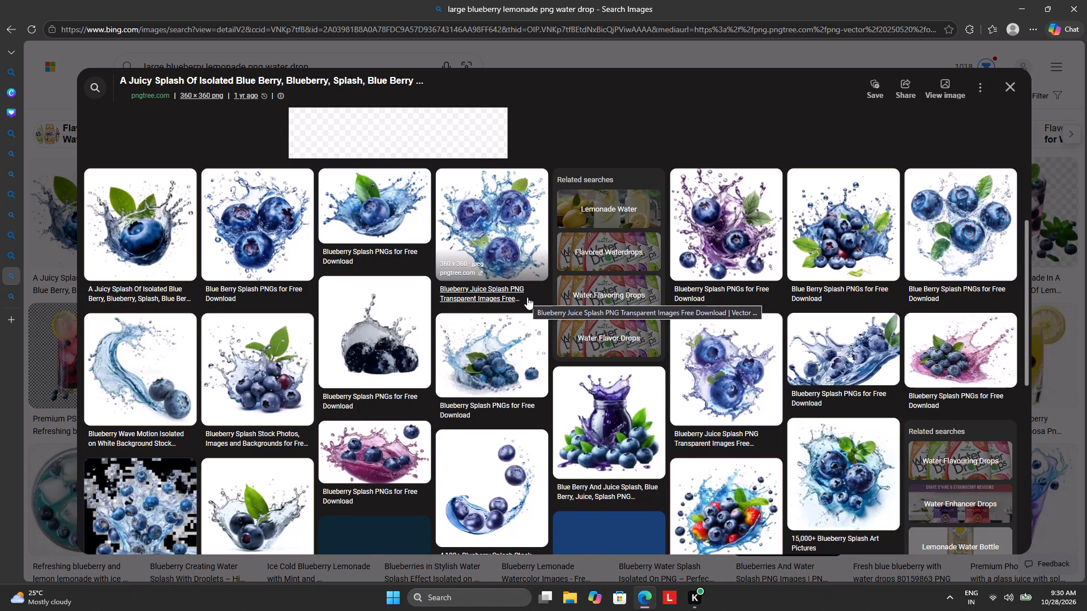
scroll(527, 297, down, 4)
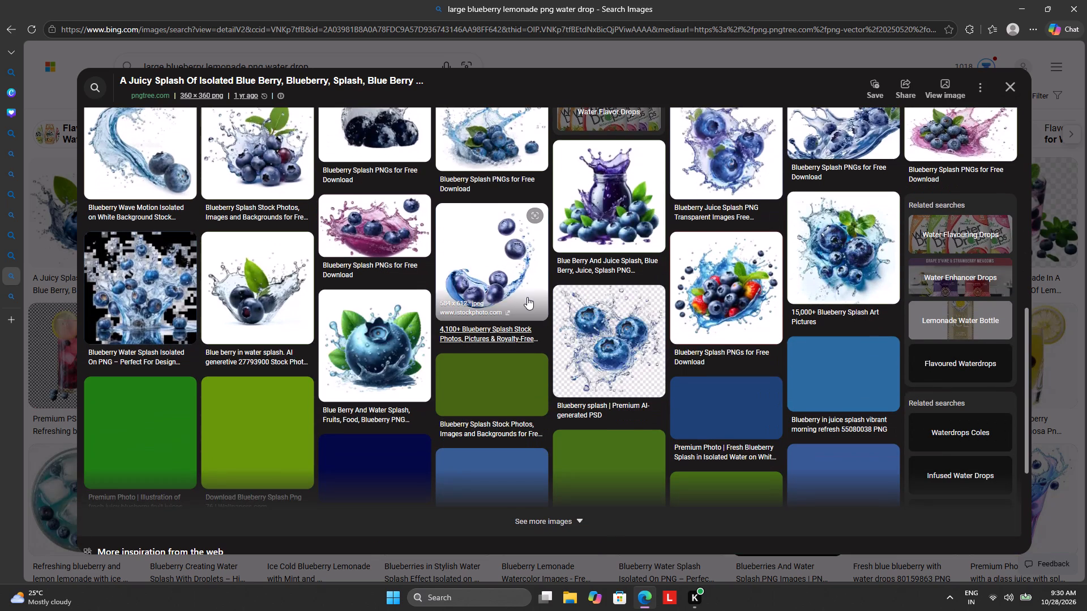
scroll(527, 297, down, 3)
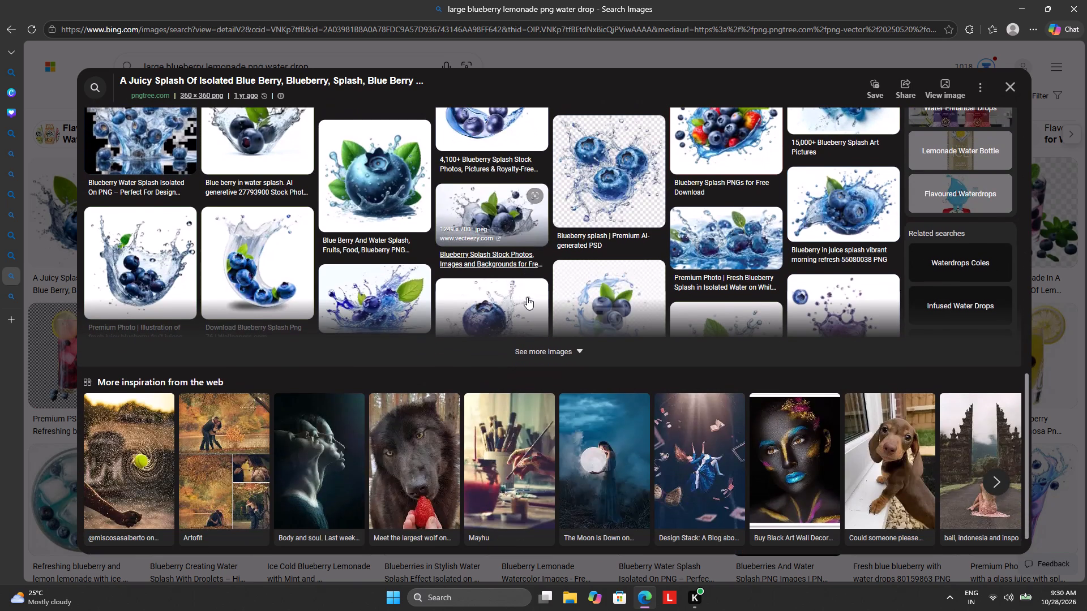
Look back over the related blueberry splash pictures and close the A Juicy Splash Of Isolated Blue Berry preview.
scroll(527, 297, up, 6)
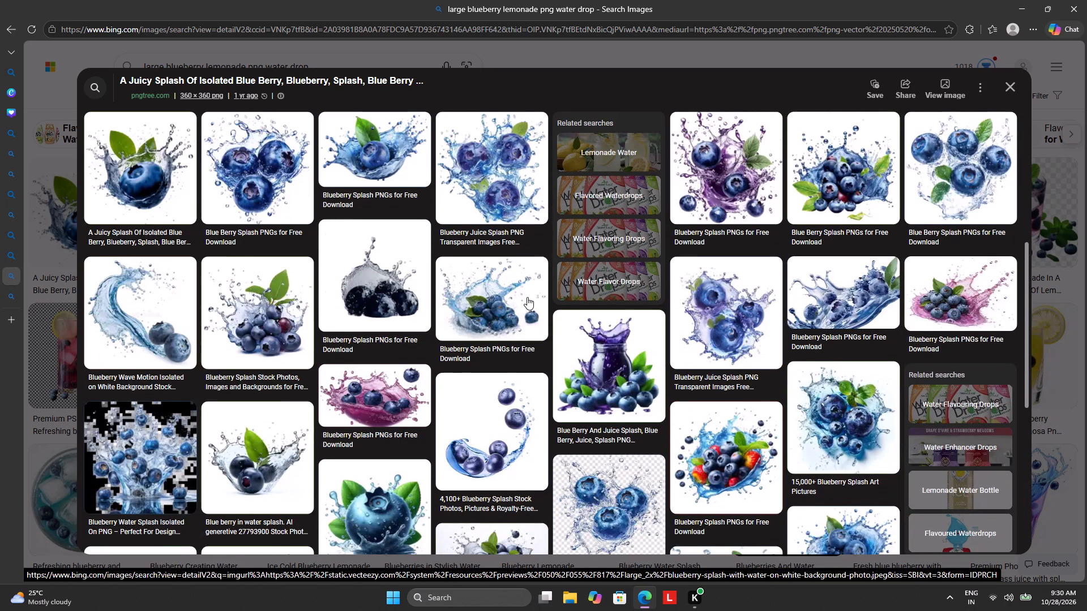
scroll(155, 294, up, 2)
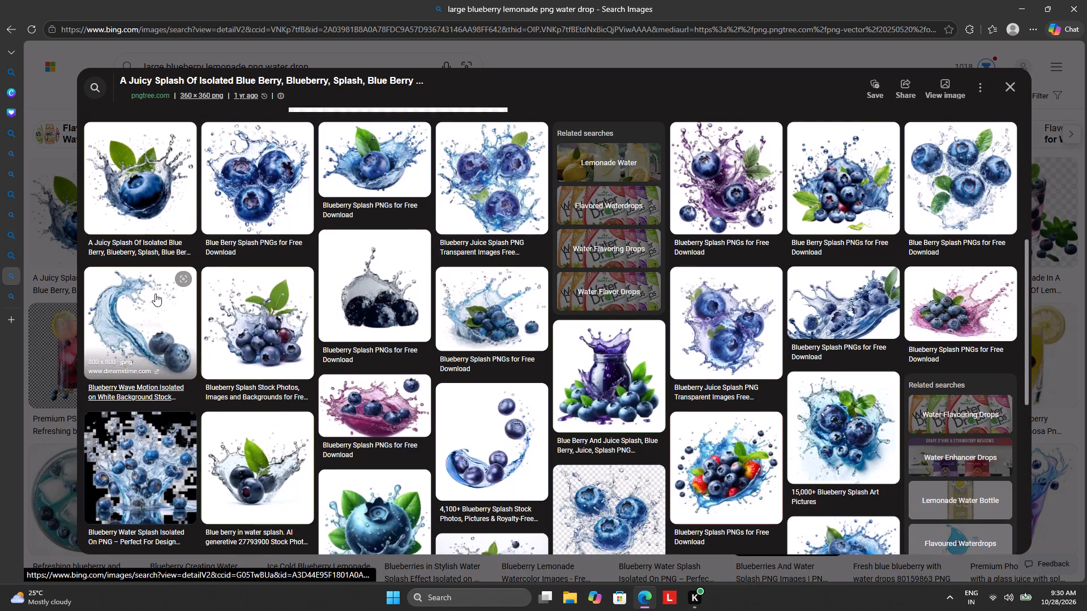
scroll(155, 294, up, 3)
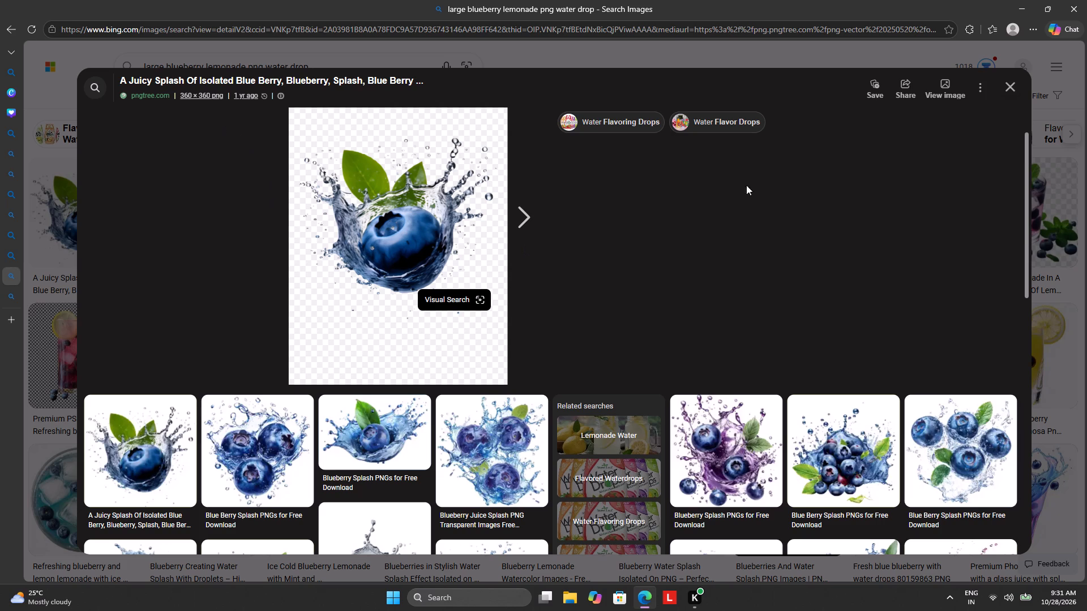
click(1015, 87)
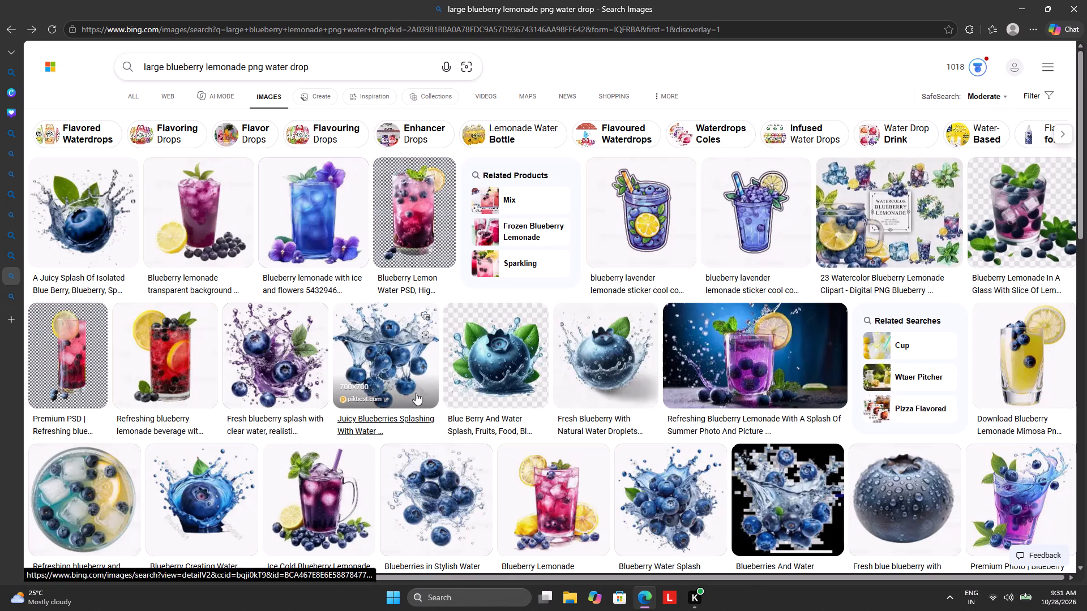
Examine further image results of the large blueberry lemonade png water drop search for suitable splash imagery.
scroll(438, 362, down, 2)
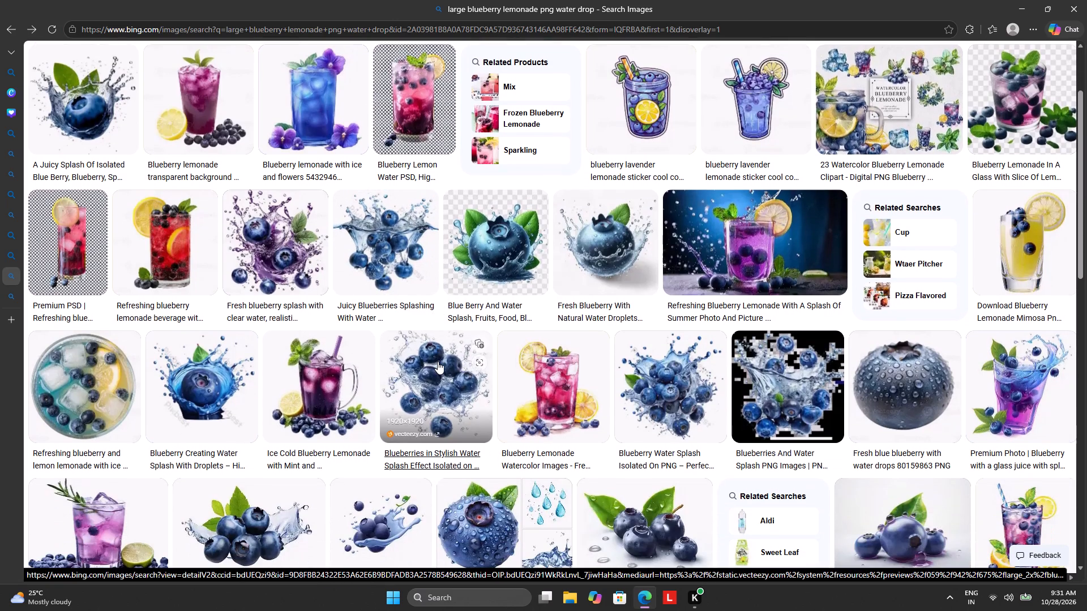
scroll(438, 362, down, 4)
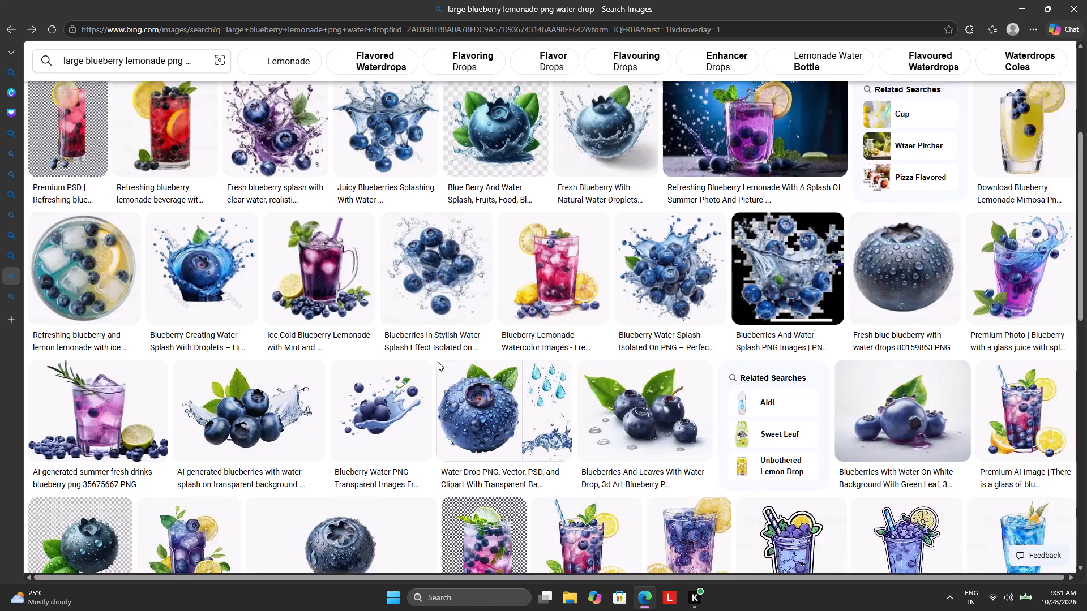
scroll(438, 362, down, 2)
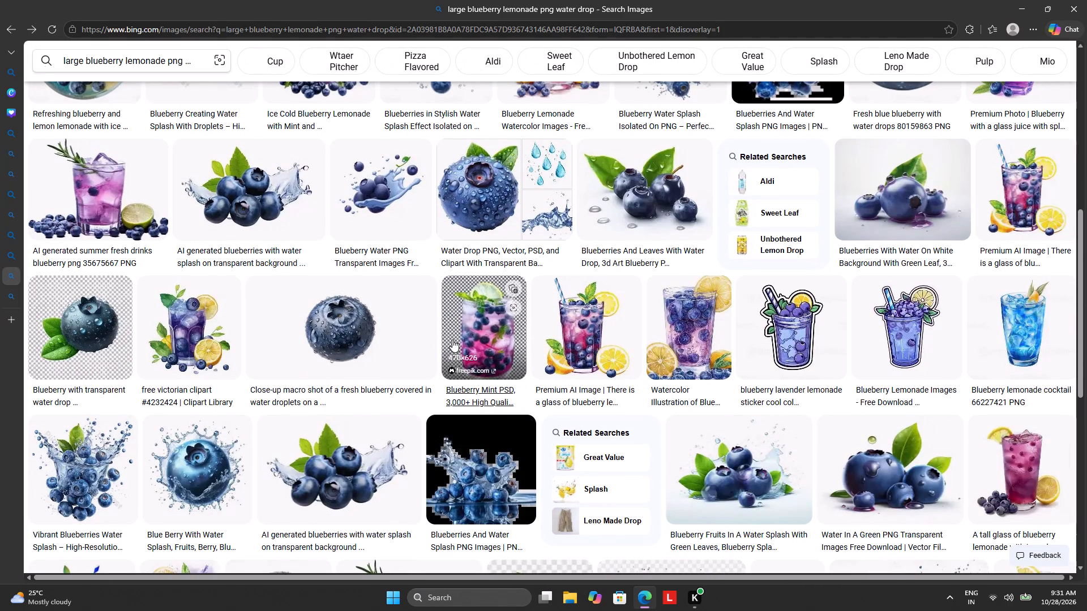
scroll(465, 335, down, 3)
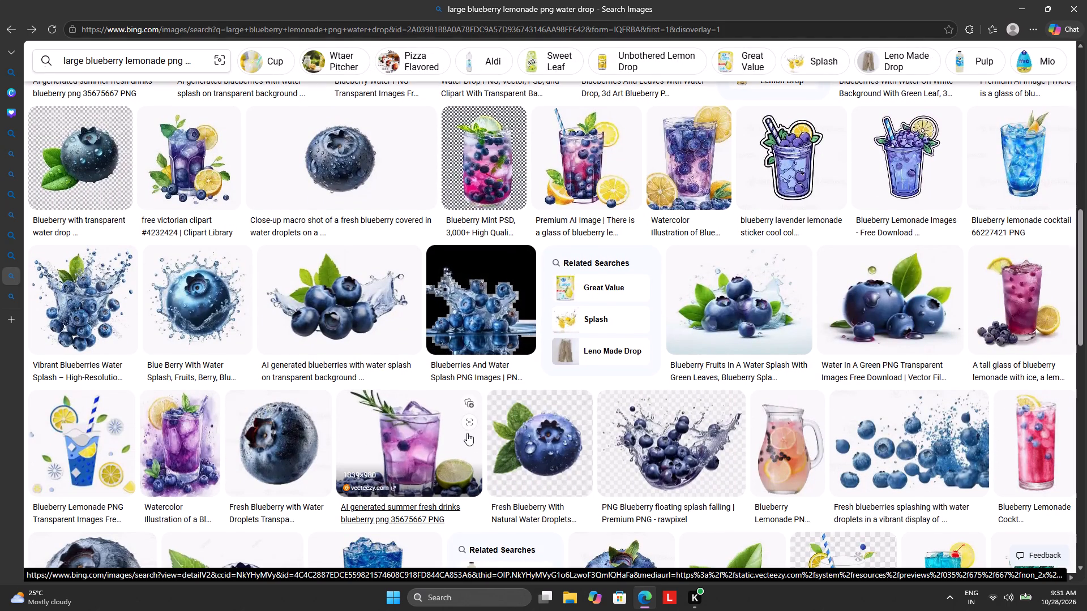
scroll(467, 433, down, 3)
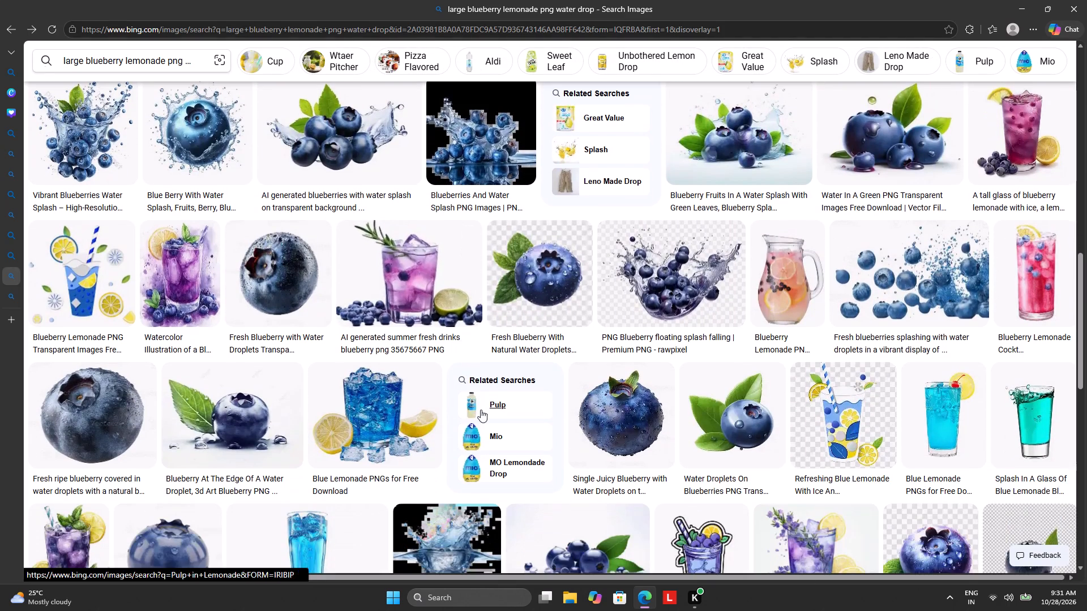
Preview the Fresh blueberries splashing with water droplets image and examine its related pictures.
click(898, 285)
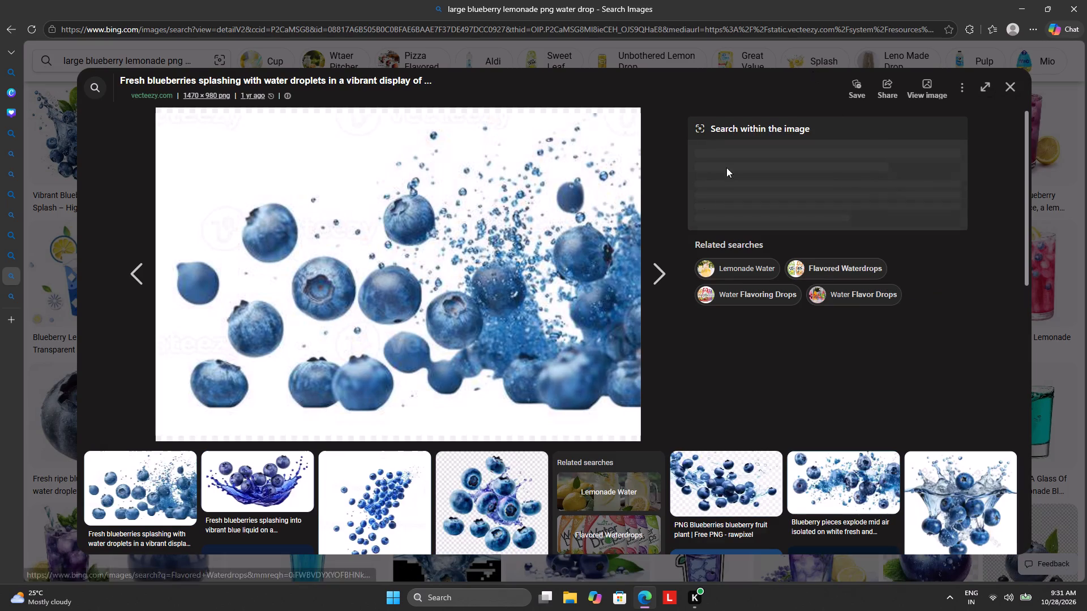
scroll(522, 313, down, 3)
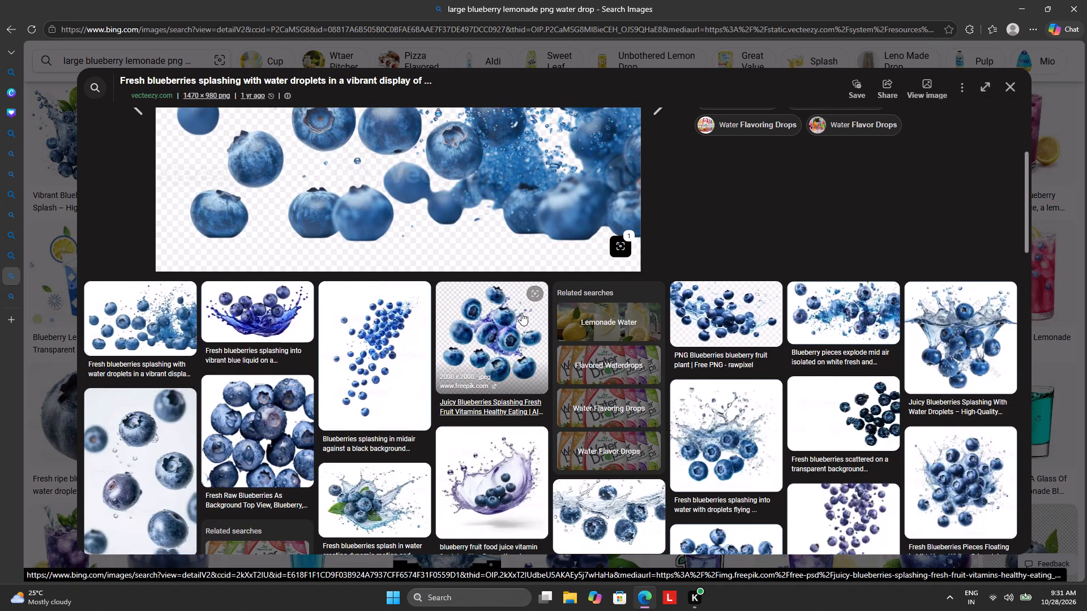
scroll(521, 313, down, 2)
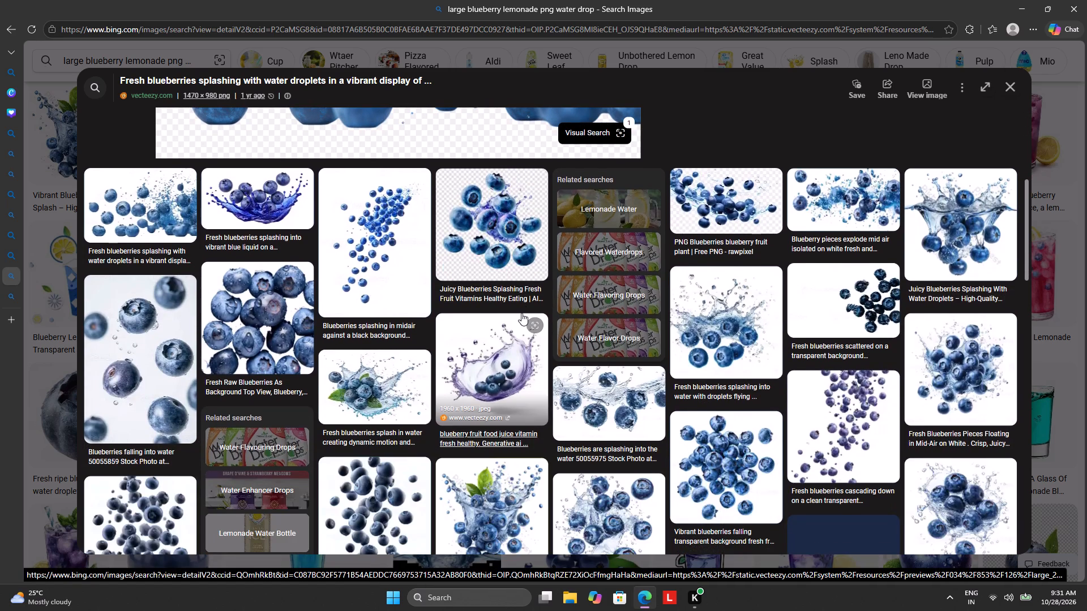
scroll(521, 313, down, 4)
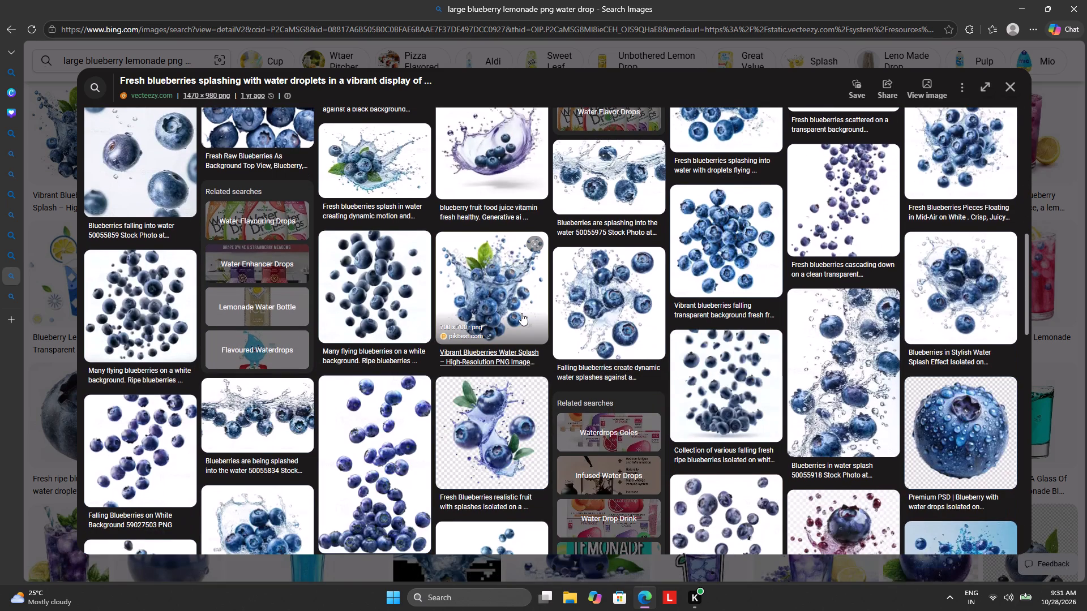
scroll(521, 313, down, 2)
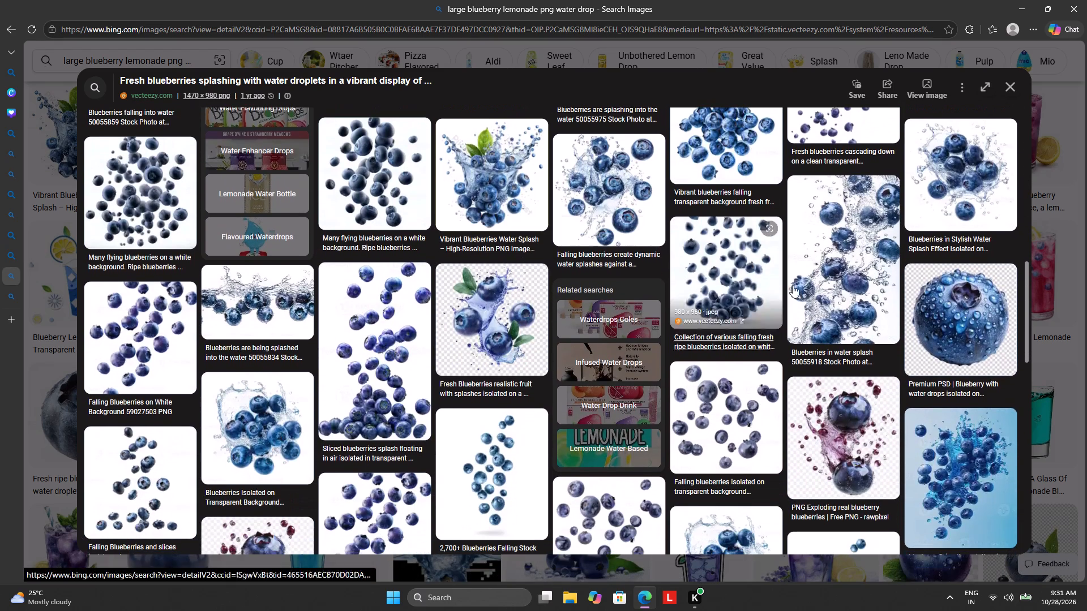
Preview the related Blueberries in water splash stock photo of falling berries from Vecteezy and examine its related images.
click(868, 273)
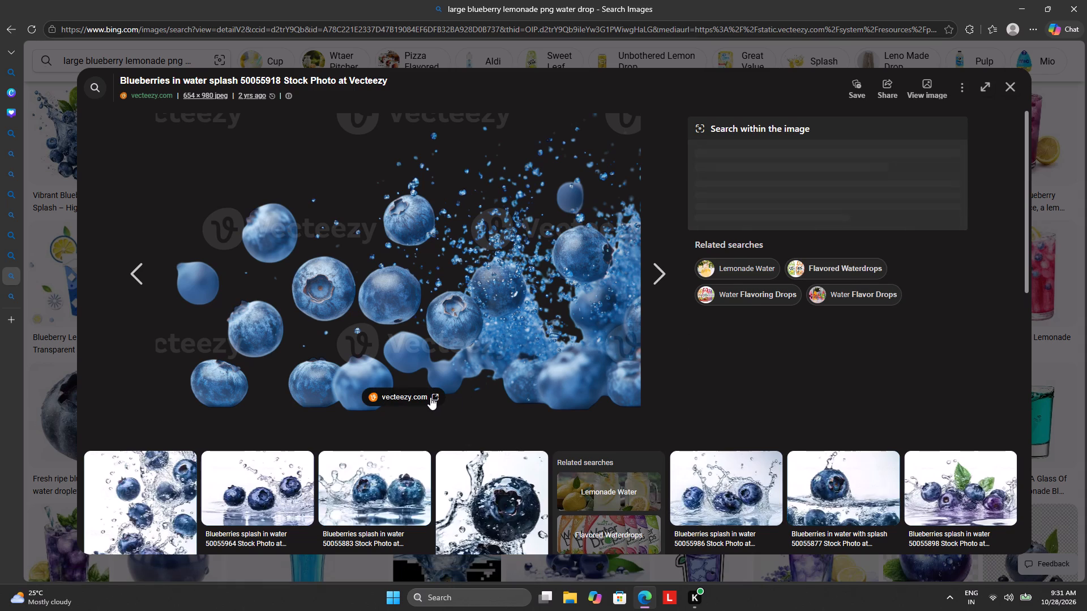
scroll(430, 397, down, 3)
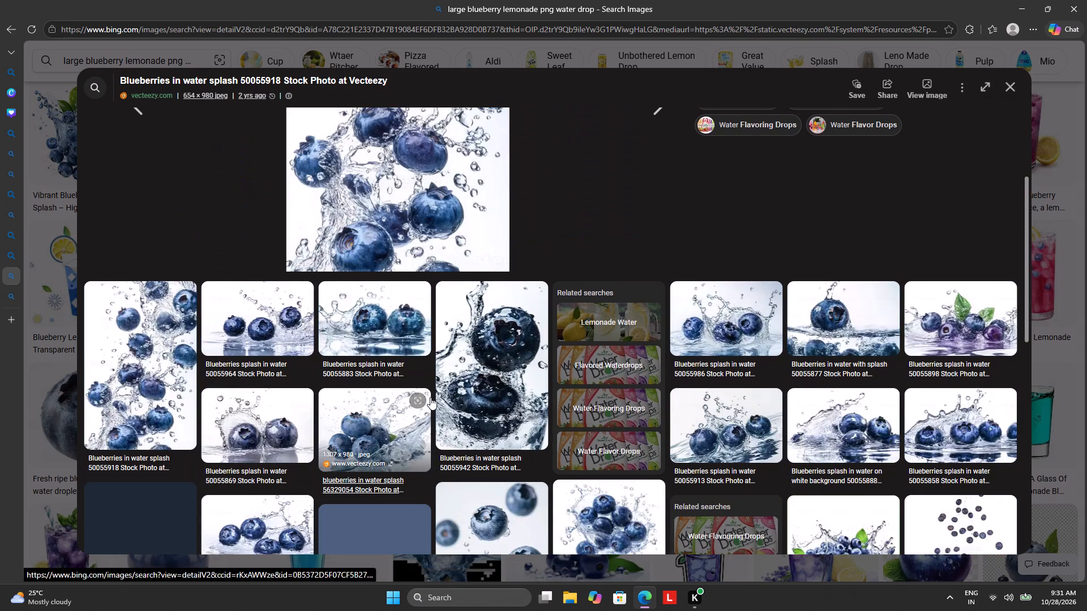
scroll(430, 397, down, 4)
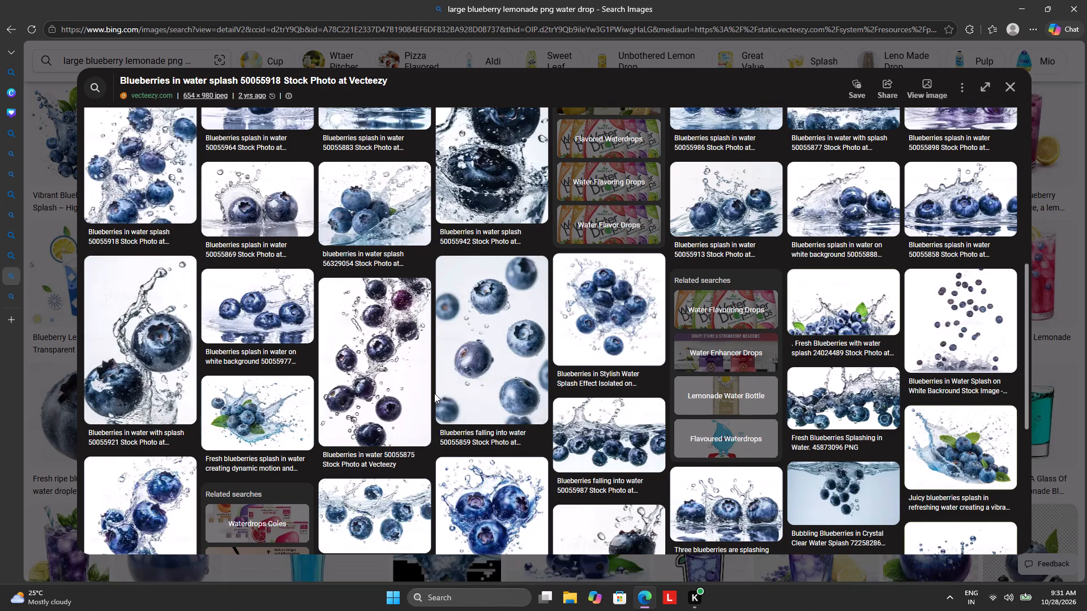
scroll(434, 393, down, 2)
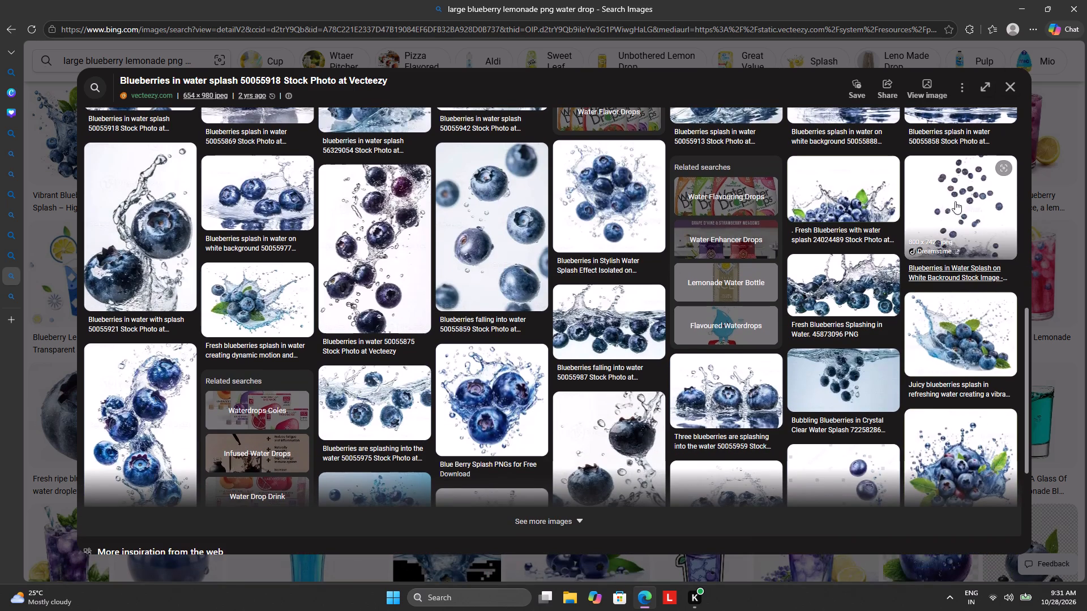
Preview the Dreamstime photo of blueberries scattered above a water splash on white and examine its related images.
click(955, 193)
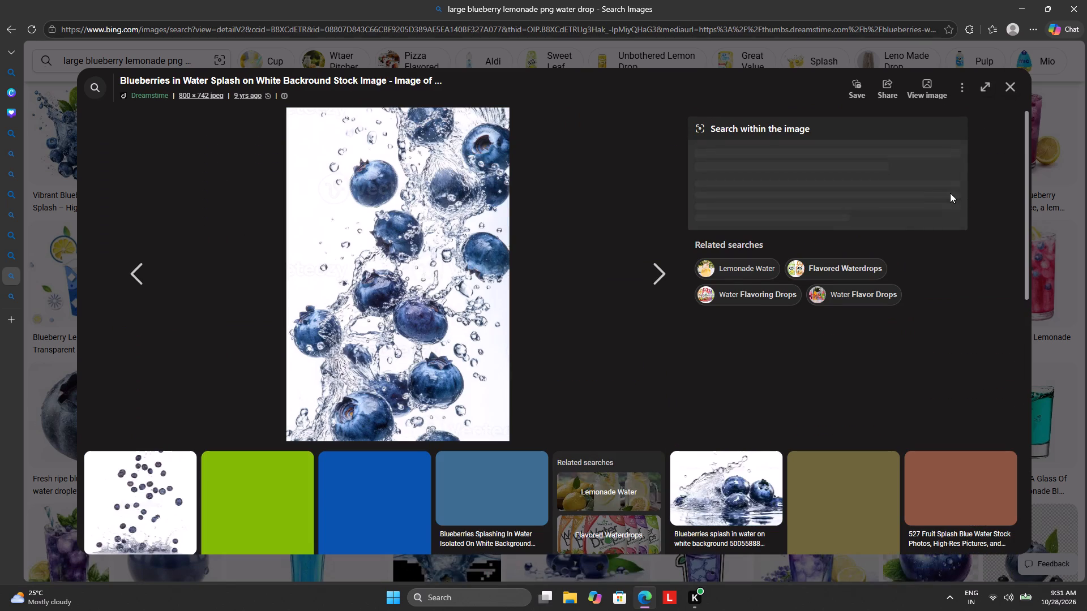
scroll(533, 309, down, 4)
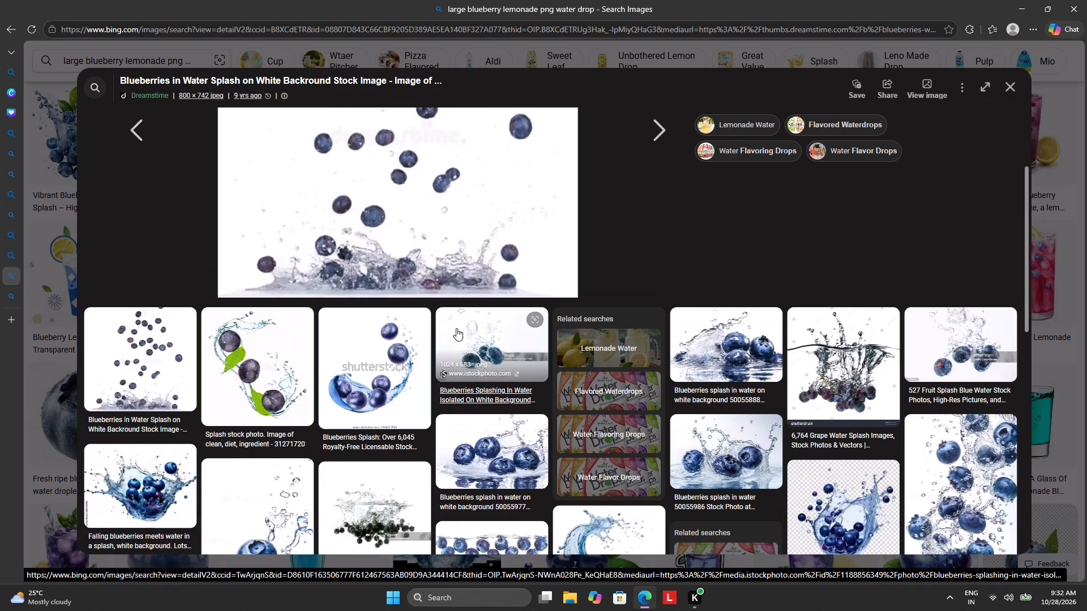
scroll(814, 394, down, 4)
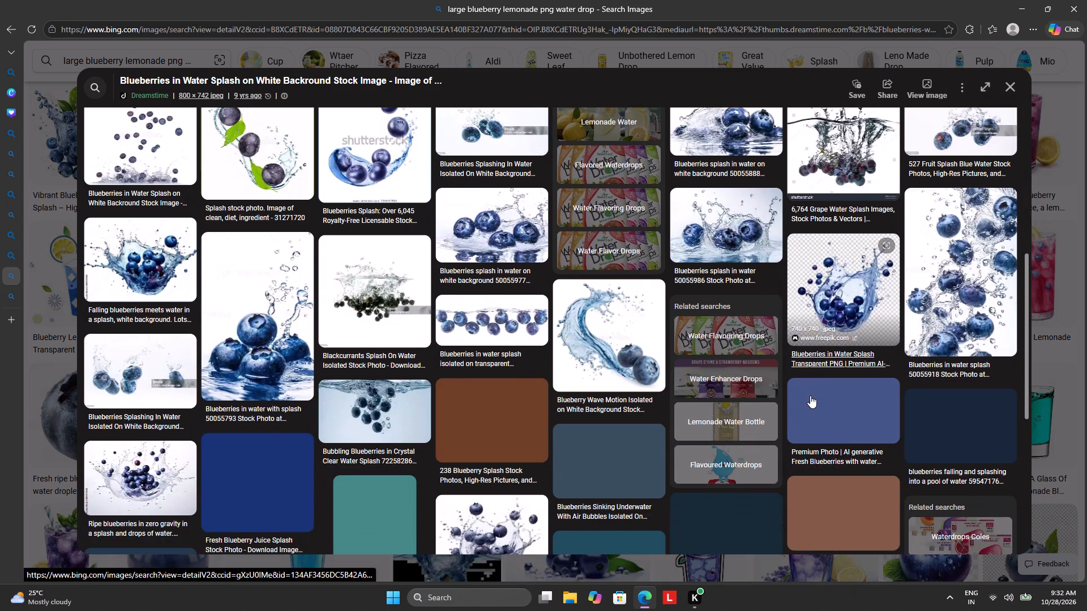
scroll(810, 395, up, 2)
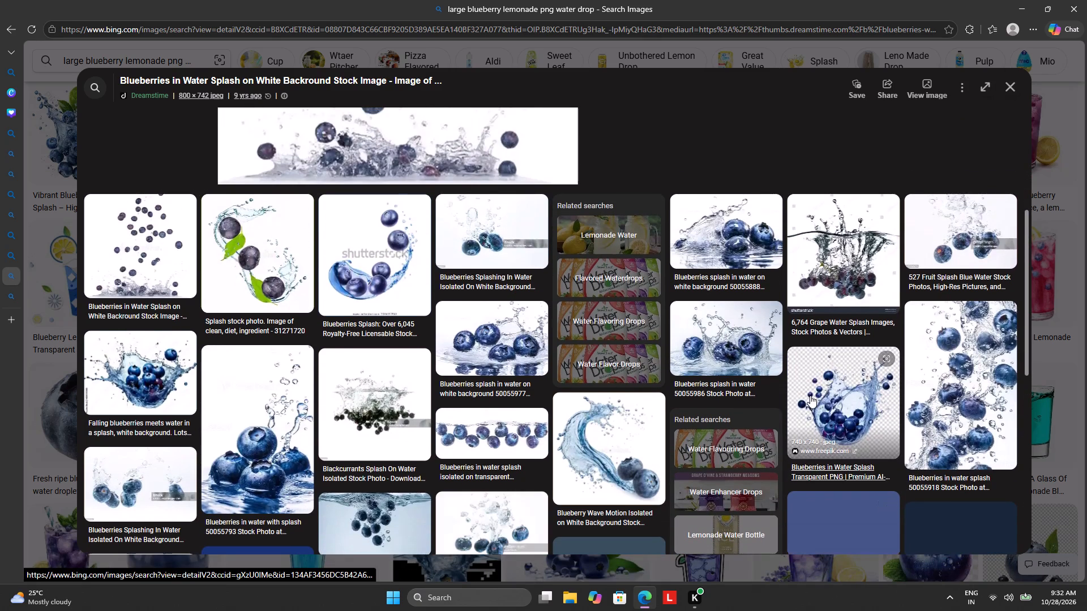
scroll(810, 395, down, 3)
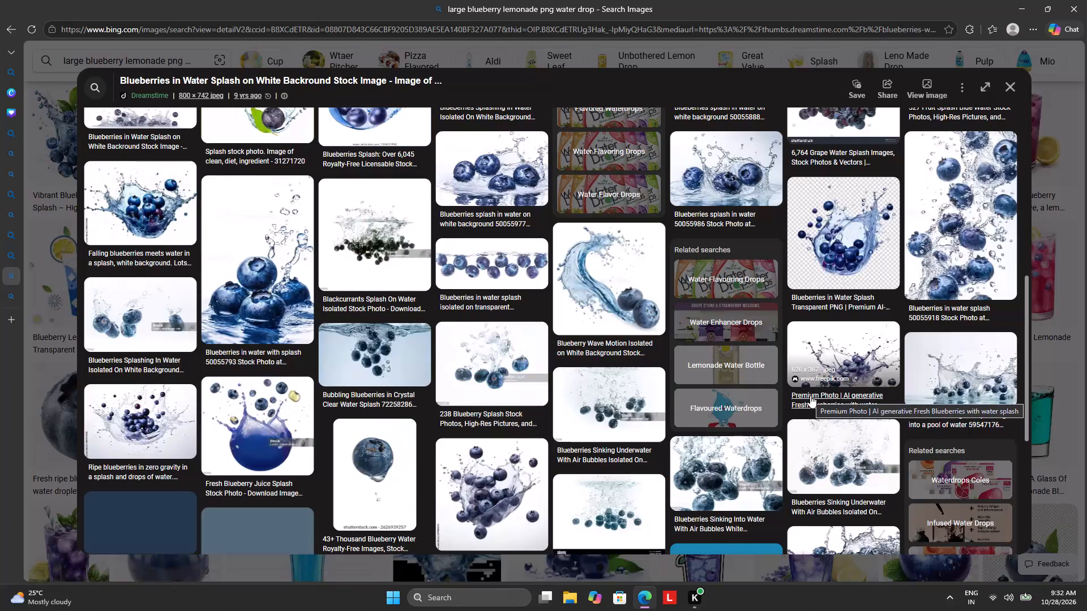
scroll(810, 395, down, 2)
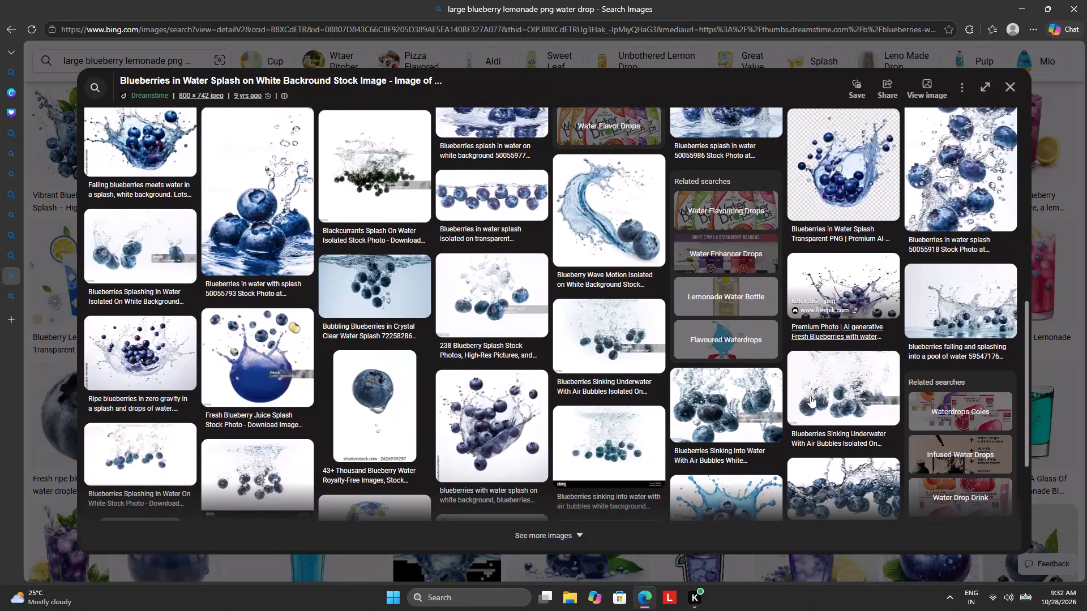
scroll(810, 395, down, 2)
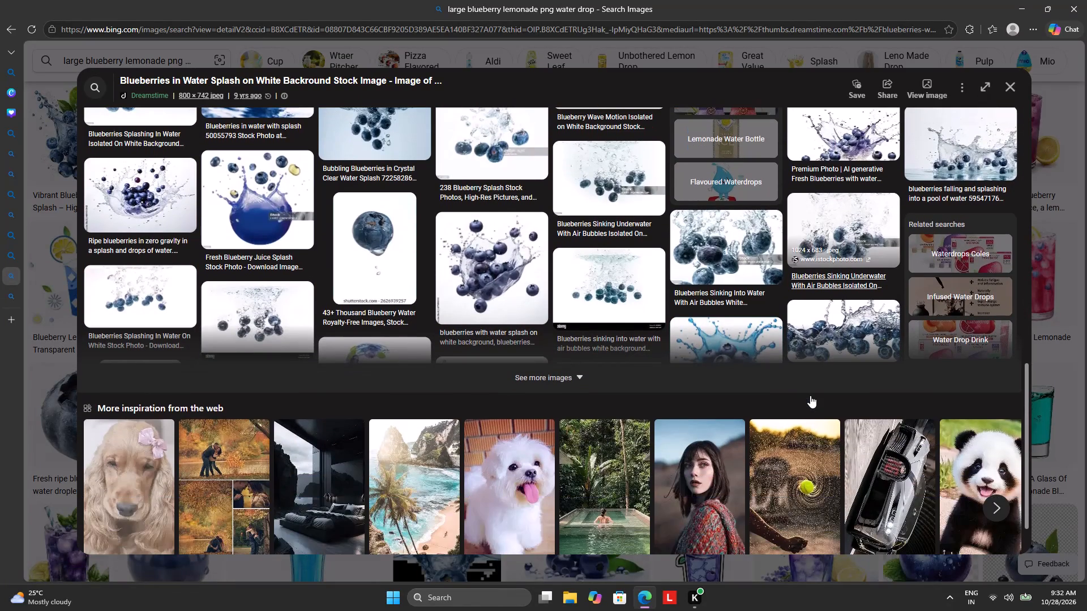
Preview the Bubbling Blueberries in Crystal Clear Water Splash photo and look at its related images.
click(375, 115)
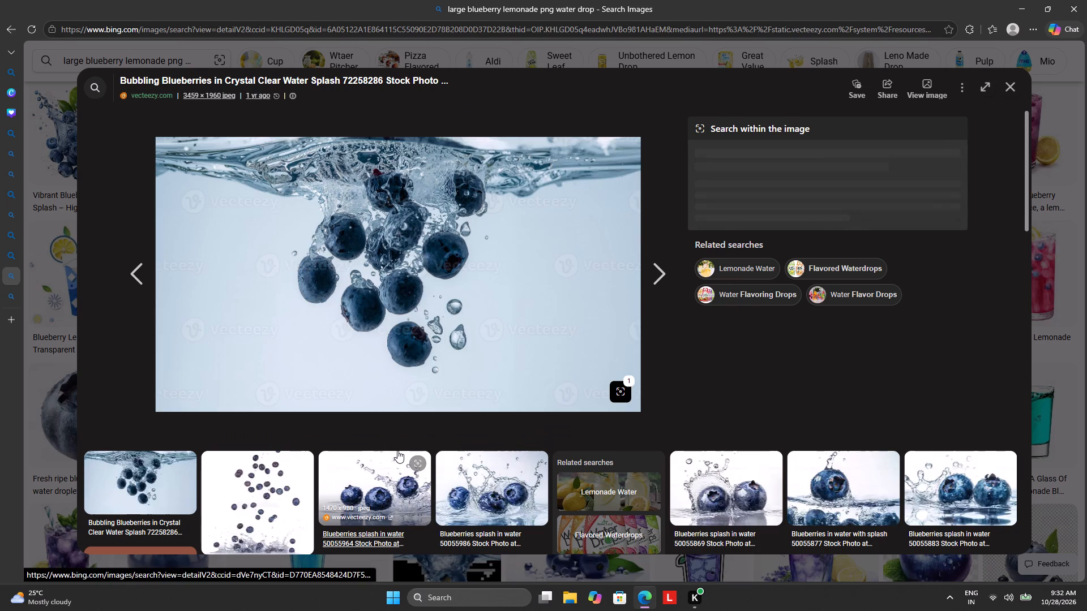
scroll(397, 450, down, 1)
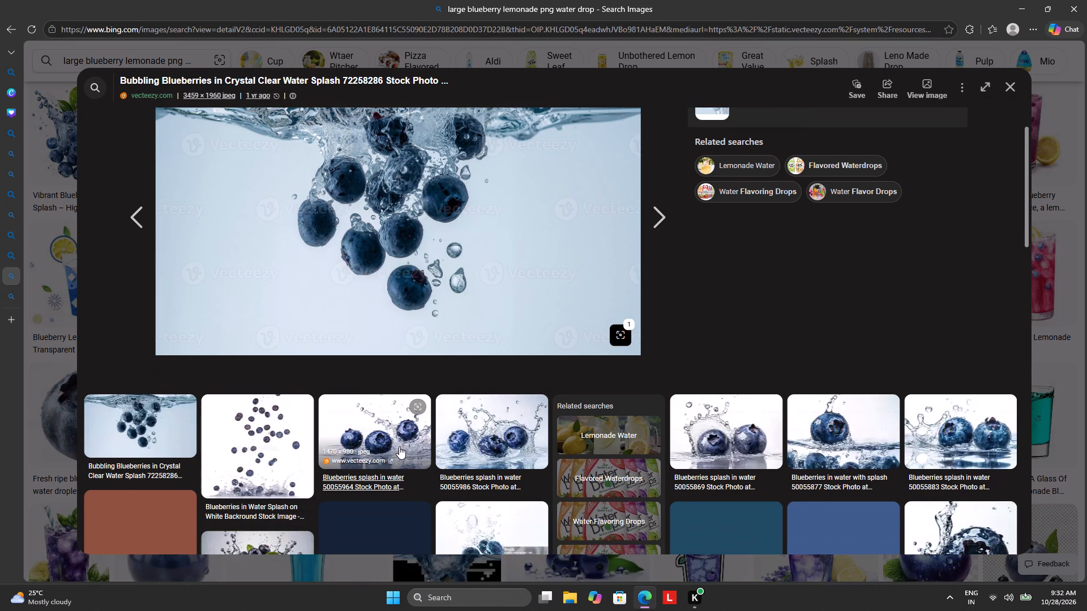
Copy the Dreamstime Blueberries in Water Splash on White Background image from the related results and paste it onto page 2 in Canva.
scroll(426, 419, down, 2)
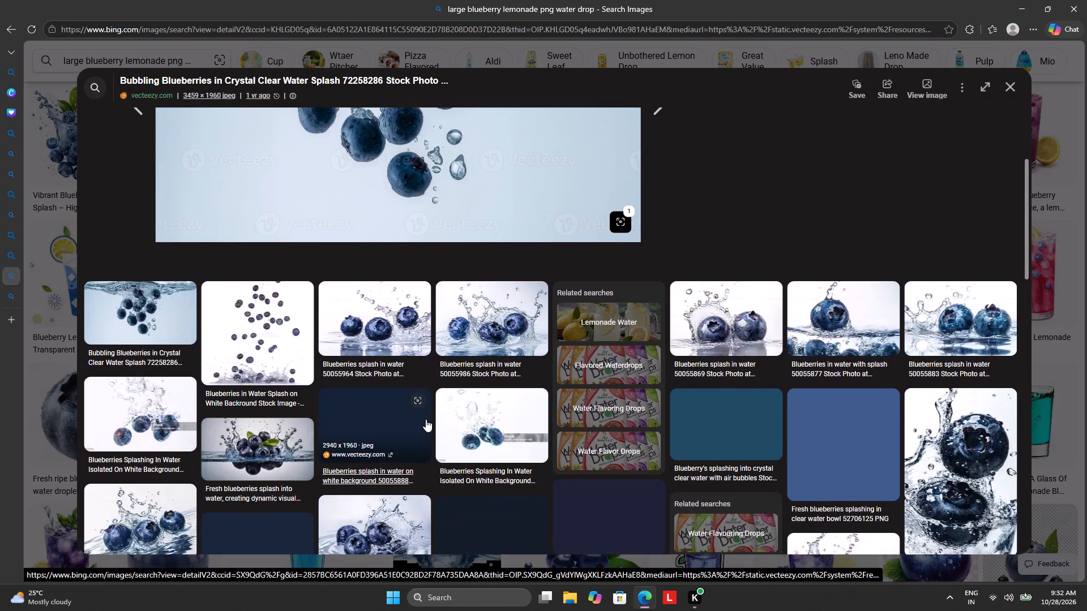
scroll(426, 419, down, 4)
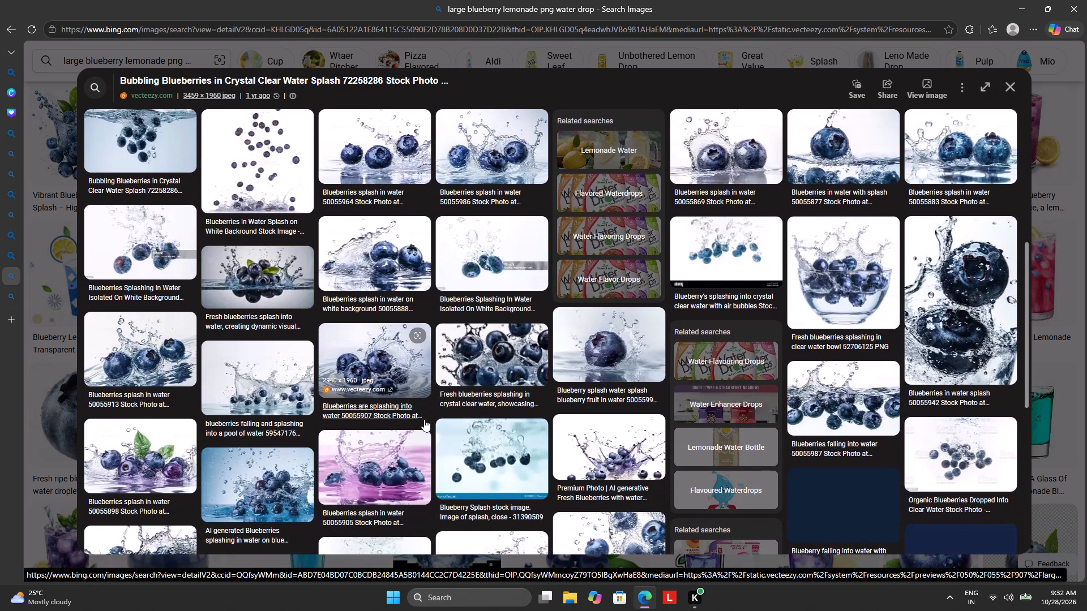
scroll(424, 419, down, 3)
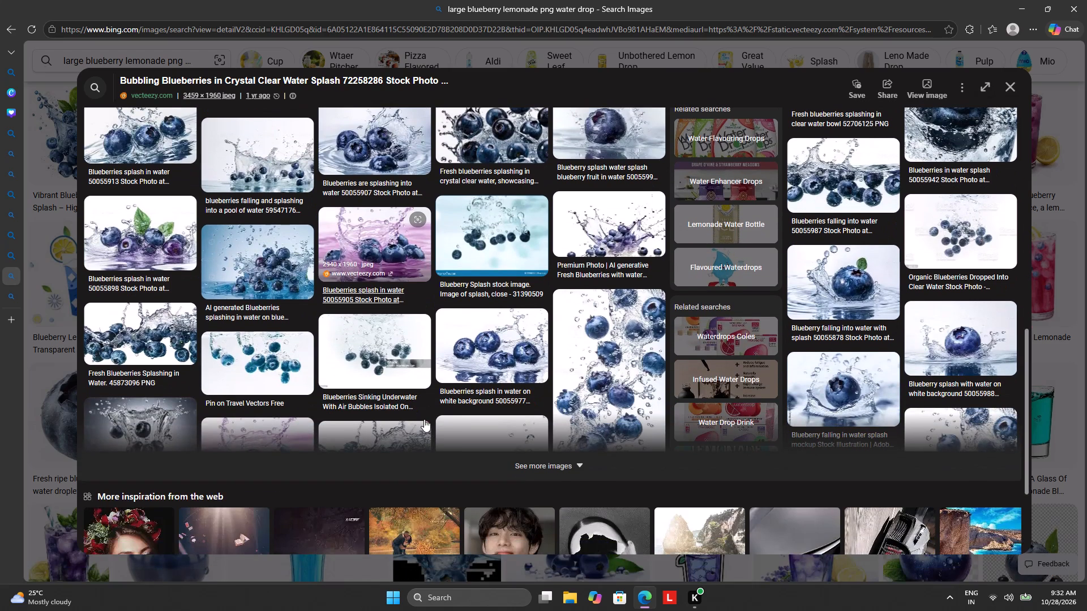
scroll(424, 419, up, 5)
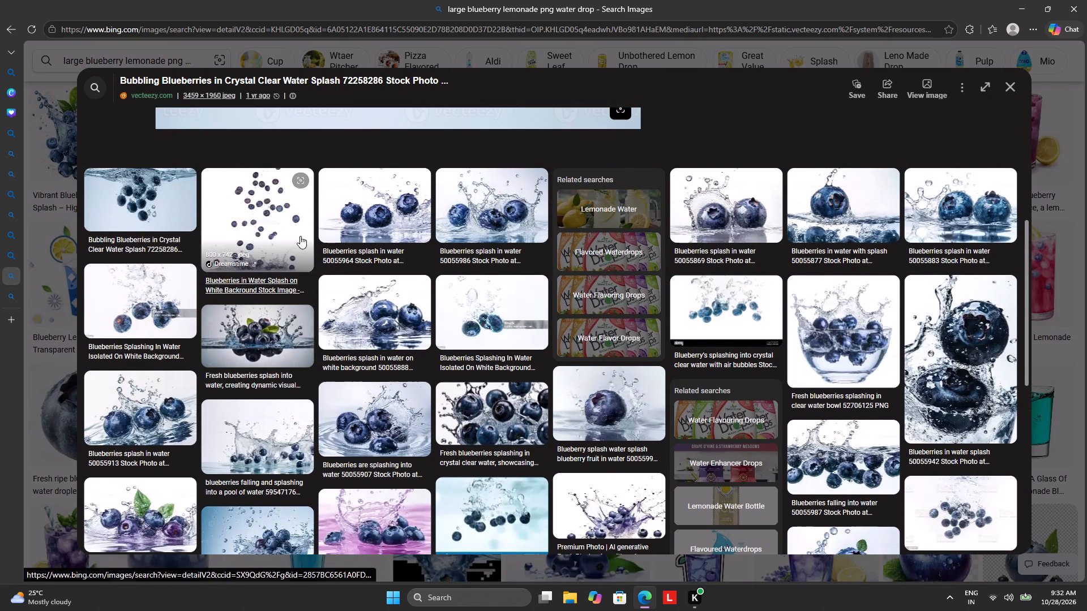
right_click(273, 222)
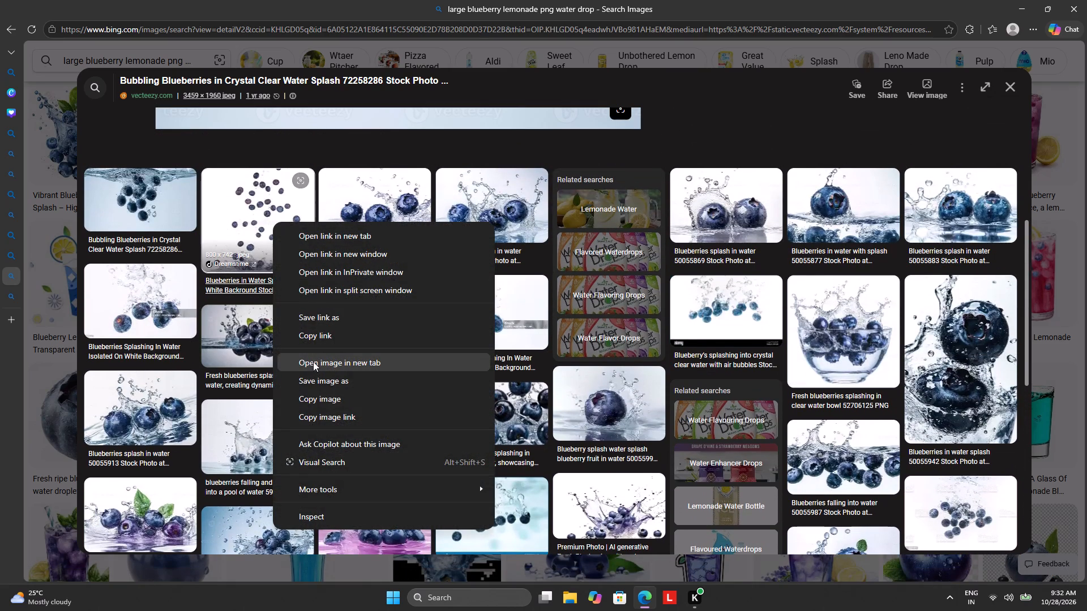
click(332, 396)
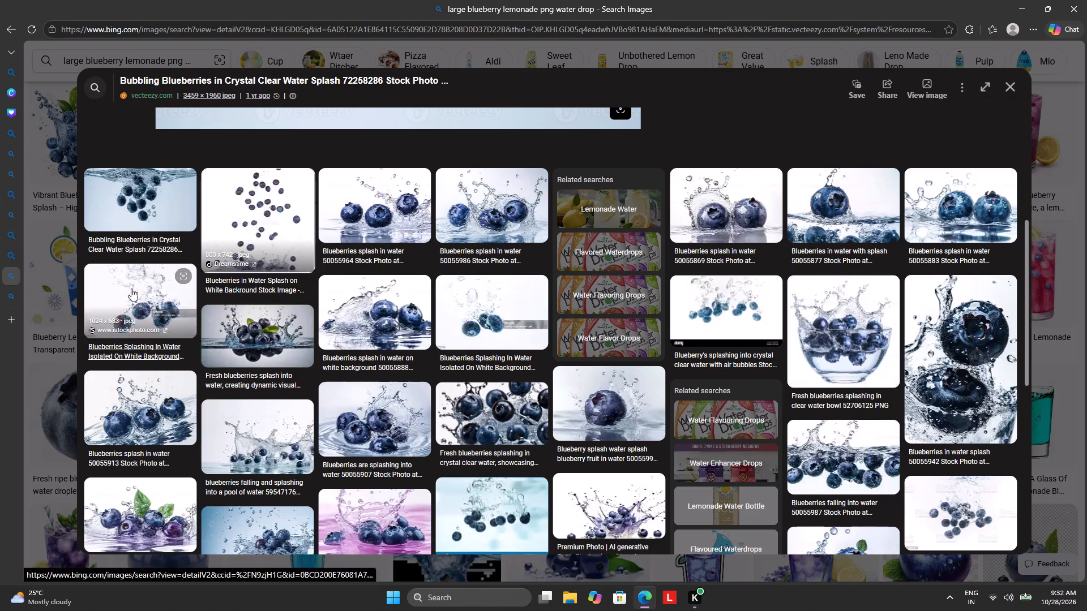
click(38, 113)
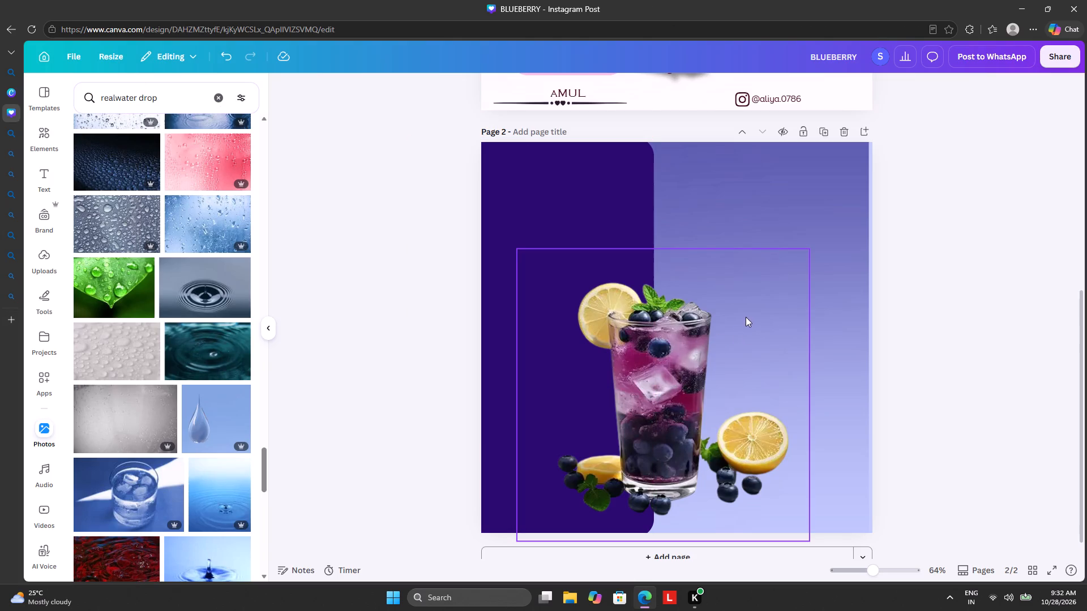
key(ctrl+v)
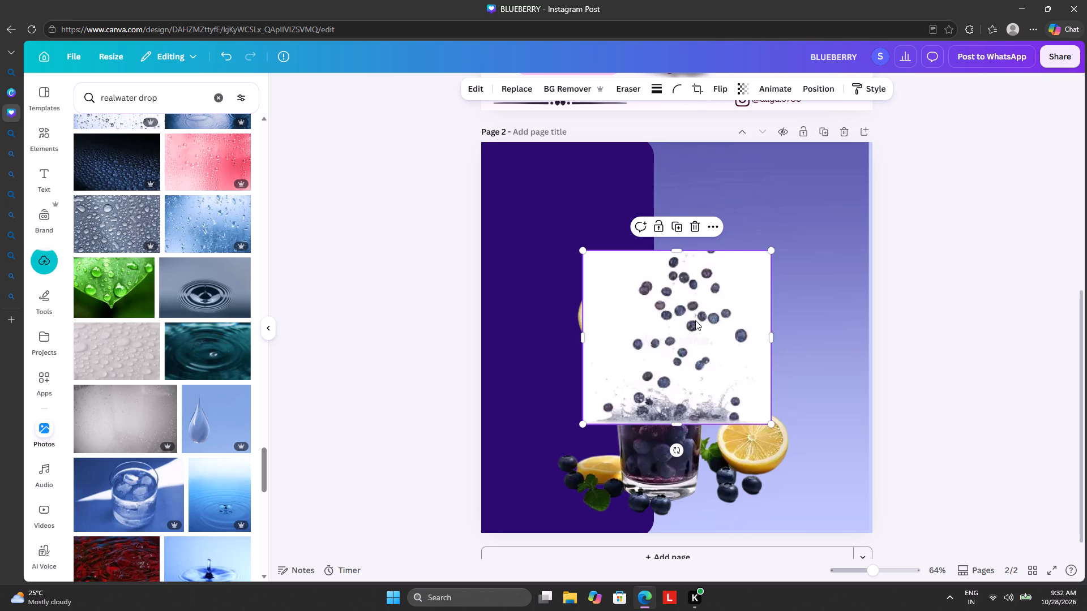
Remove the white background from the pasted blueberry splash image on page 2.
click(547, 91)
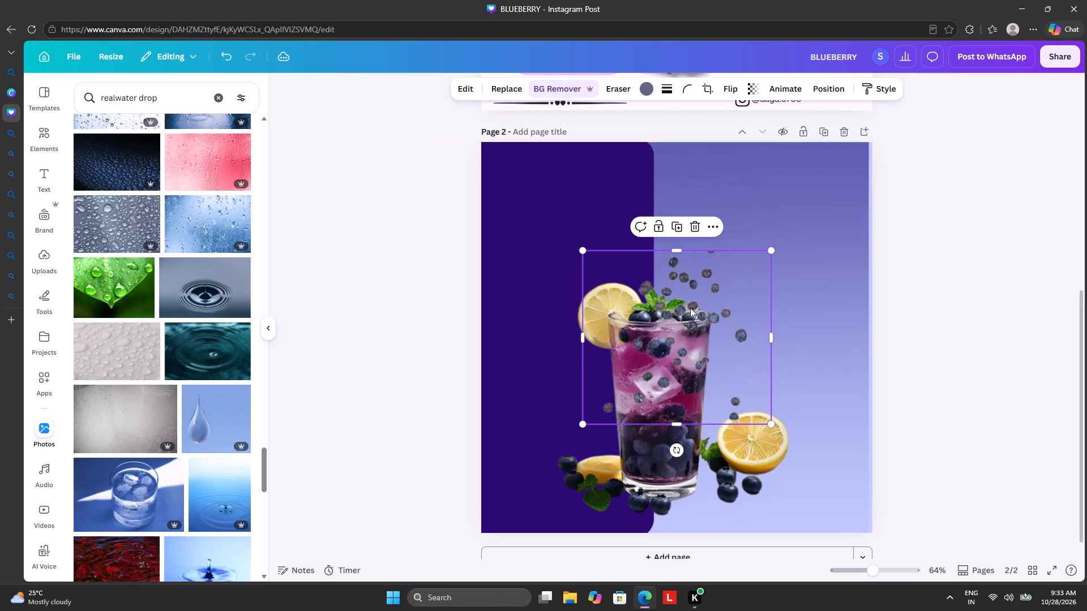
In the BLUEBERRY Canva design, try the scattered blueberries cutout lower over the glass, and delete it from page 2.
drag(749, 286, 733, 402)
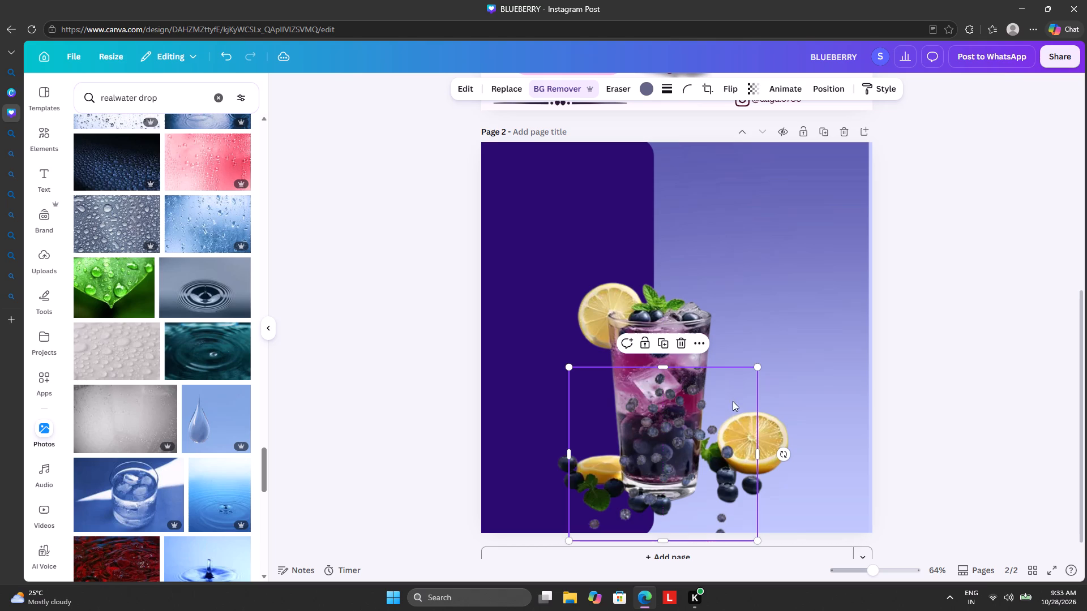
click(680, 343)
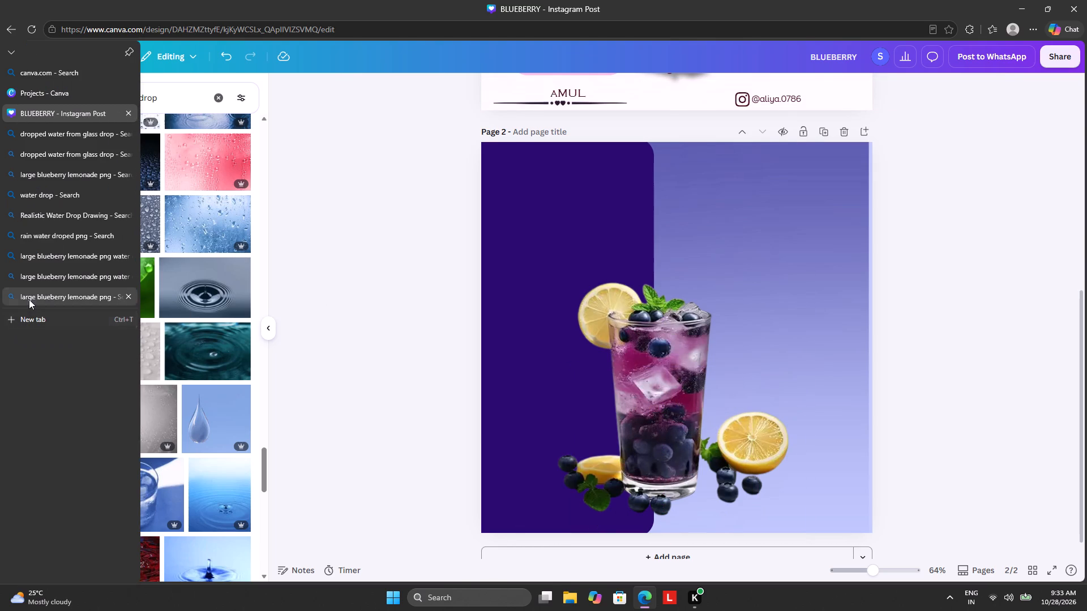
Copy the dark splashing blueberry lemonade glass photo from the large blueberry lemonade png search and paste it onto page 2 in Canva.
click(29, 299)
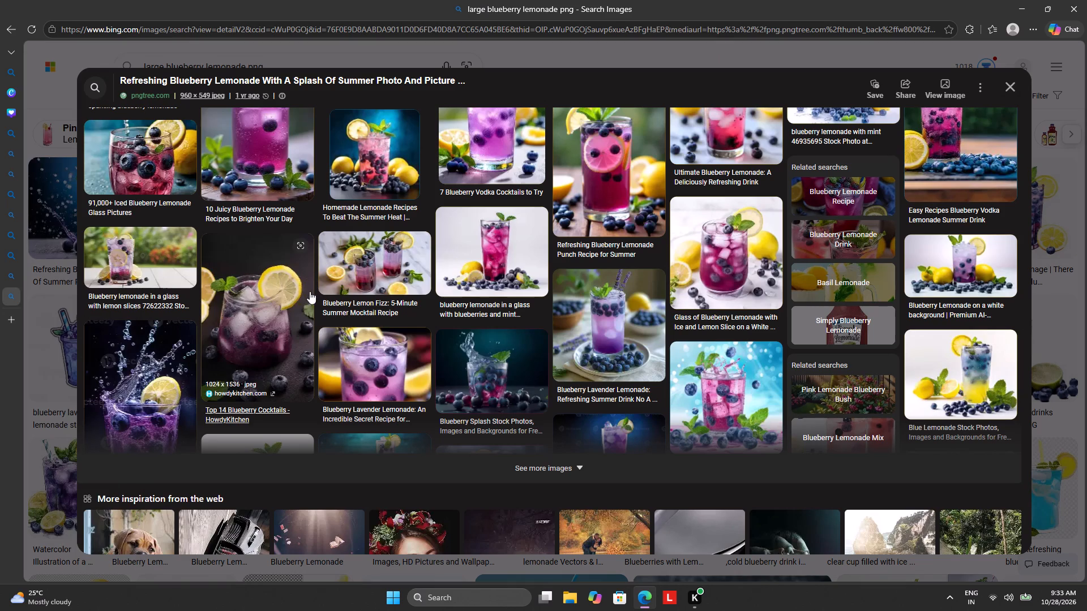
right_click(145, 368)
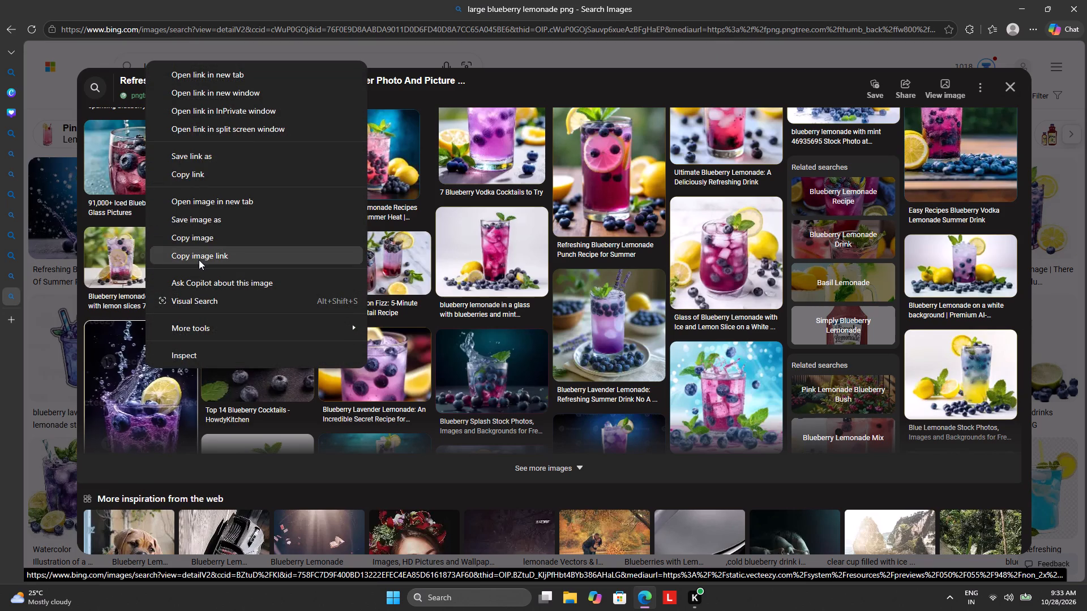
click(197, 238)
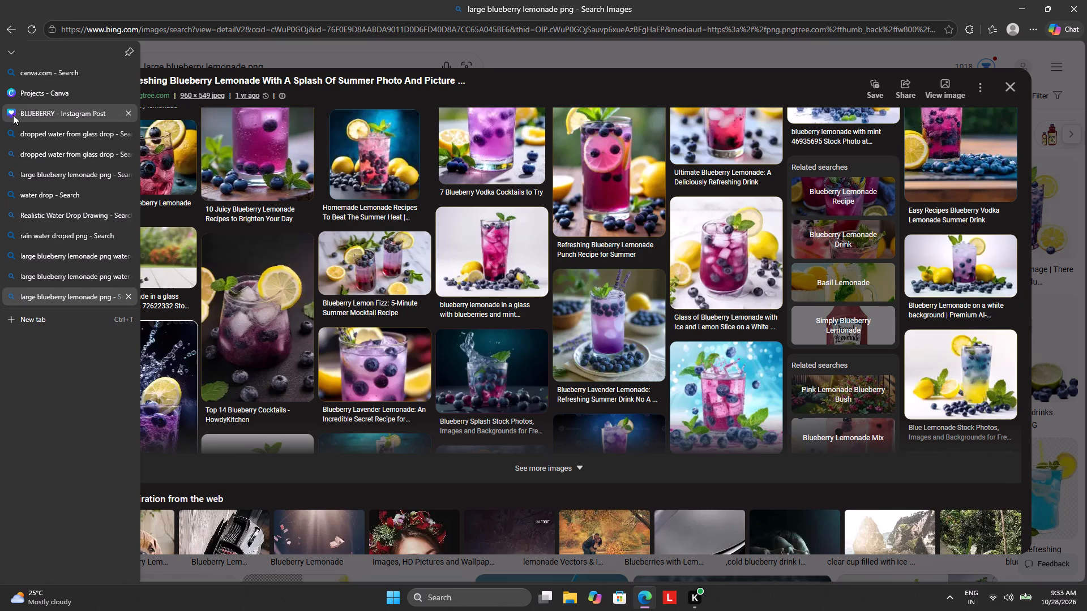
click(35, 116)
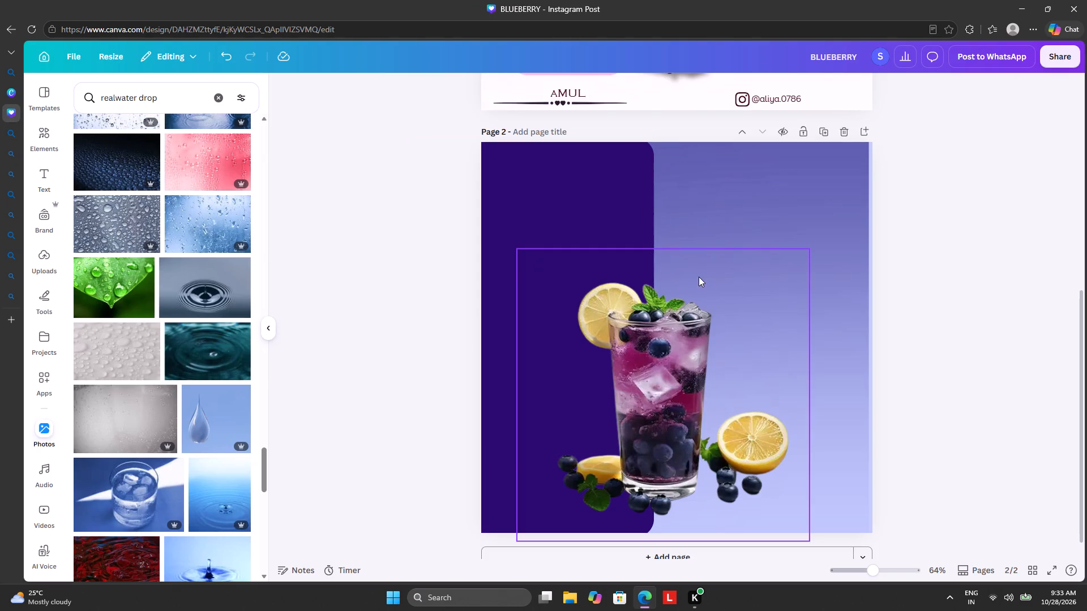
key(ctrl+v)
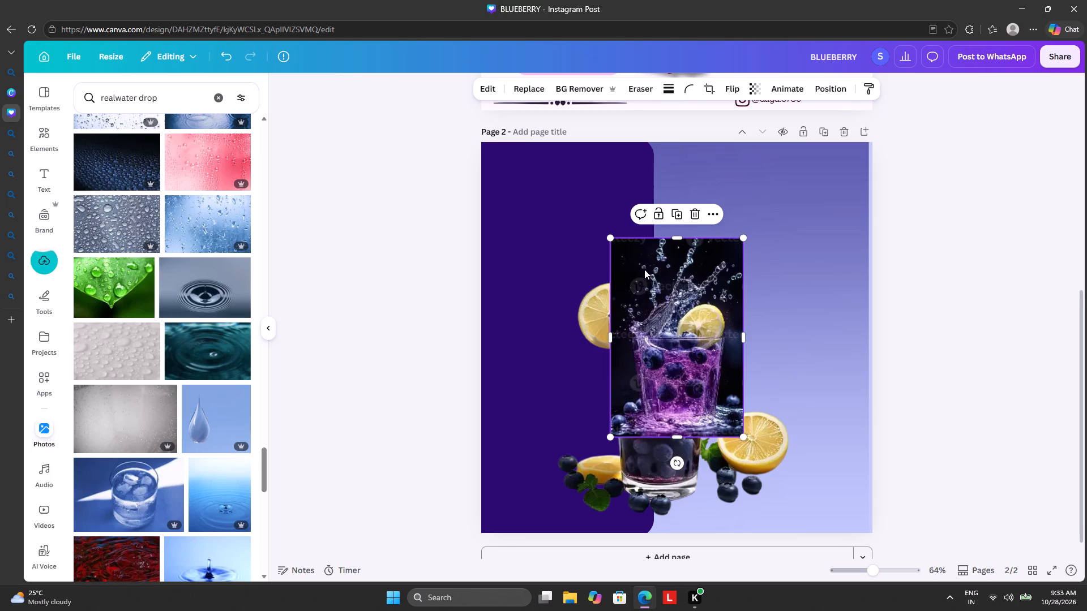
Remove the background from the pasted splashing lemonade glass photo.
click(562, 91)
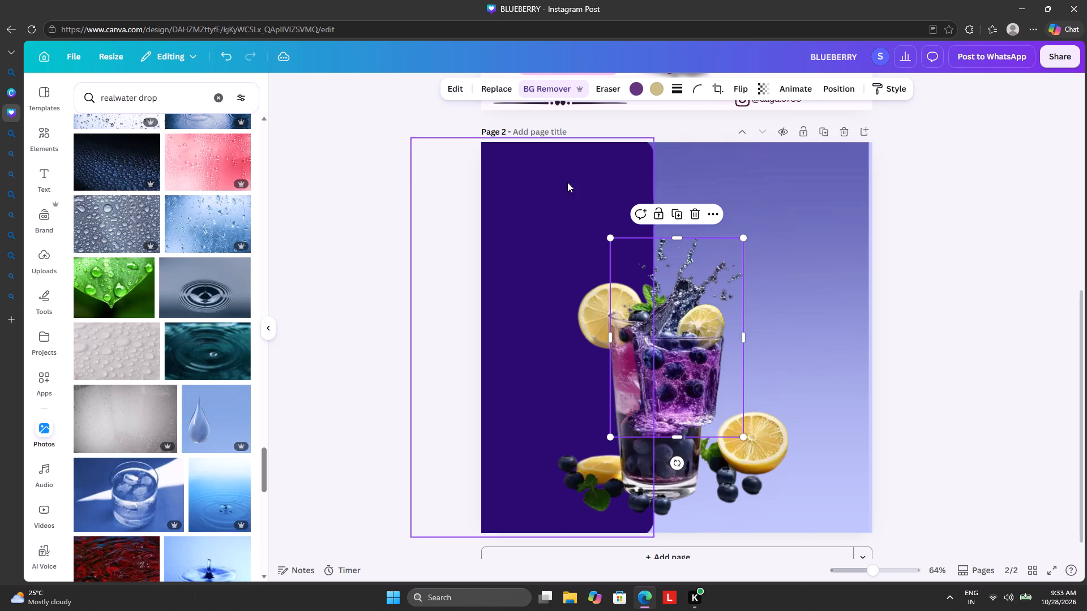
Try the splashing lemonade glass cutout over the dark violet panel beside the main glass, and delete it from page 2.
drag(713, 252, 602, 226)
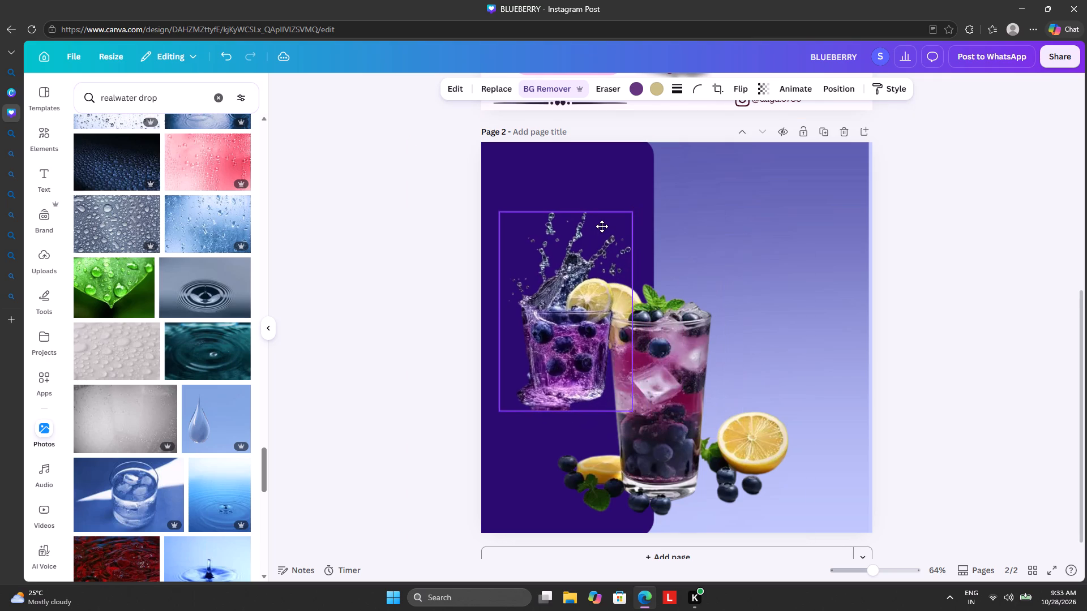
drag(602, 226, 597, 224)
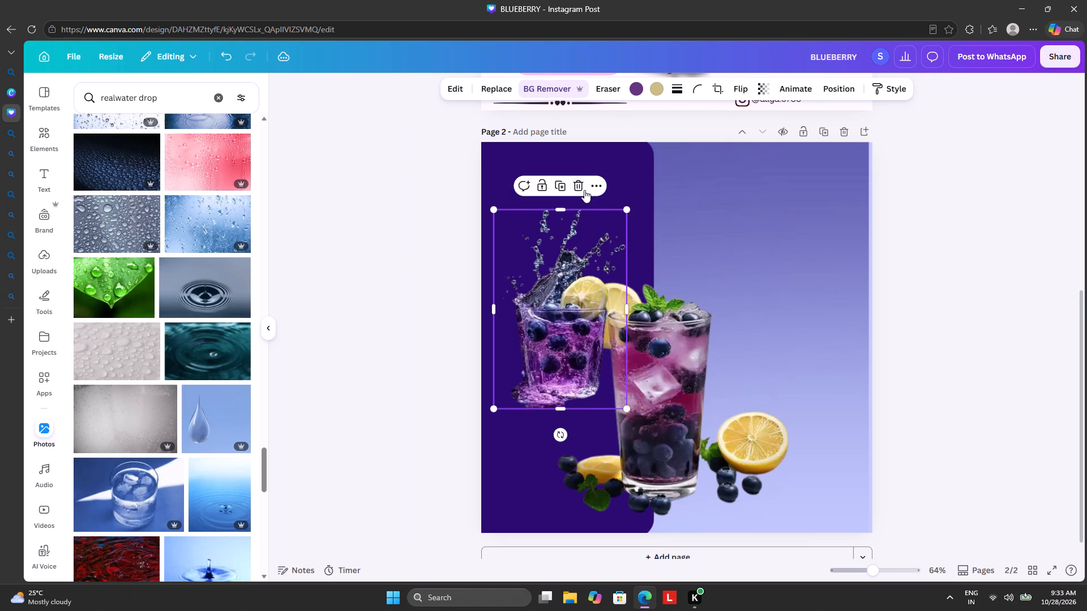
click(577, 187)
Move the main blueberry lemonade glass cutout slightly lower, toward the bottom edge of page 2.
click(667, 353)
drag(667, 353, 667, 353)
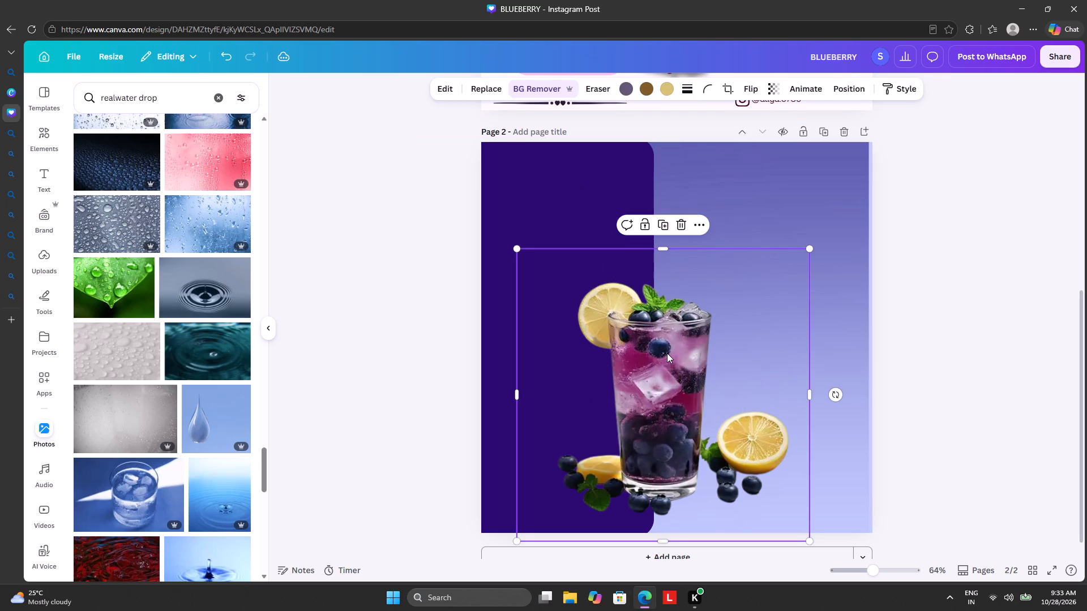
drag(667, 353, 667, 367)
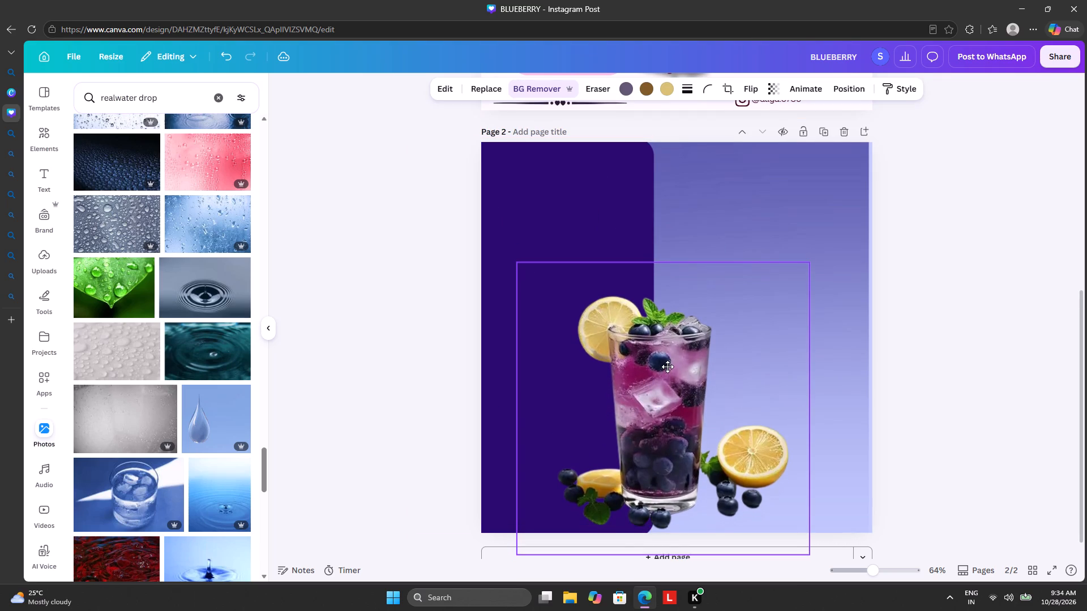
drag(667, 367, 667, 365)
Browse further through the "realwater drop" photo results and clear the photo search.
scroll(114, 365, down, 5)
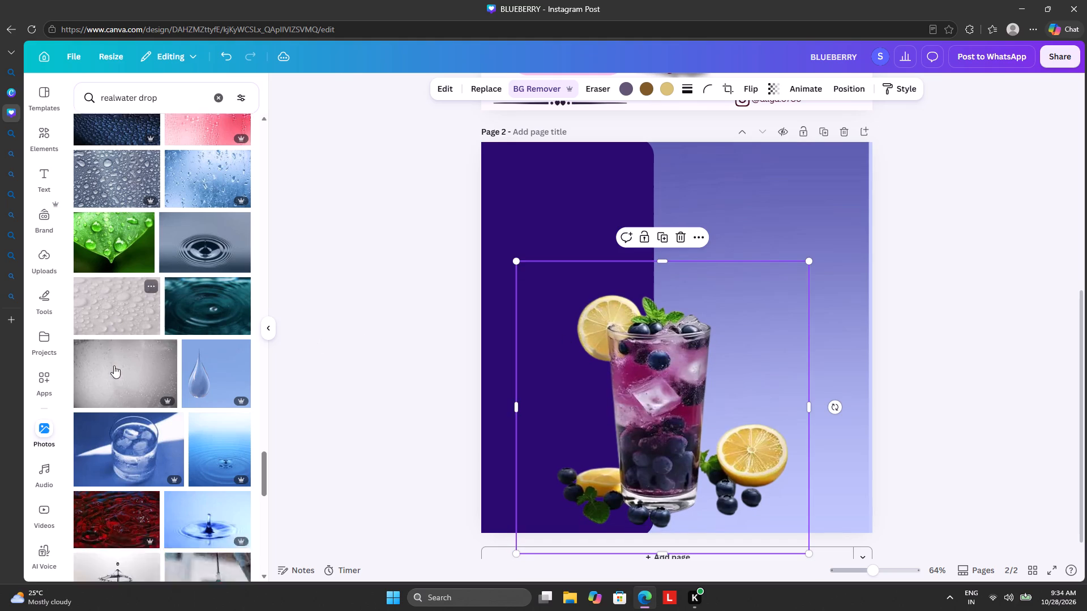
scroll(110, 367, down, 2)
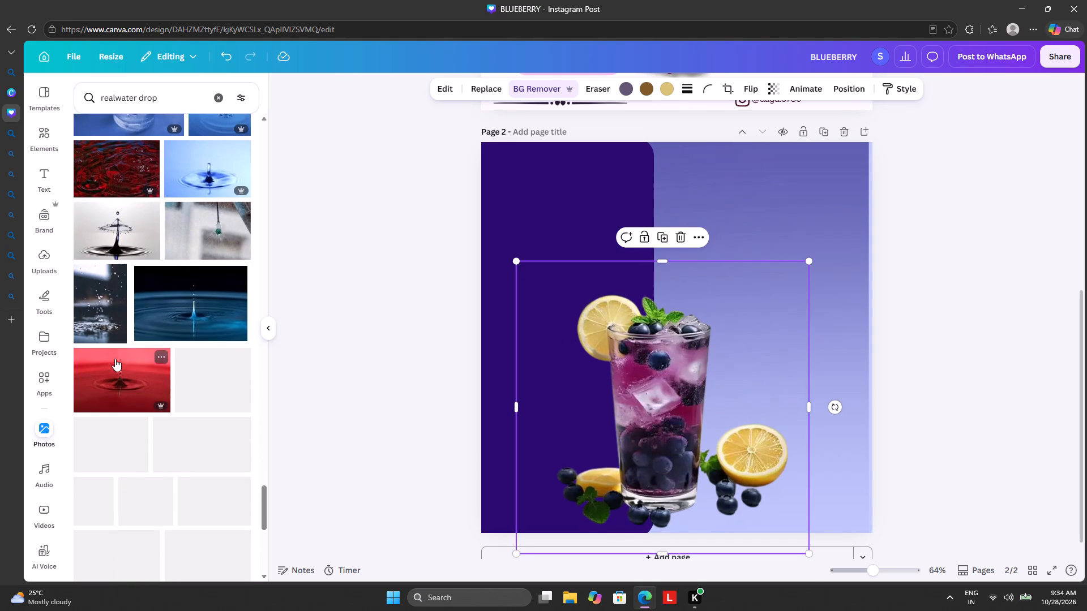
click(217, 96)
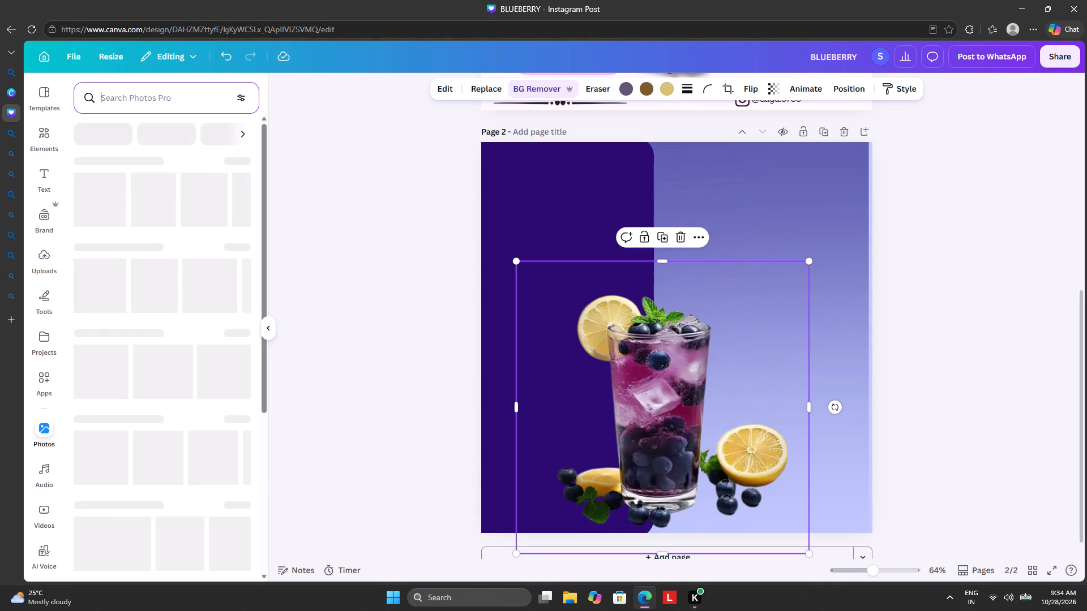
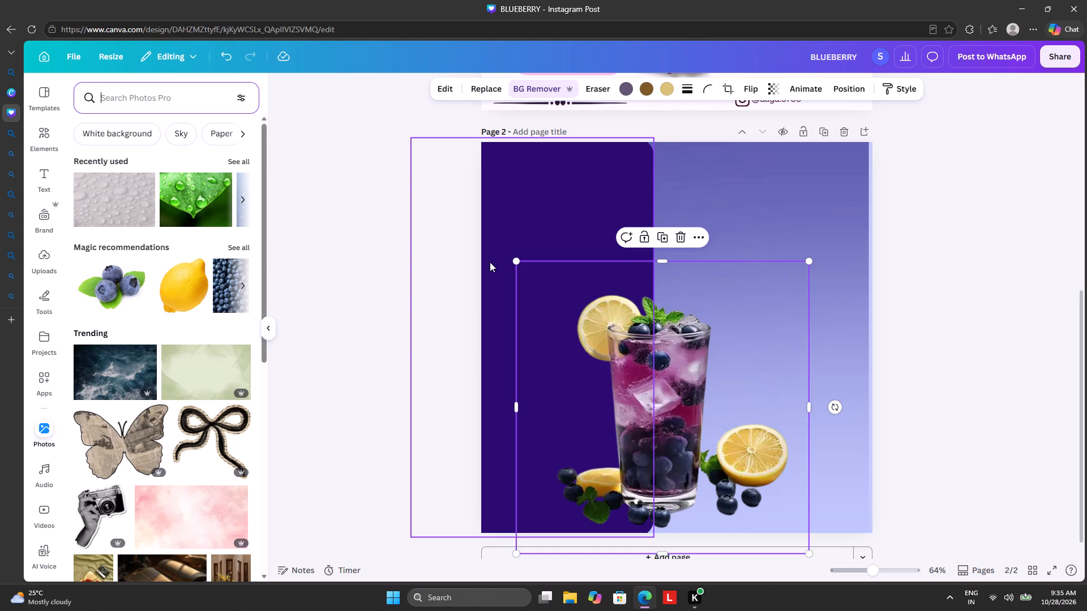
Open the Windows desktop search with its recent searches.
click(443, 596)
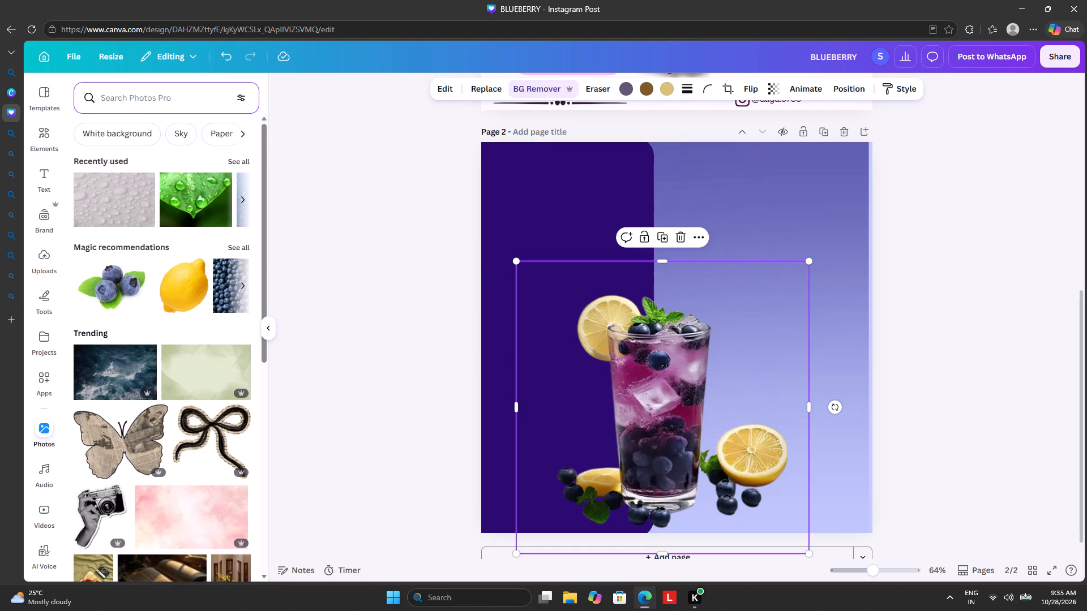
click(465, 131)
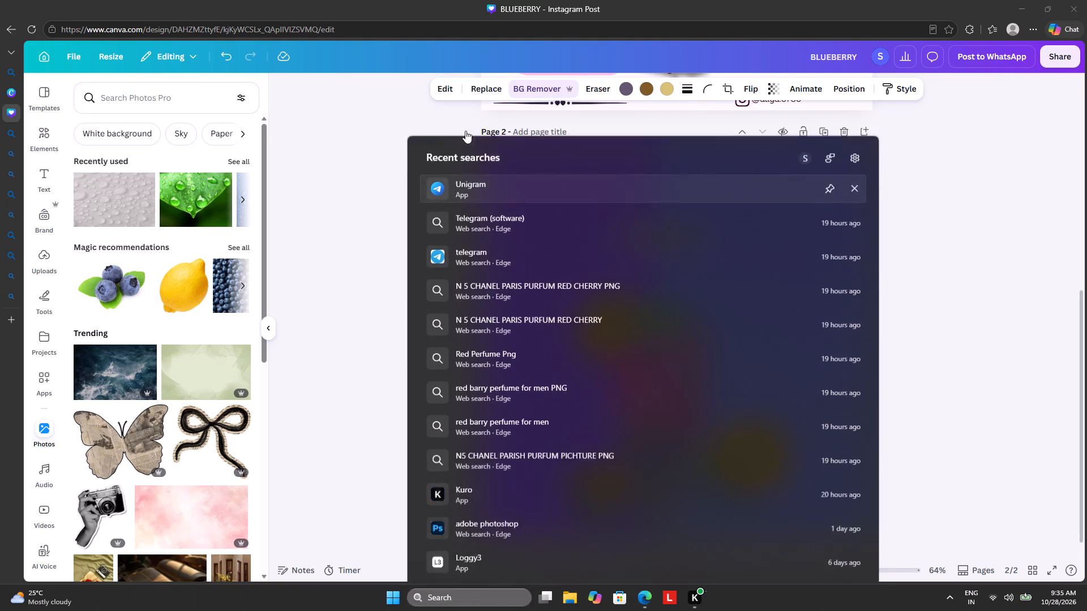
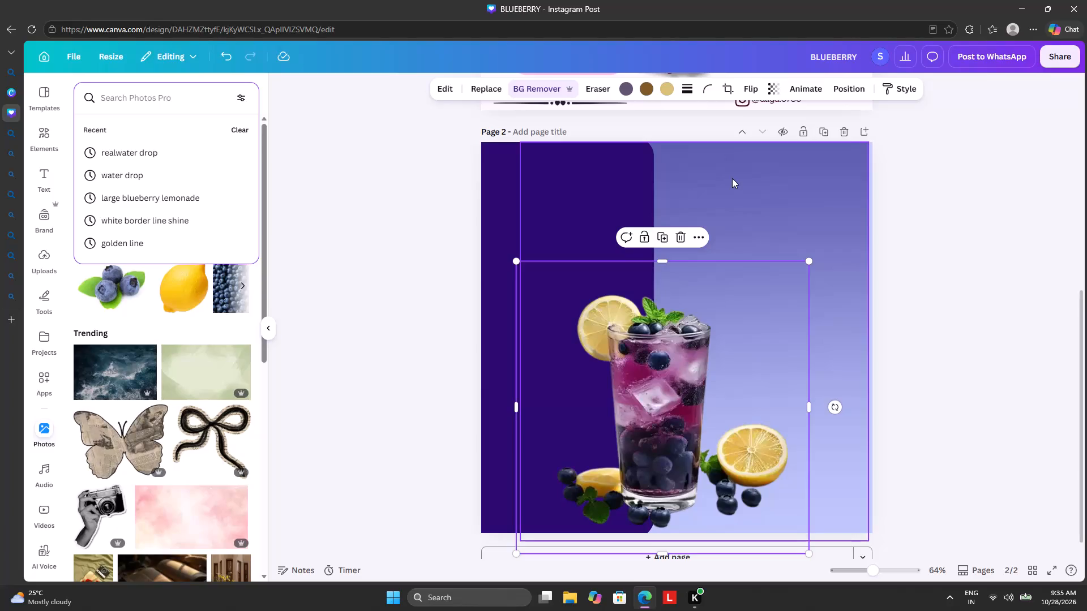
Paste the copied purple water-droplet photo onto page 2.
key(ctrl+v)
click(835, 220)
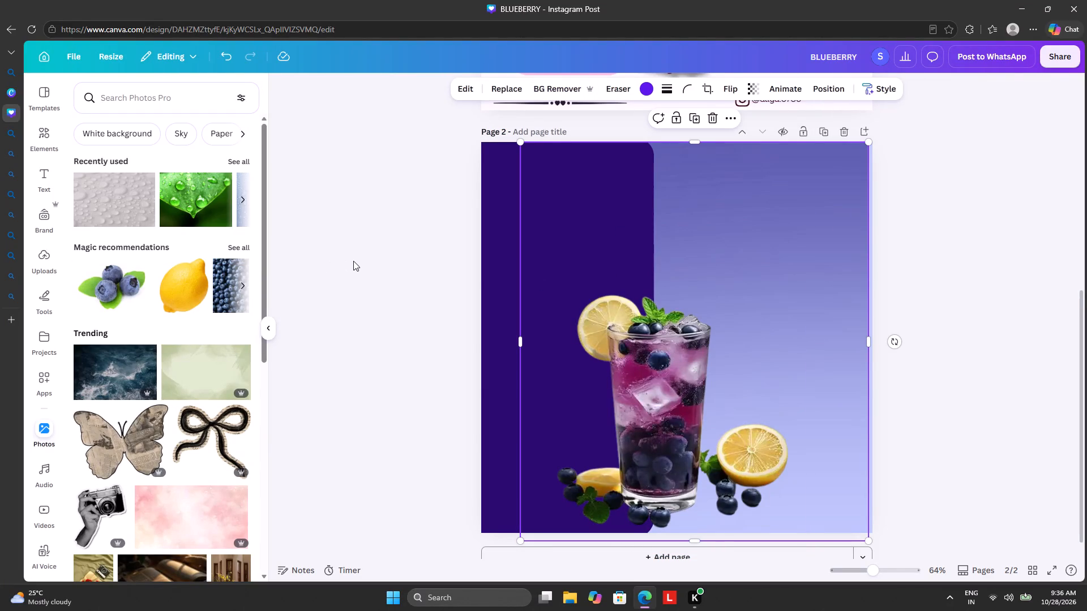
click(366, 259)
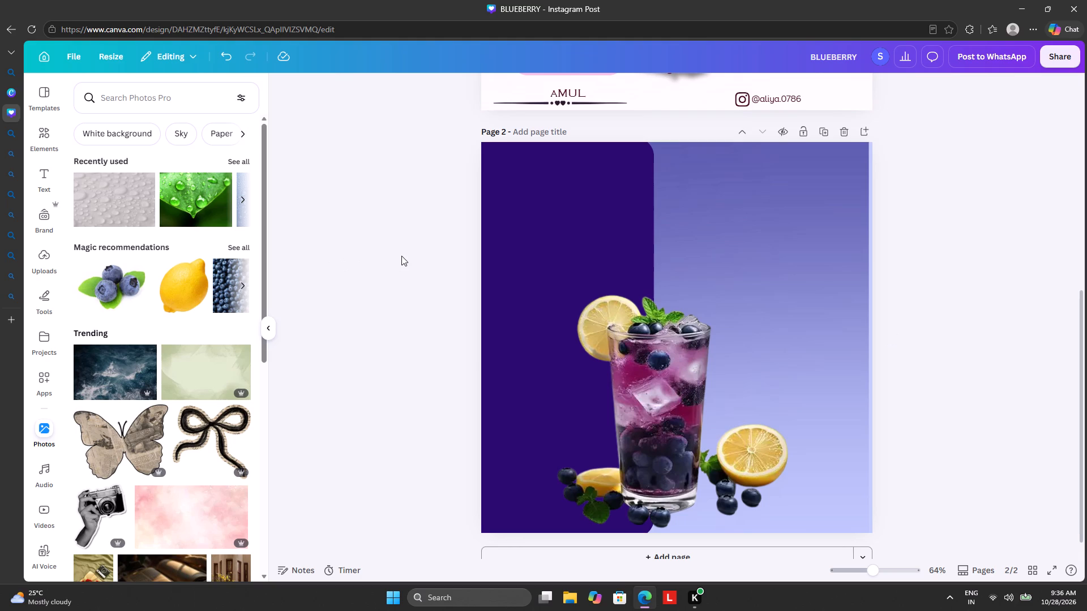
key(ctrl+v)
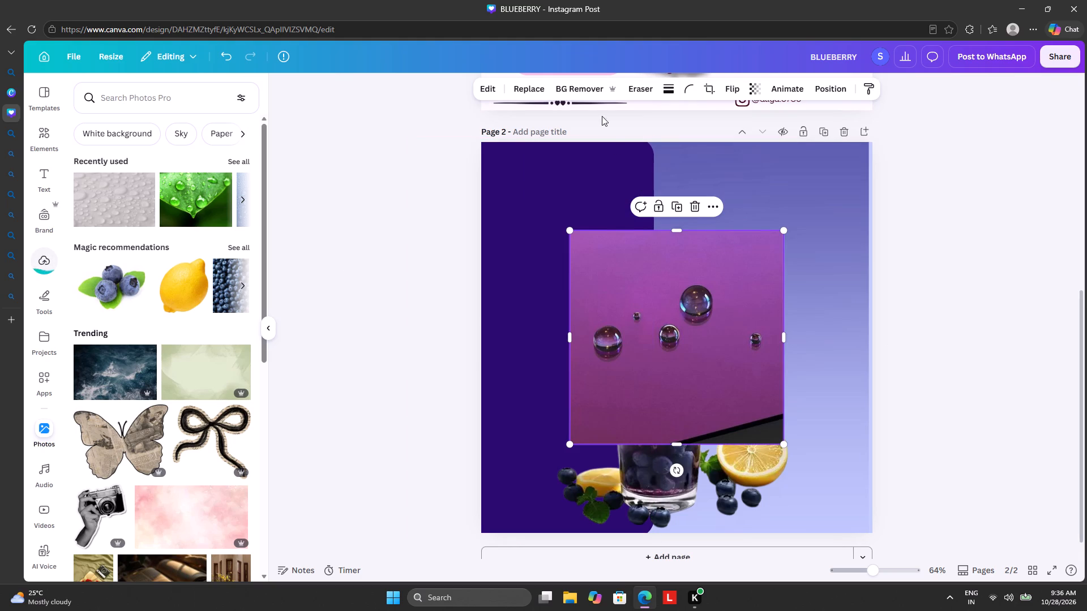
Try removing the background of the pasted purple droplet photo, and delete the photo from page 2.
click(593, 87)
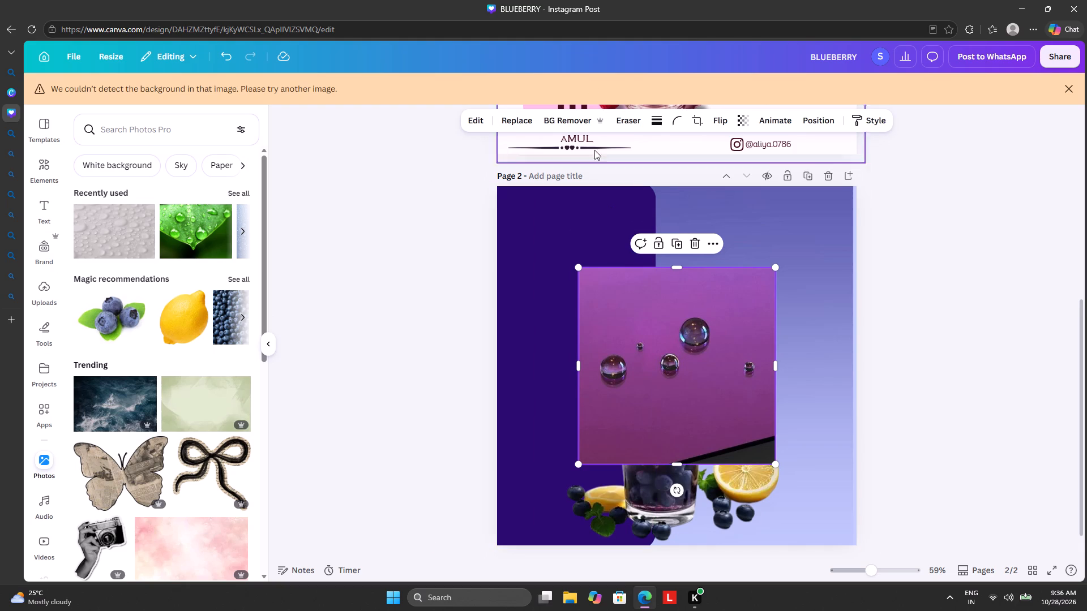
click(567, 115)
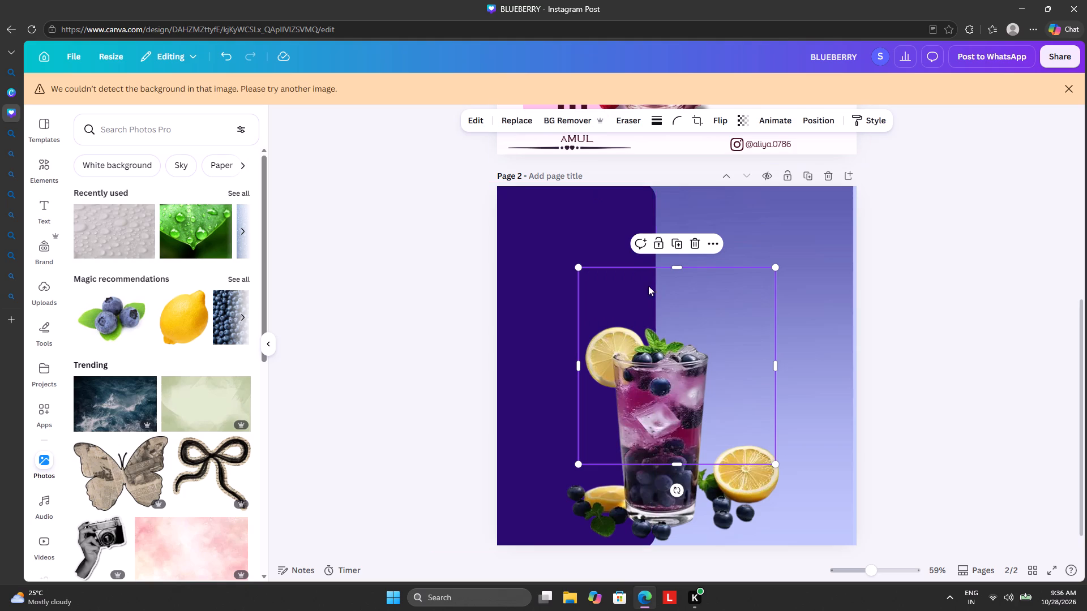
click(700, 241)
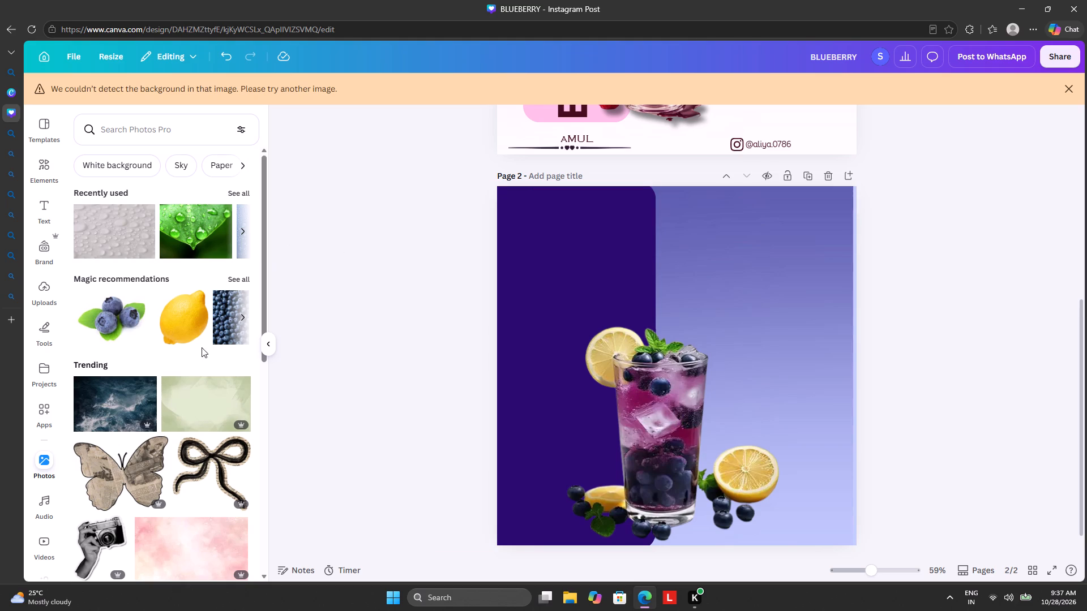
Search the elements library for "drop water".
click(151, 130)
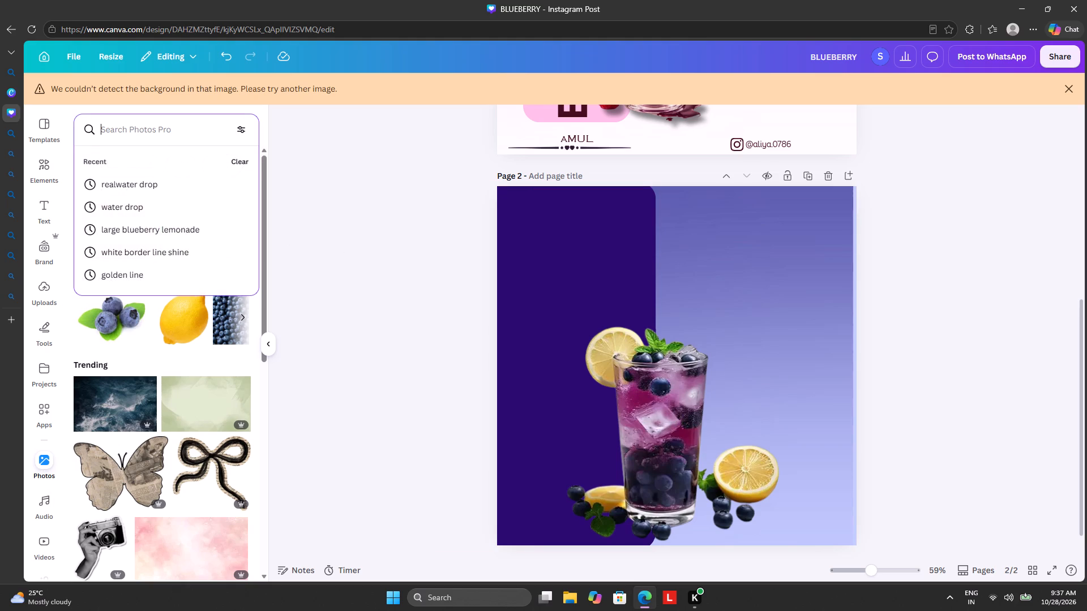
click(48, 128)
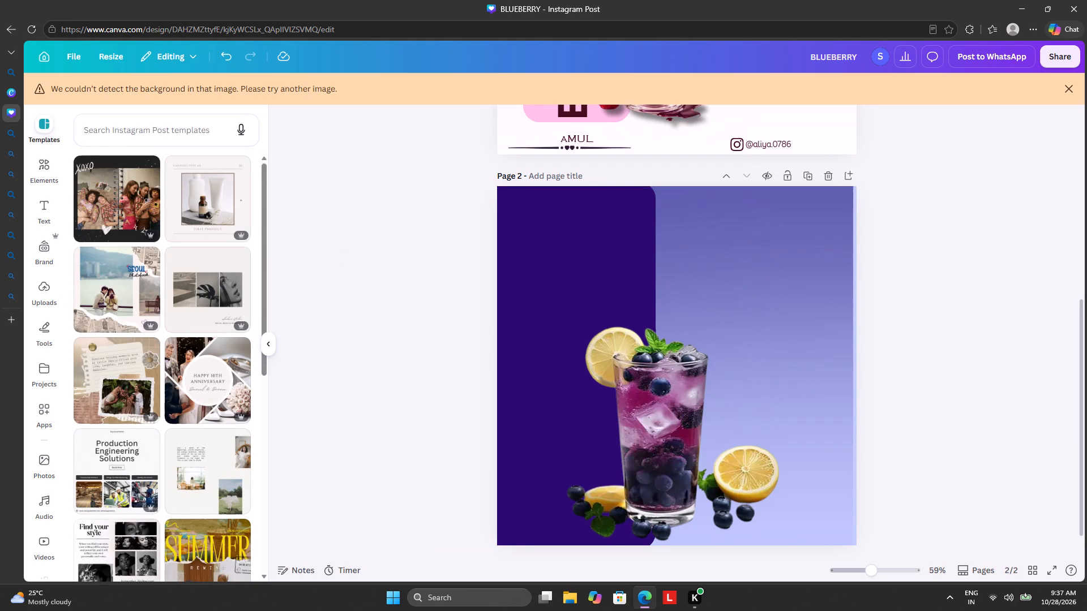
click(114, 126)
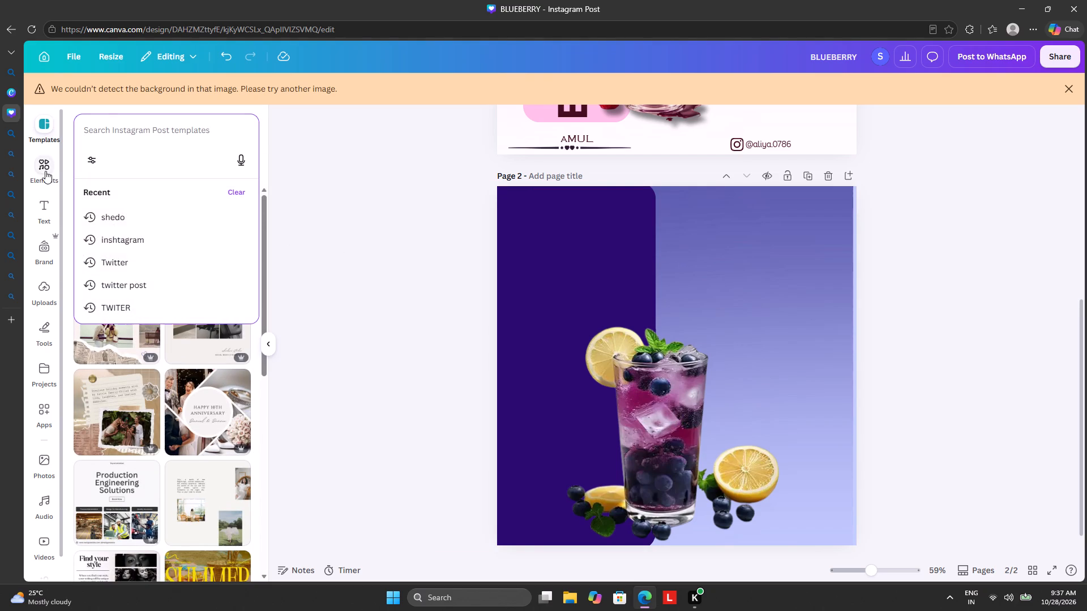
click(45, 171)
click(122, 126)
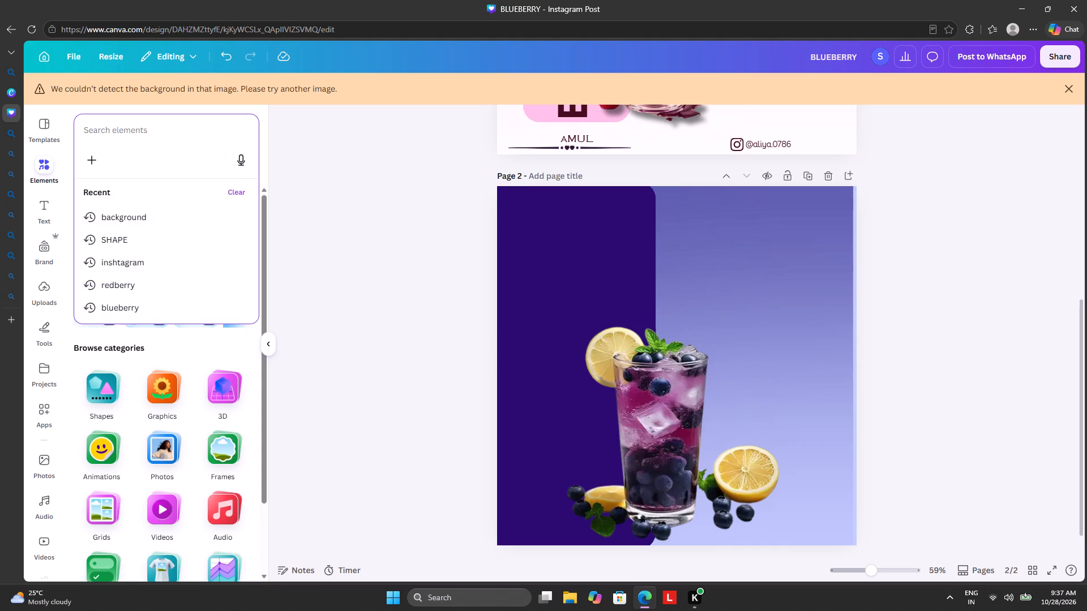
text(dr)
text(op water)
key(Return)
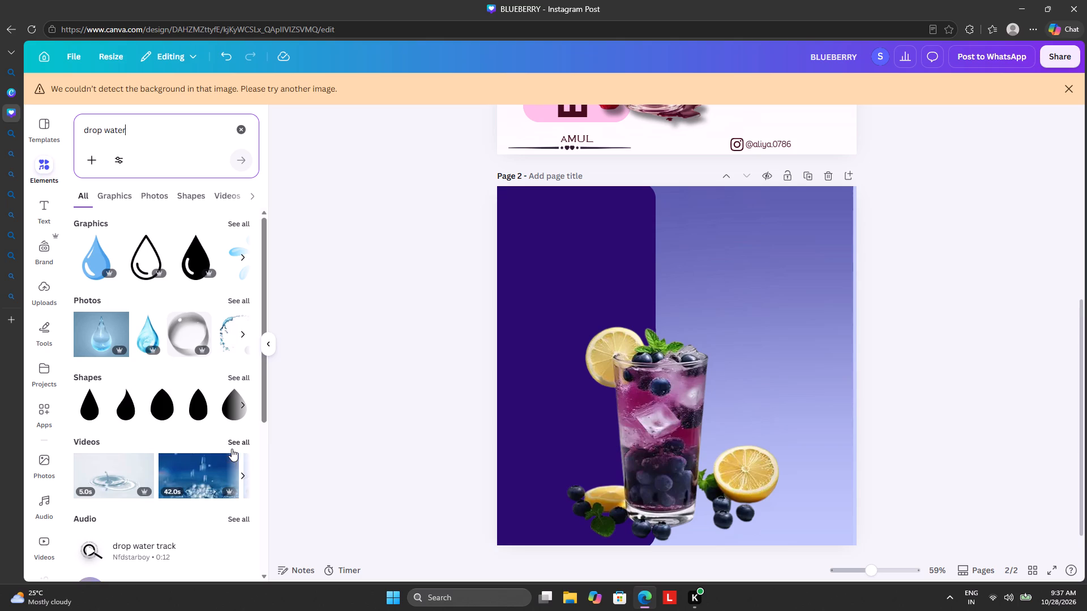
Browse all photo results for "drop water" and add the blue surface photo with water droplets to page 2.
click(239, 298)
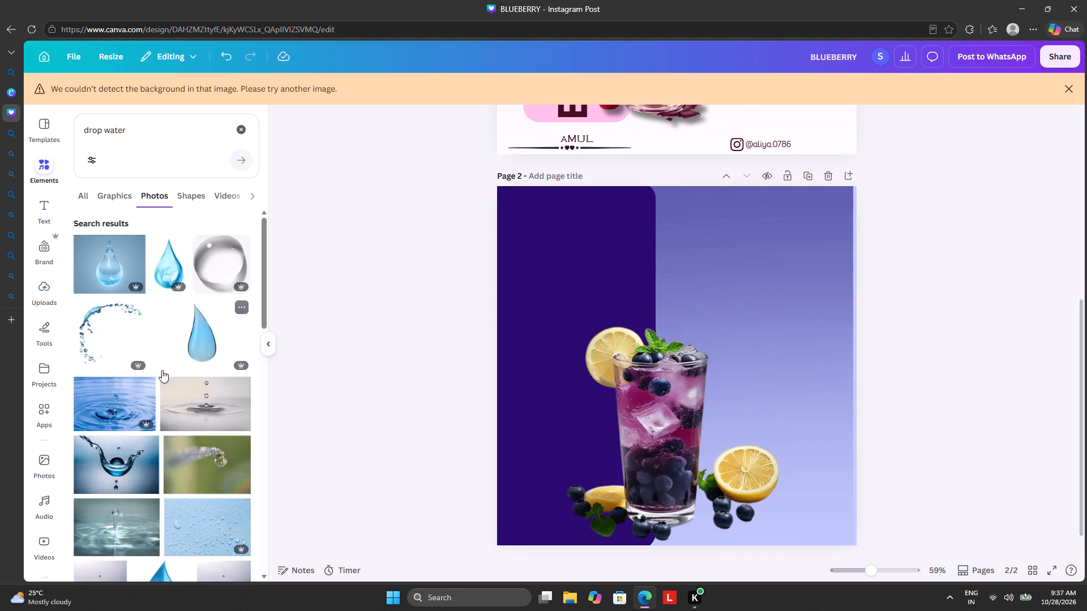
scroll(162, 370, down, 6)
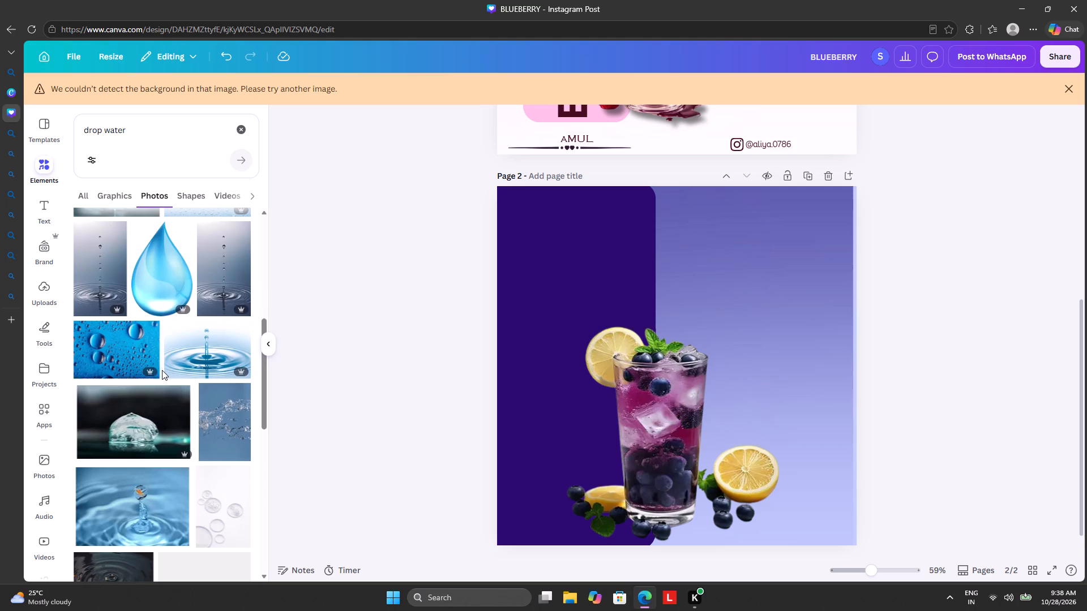
click(123, 365)
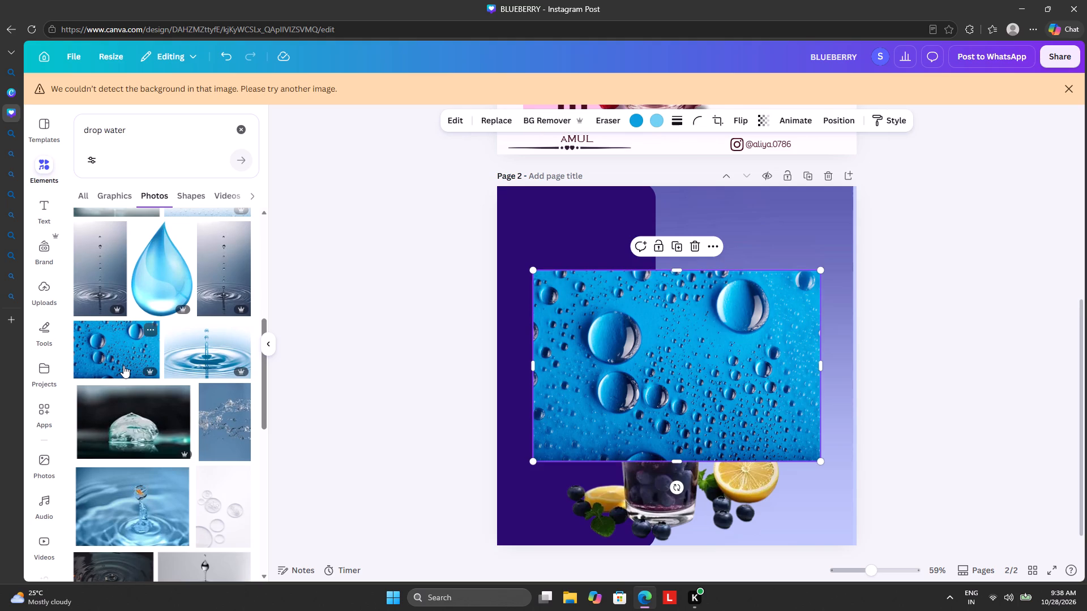
Try removing the background of the blue water-droplet photo with BG Remover.
click(559, 118)
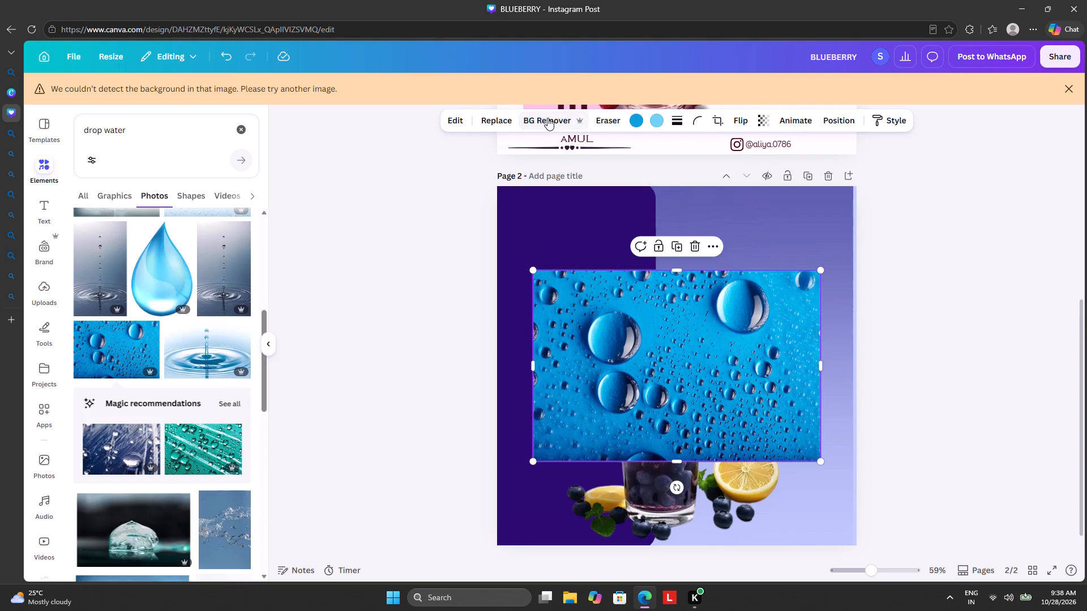
click(547, 118)
click(581, 308)
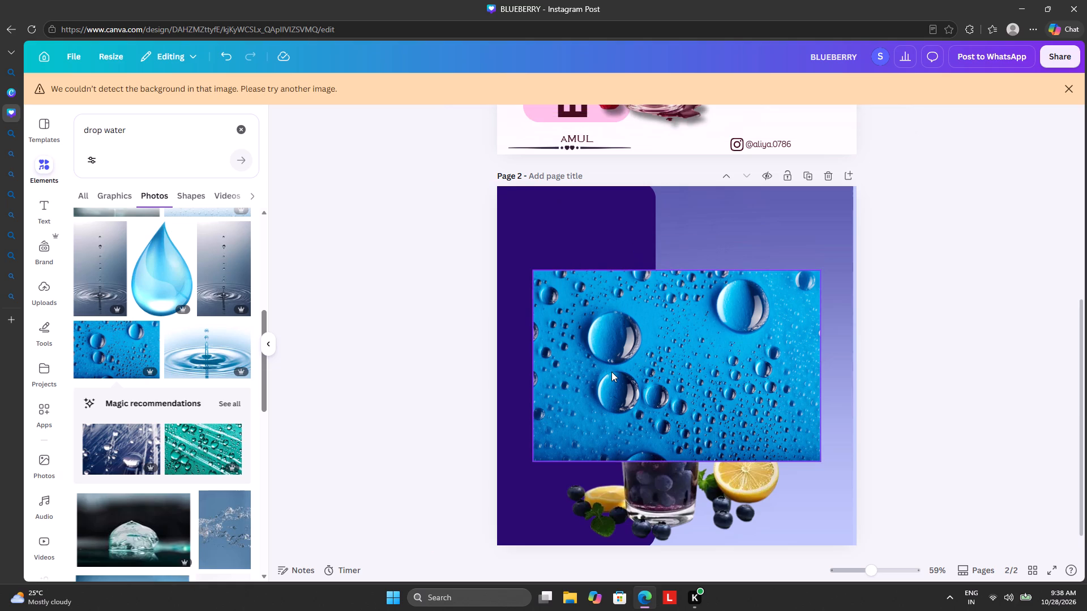
click(611, 372)
click(550, 127)
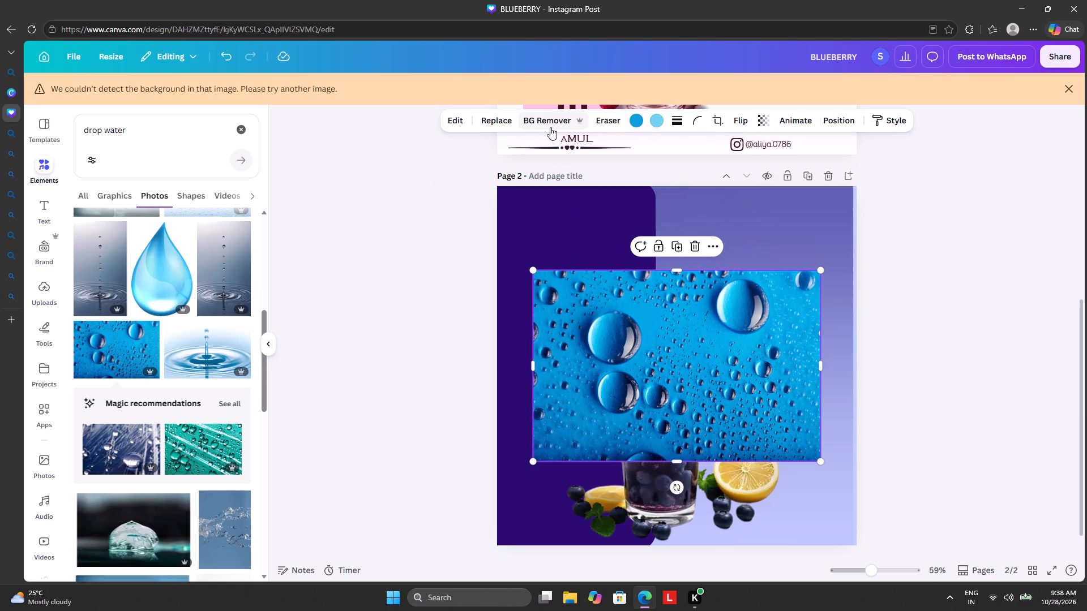
Delete the blue water-droplet photo covering the lemonade glass on page 2.
click(1068, 89)
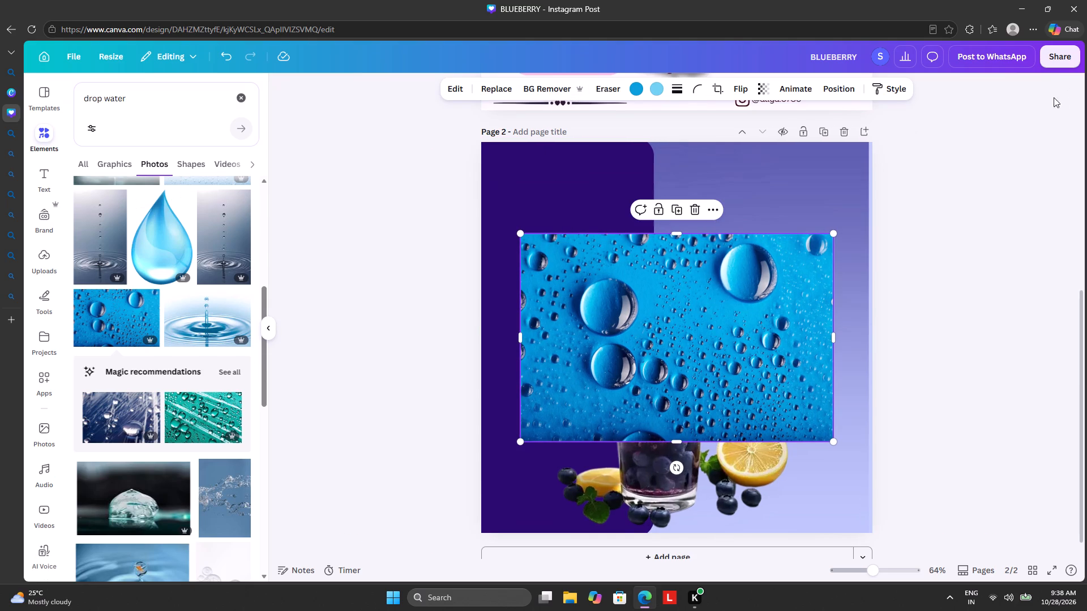
click(699, 208)
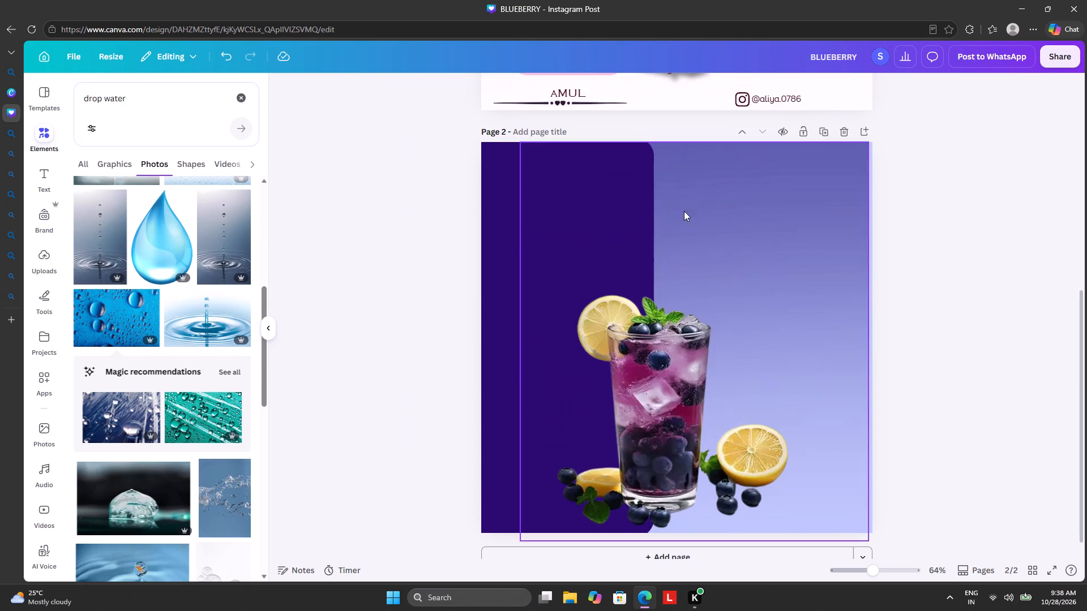
Add the dark blue raindrop photo from the magic recommendations to page 2 and remove its background.
scroll(181, 372, down, 2)
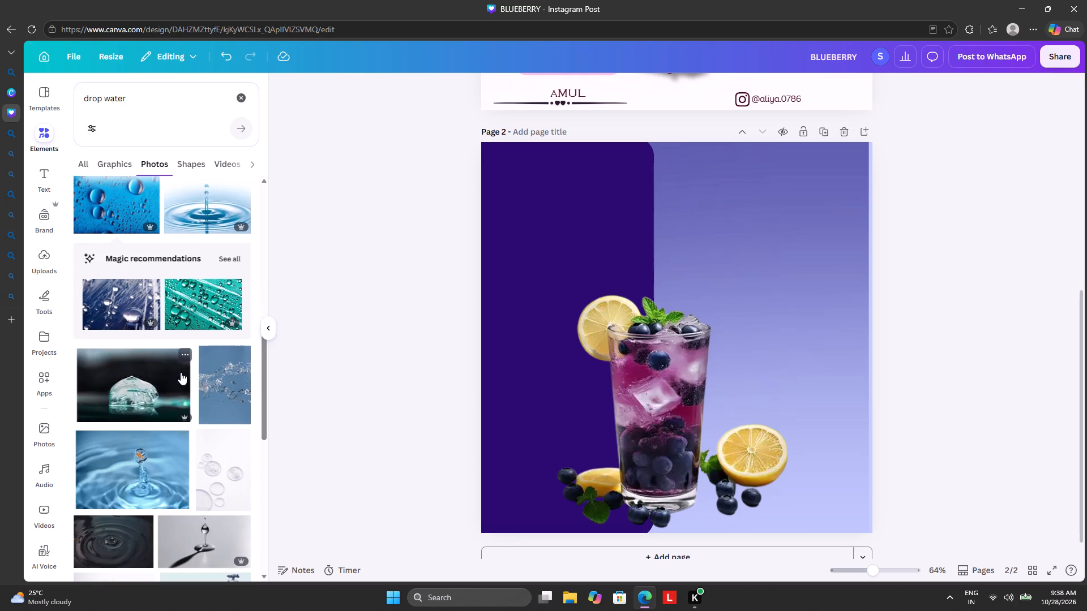
click(122, 309)
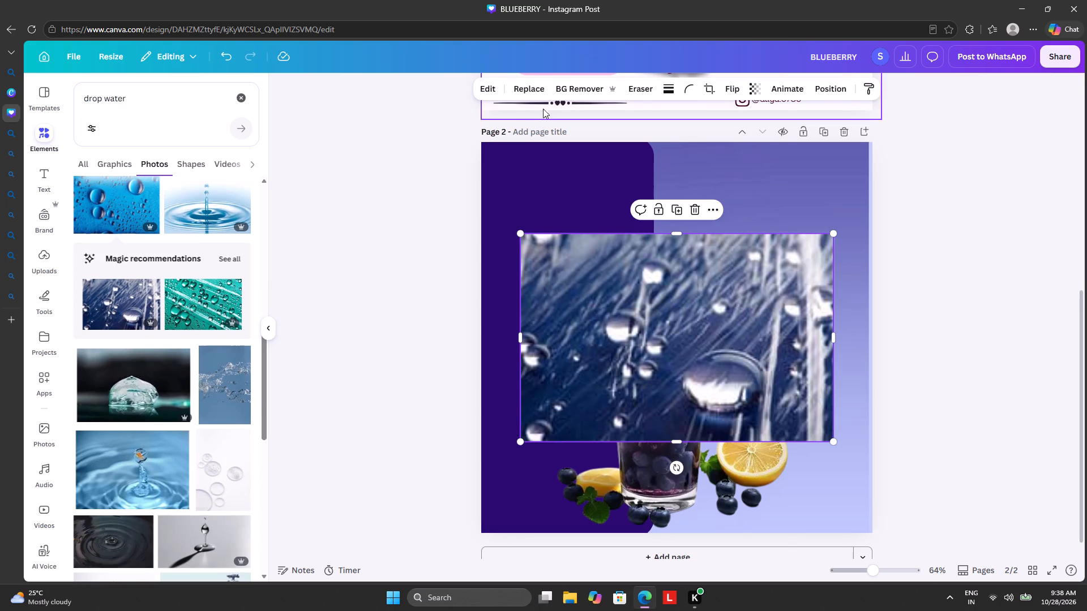
click(568, 90)
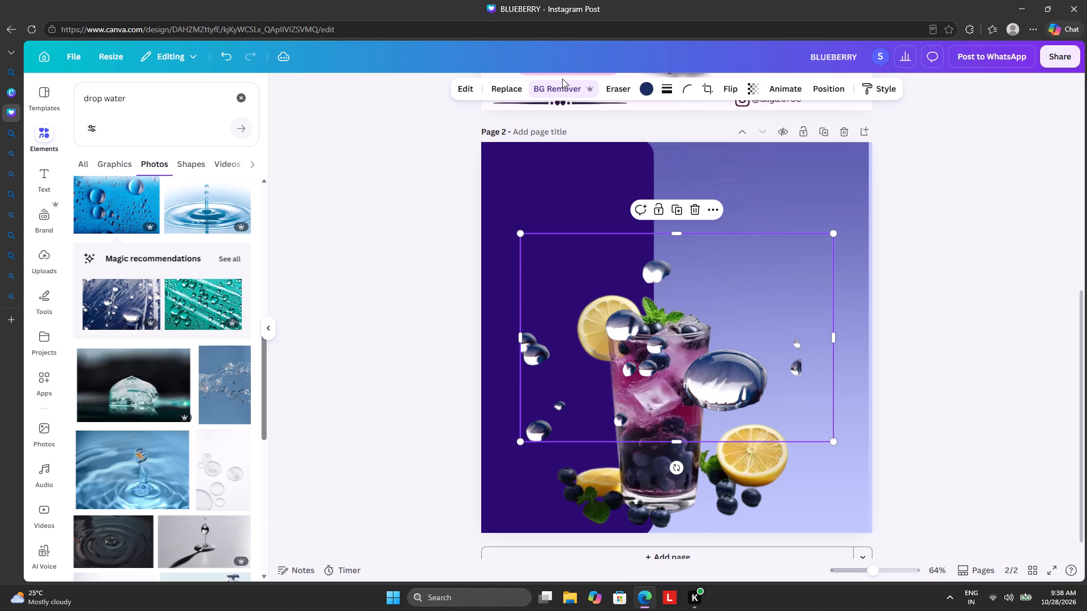
Shrink the droplet cutout to a small cluster and place it just right of the glass's base, below the blueberries.
drag(524, 235, 654, 337)
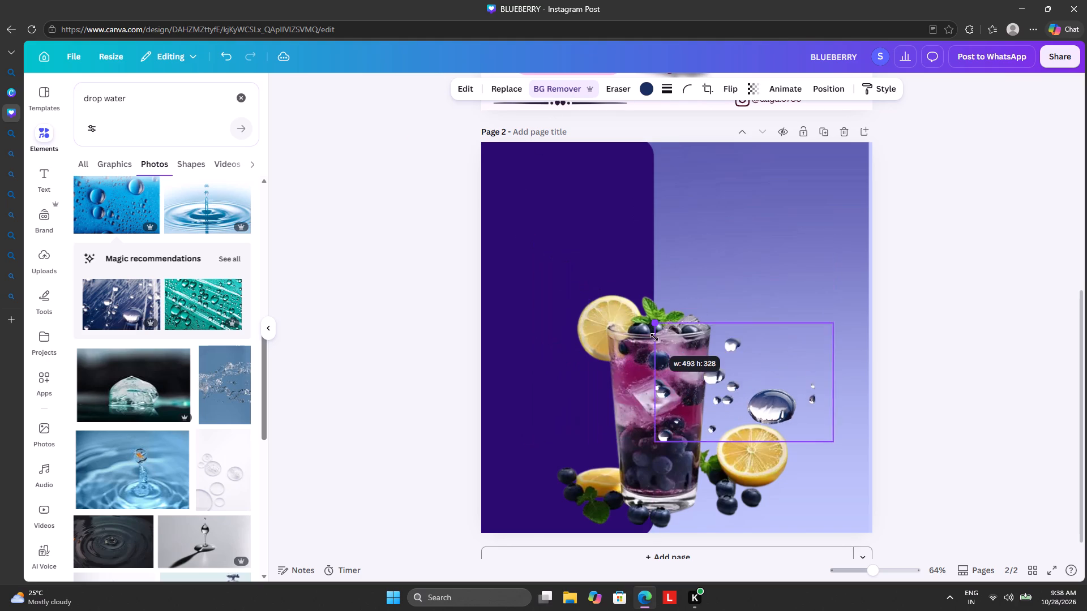
drag(654, 337, 743, 376)
drag(802, 405, 694, 504)
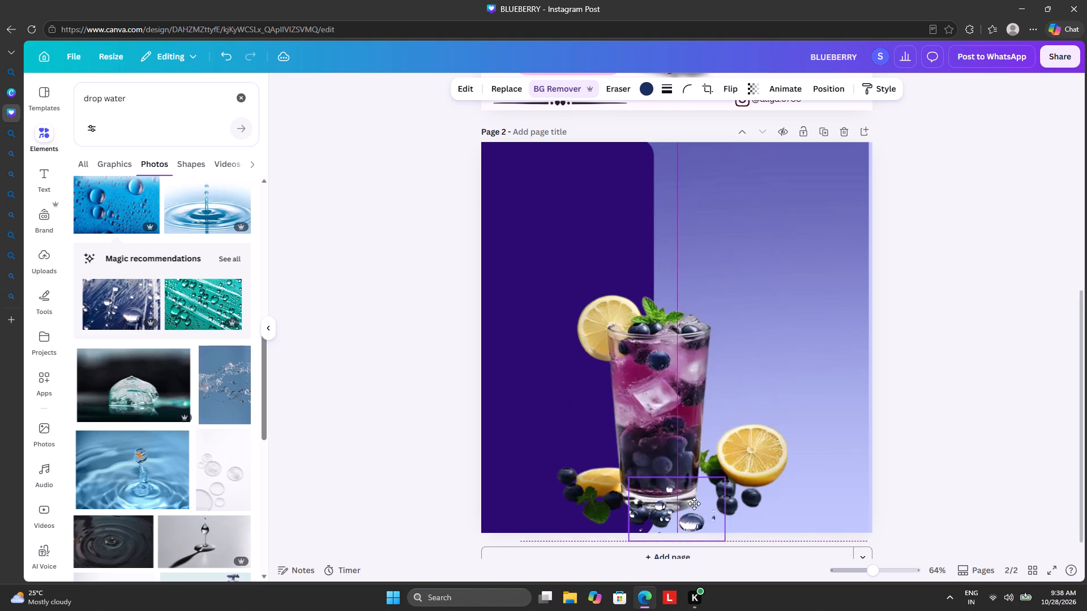
drag(694, 504, 724, 504)
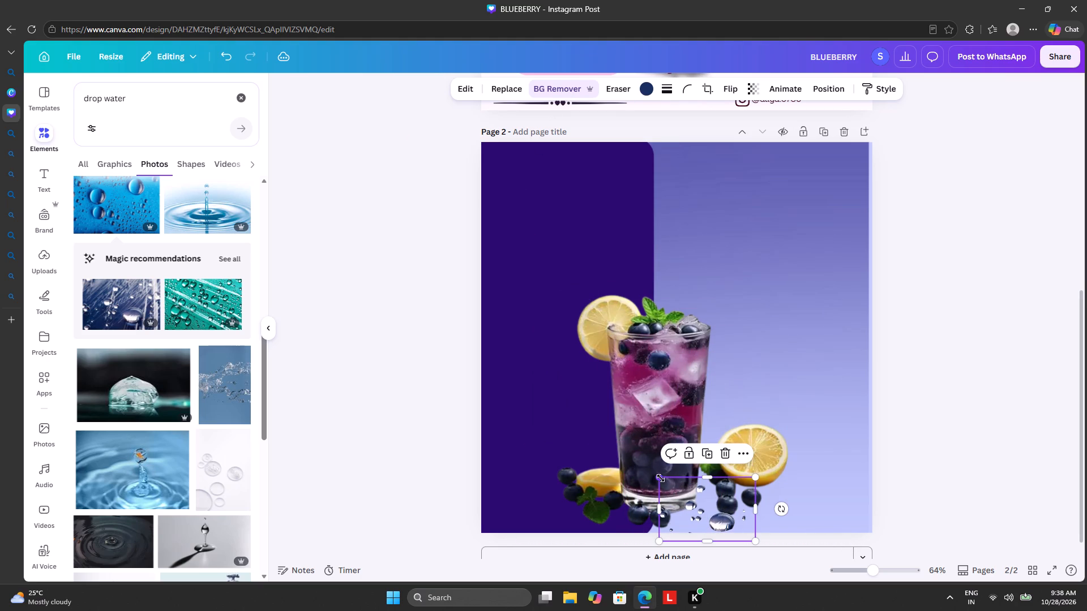
drag(661, 478, 697, 497)
drag(722, 511, 708, 502)
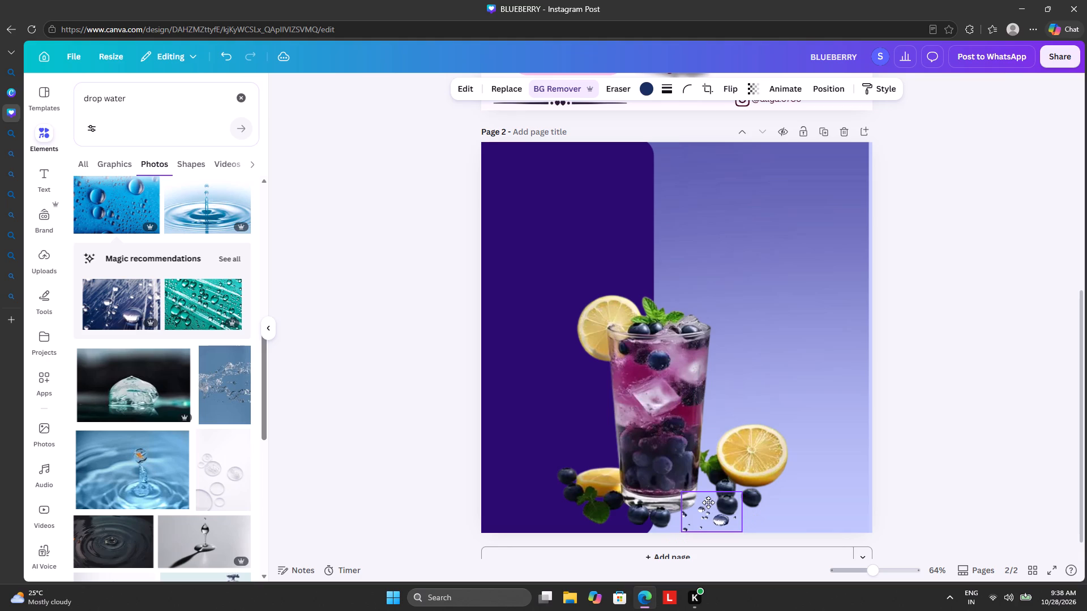
drag(708, 502, 704, 500)
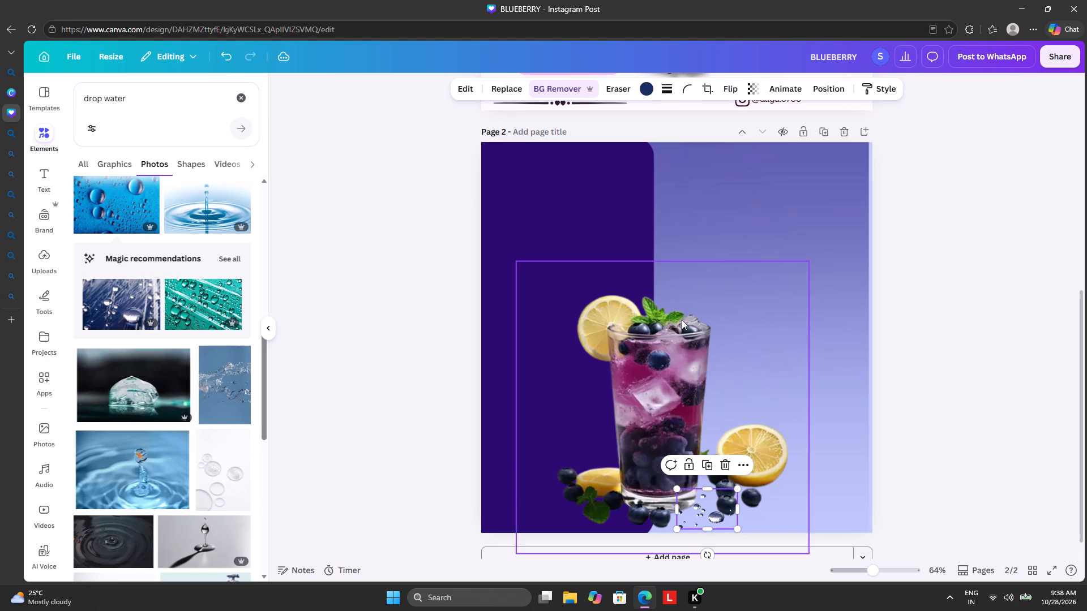
Recolour the droplet cutout to the design's Violet #5e17eb.
click(642, 84)
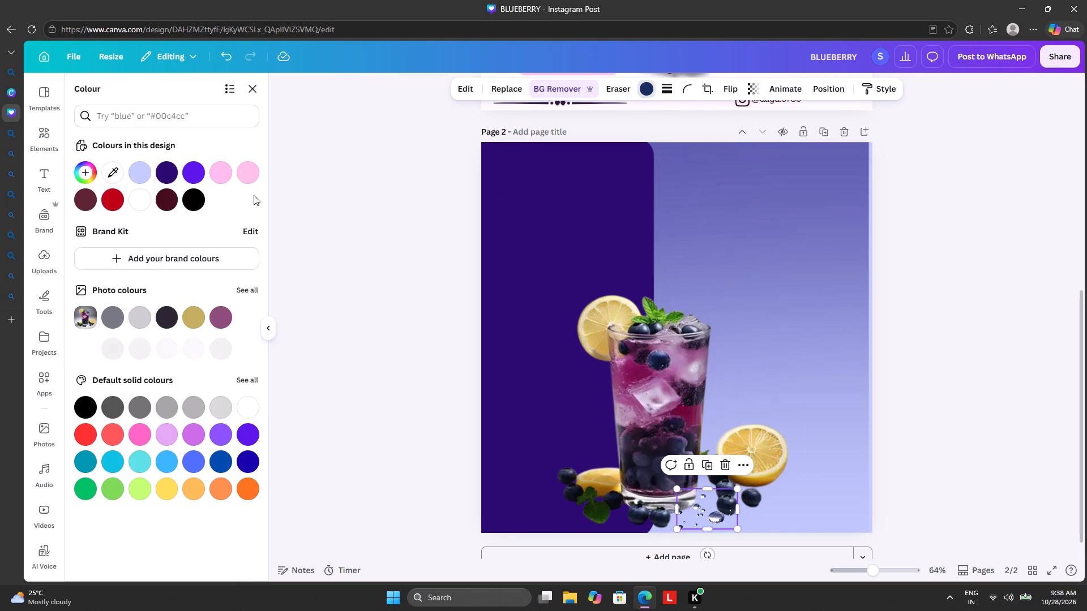
click(164, 171)
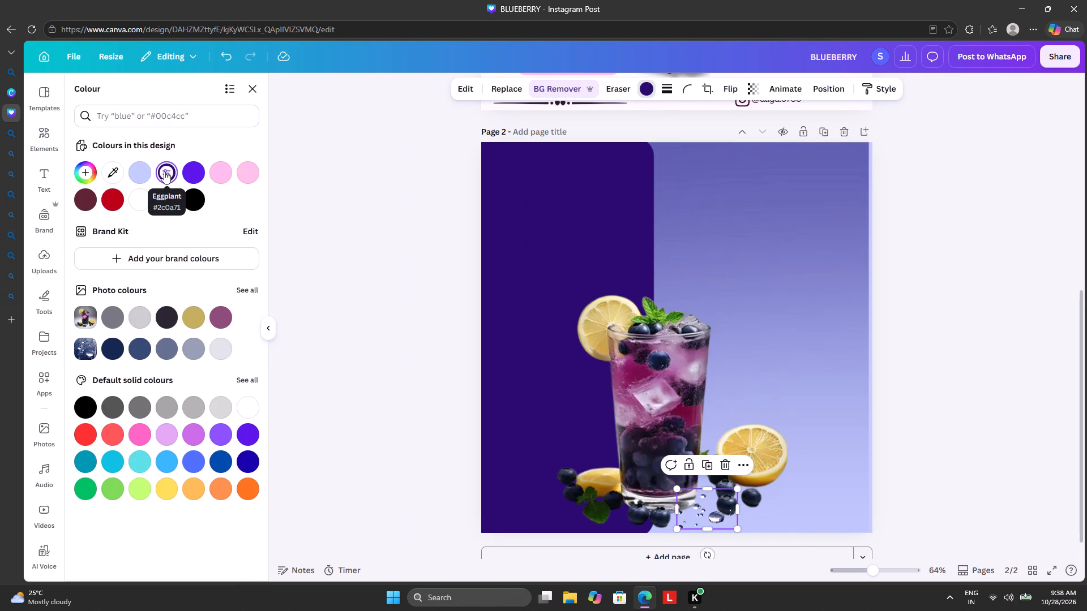
click(188, 174)
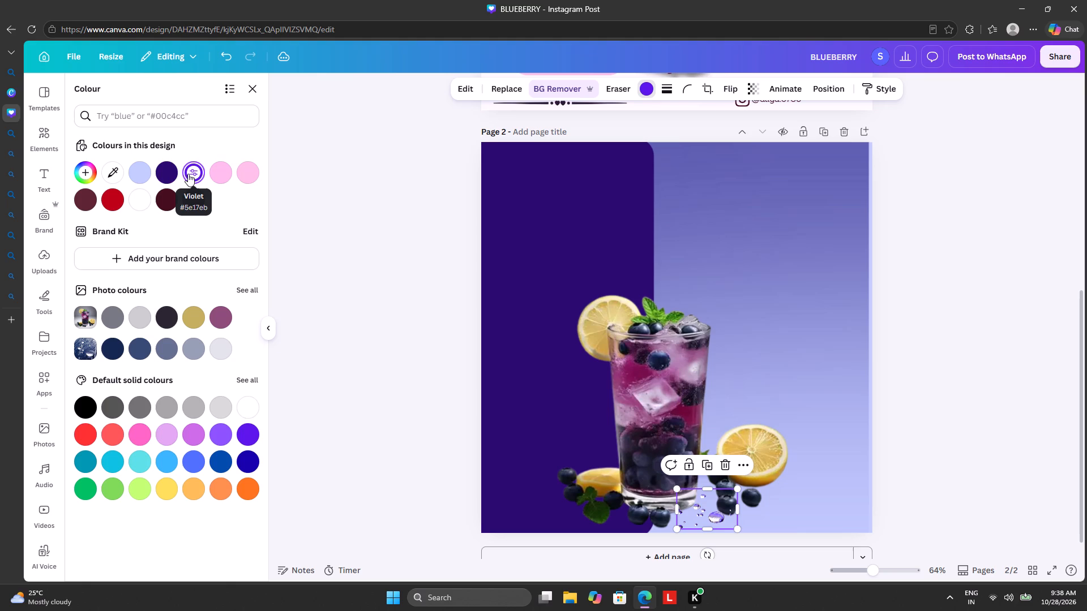
click(351, 218)
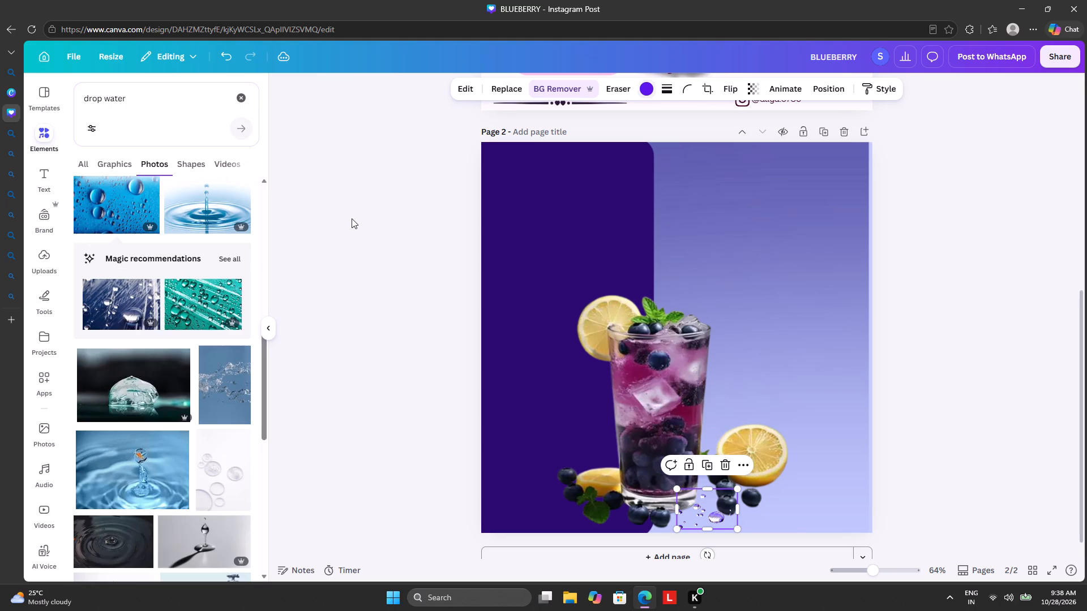
Duplicate the violet droplets and place the copy immediately right of the original, below the lemon half.
click(706, 466)
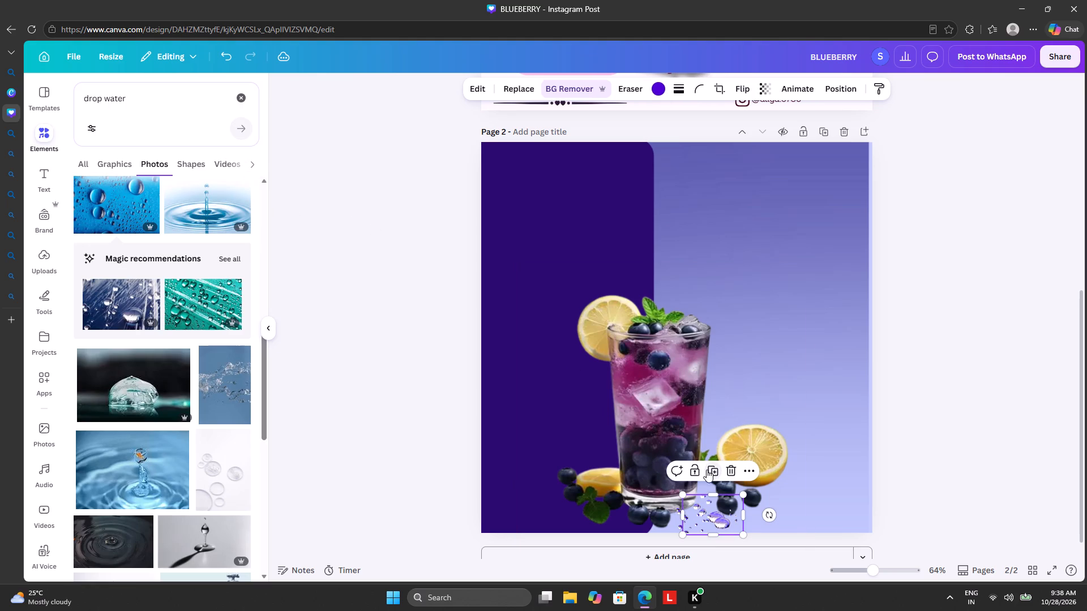
drag(705, 510, 625, 513)
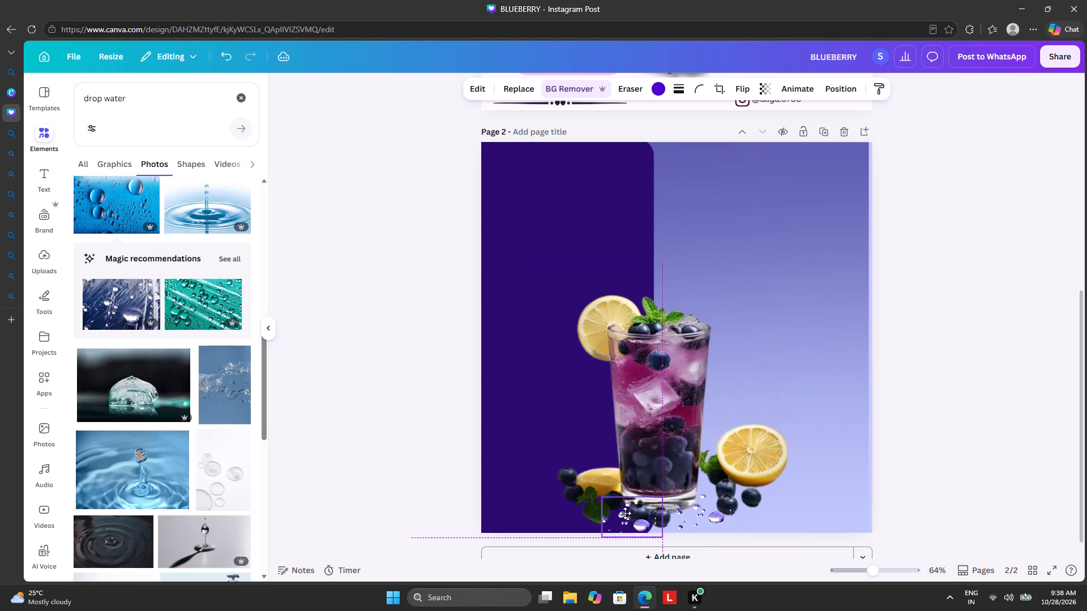
drag(625, 513, 581, 507)
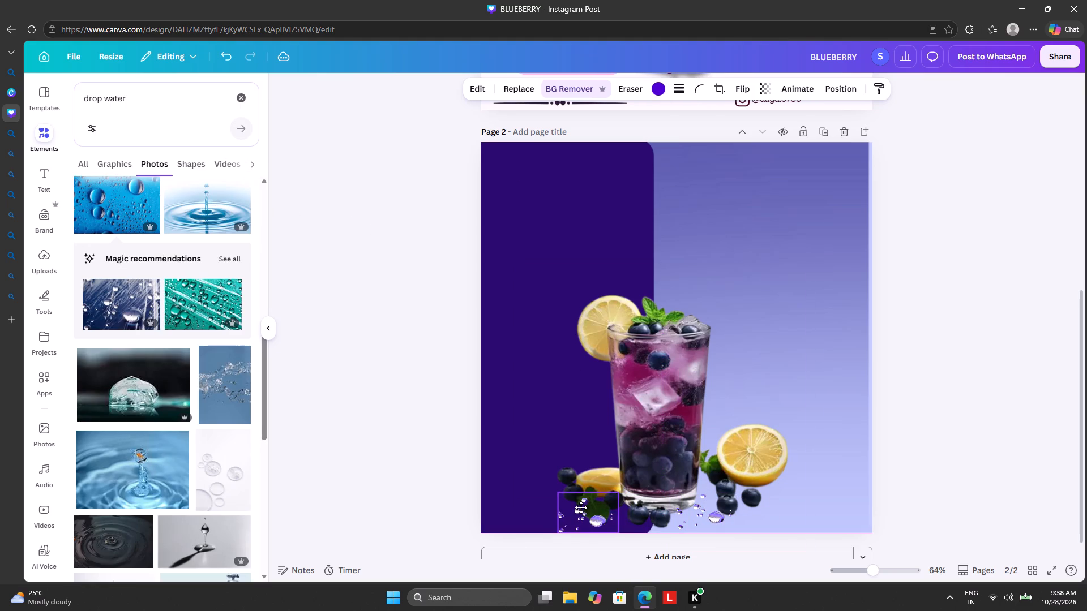
drag(581, 507, 605, 508)
drag(606, 508, 640, 355)
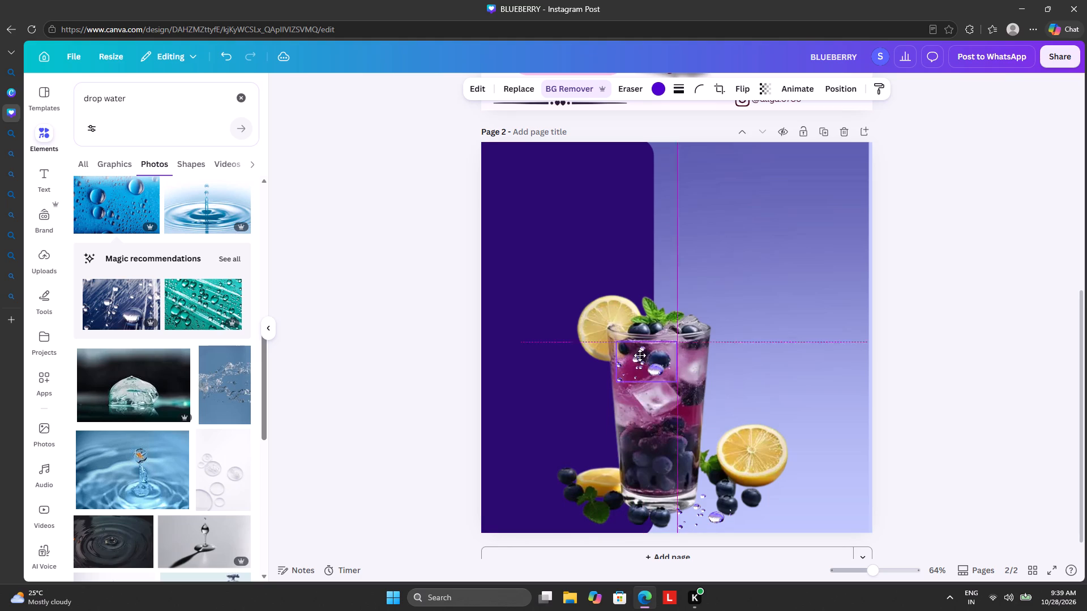
drag(640, 355, 745, 509)
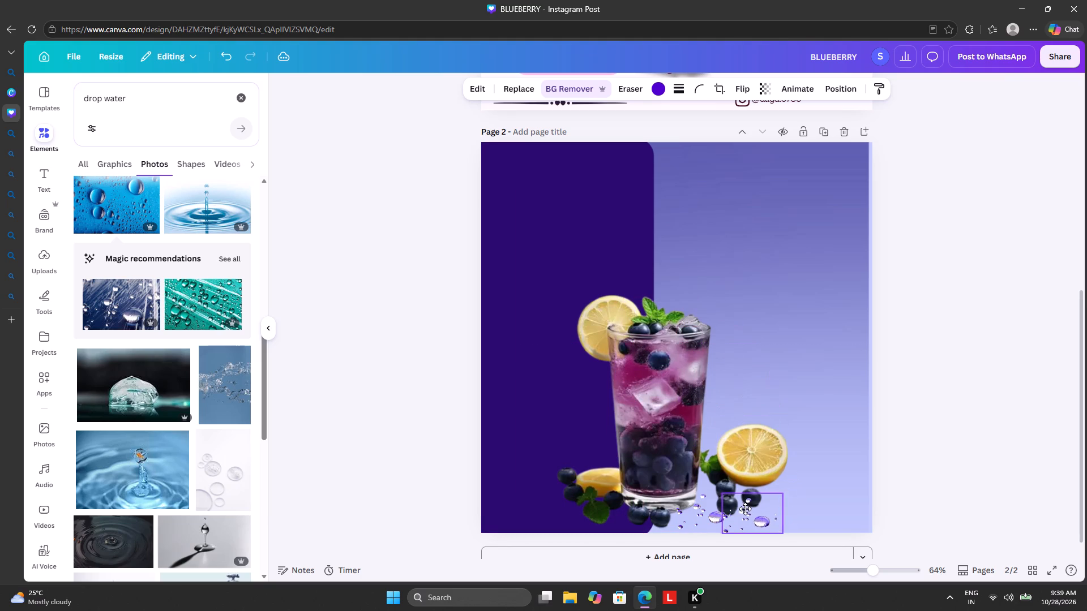
drag(745, 509, 745, 510)
Duplicate the droplets twice more to continue the row along the page's bottom edge to the right corner.
click(751, 472)
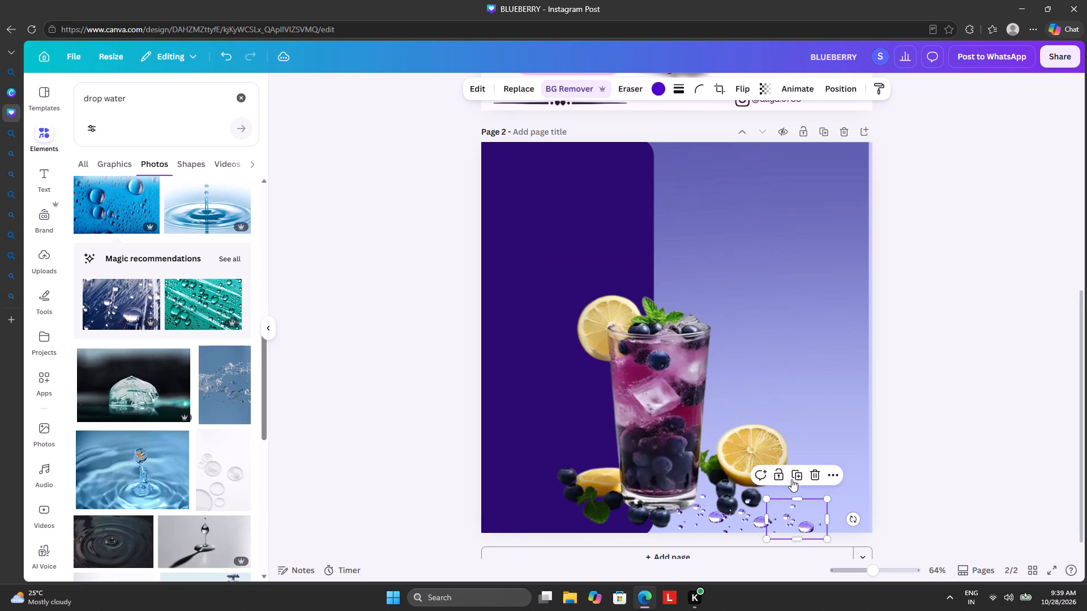
click(794, 476)
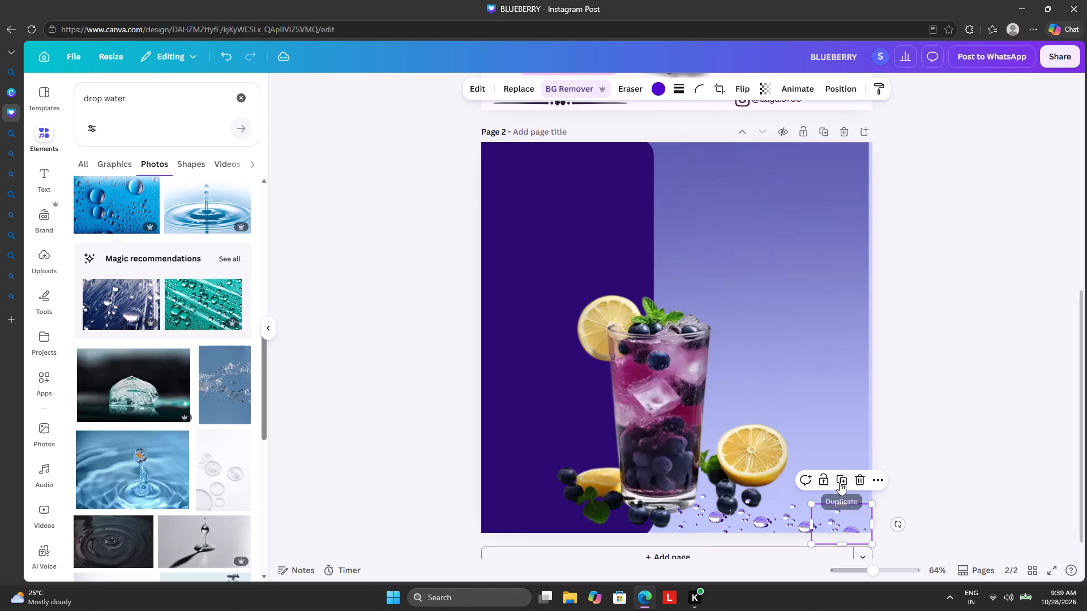
Duplicate the droplets again and place the copy over the blueberries beneath the glass's left side.
click(842, 478)
drag(890, 526, 652, 518)
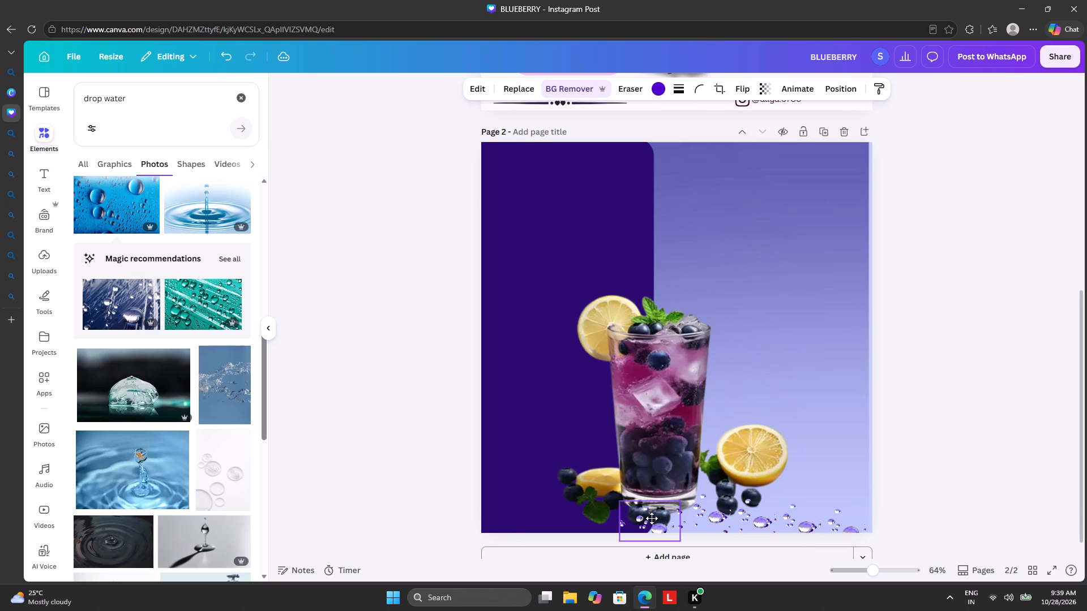
drag(652, 518, 637, 517)
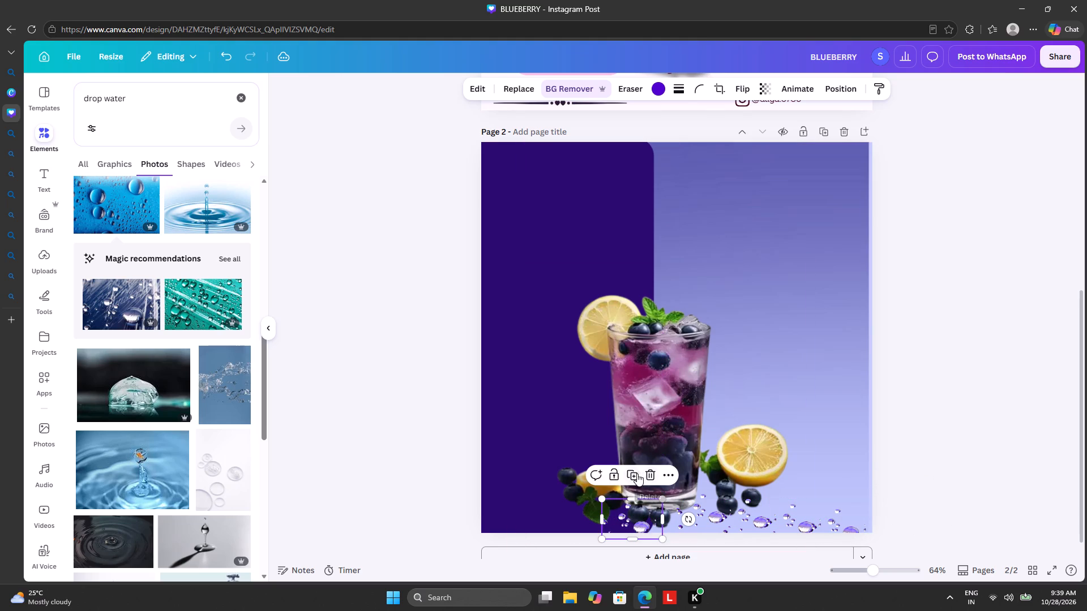
Duplicate the violet droplets twice more to continue the row leftward along the base of the dark violet panel.
click(635, 475)
drag(632, 513, 575, 507)
click(583, 473)
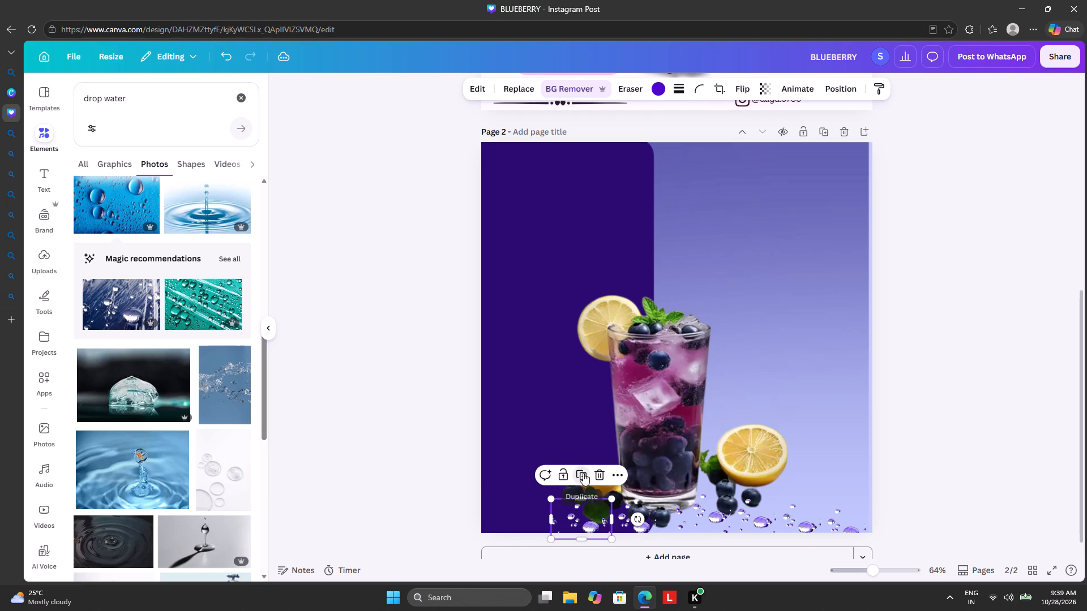
click(430, 385)
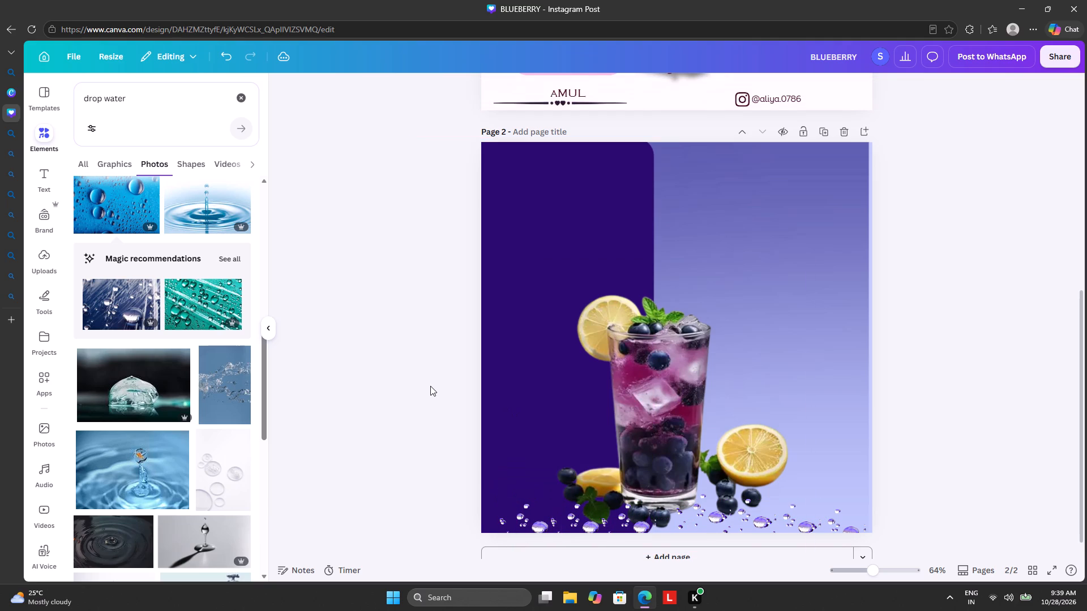
Recolour the three droplet cutouts over the dark violet panel to the design's Light lavender #c2cdff.
click(530, 522)
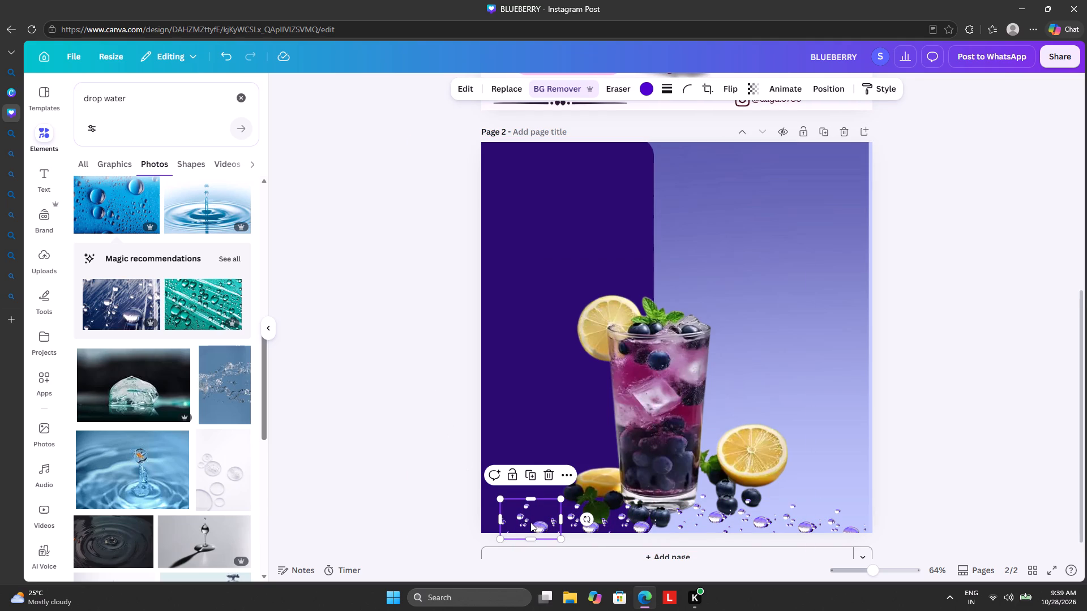
click(649, 85)
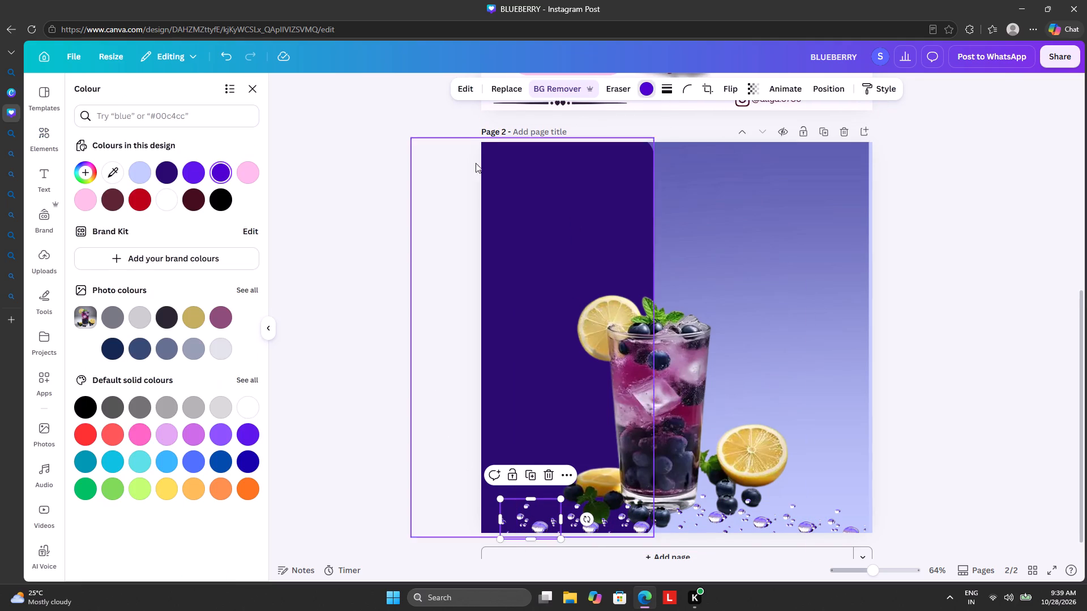
click(134, 171)
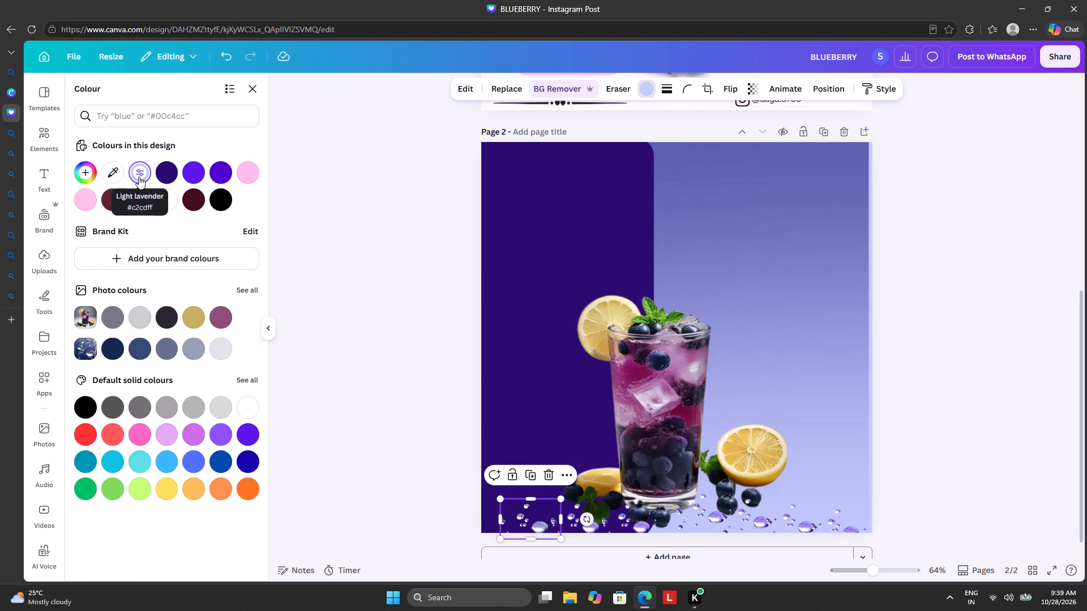
click(595, 522)
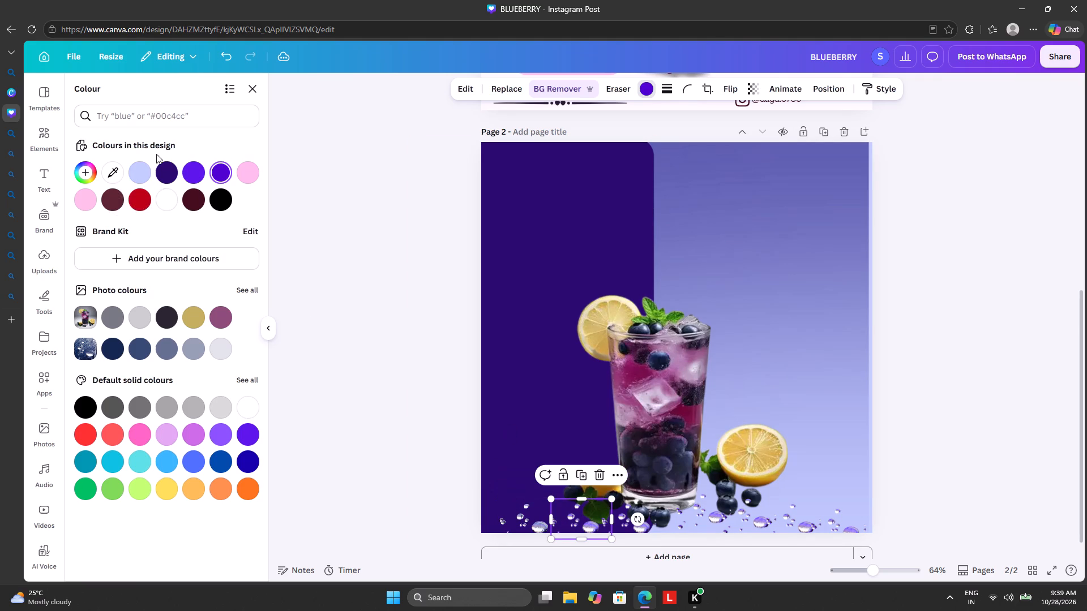
click(137, 173)
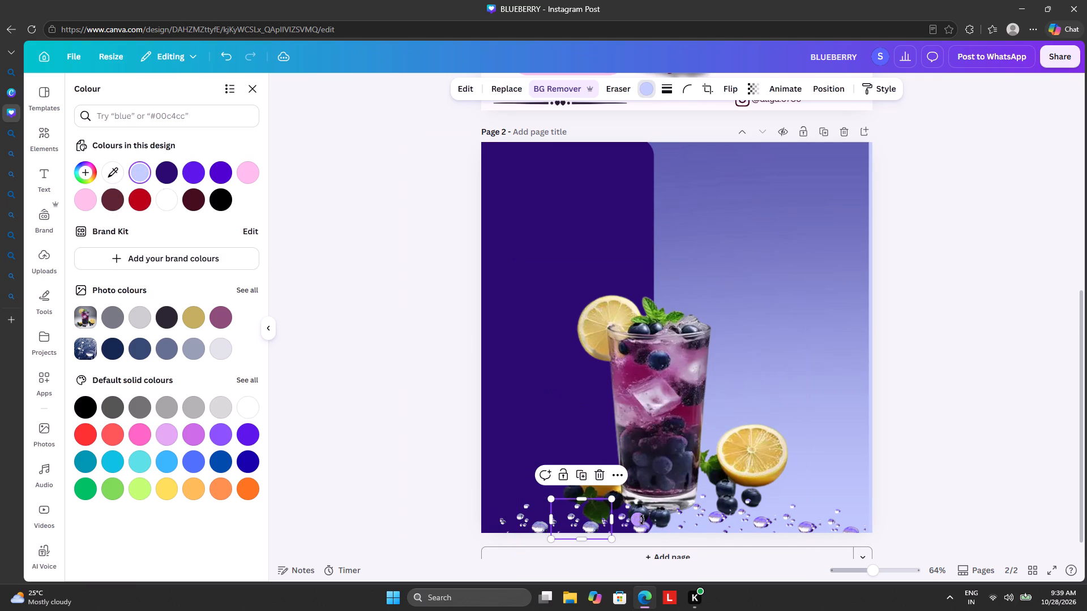
click(642, 520)
click(647, 532)
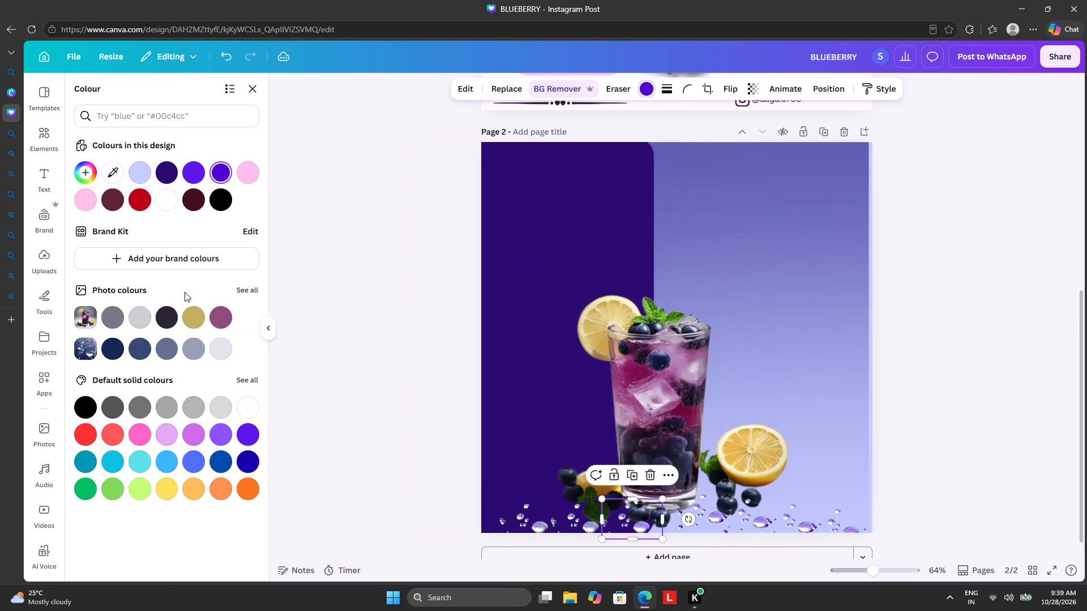
click(143, 174)
click(374, 255)
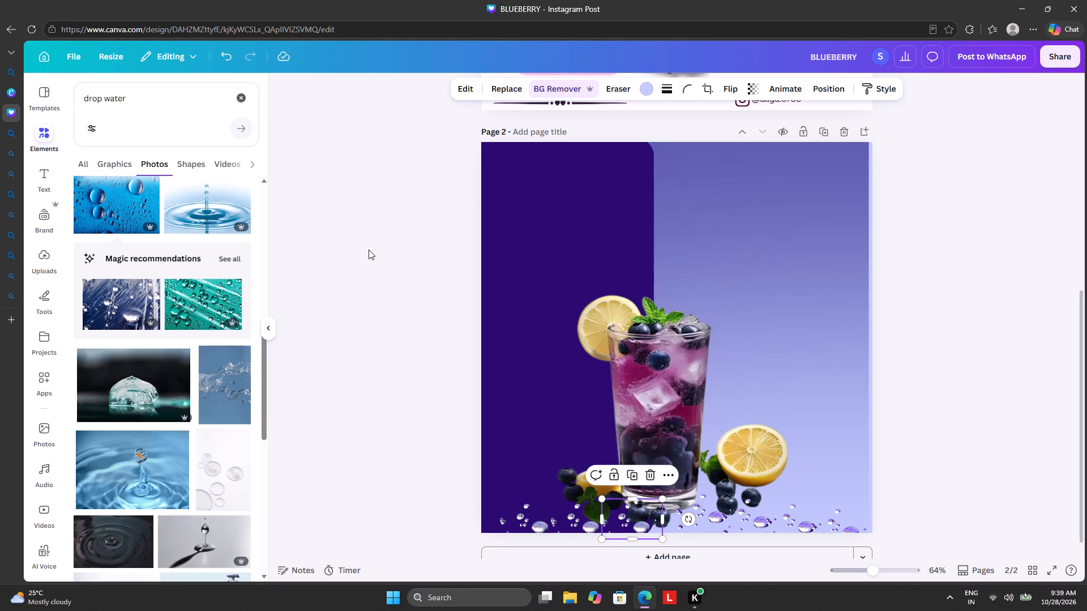
Search the photo elements for "water oil" and look through the results.
click(122, 100)
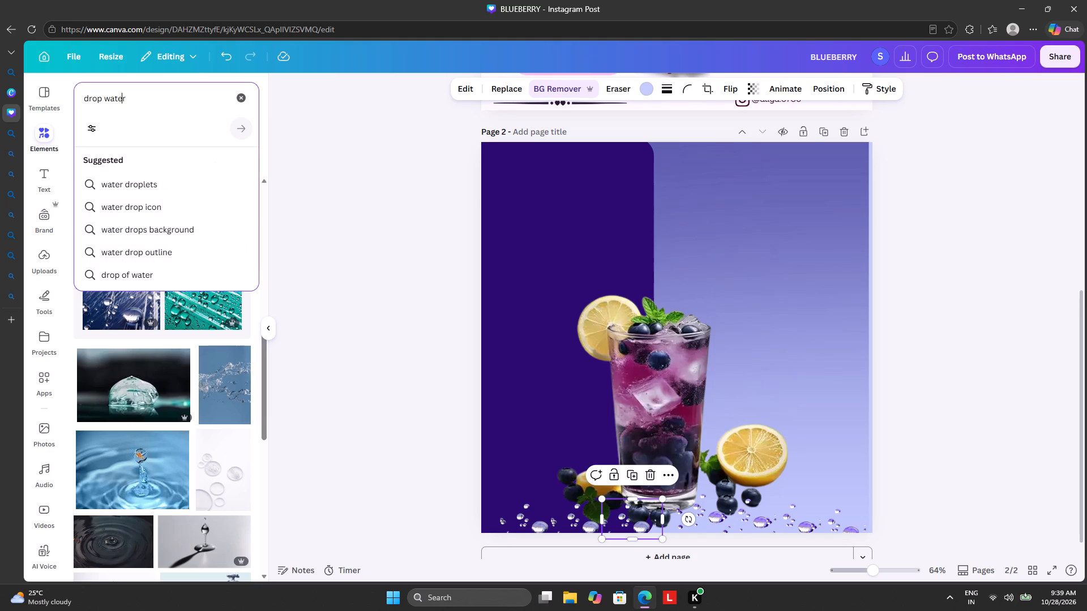
key(BackSpace)
key(BackSpace)
key(BackSpace)
key(BackSpace)
key(BackSpace)
key(BackSpace)
key(BackSpace)
key(BackSpace)
key(BackSpace)
key(BackSpace)
key(BackSpace)
key(BackSpace)
key(BackSpace)
key(BackSpace)
key(BackSpace)
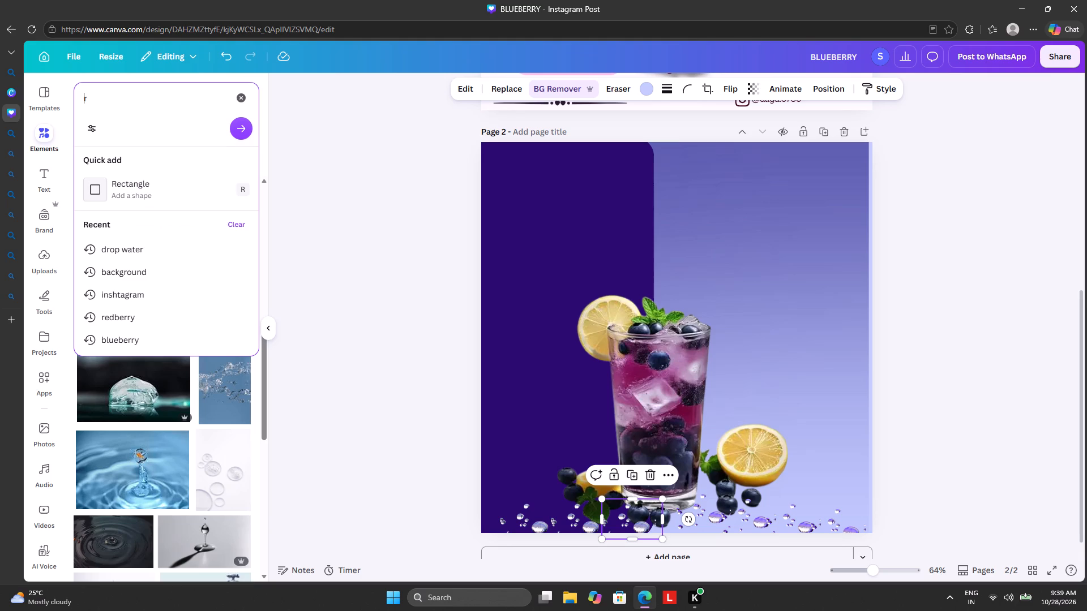
text(war)
key(BackSpace)
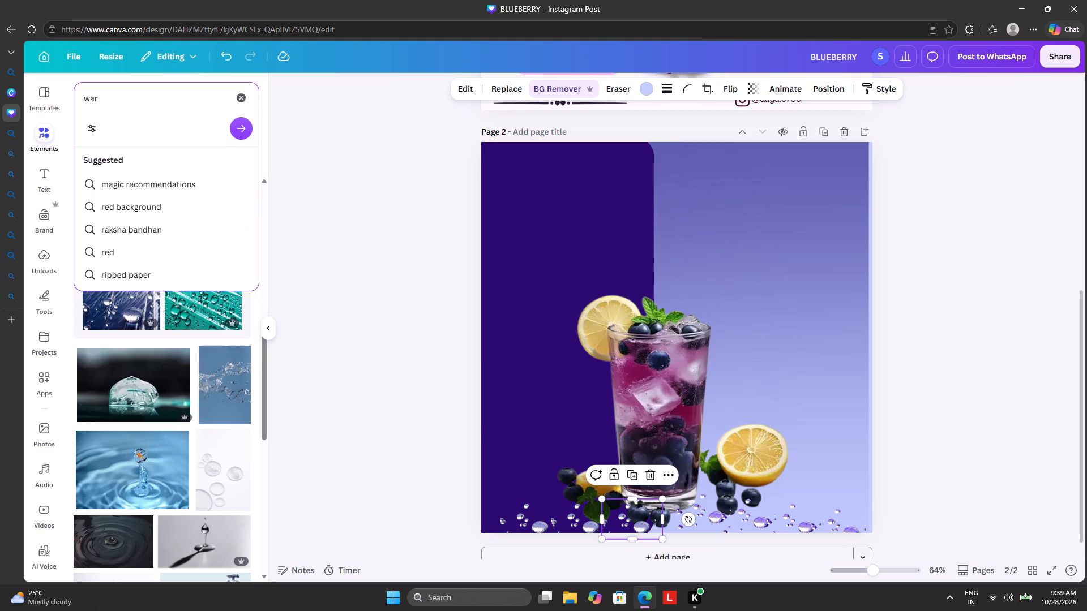
text(ter)
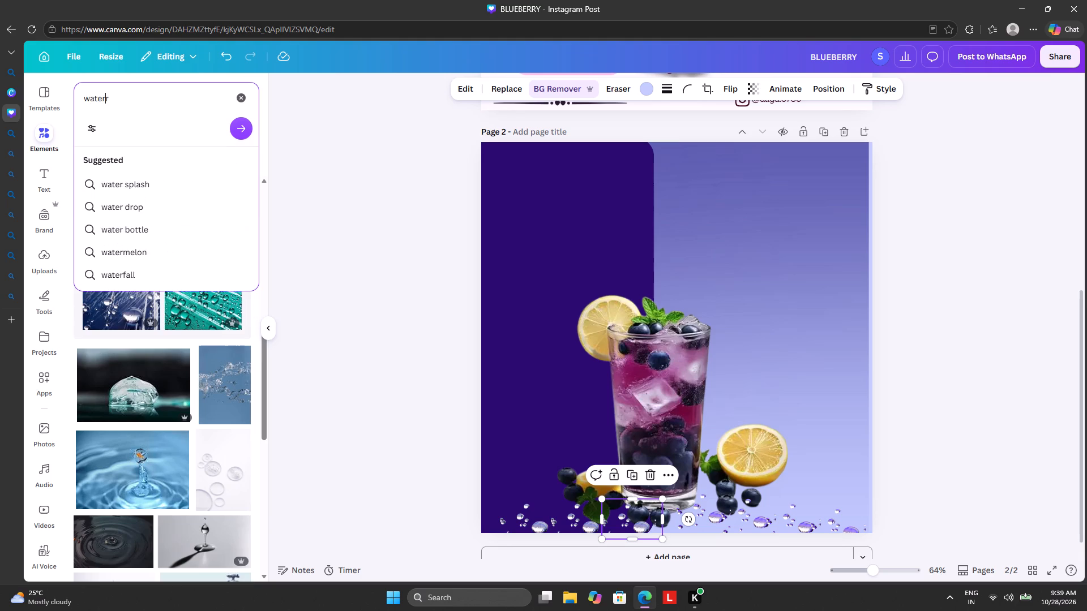
key(space)
text(oil)
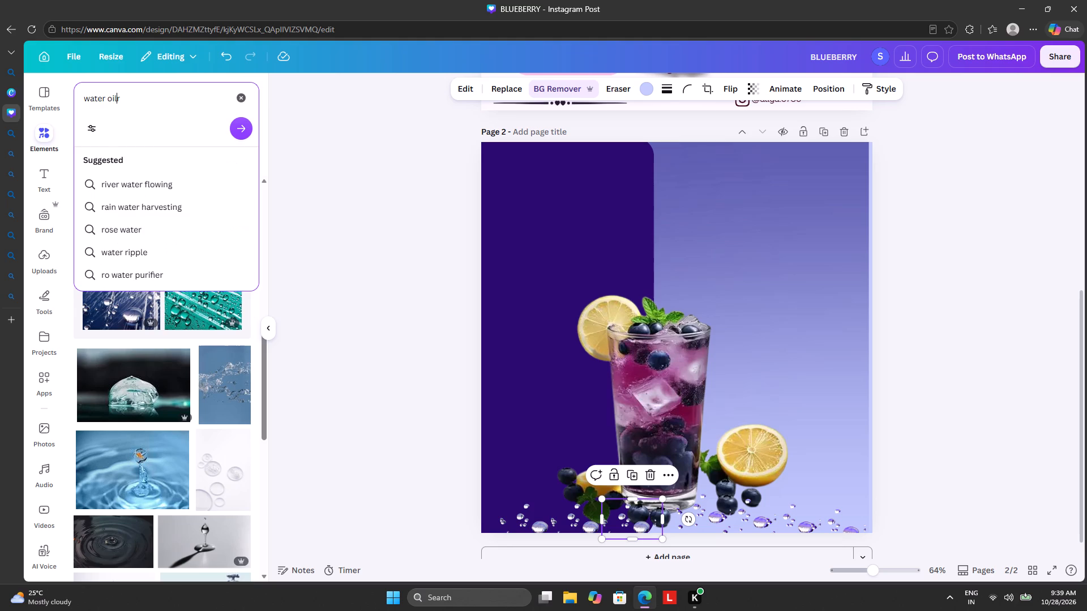
key(Return)
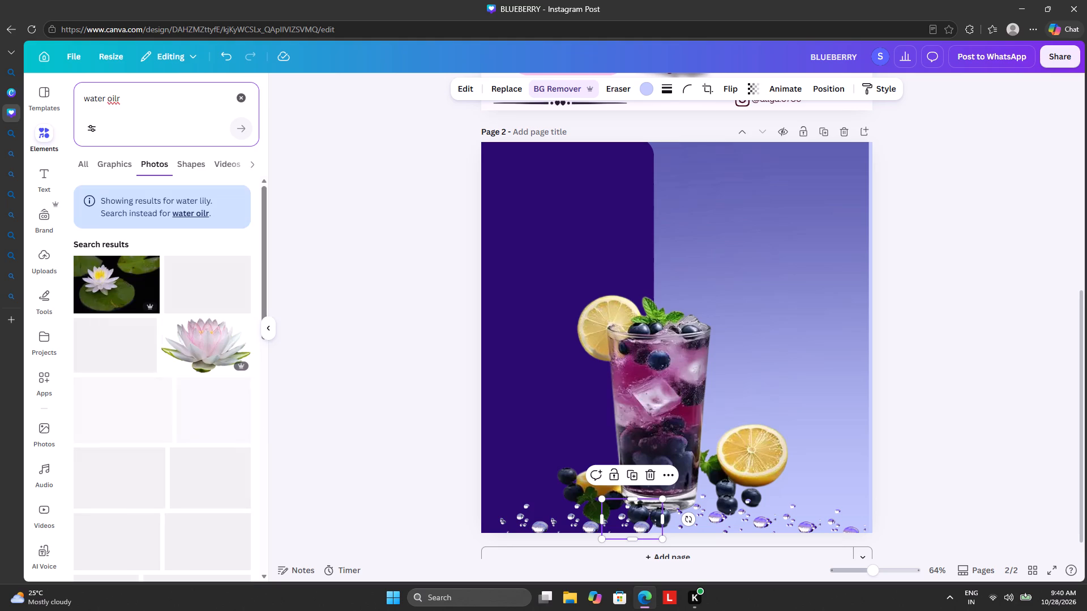
click(126, 104)
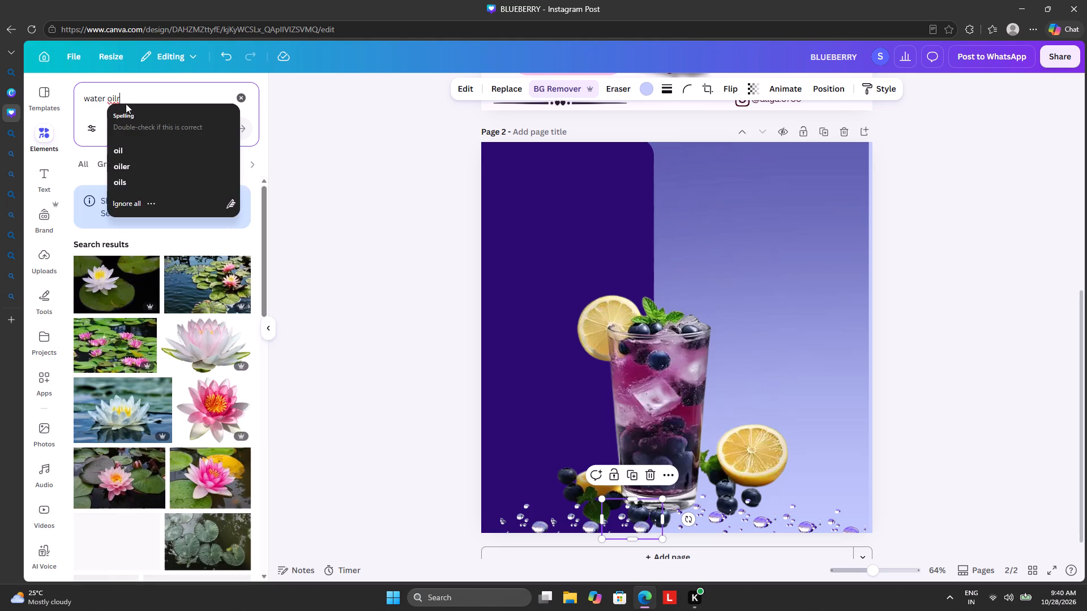
click(125, 95)
click(125, 148)
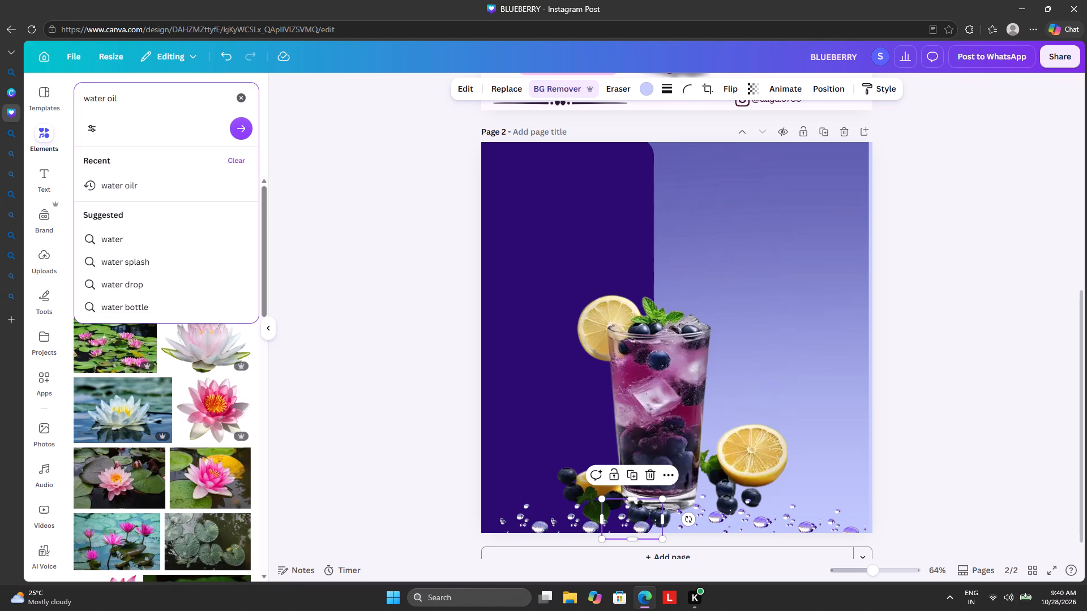
key(Return)
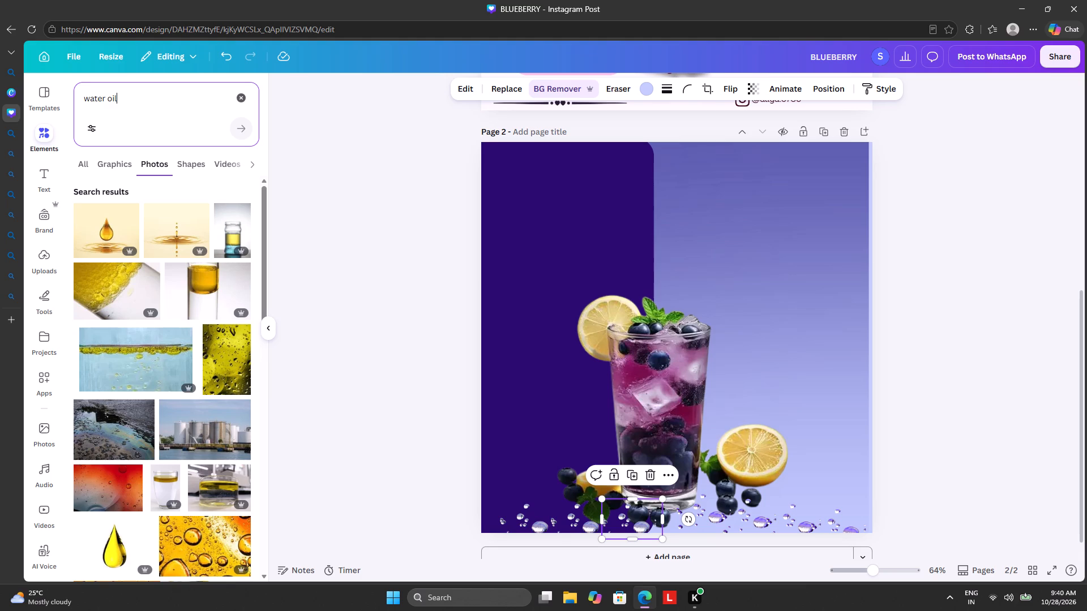
scroll(130, 248, down, 6)
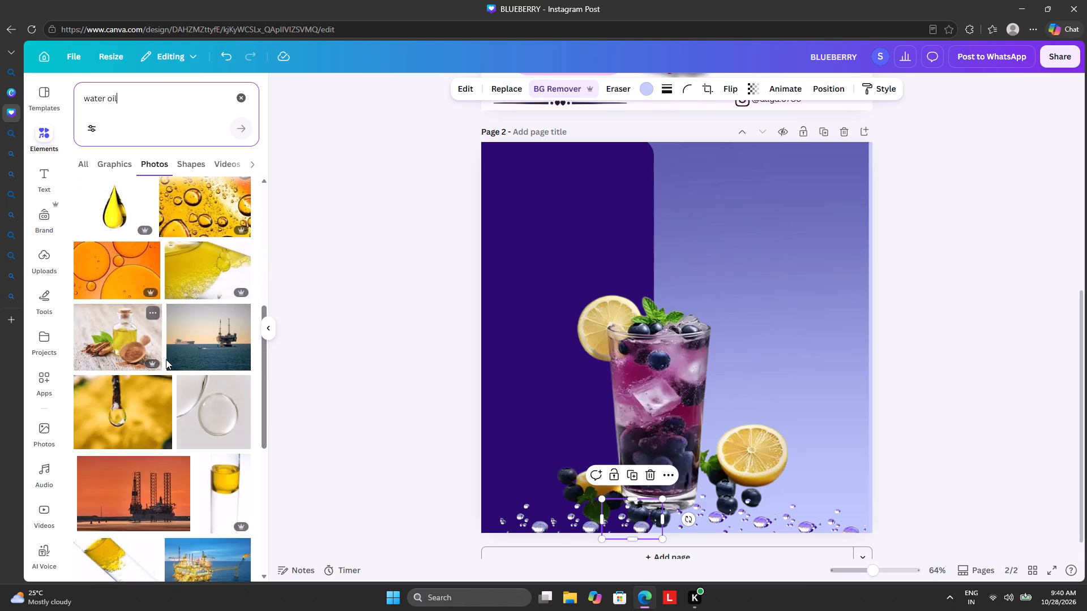
scroll(177, 373, down, 7)
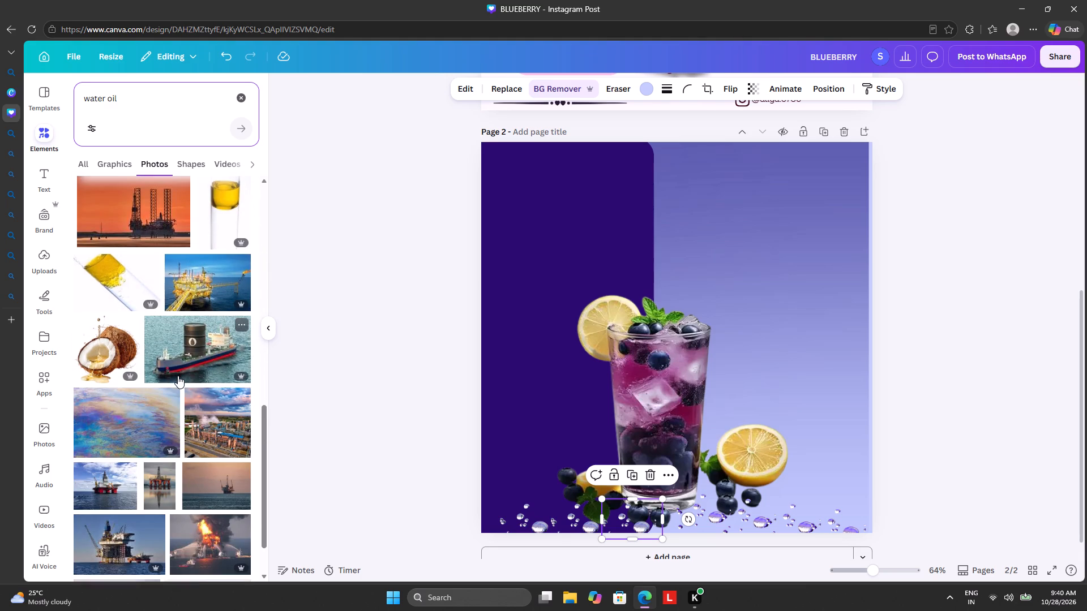
scroll(178, 376, down, 2)
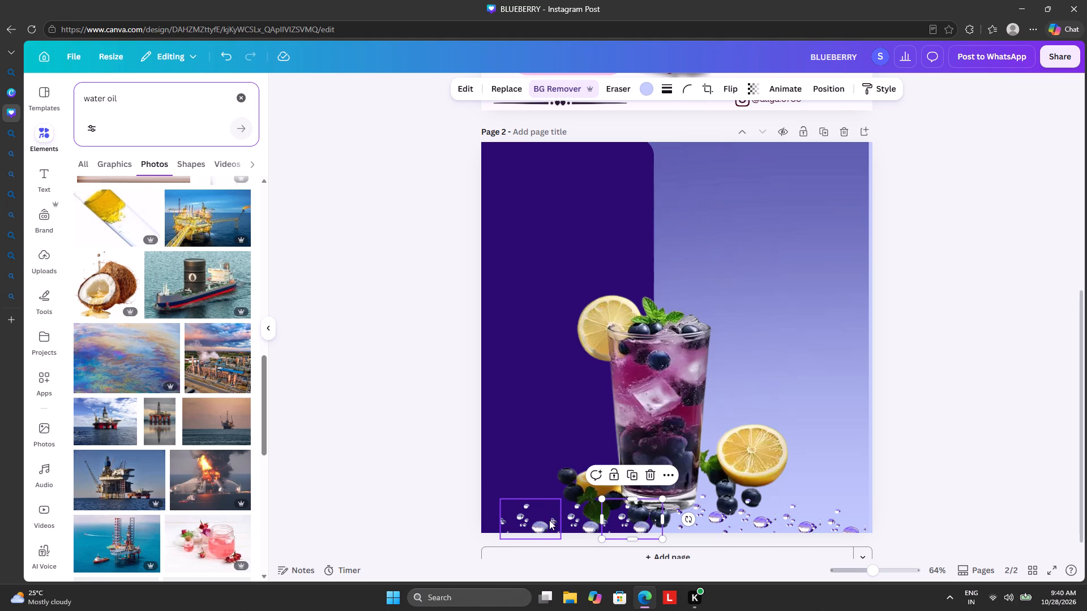
Shrink the leftmost lavender droplets and move them closer to the blueberries, along the dark panel's bottom edge.
click(553, 520)
drag(563, 501, 562, 501)
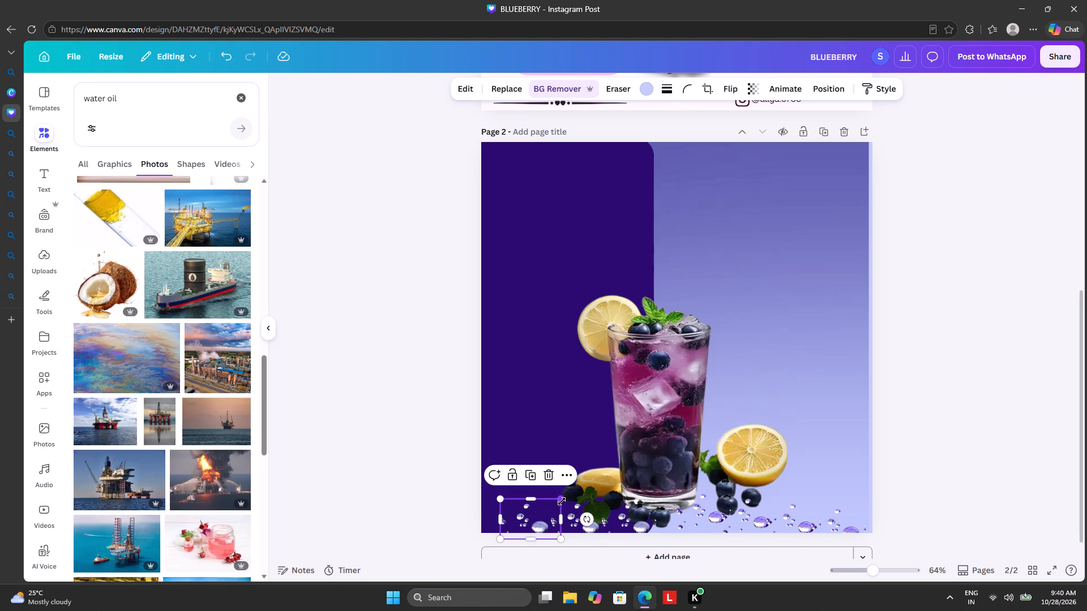
drag(562, 501, 538, 532)
drag(527, 528, 541, 517)
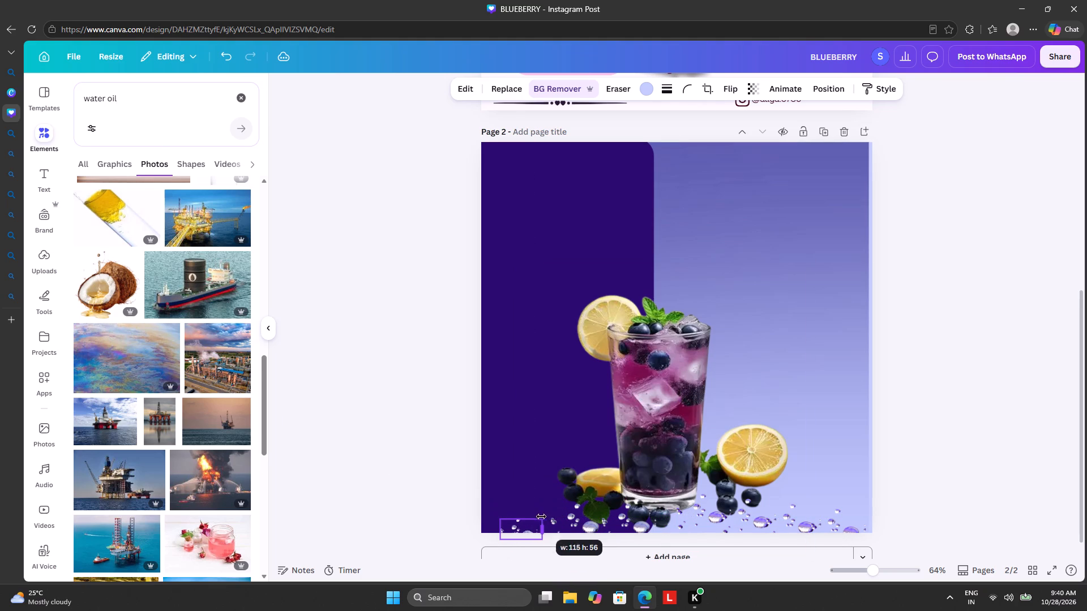
drag(541, 517, 532, 527)
drag(527, 527, 528, 524)
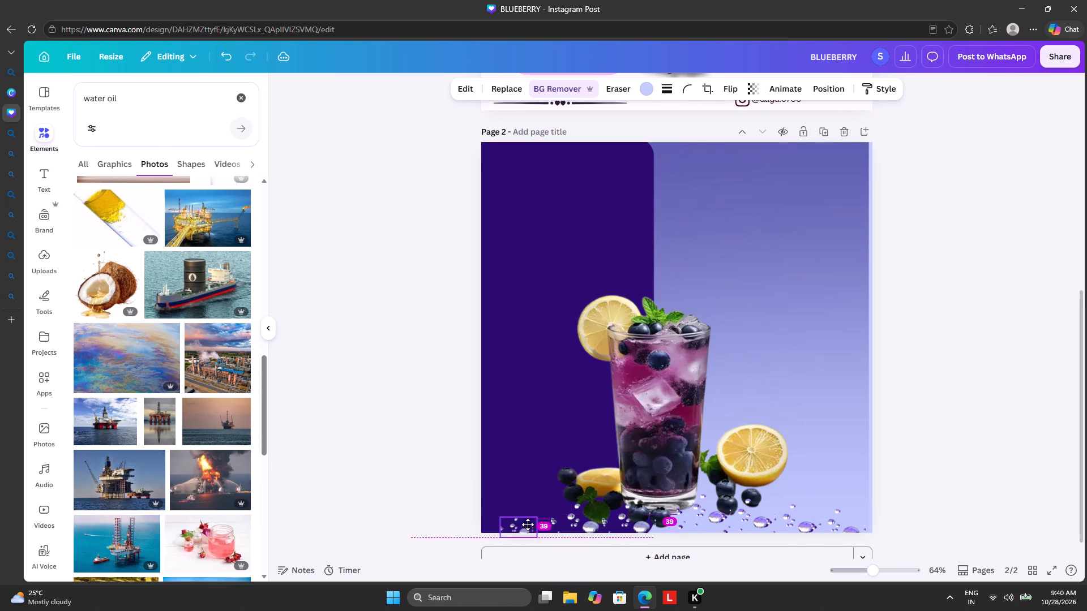
drag(528, 524, 572, 500)
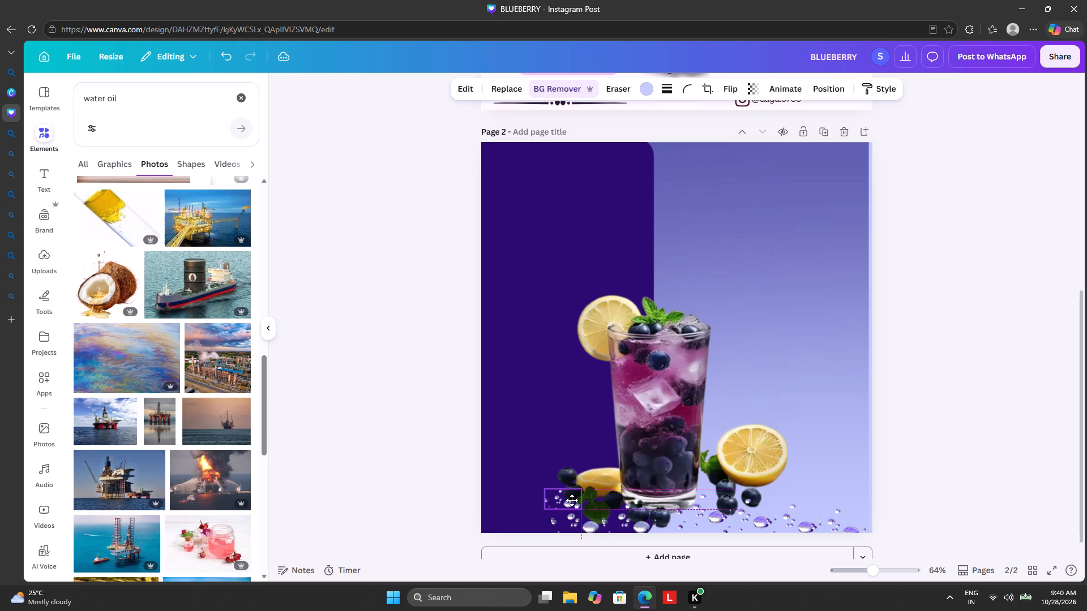
drag(572, 500, 546, 517)
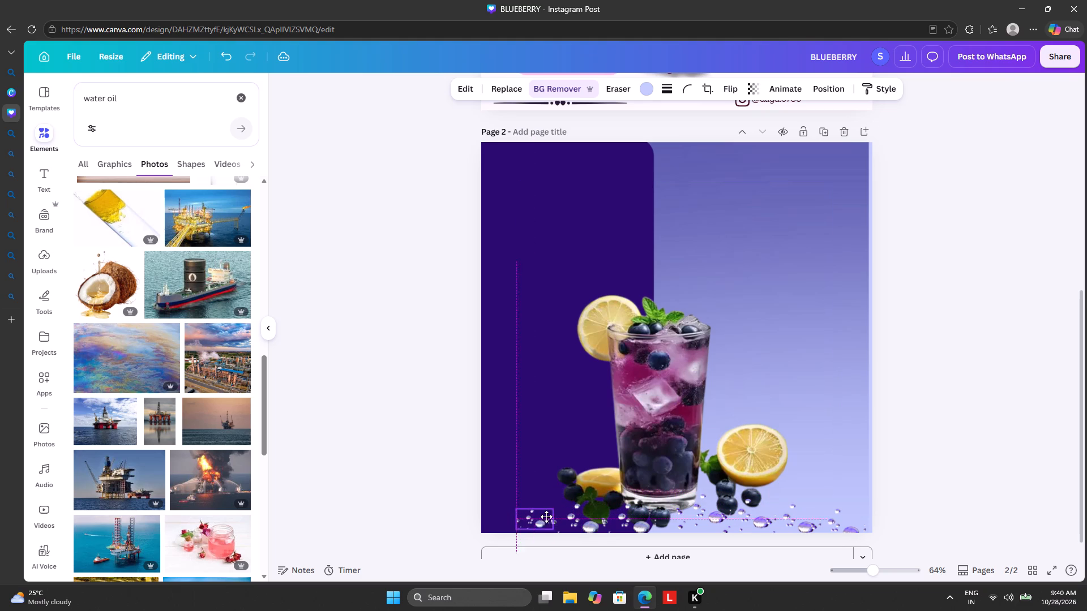
drag(546, 517, 557, 519)
Shrink the middle lavender droplets and place them slightly overlapping the first small cluster, below the left blueberries.
click(589, 522)
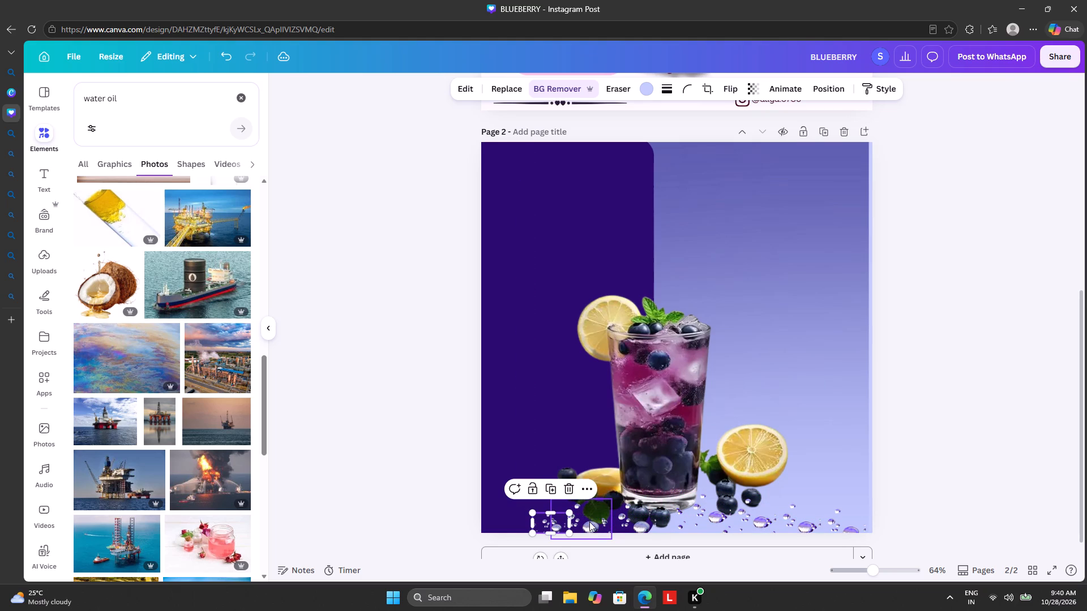
drag(555, 498, 575, 519)
drag(601, 523, 579, 518)
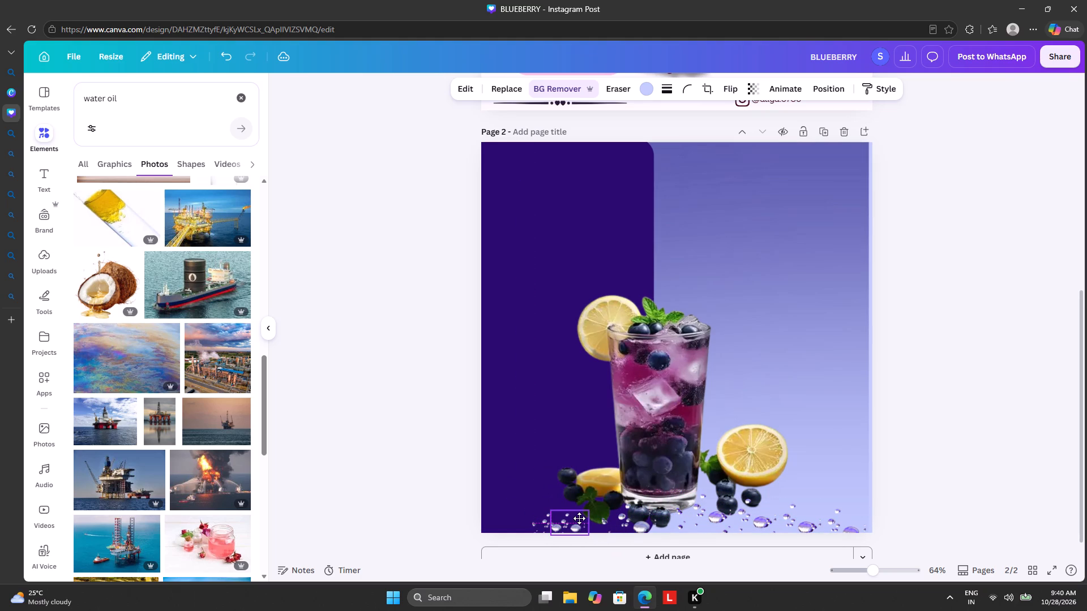
drag(579, 518, 579, 518)
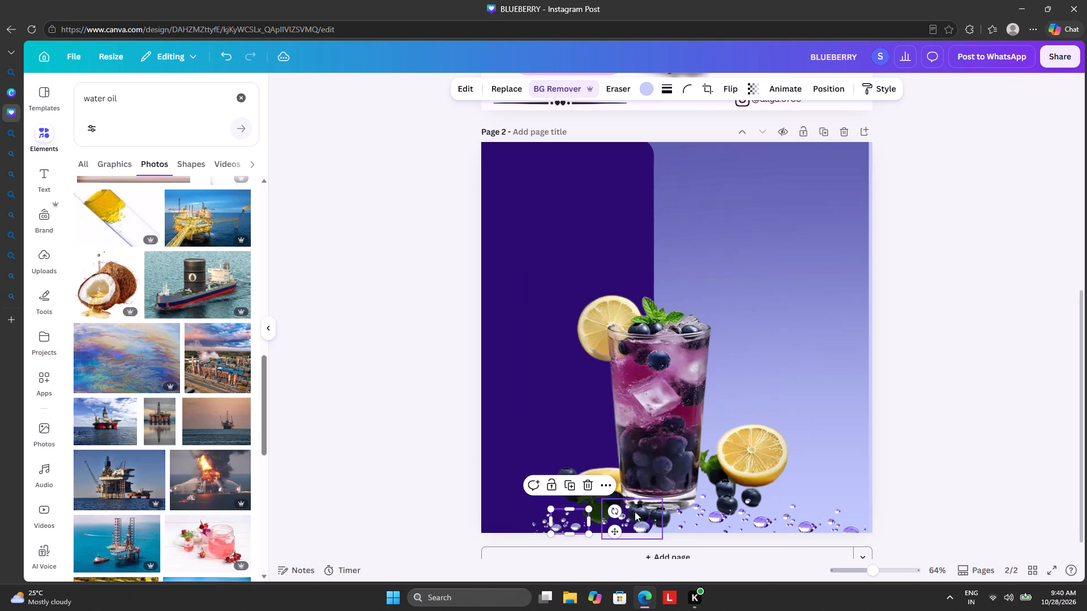
Shrink the third lavender droplets and place them on the bottom edge below the mint leaves, near the dark panel's right edge.
click(635, 511)
drag(601, 502, 630, 518)
drag(644, 530, 599, 526)
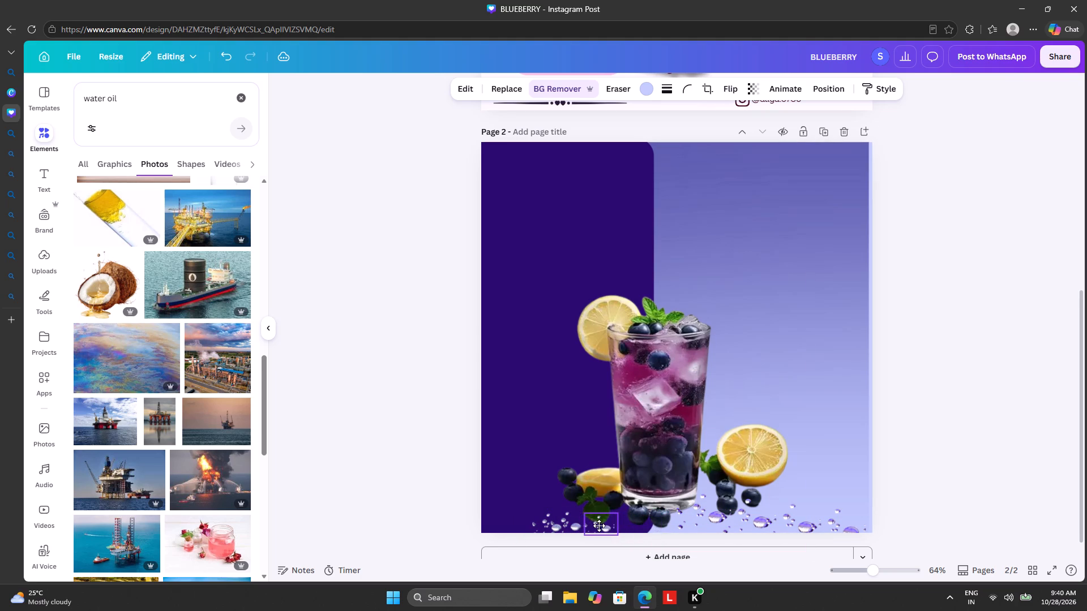
drag(599, 526, 619, 524)
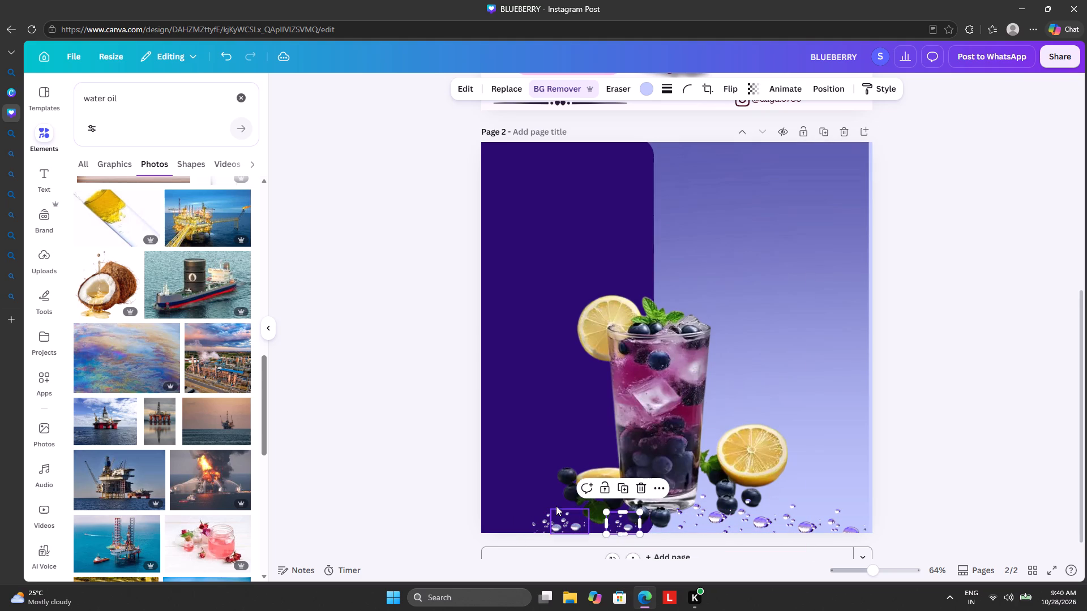
click(447, 453)
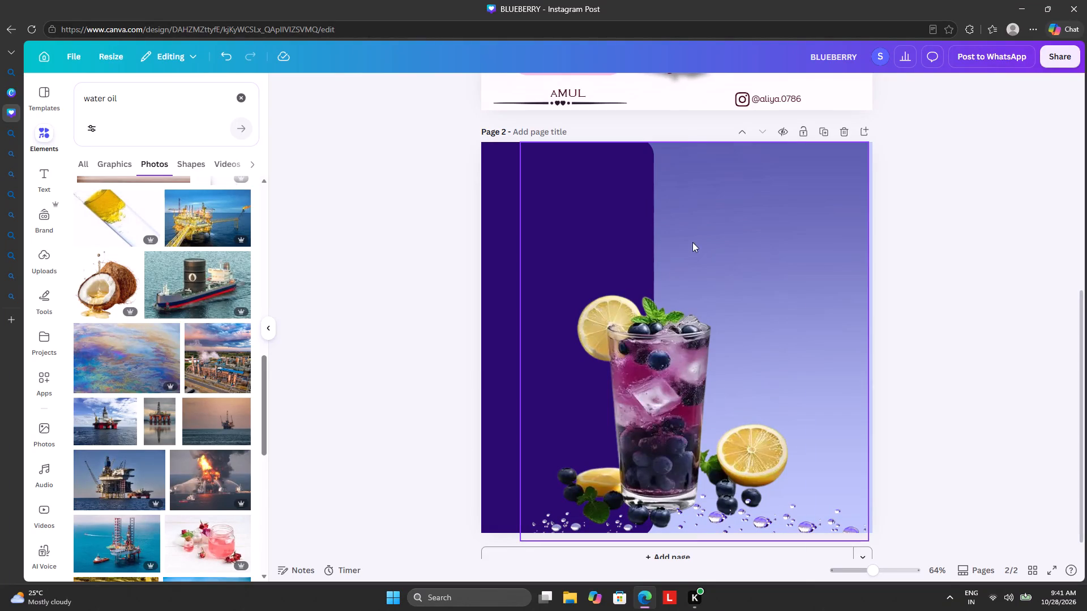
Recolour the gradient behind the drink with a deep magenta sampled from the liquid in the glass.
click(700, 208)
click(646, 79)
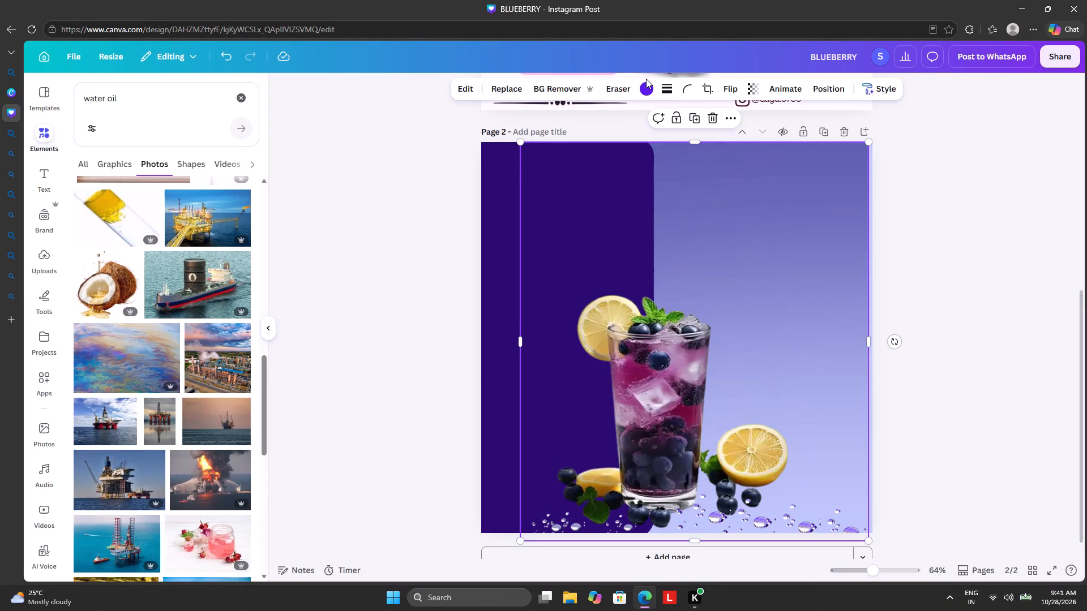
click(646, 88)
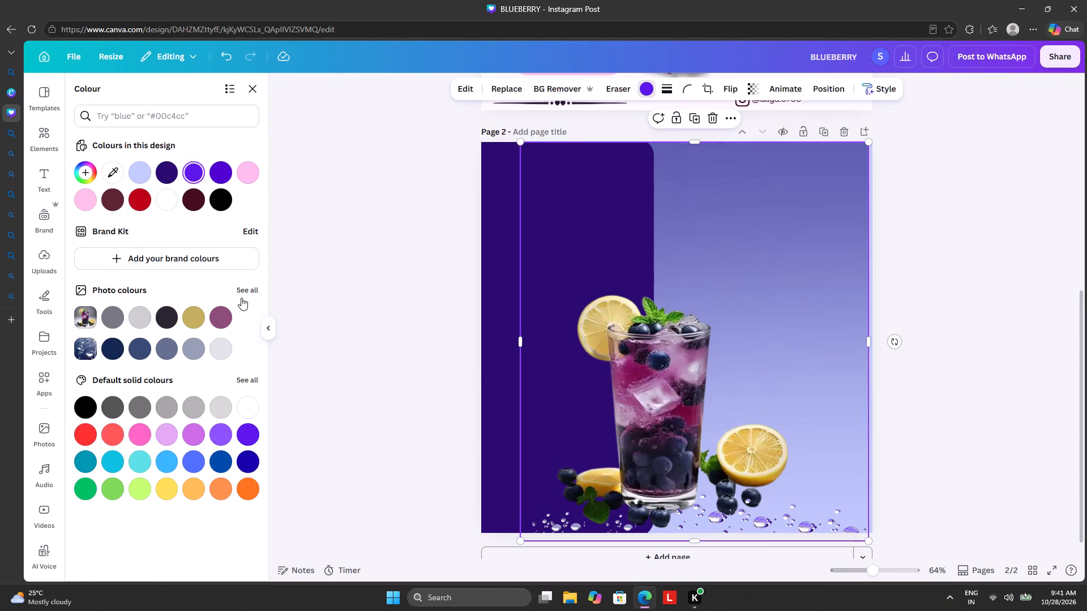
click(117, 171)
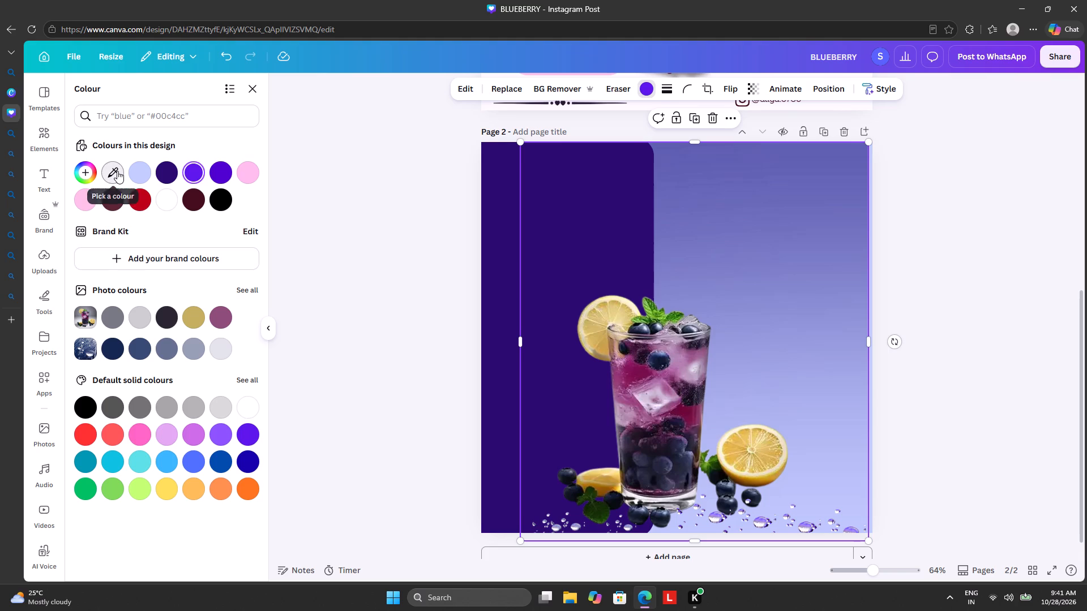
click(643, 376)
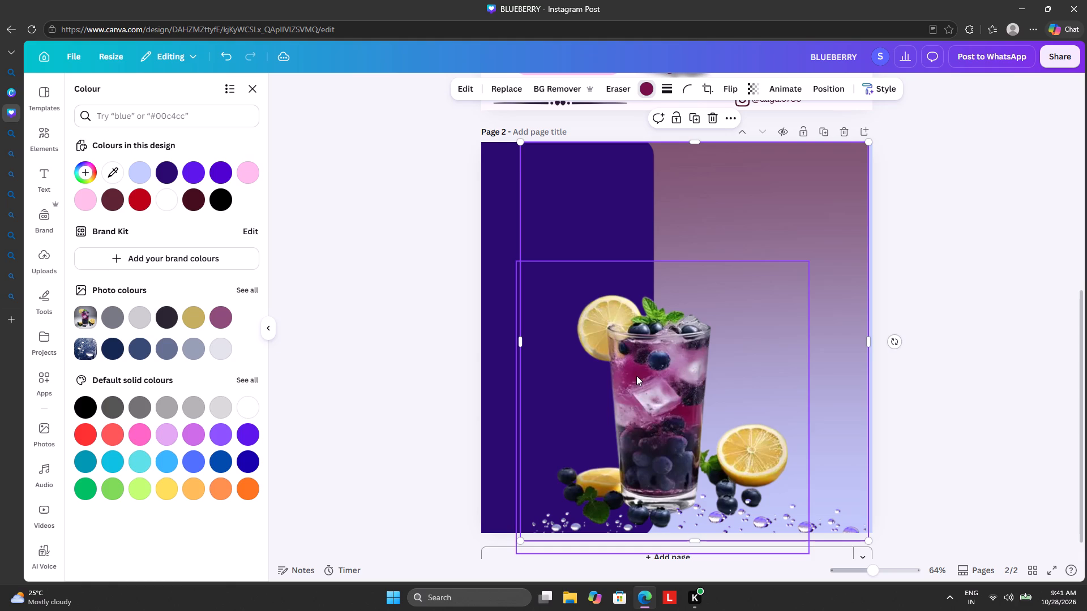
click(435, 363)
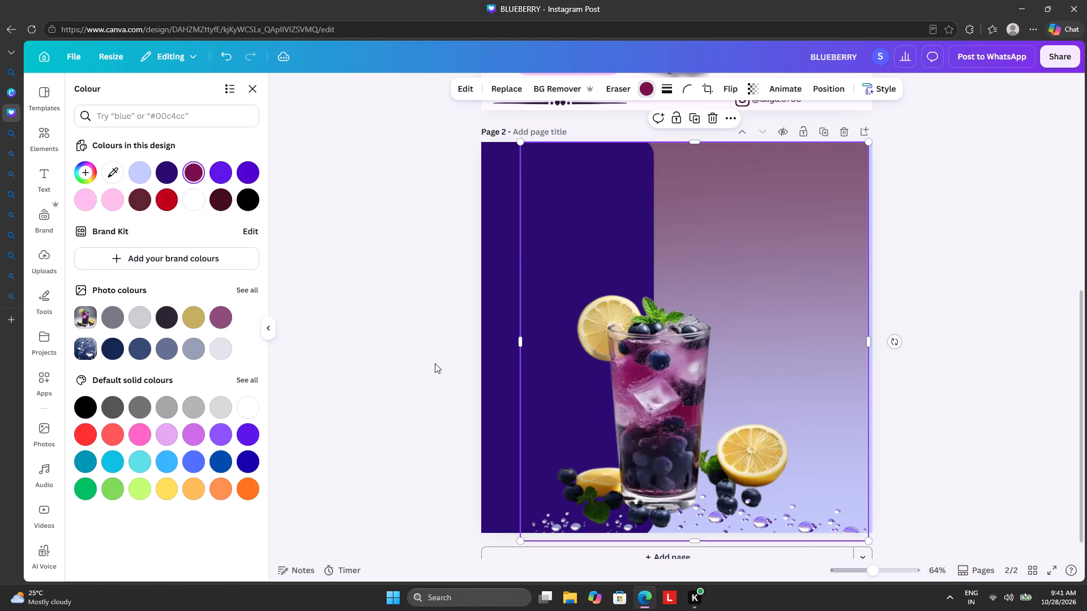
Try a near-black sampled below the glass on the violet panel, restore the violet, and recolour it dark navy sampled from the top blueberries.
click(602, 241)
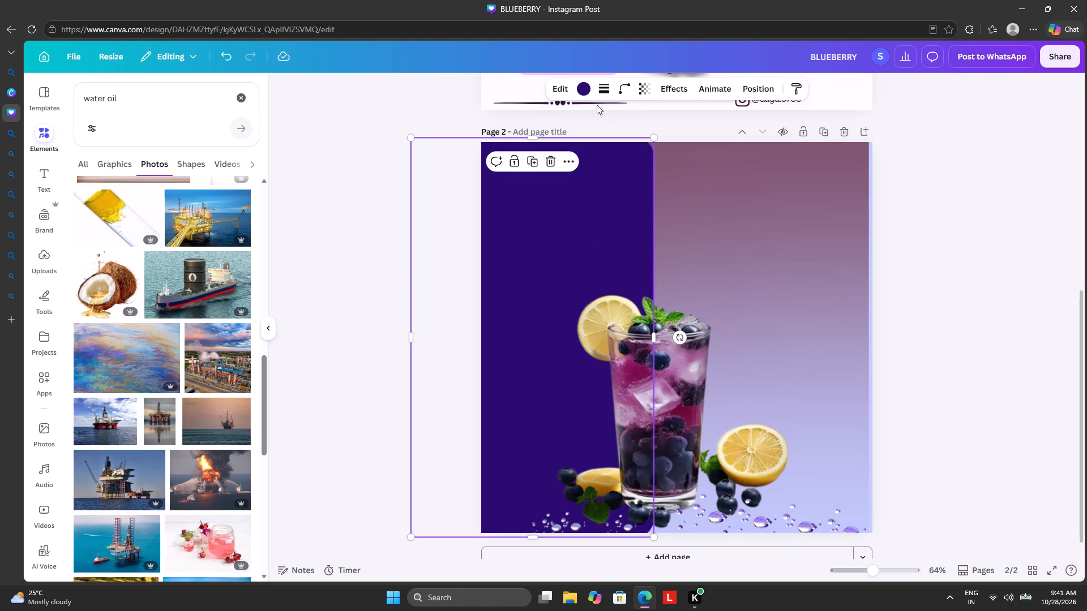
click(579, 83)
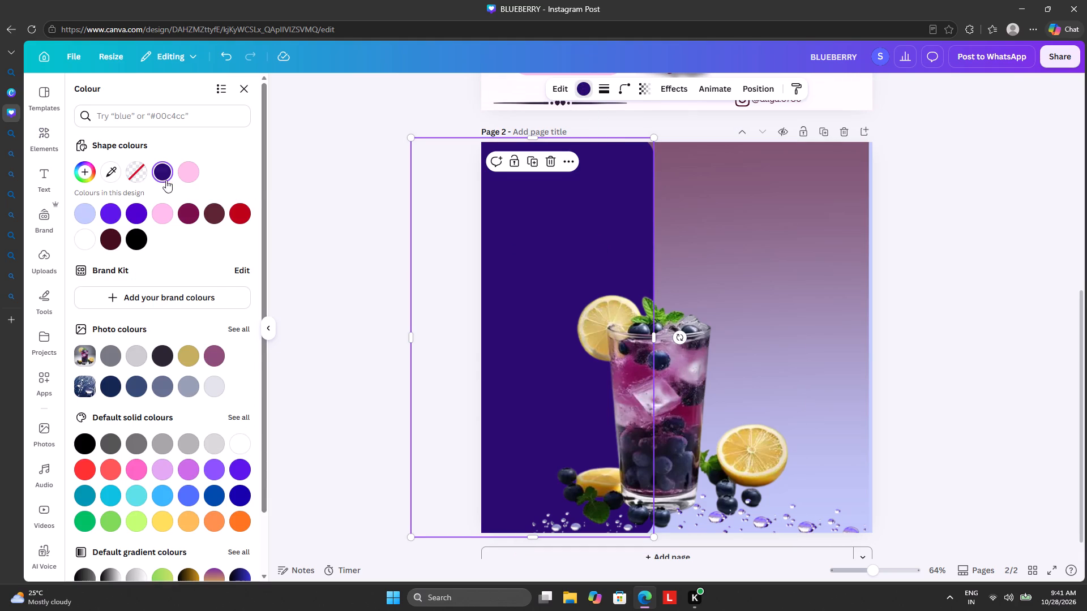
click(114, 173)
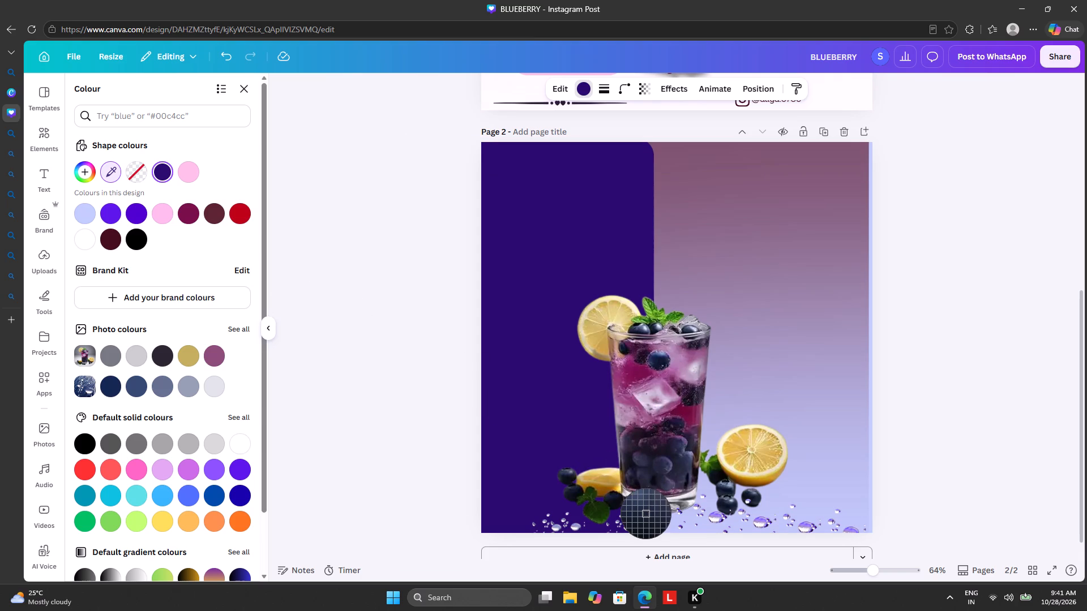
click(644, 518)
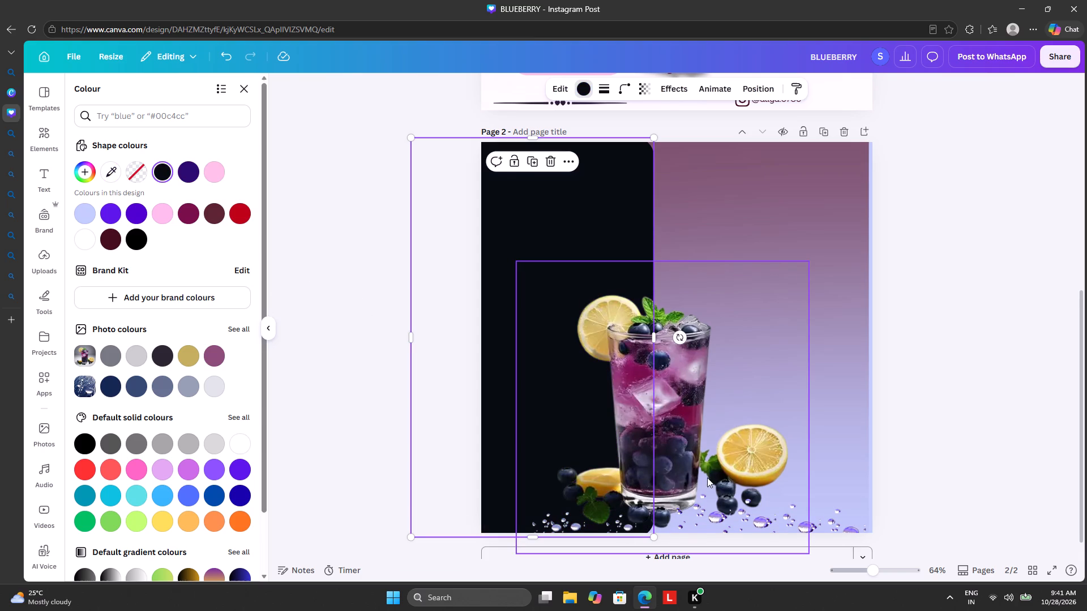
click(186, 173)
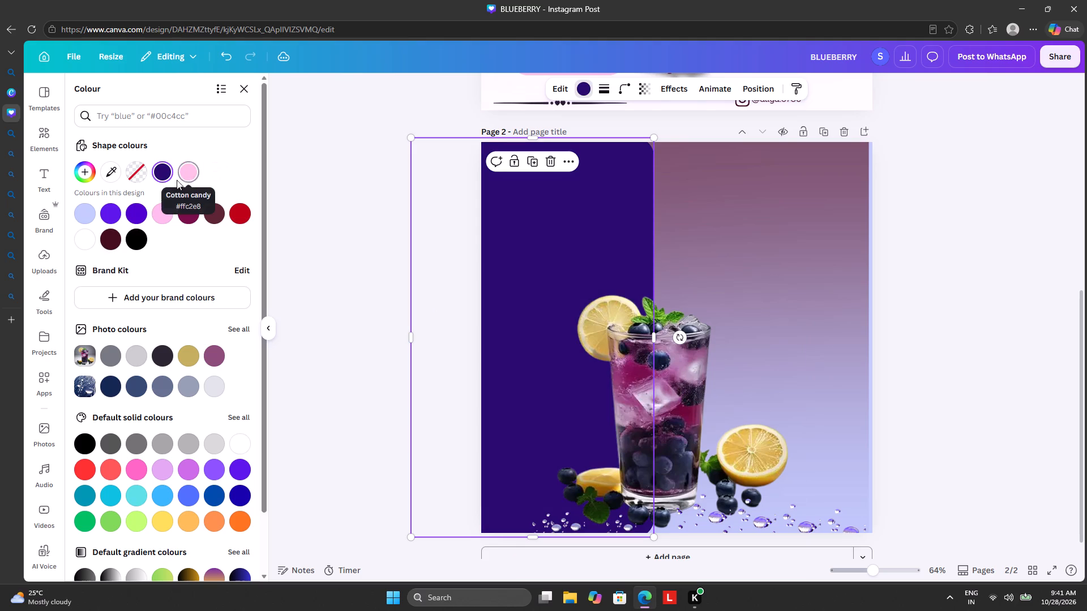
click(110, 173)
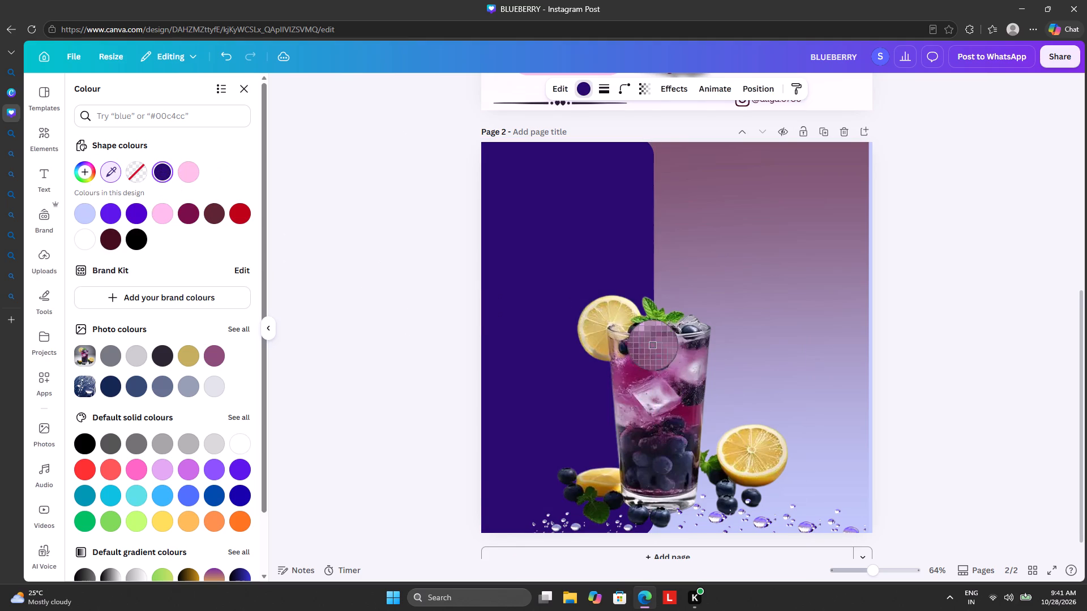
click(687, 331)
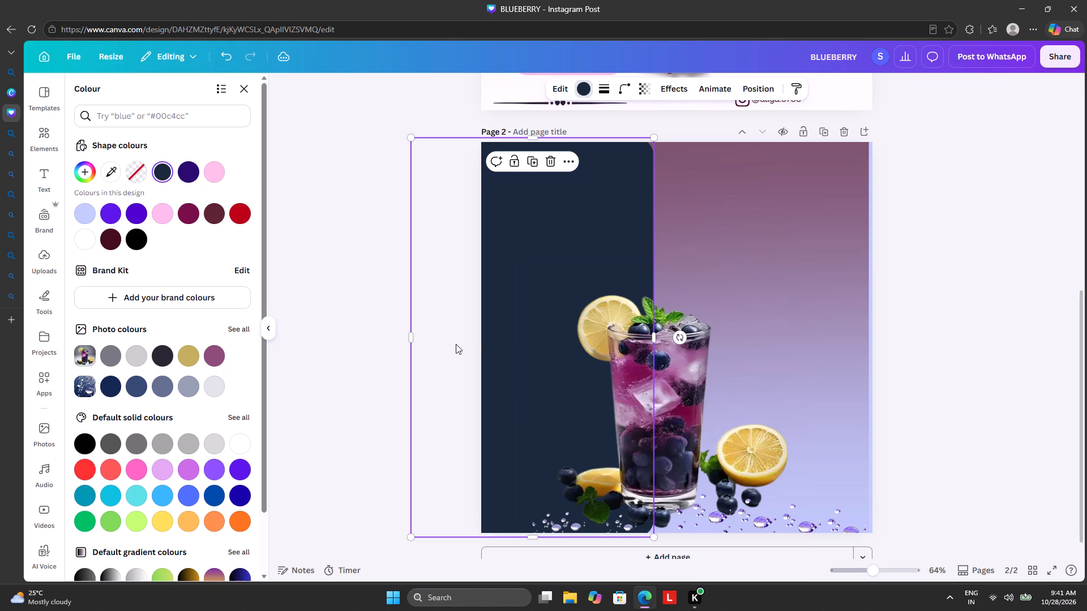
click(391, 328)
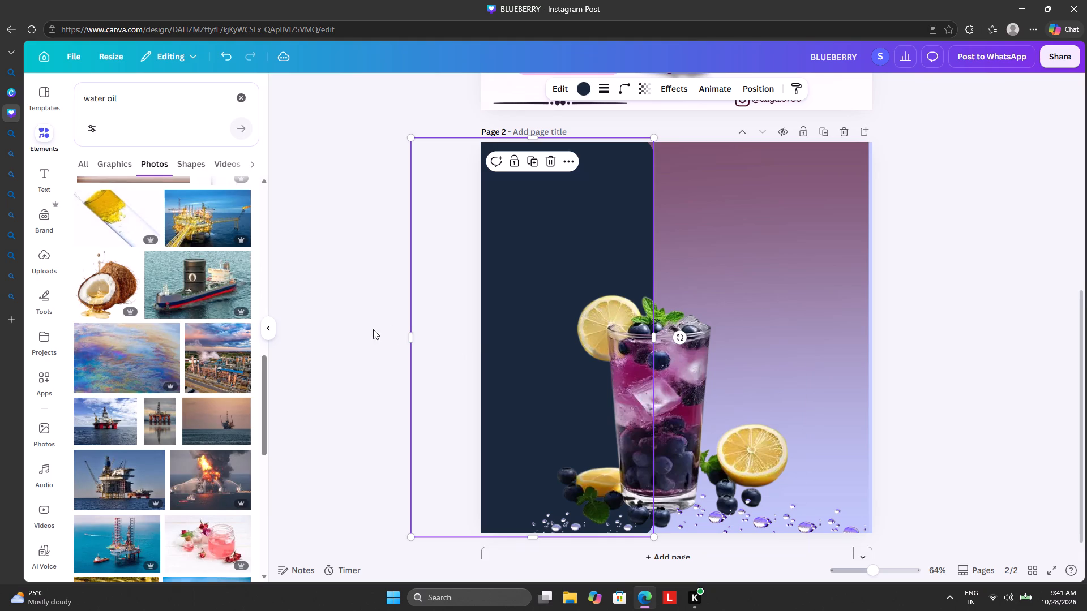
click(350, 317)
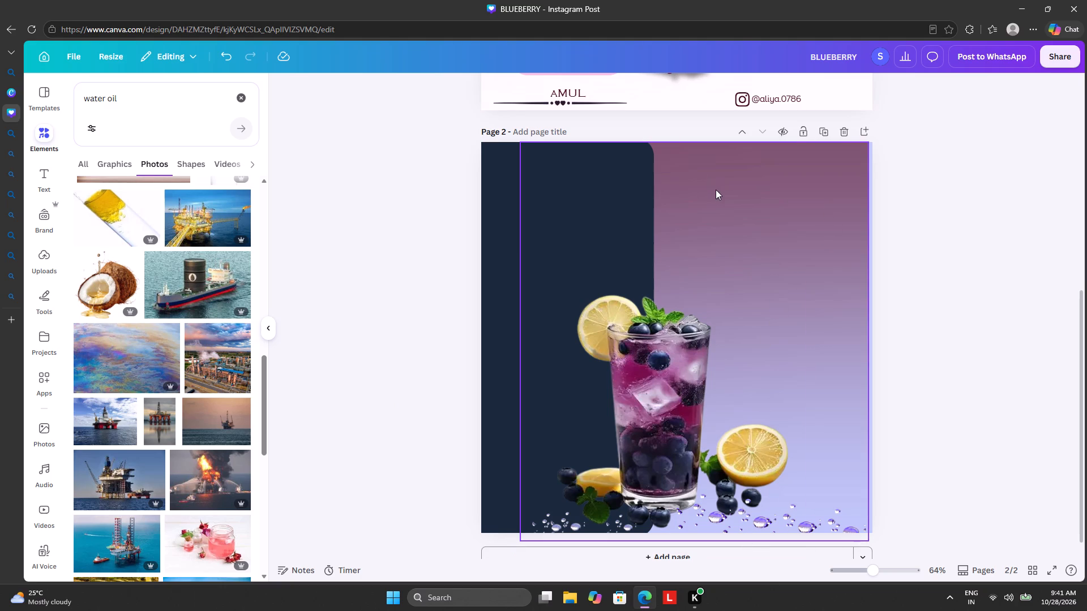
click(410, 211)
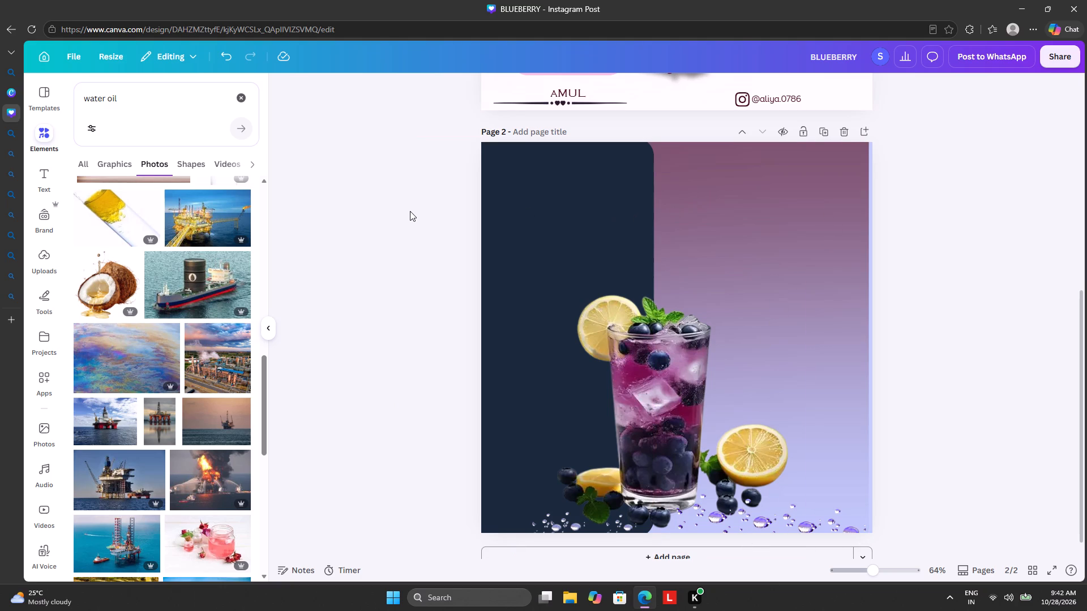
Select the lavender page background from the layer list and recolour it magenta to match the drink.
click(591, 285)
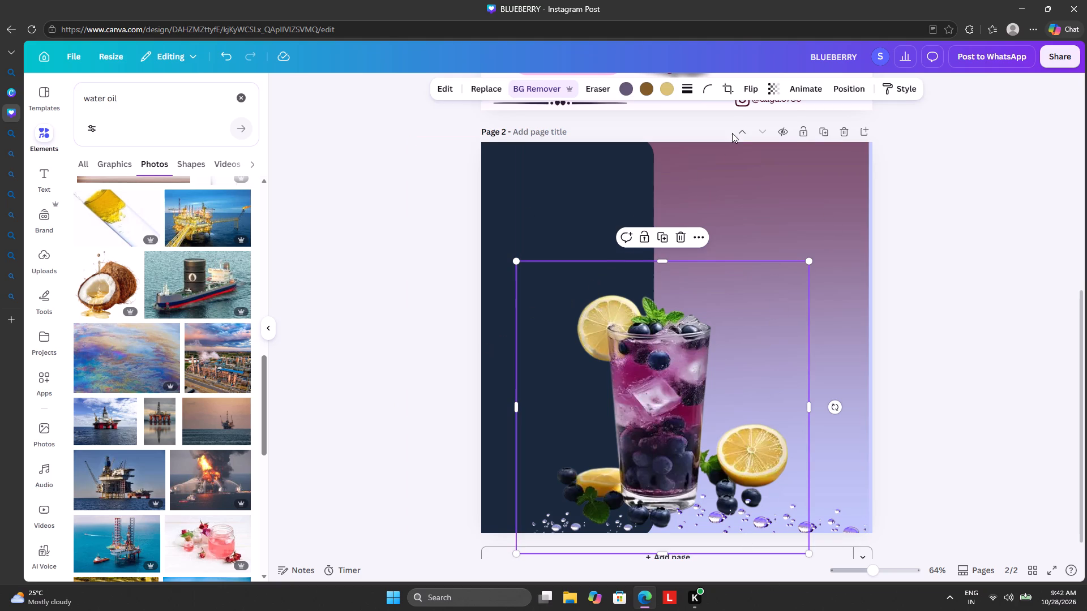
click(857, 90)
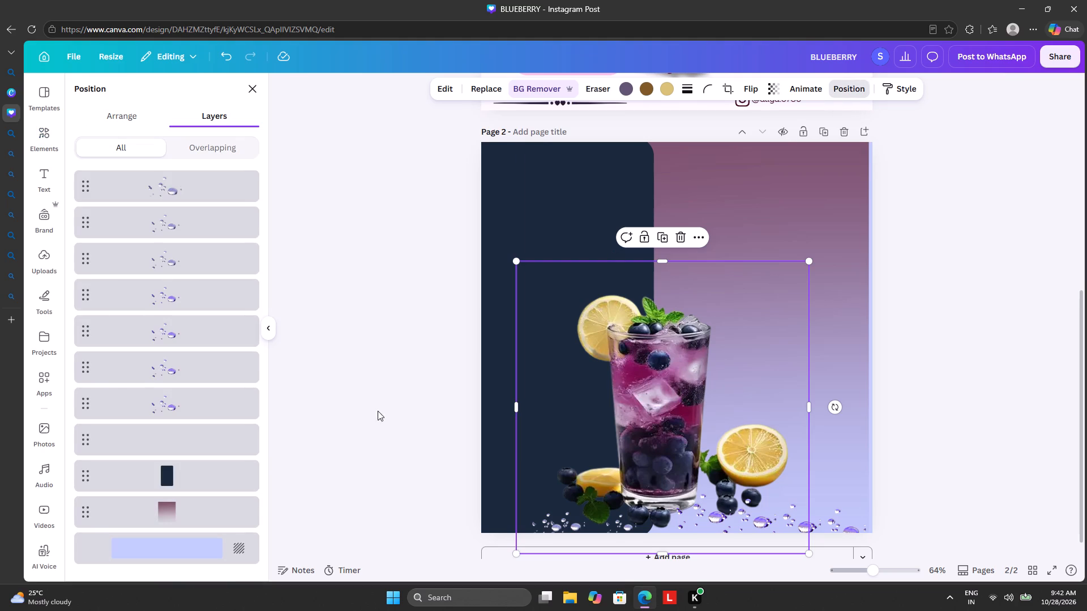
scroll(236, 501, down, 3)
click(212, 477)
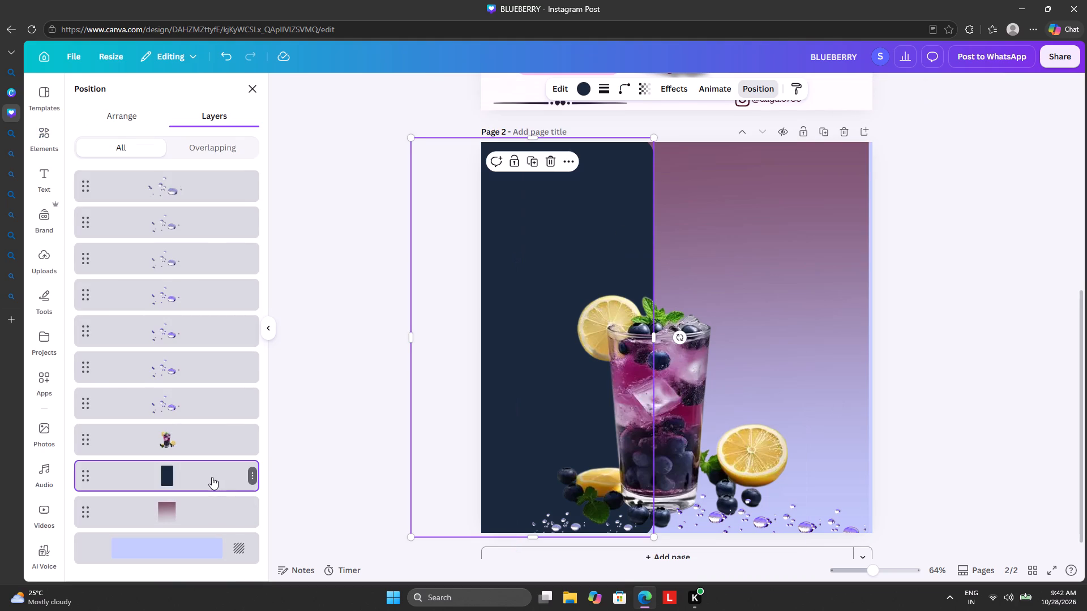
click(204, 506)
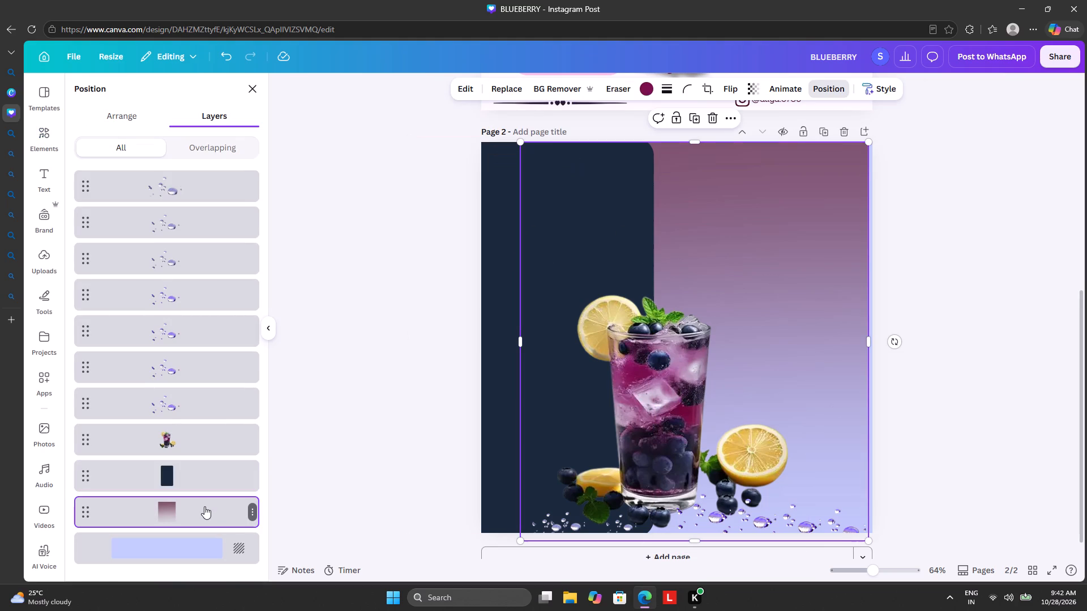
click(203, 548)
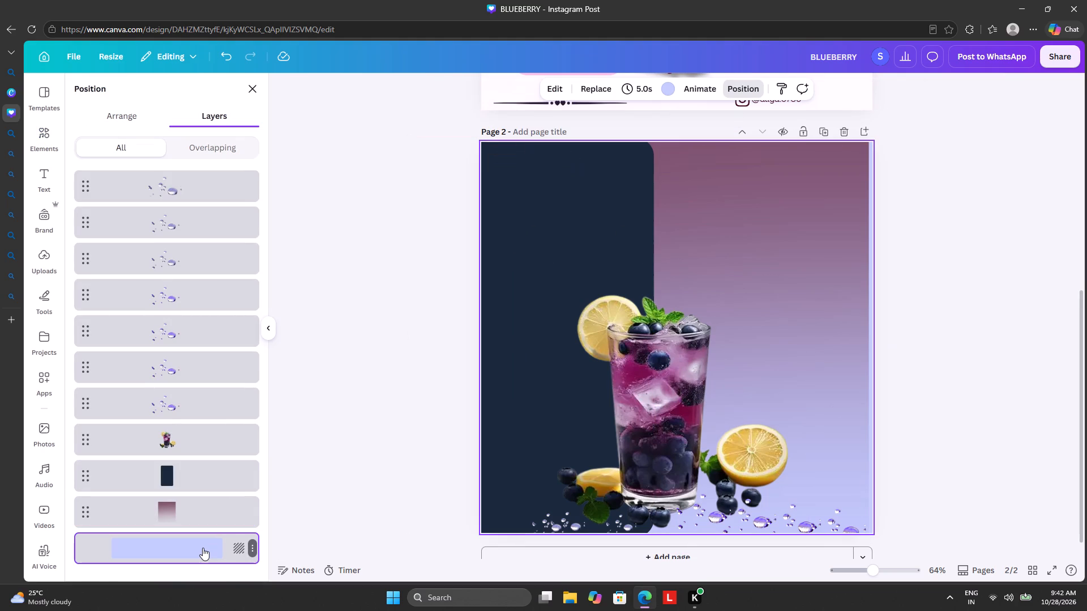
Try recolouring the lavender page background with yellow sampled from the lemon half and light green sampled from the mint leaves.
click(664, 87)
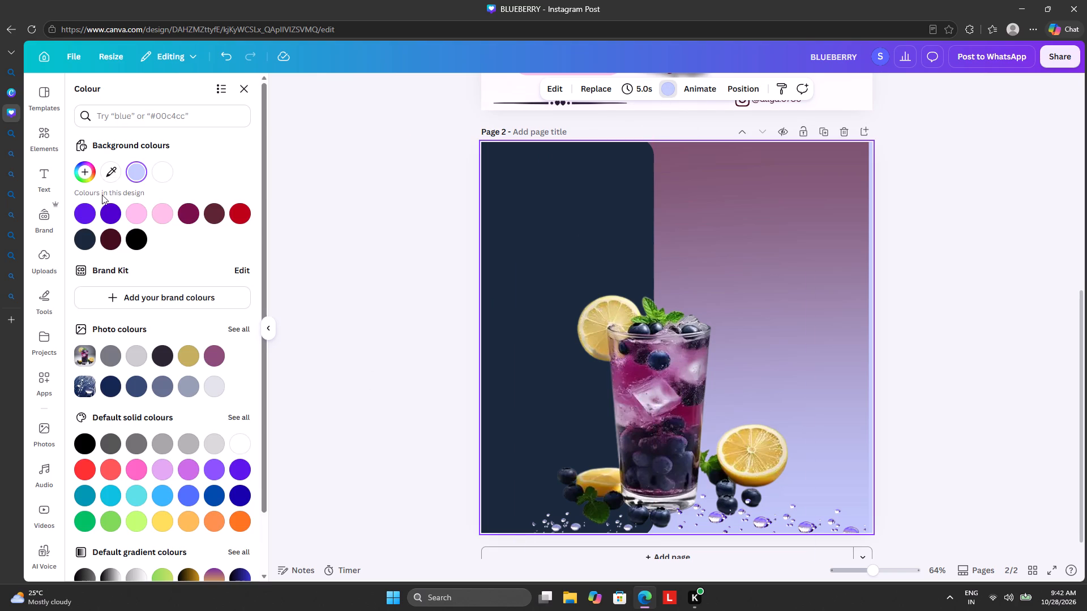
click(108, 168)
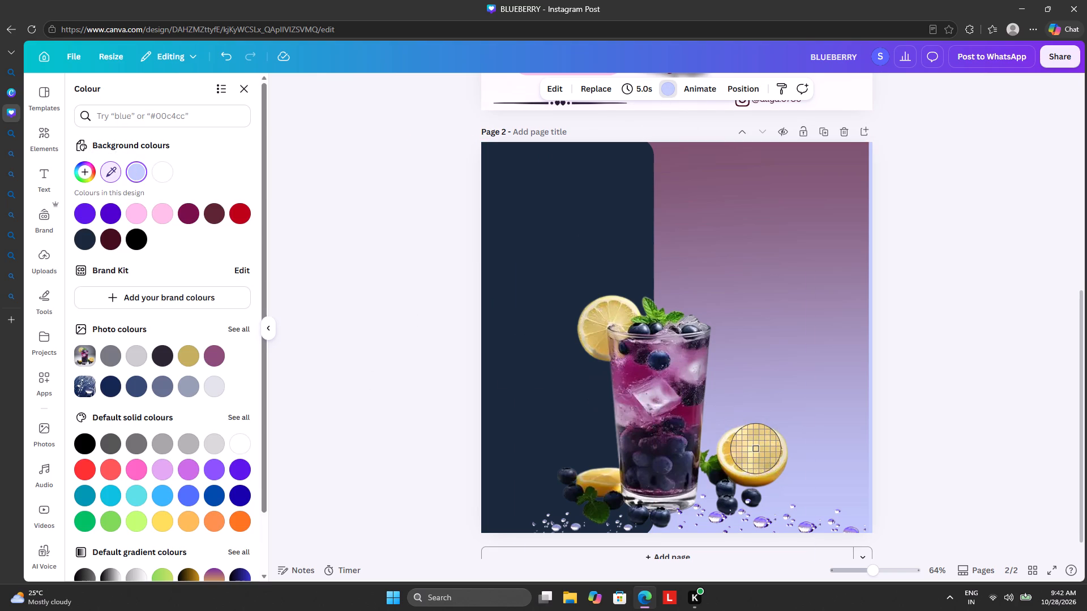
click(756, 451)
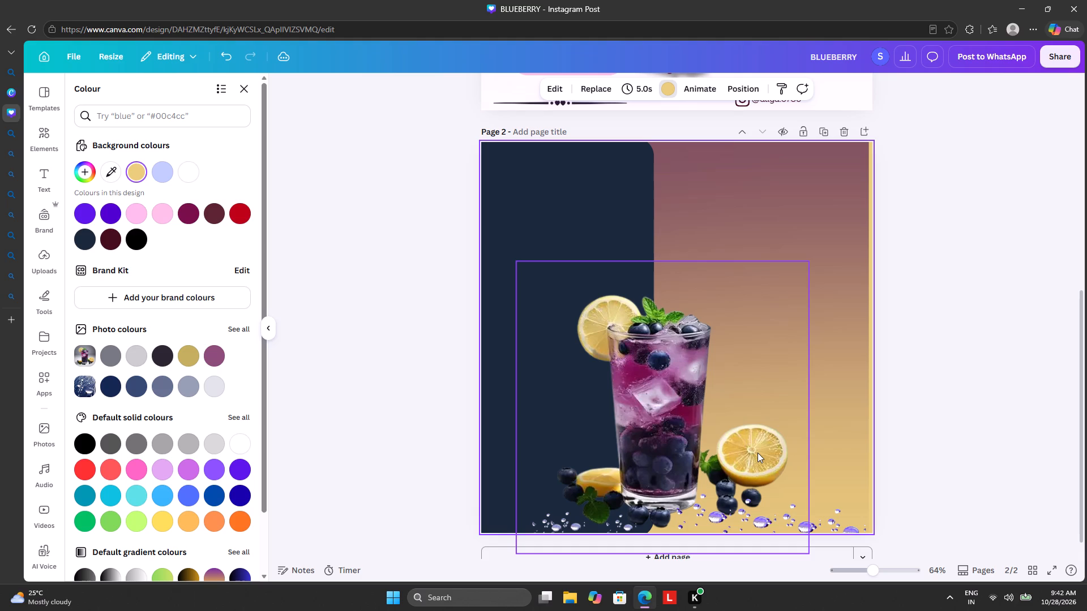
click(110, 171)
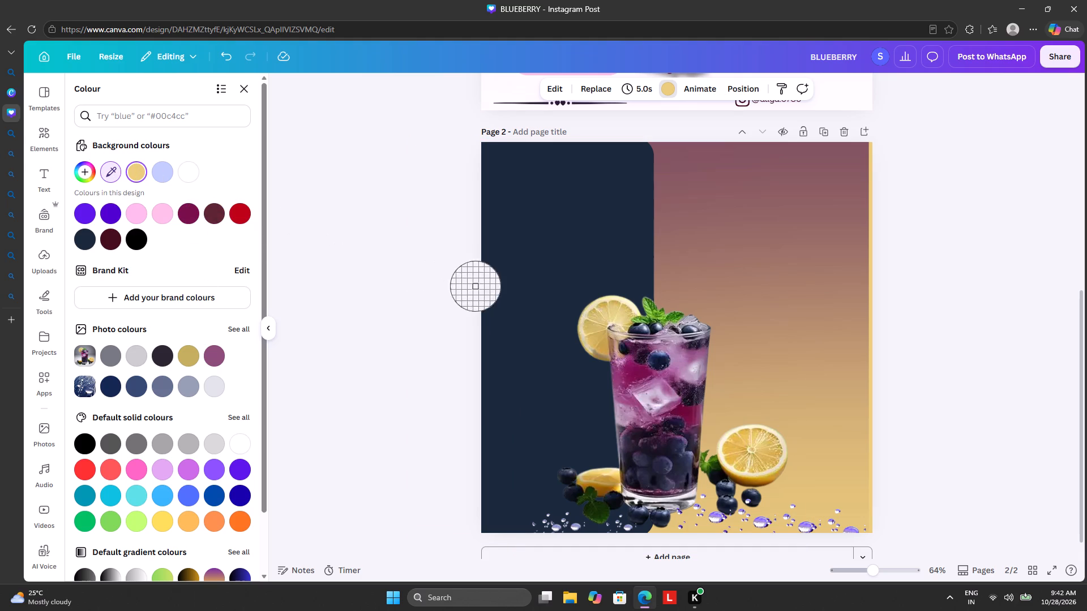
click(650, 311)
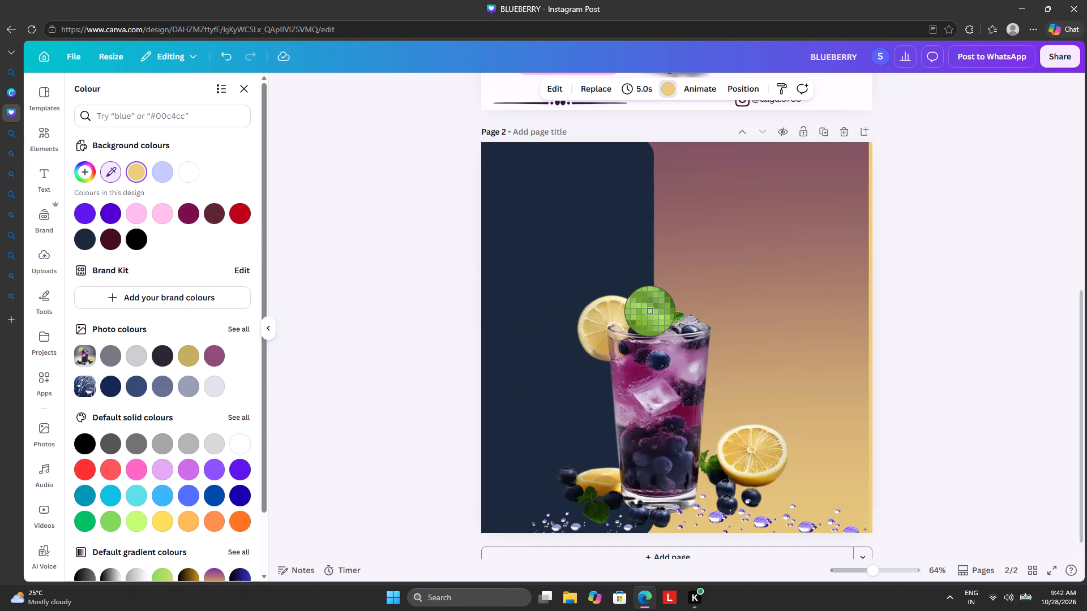
Recolour the page background magenta, sampled from the liquid near the upper edge of the glass.
click(113, 166)
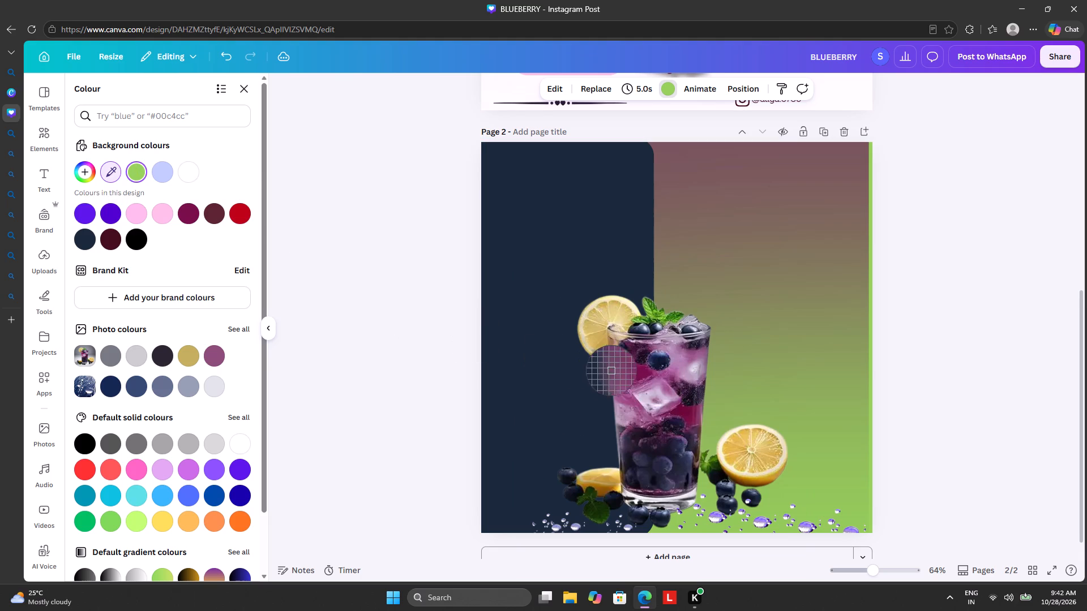
click(623, 373)
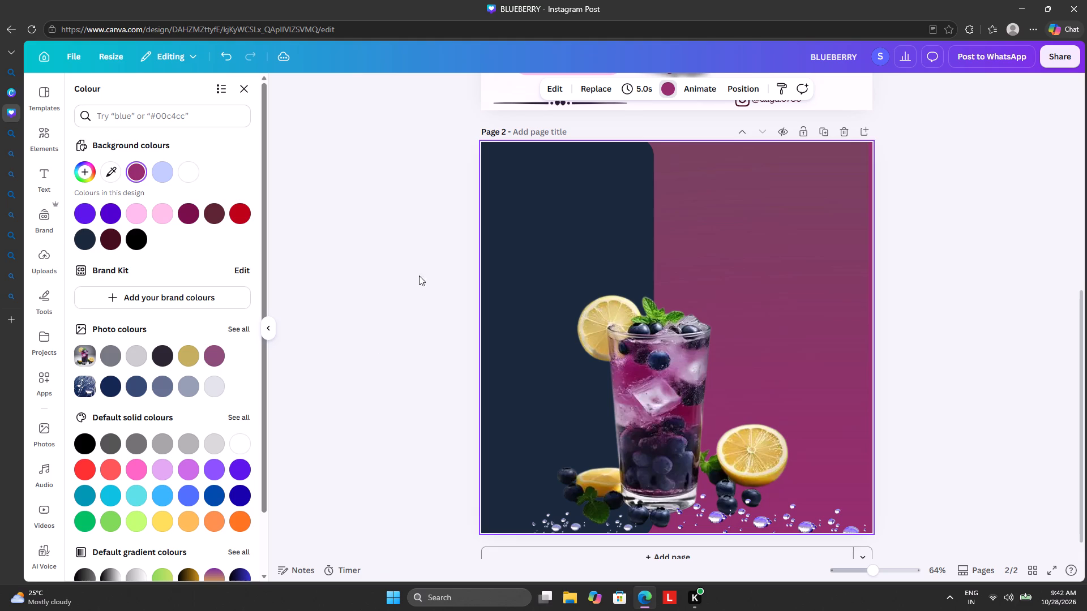
Select the gradient layer just above the magenta page background.
click(740, 92)
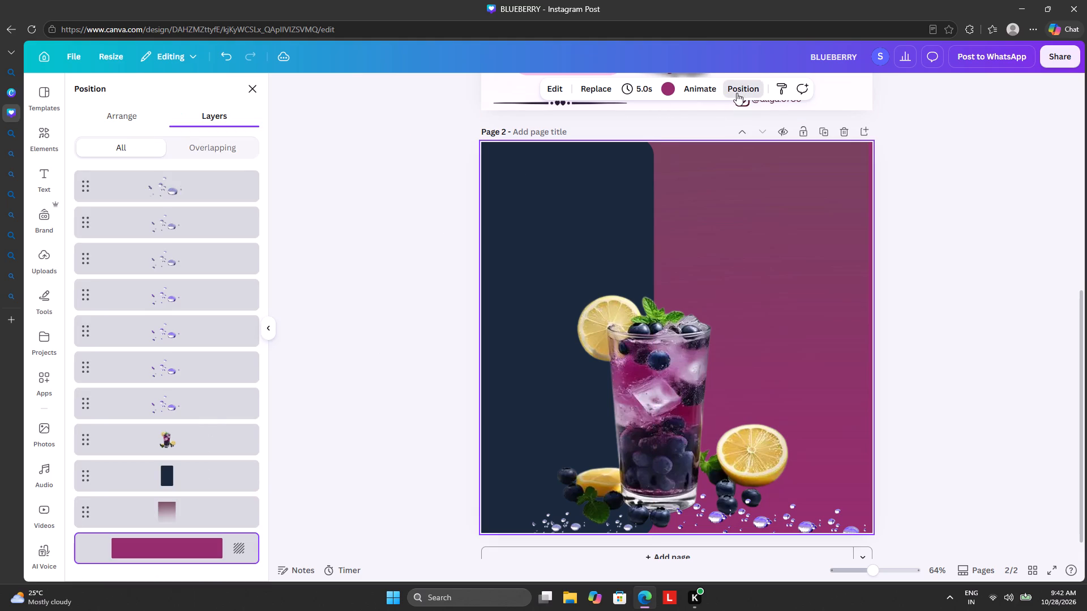
scroll(218, 499, down, 1)
click(213, 504)
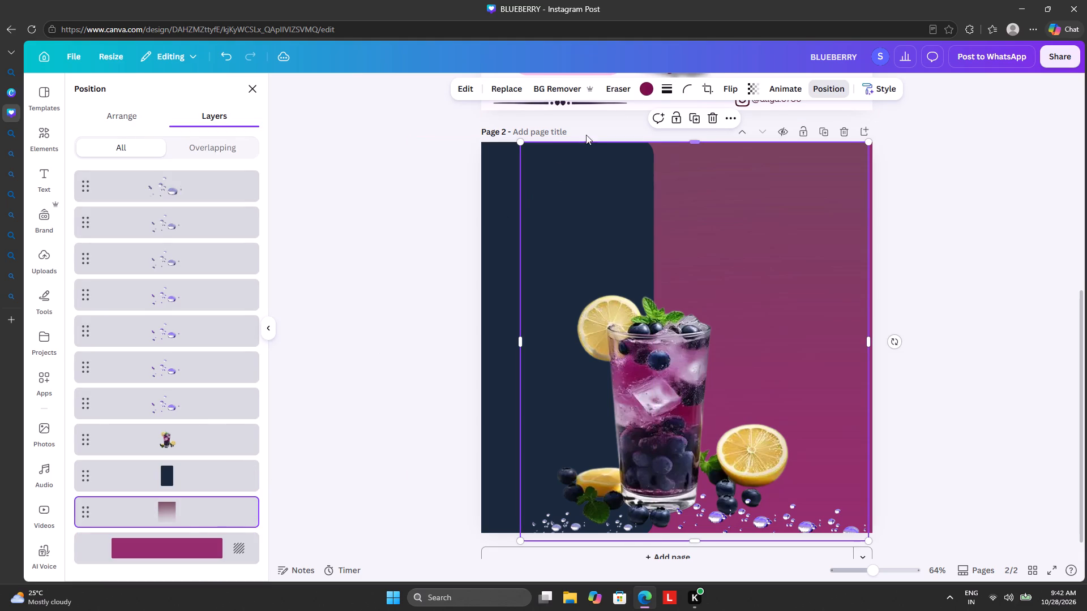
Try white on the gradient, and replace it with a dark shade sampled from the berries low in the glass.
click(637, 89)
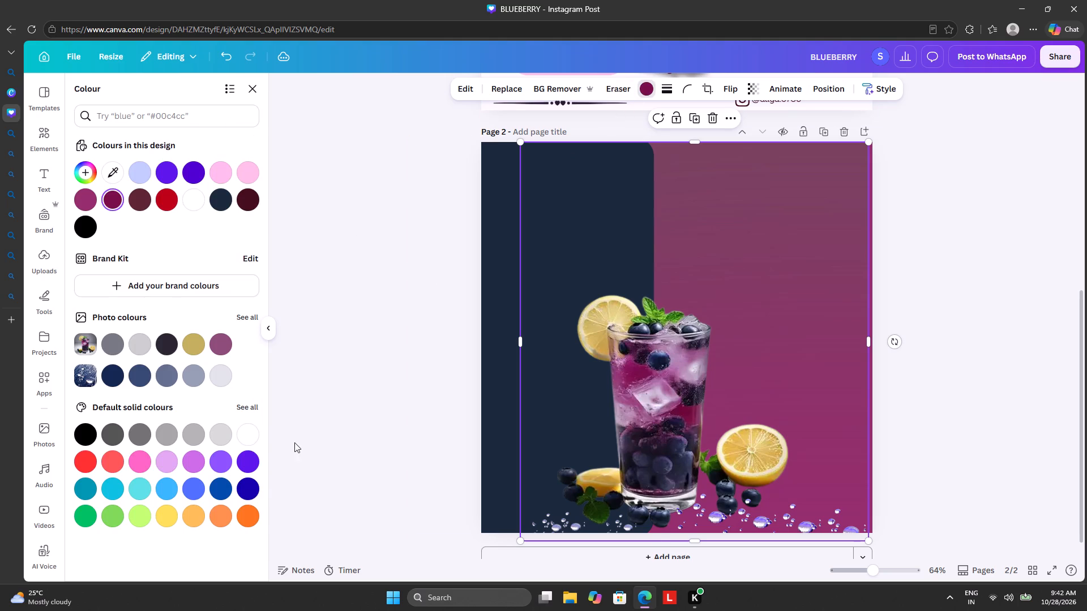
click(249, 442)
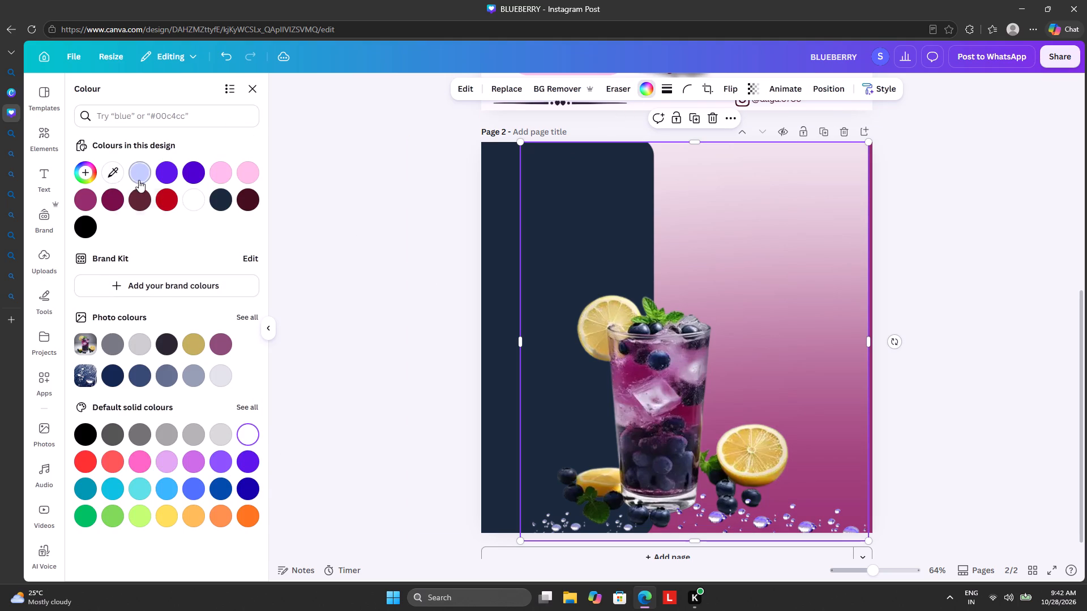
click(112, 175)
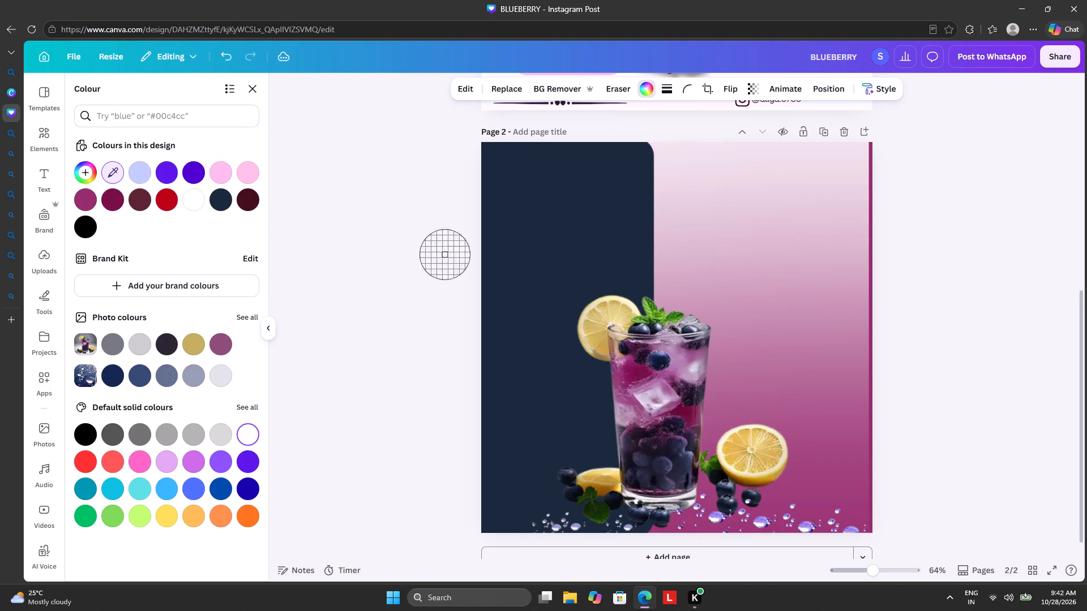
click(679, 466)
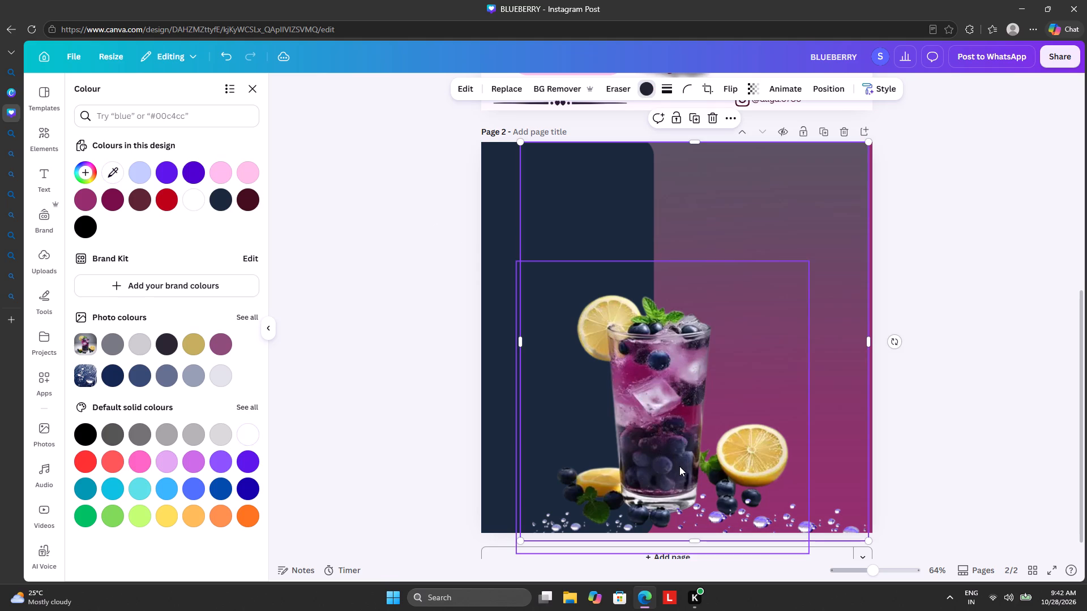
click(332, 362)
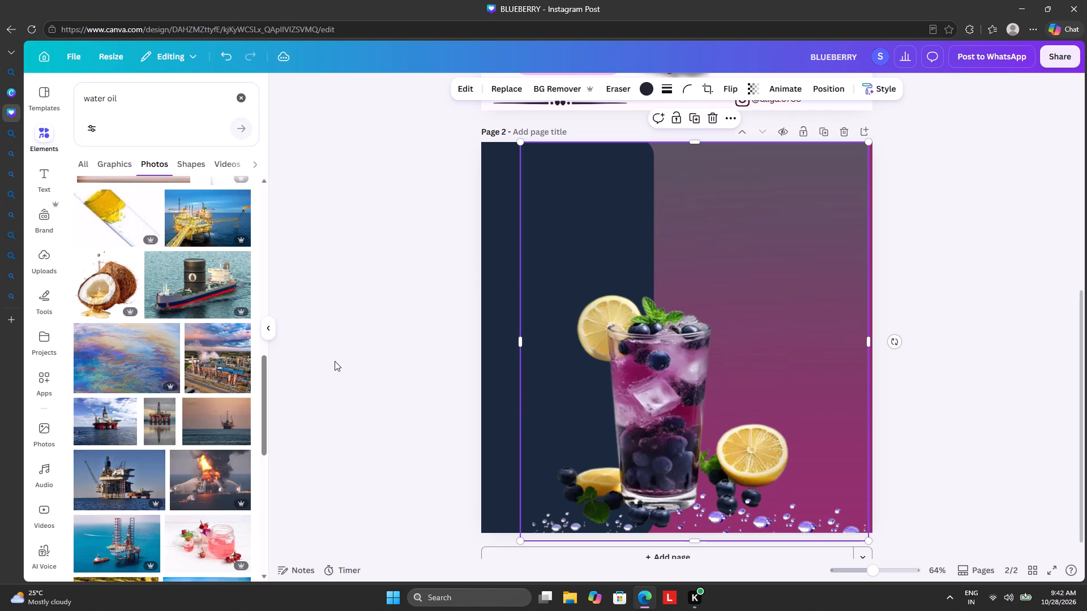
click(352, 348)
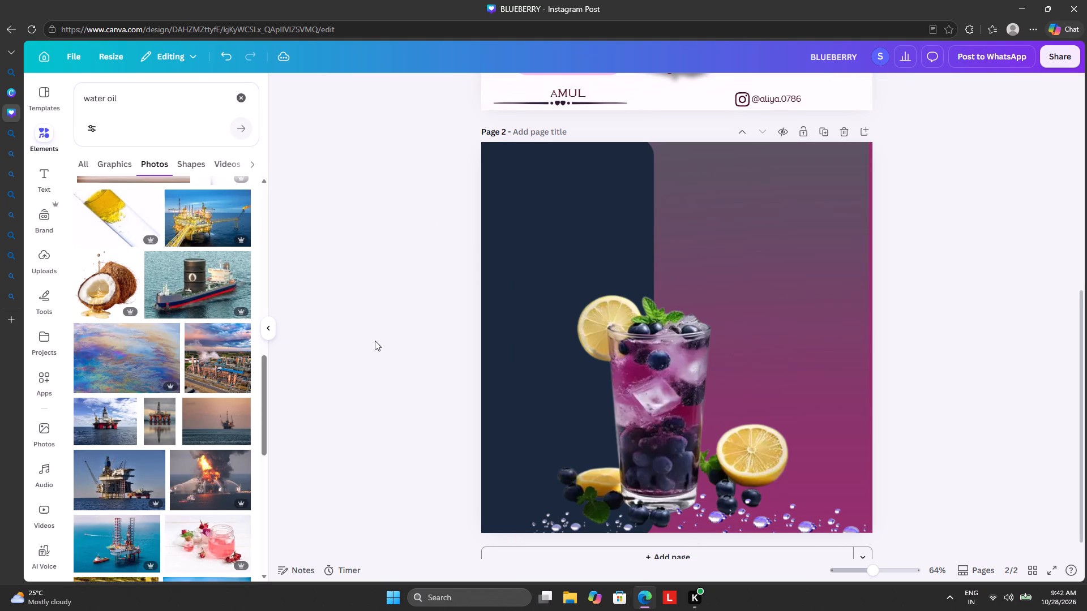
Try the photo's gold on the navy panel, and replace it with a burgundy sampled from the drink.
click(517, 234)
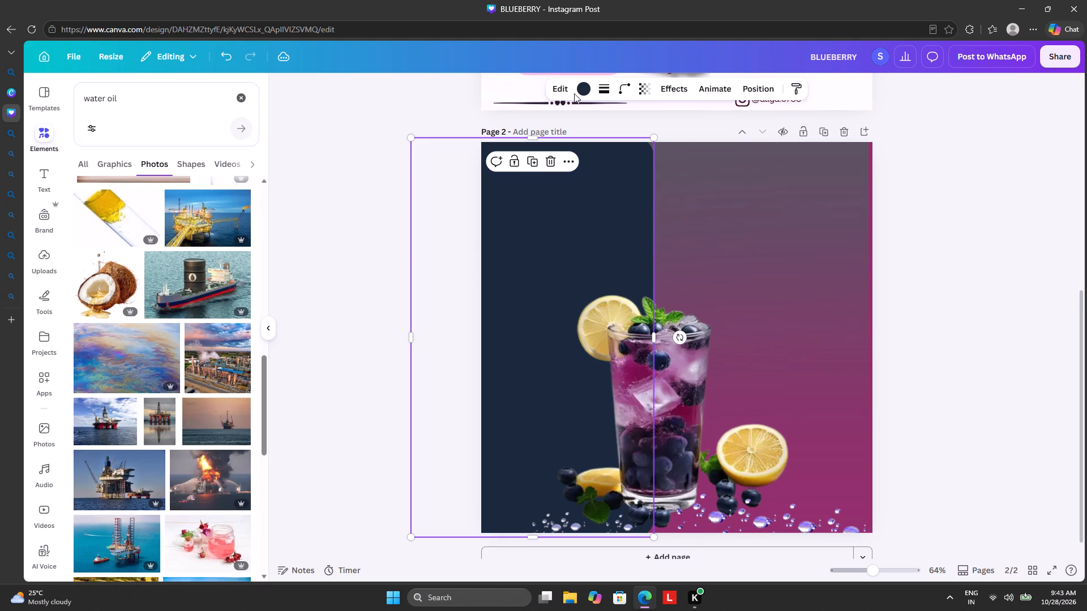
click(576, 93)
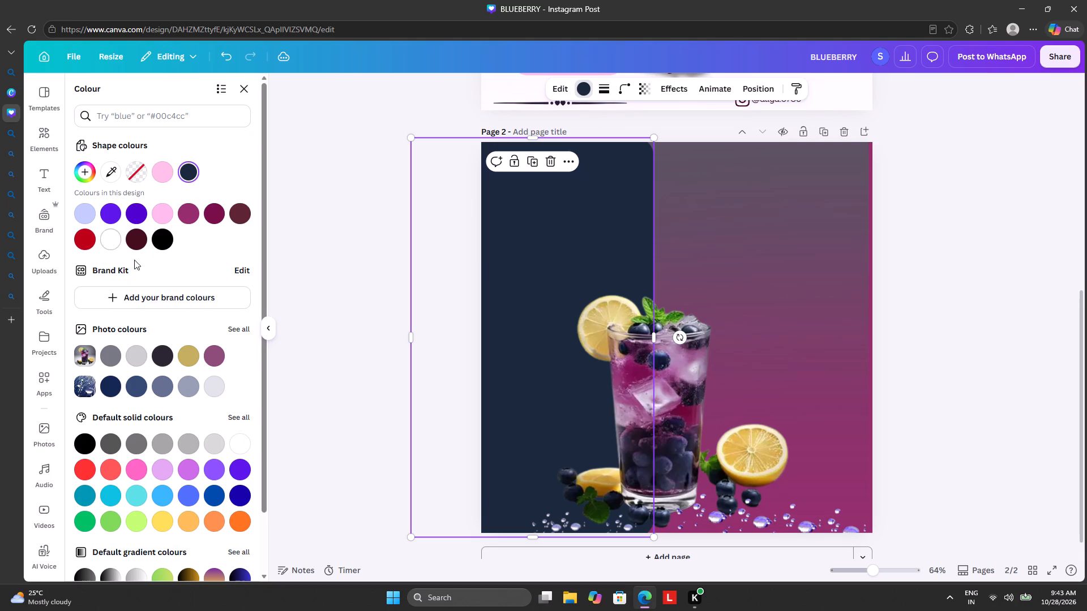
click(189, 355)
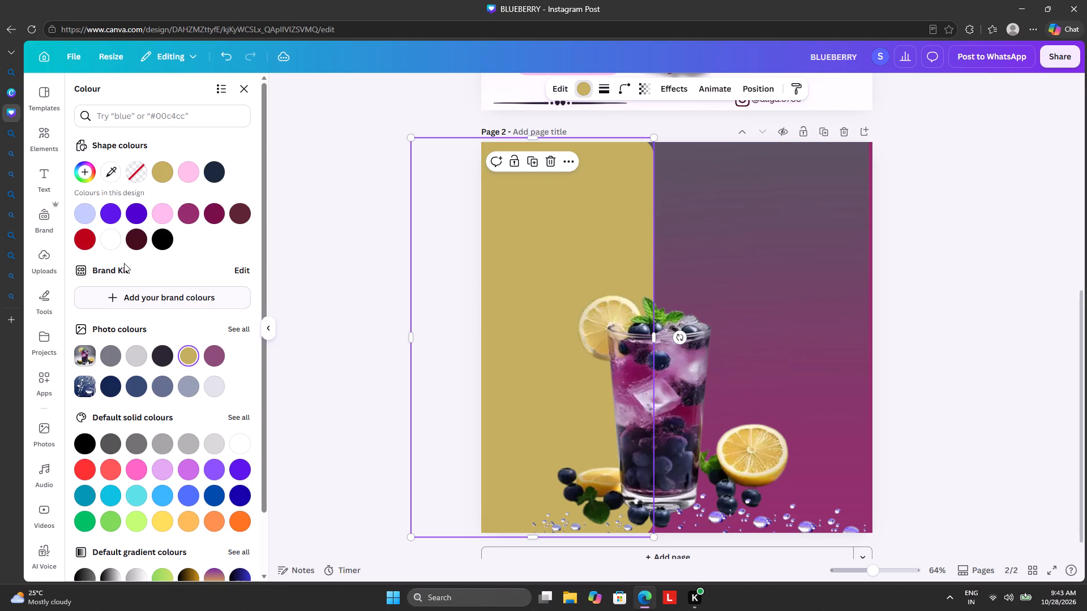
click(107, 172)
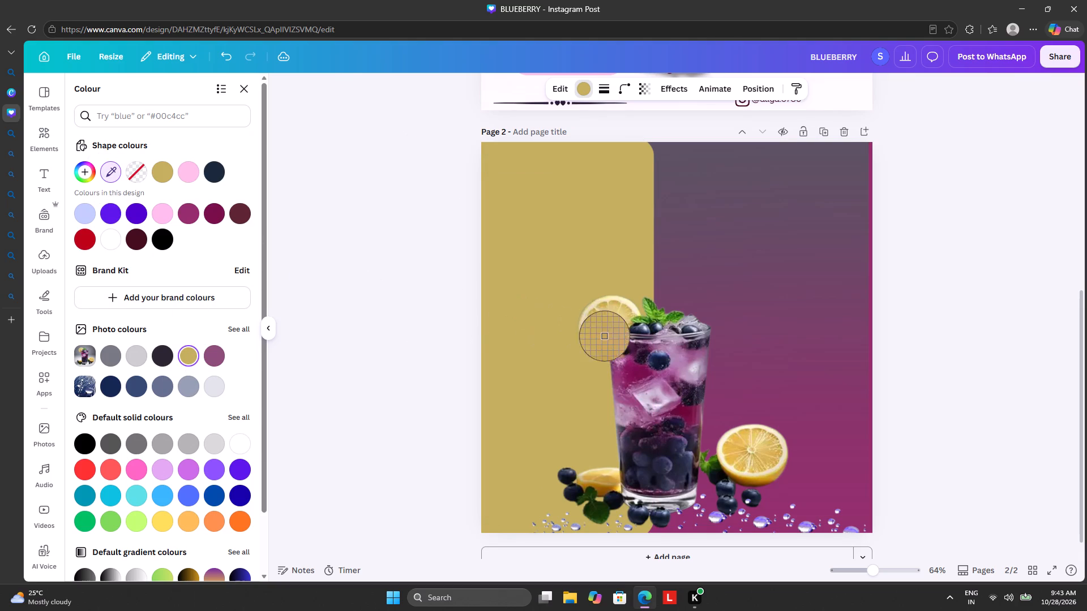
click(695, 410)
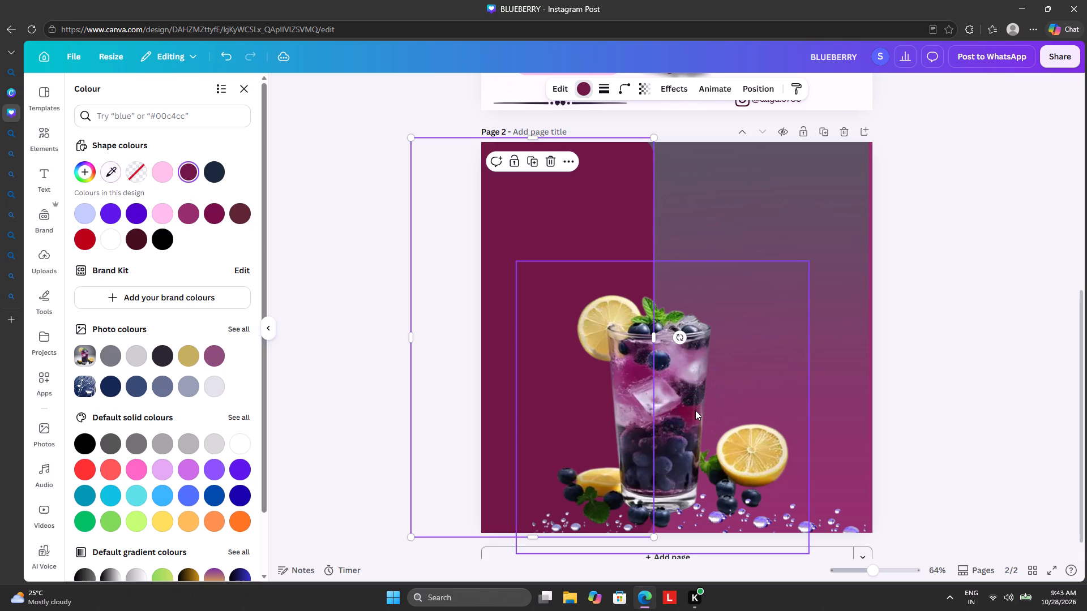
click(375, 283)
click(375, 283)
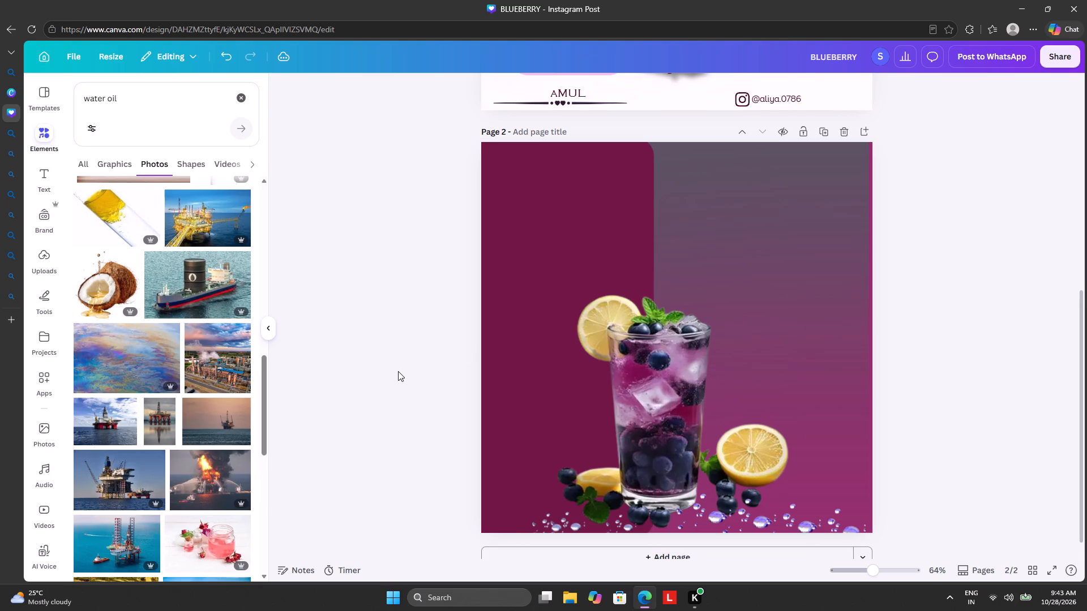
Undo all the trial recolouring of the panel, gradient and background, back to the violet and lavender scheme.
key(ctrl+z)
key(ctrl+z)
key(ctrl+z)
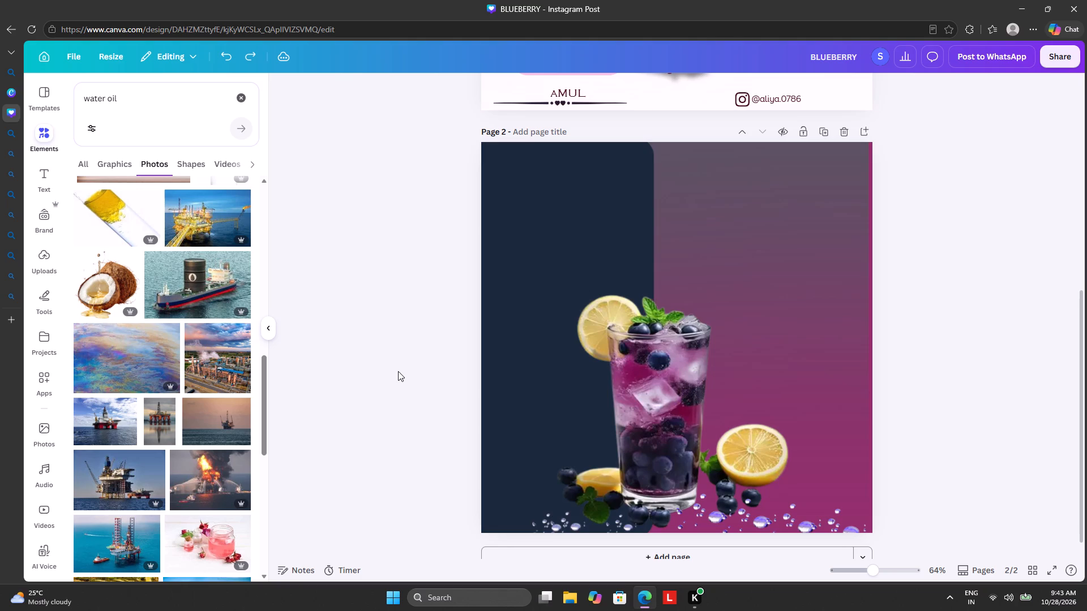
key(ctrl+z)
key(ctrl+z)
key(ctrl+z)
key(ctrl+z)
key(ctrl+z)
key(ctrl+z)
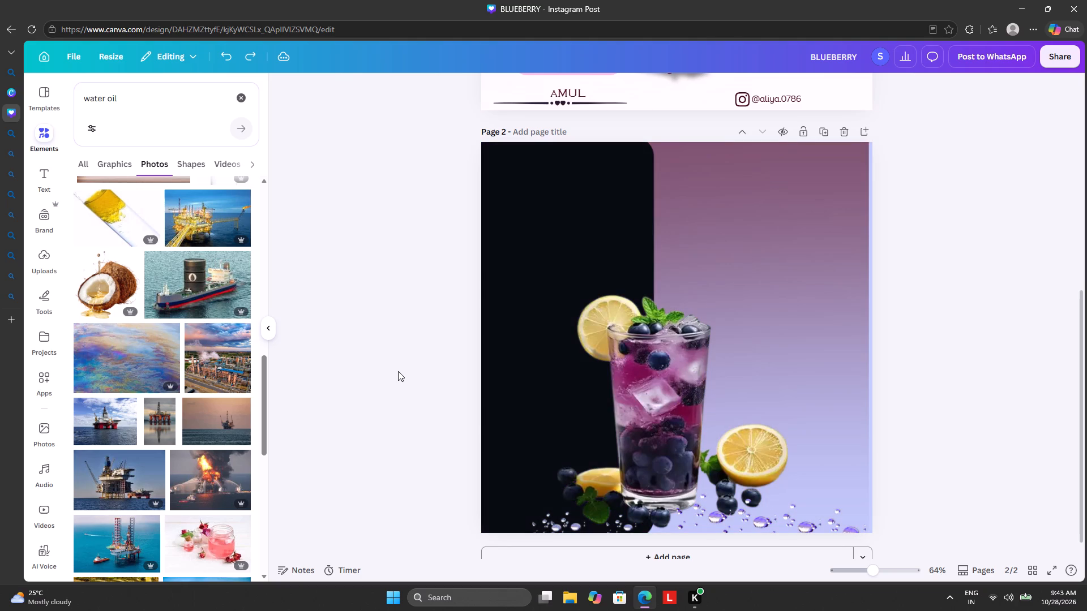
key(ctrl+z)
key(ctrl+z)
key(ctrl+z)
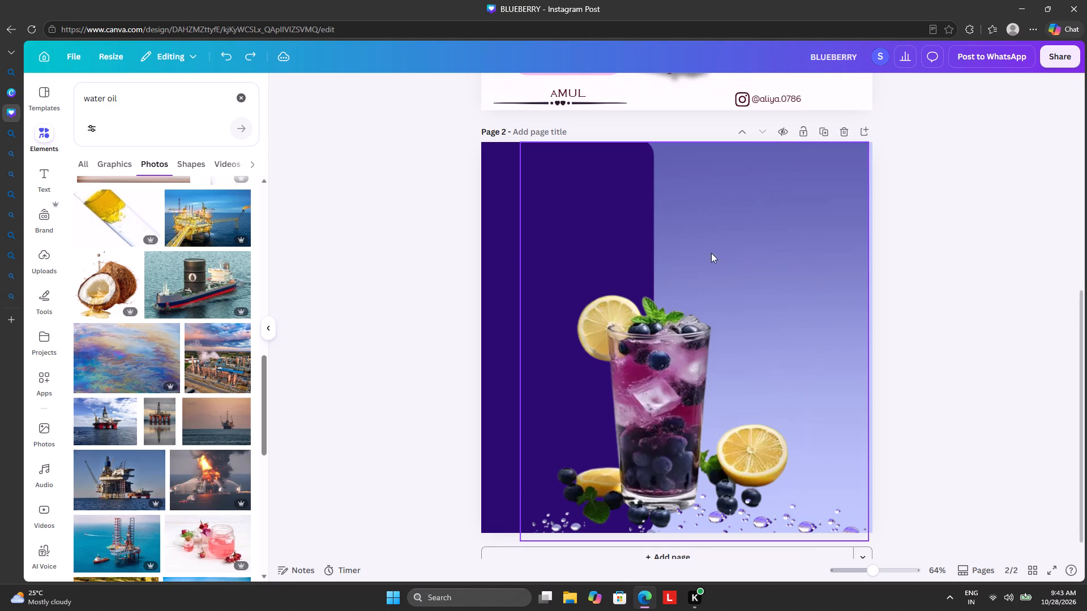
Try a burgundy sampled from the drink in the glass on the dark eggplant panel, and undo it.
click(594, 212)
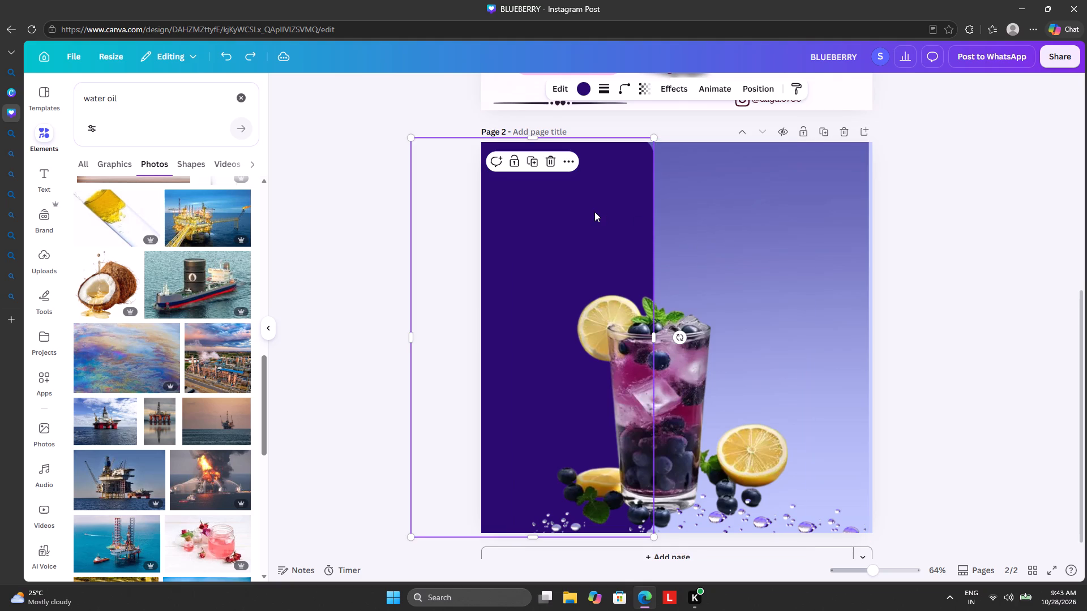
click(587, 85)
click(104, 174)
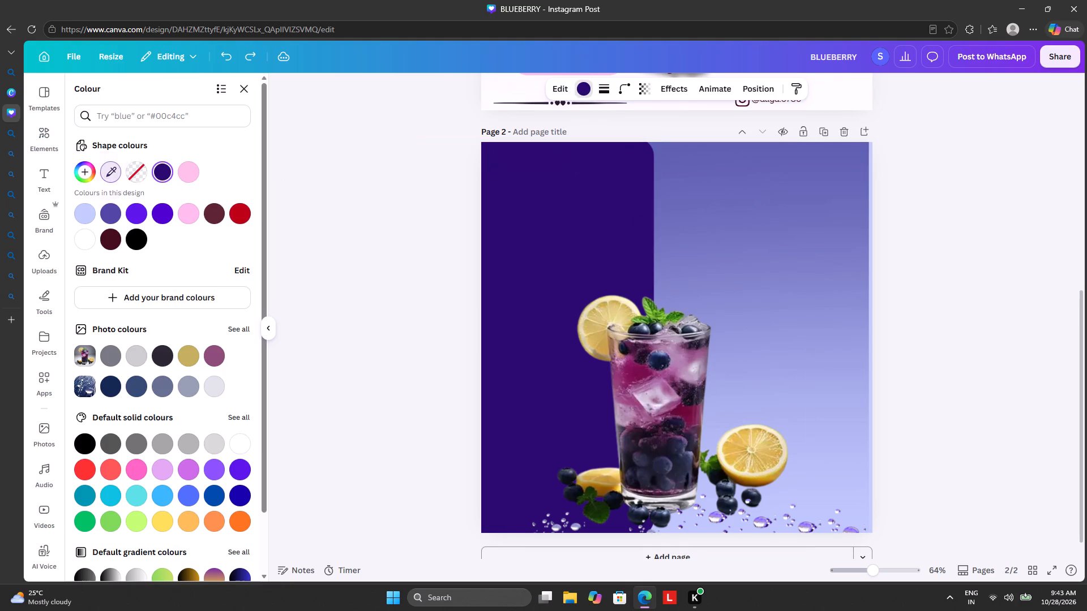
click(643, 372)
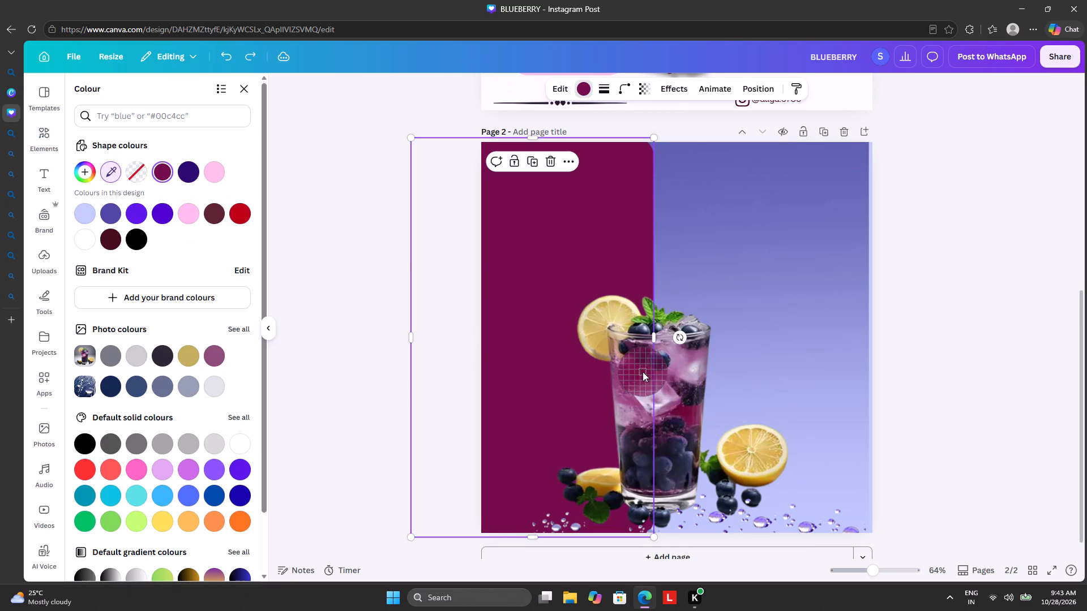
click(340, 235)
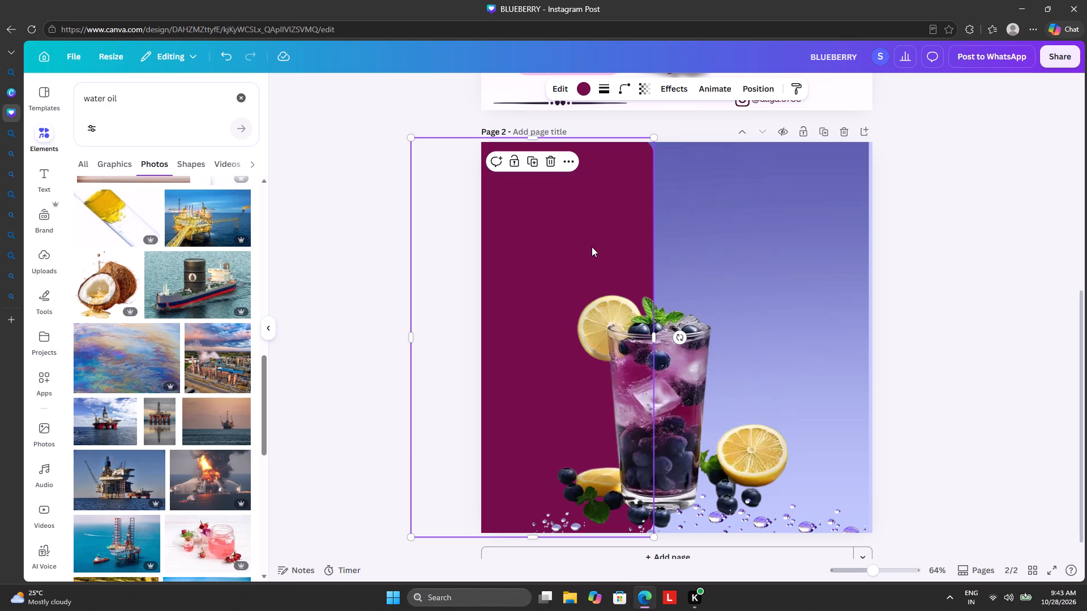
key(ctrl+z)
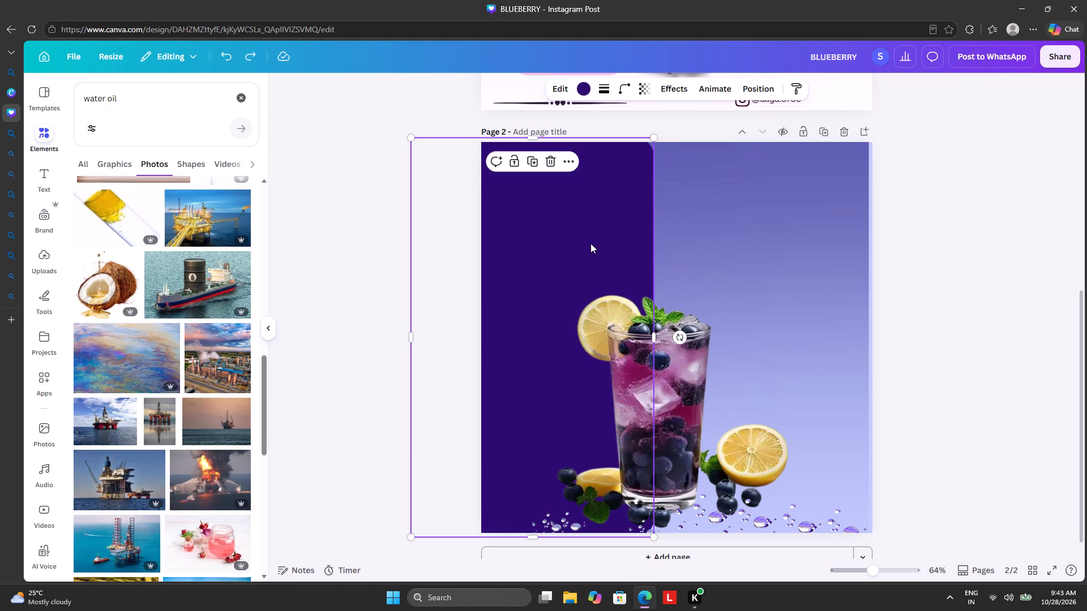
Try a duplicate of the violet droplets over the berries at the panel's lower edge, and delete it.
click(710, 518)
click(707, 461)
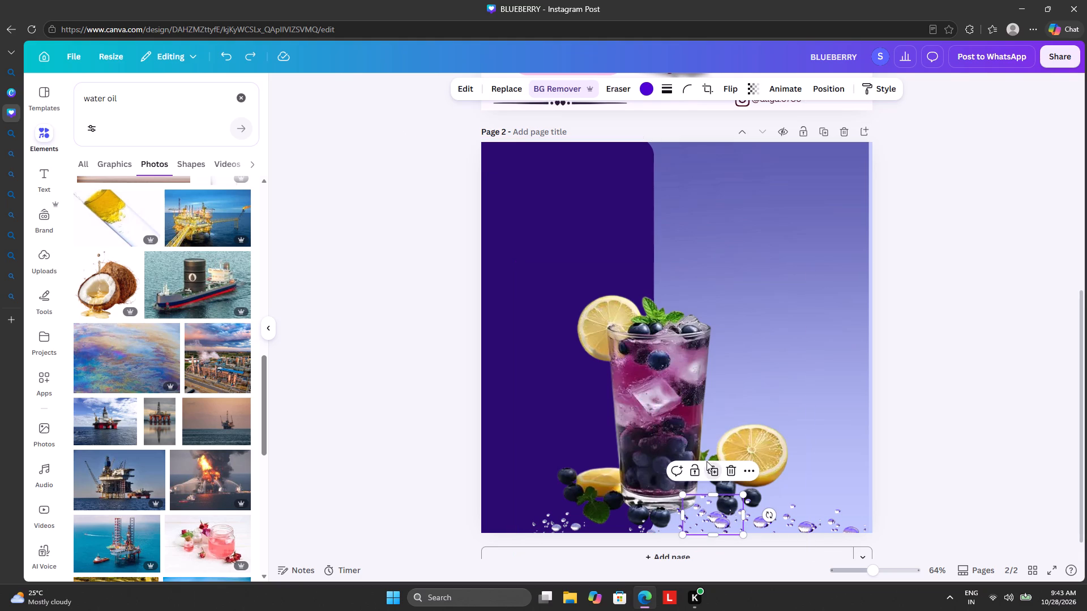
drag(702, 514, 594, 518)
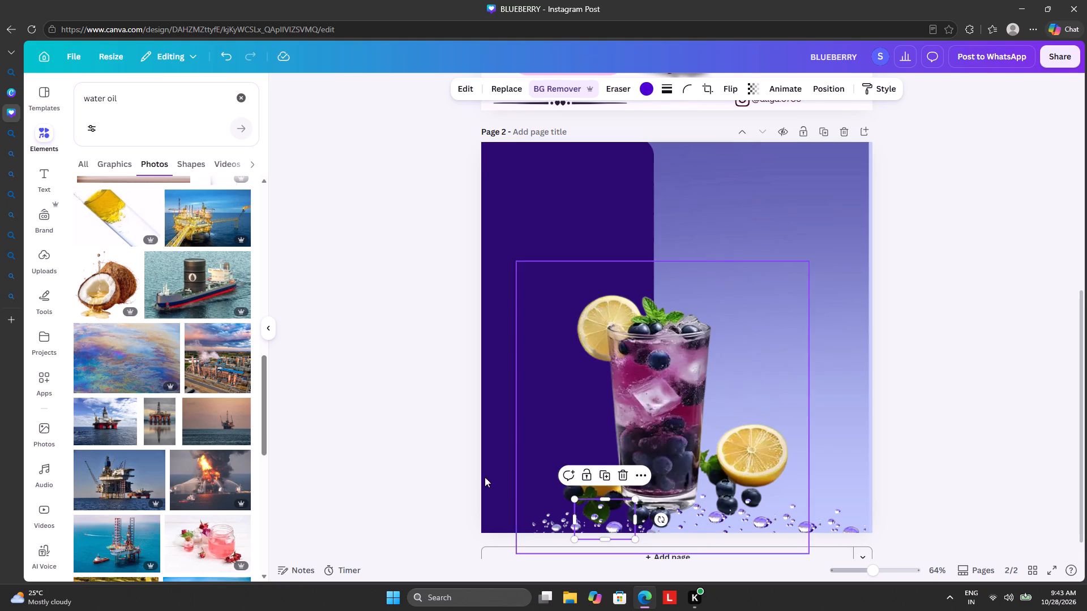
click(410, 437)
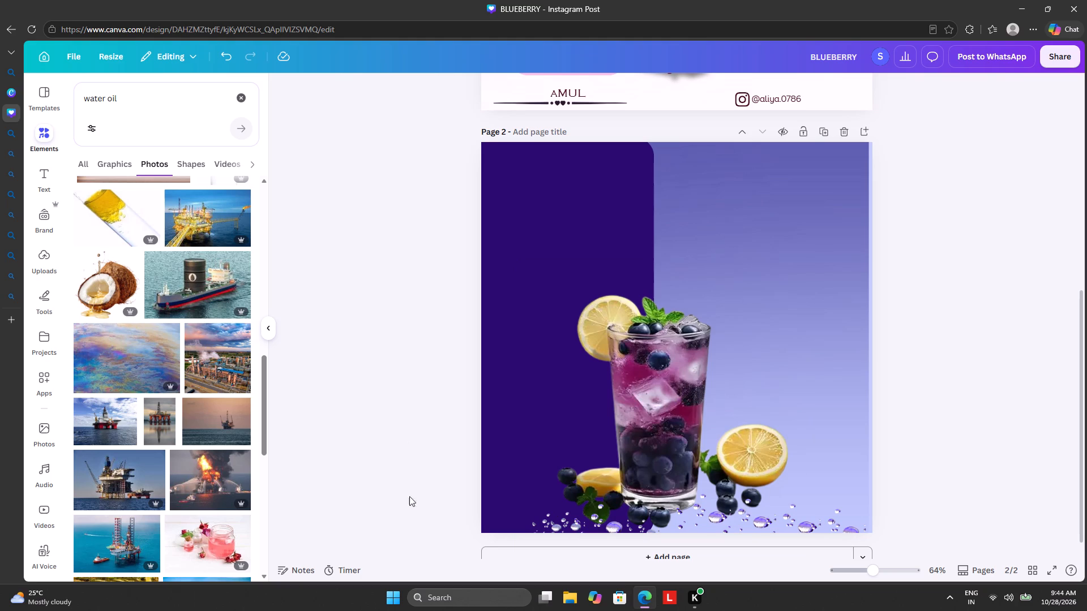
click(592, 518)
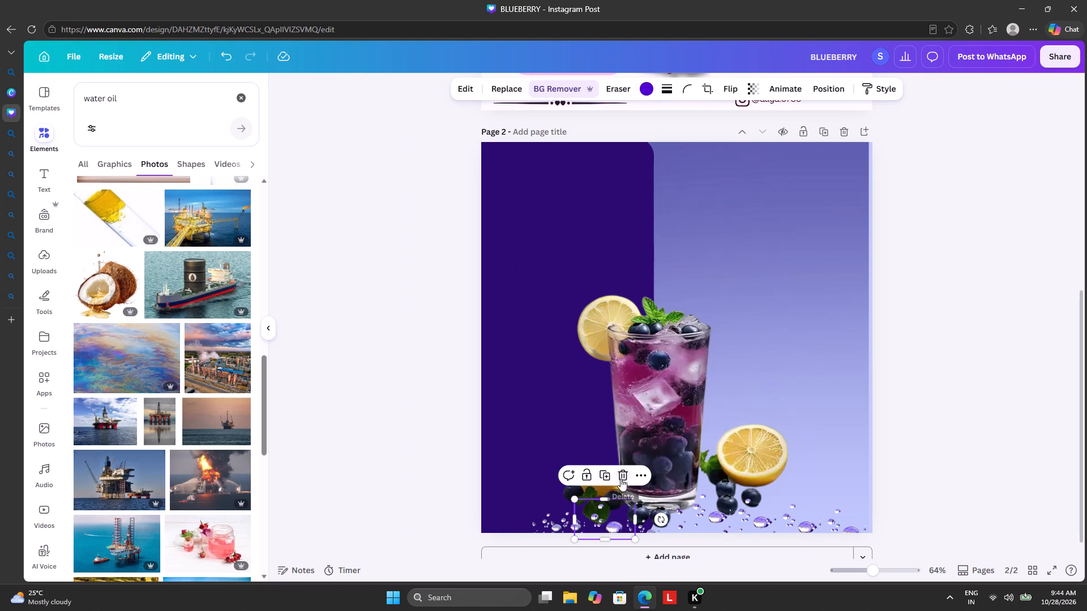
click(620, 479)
Delete the two pale droplet clusters at the lower edge of the dark panel.
click(553, 532)
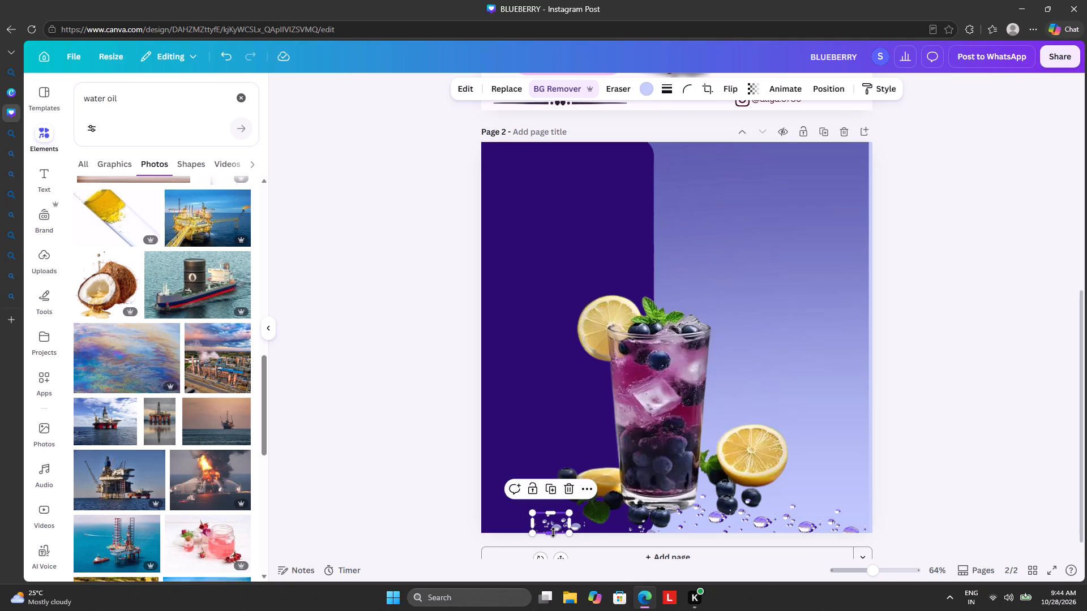
click(569, 495)
click(575, 527)
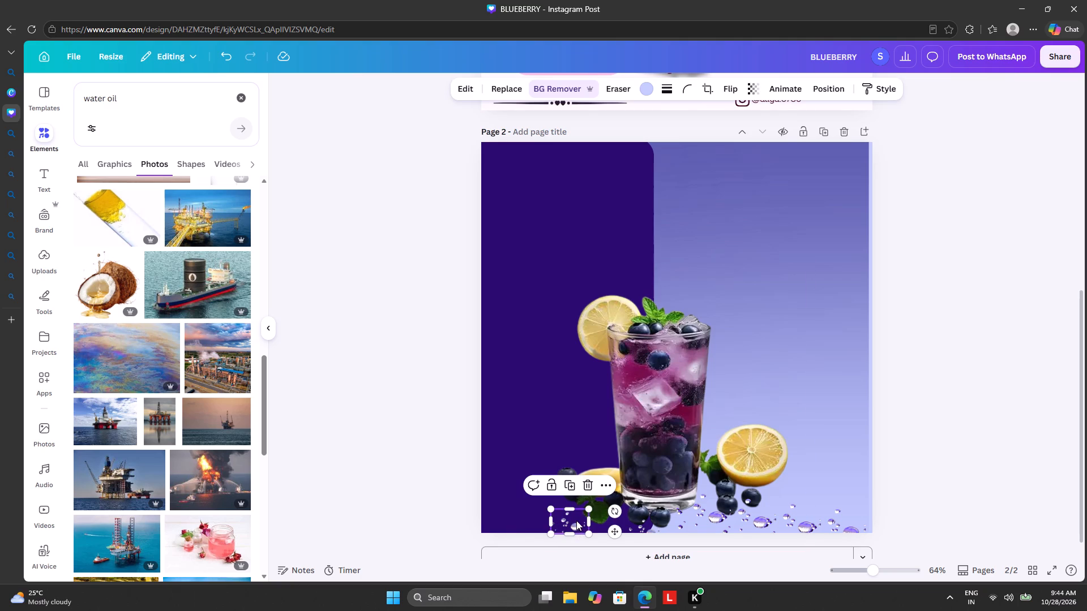
click(588, 485)
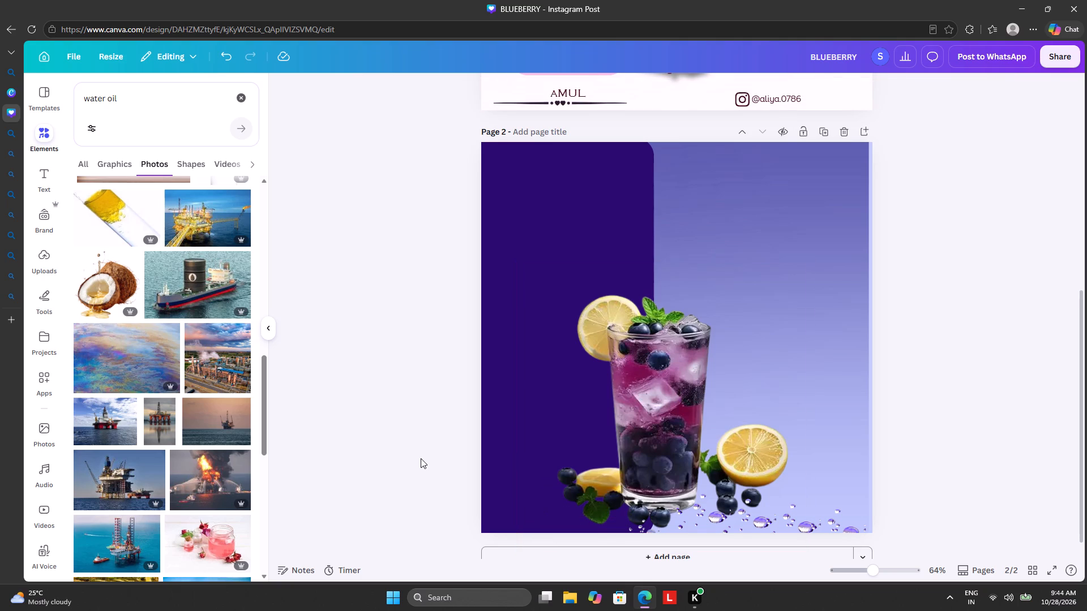
click(405, 443)
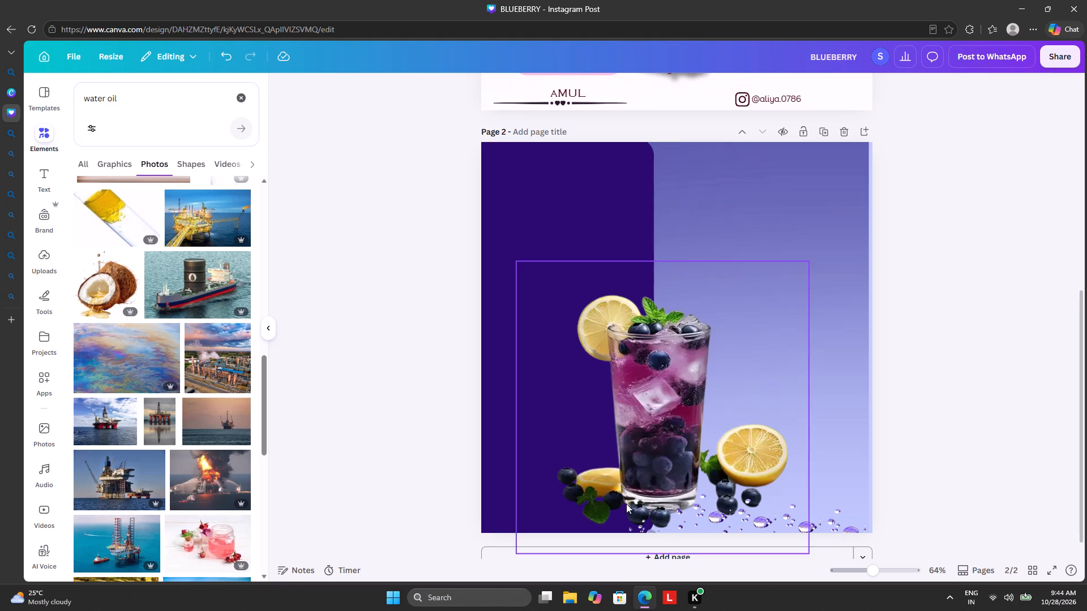
Delete the three violet droplet clusters along the page's bottom right edge, keeping only the droplets beside the glass base.
click(761, 515)
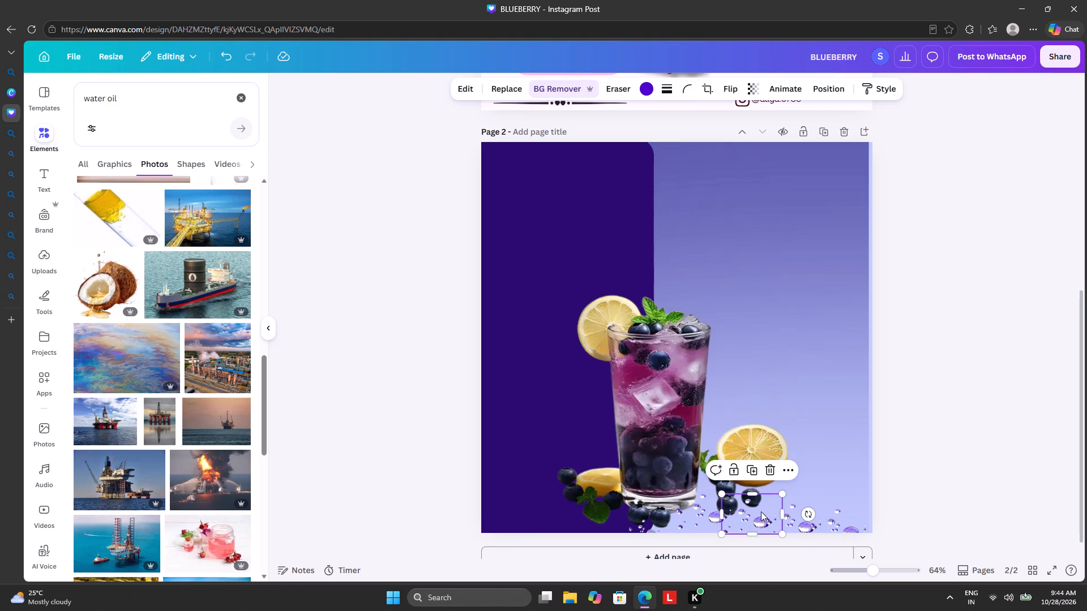
click(772, 476)
click(829, 515)
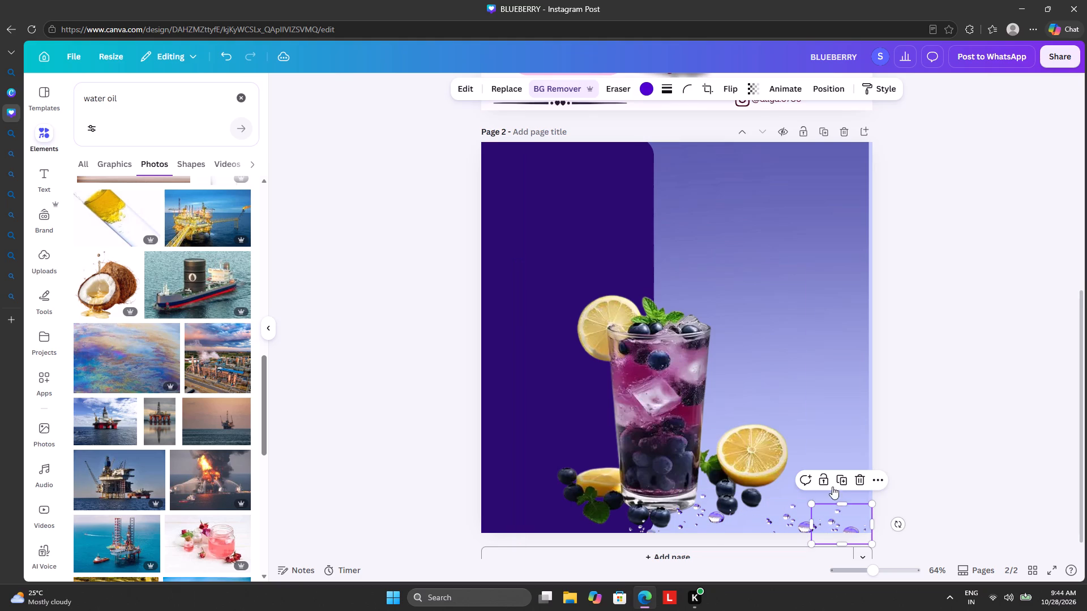
click(846, 475)
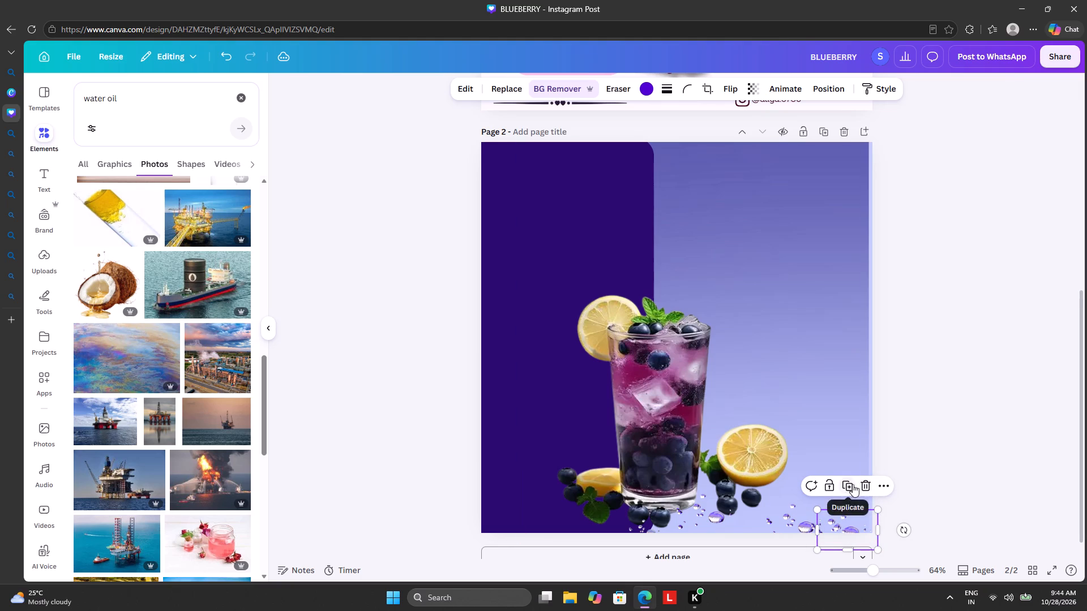
click(865, 484)
click(841, 533)
click(840, 522)
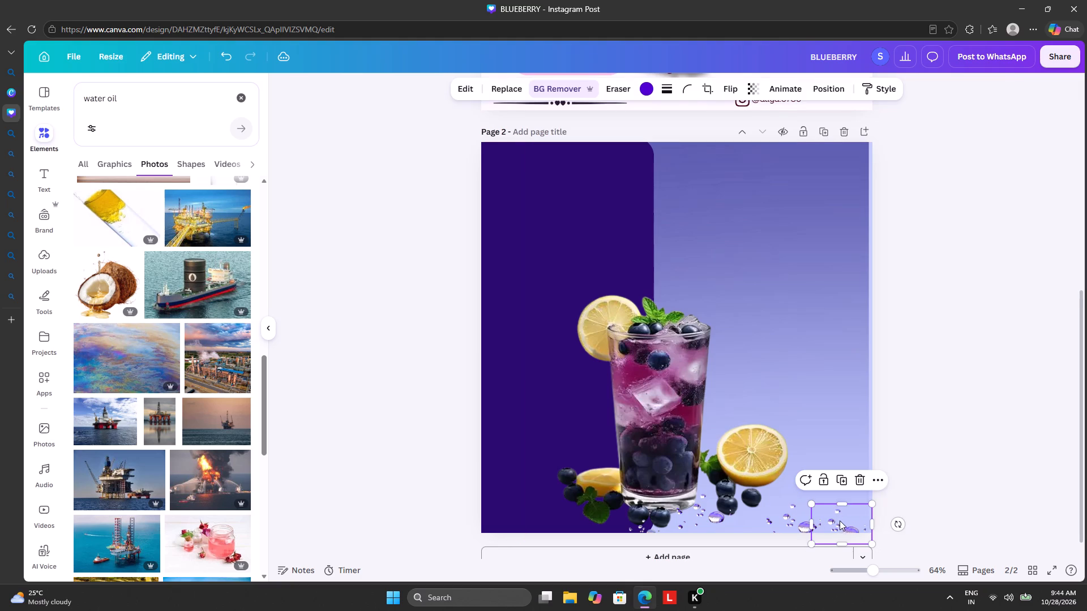
click(856, 480)
click(801, 514)
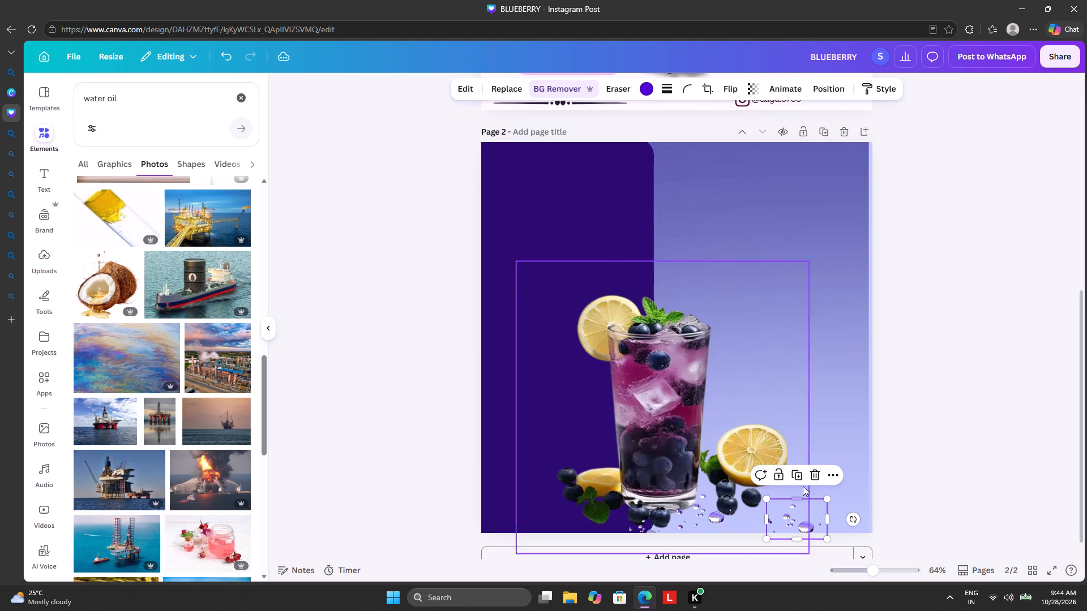
click(813, 474)
click(365, 473)
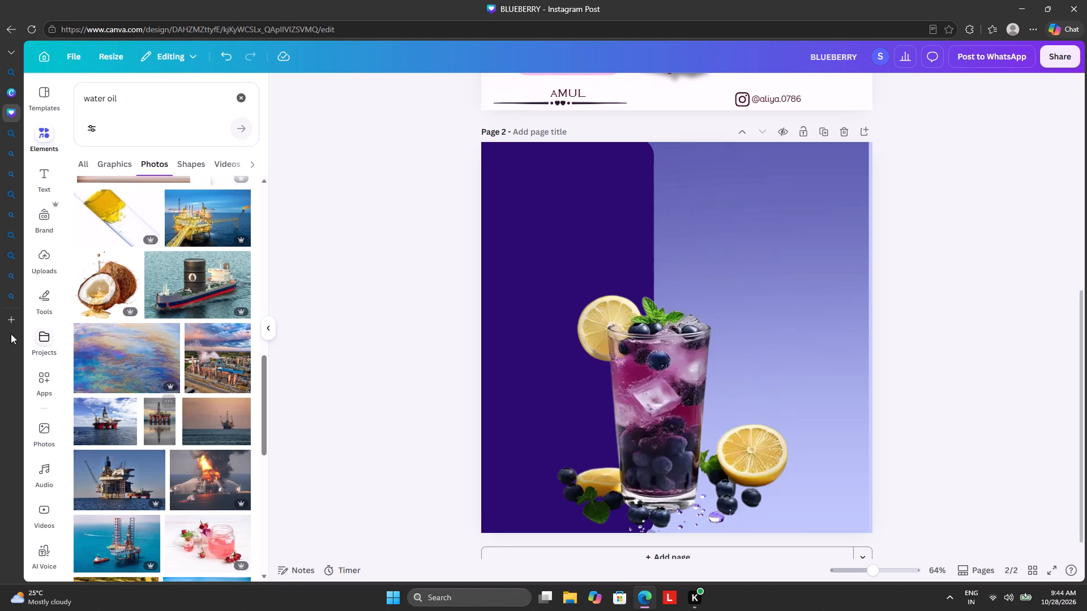
Search the design elements for nimbu, and clear the search.
click(45, 438)
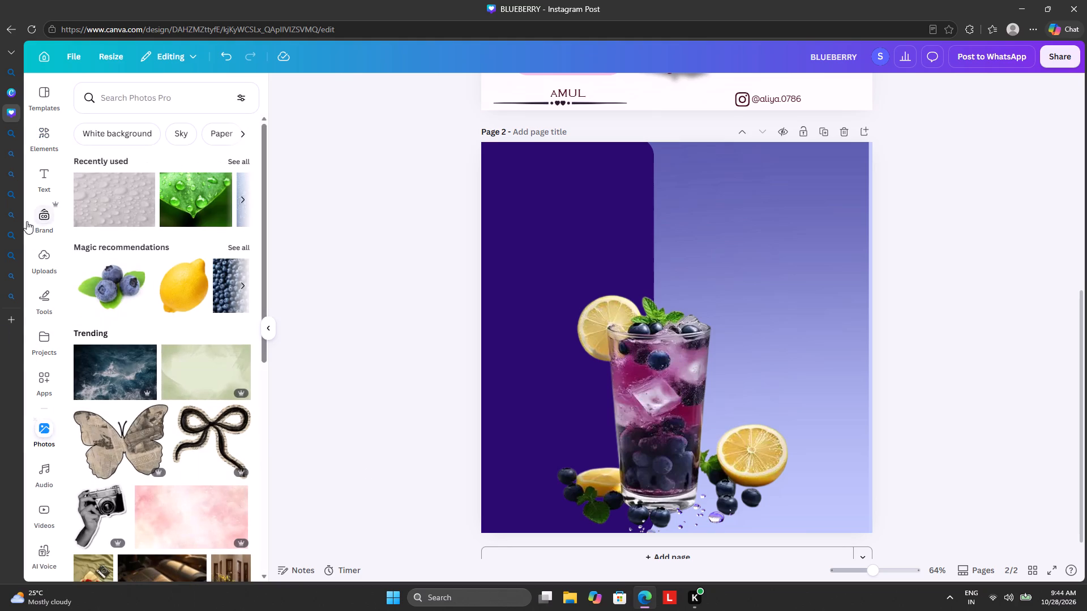
click(41, 153)
click(150, 87)
click(241, 89)
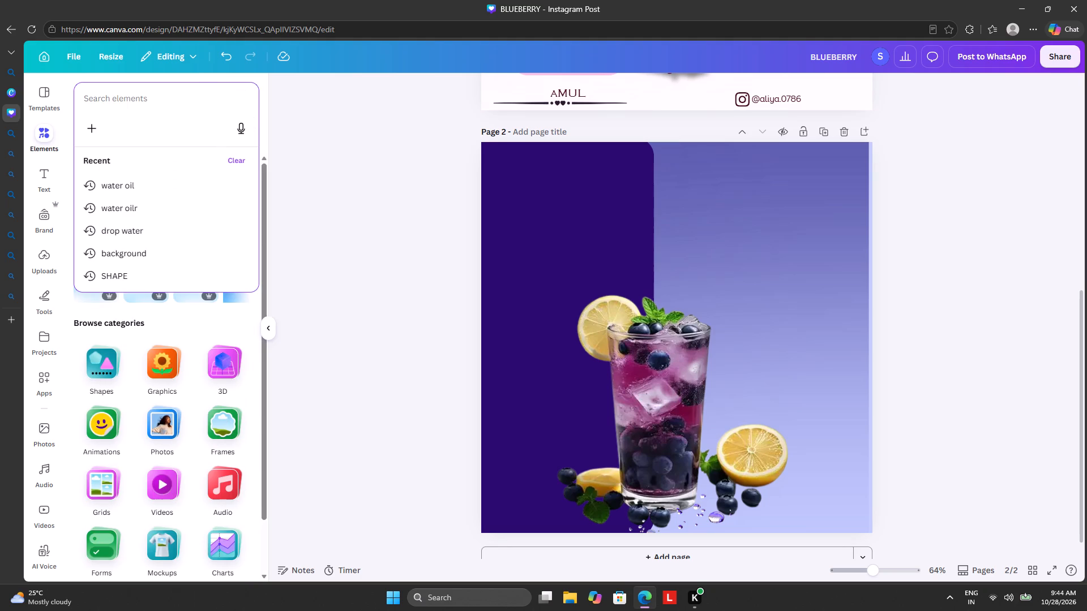
text(nim)
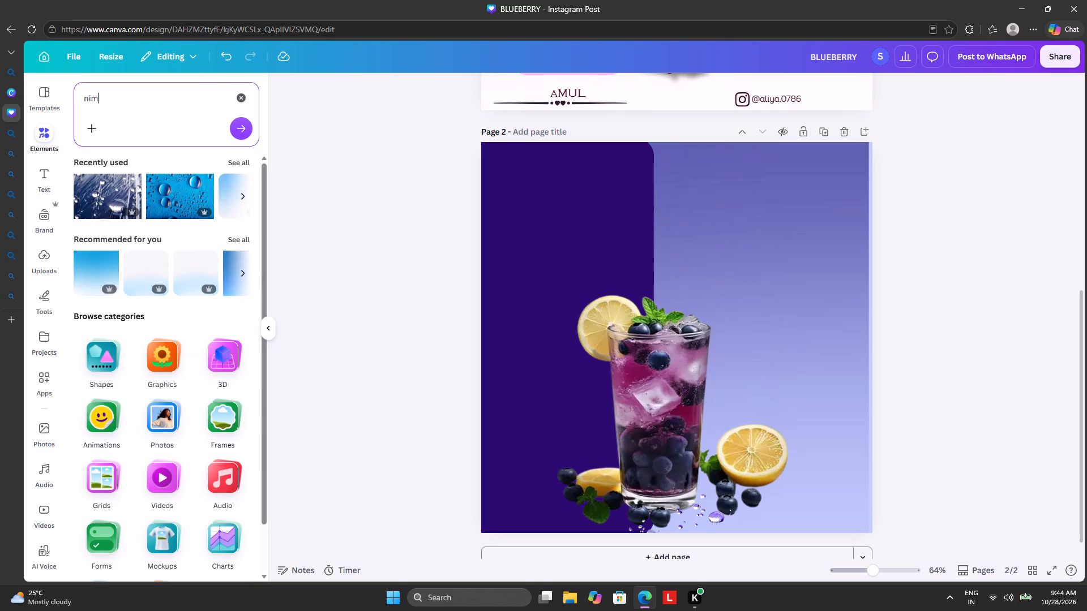
text(bu)
key(Return)
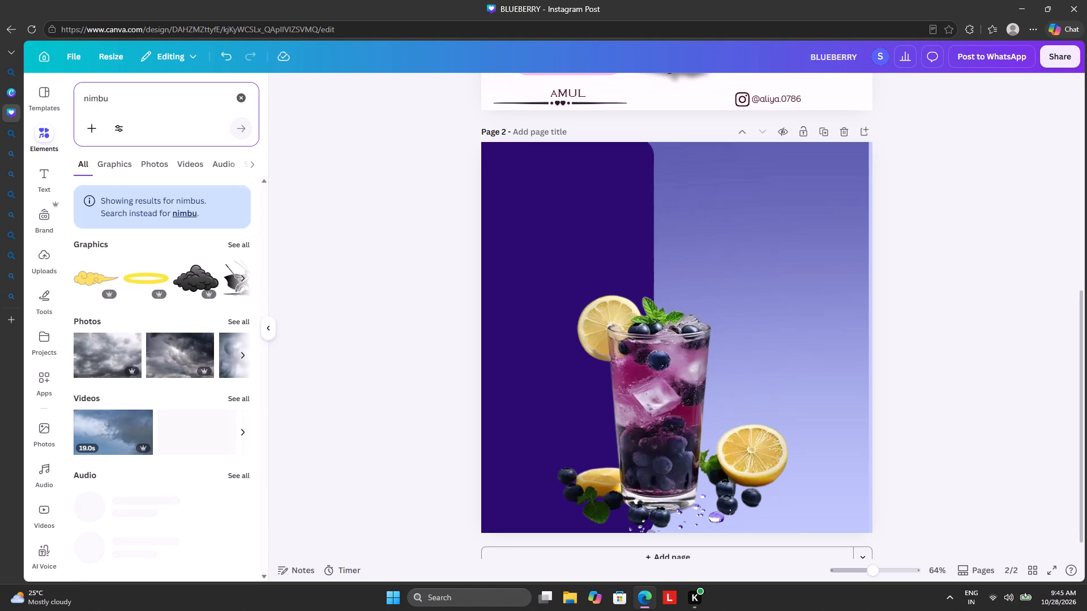
click(241, 97)
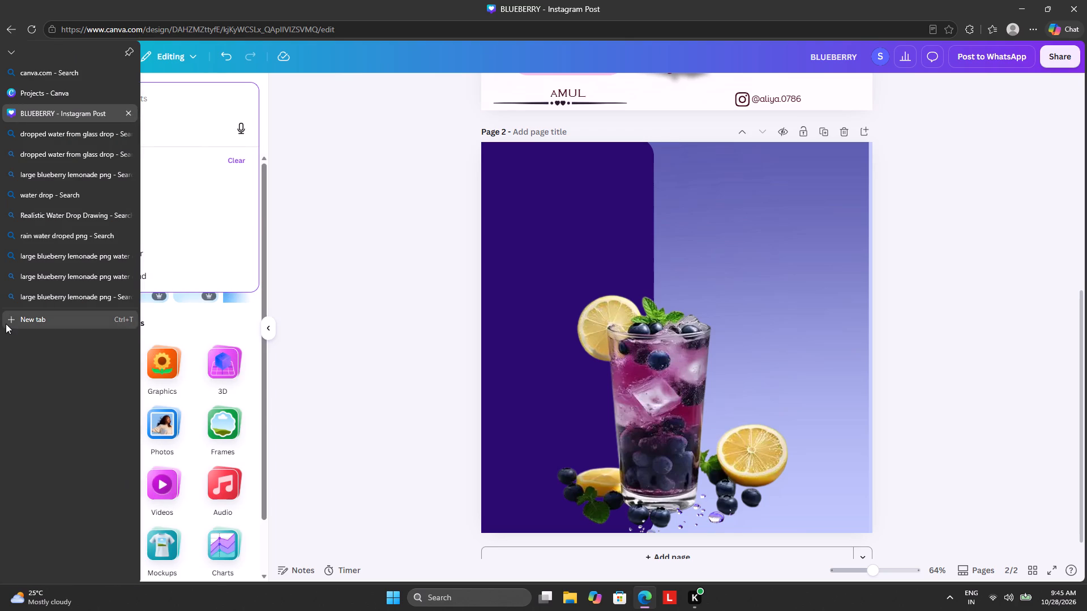
Search the web in a new browser tab for nimbo adha kata hua.
click(6, 324)
click(394, 121)
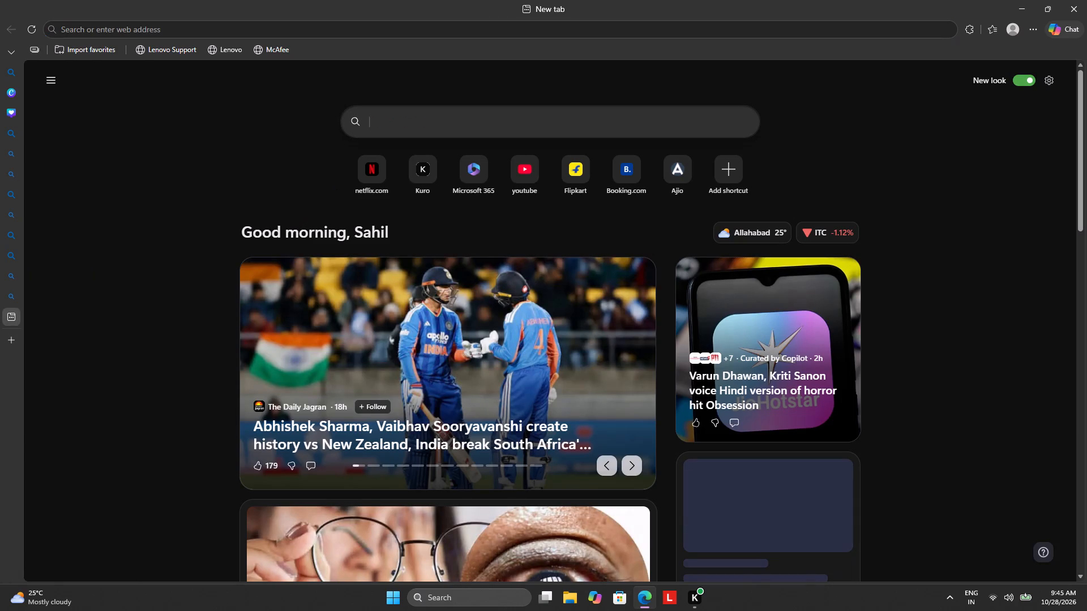
text(nimb)
text(o adha)
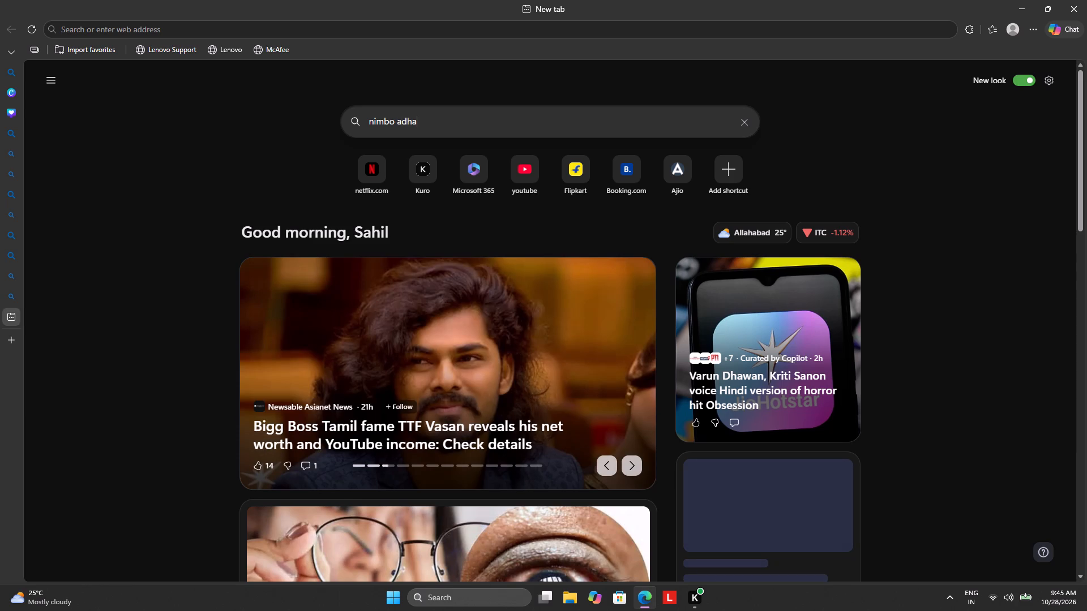
key(space)
text(kata hua)
key(Return)
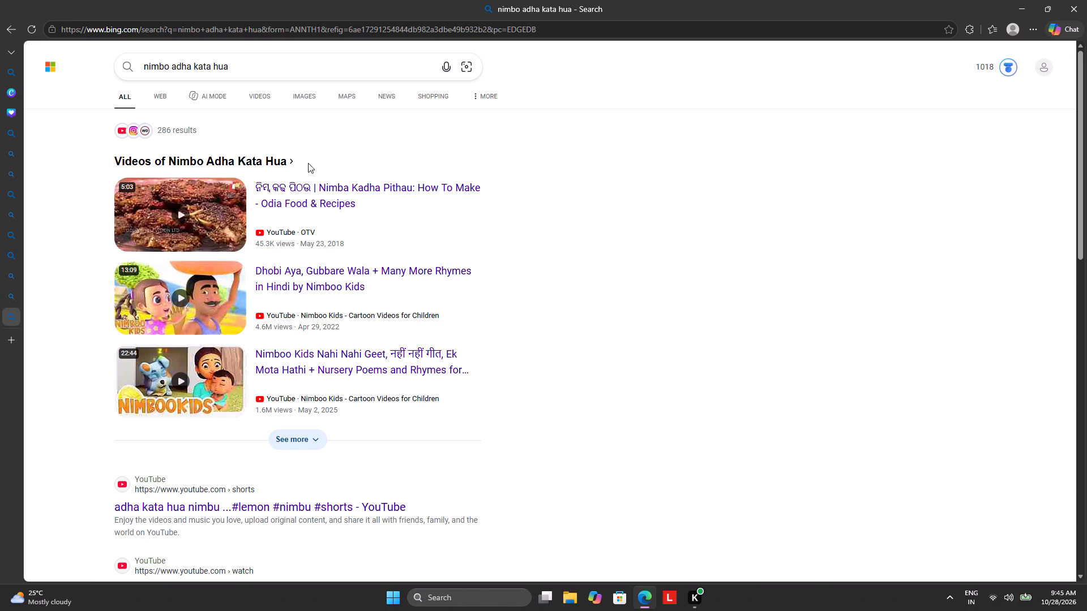
Refine the web search to nimbo adha kata hua png, and clear the query.
click(238, 69)
key(space)
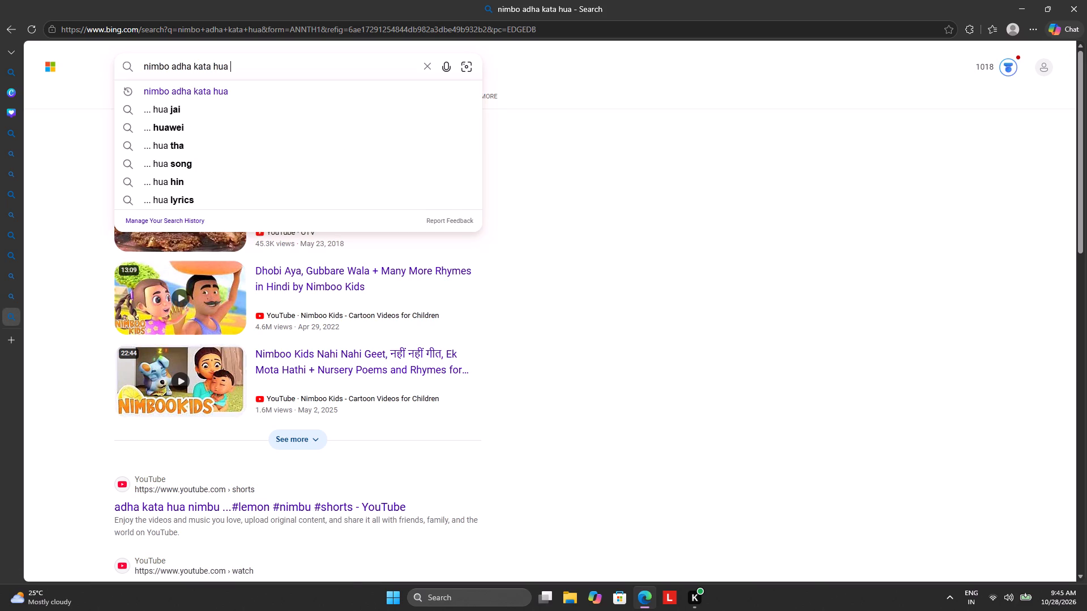
text(png)
key(Return)
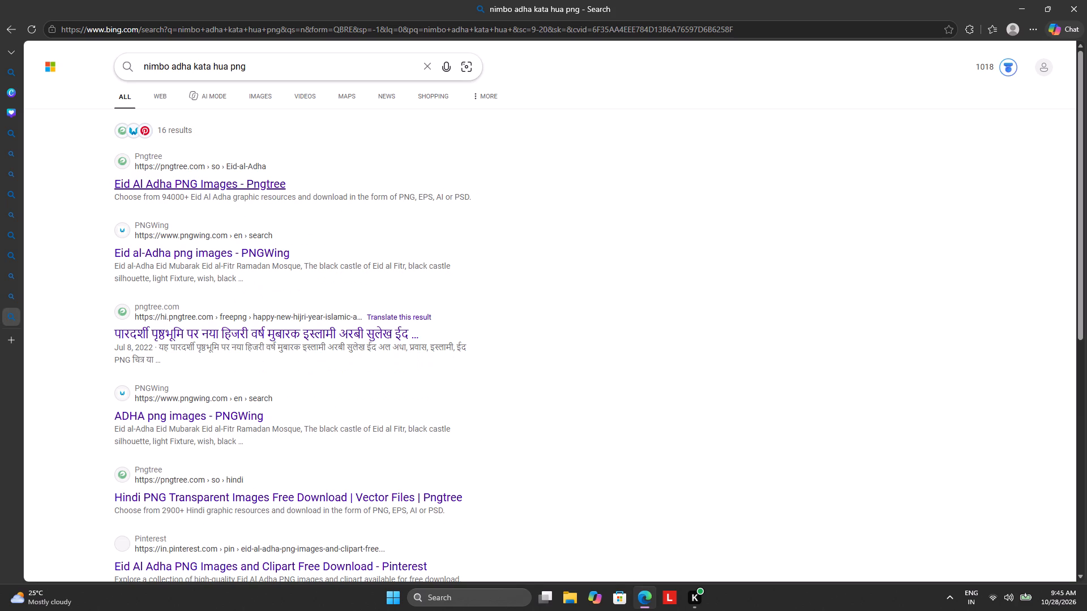
click(427, 70)
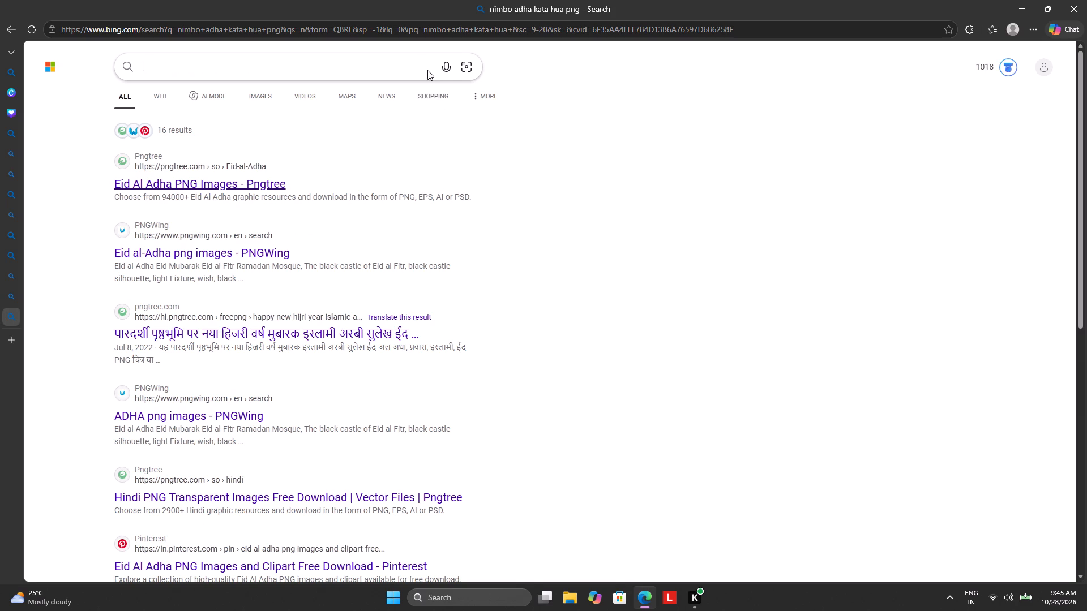
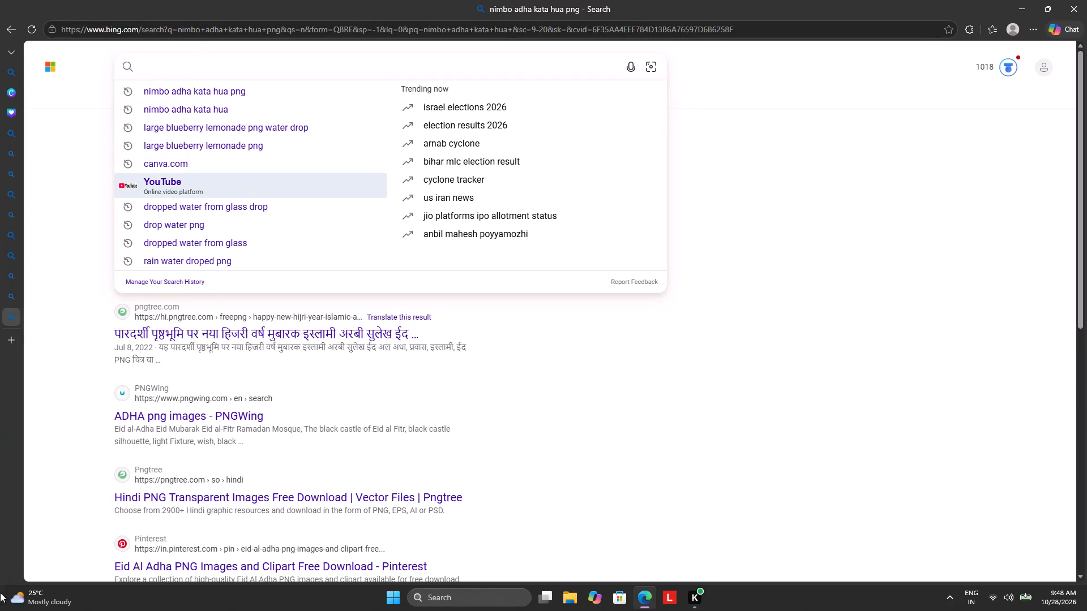
Switch to the Windows desktop search and bring up its recent searches.
click(434, 595)
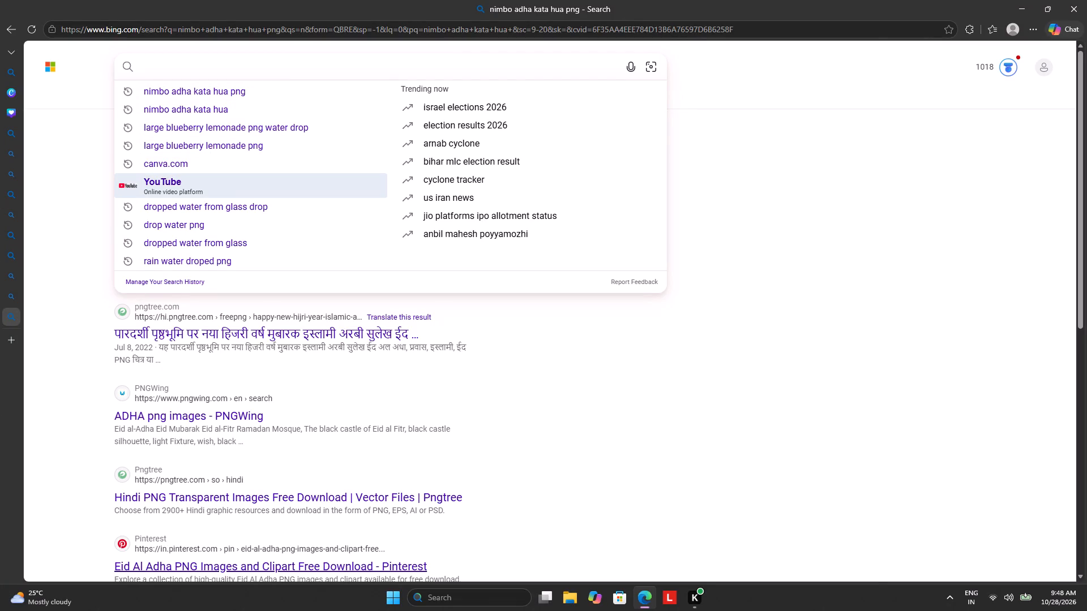
click(479, 153)
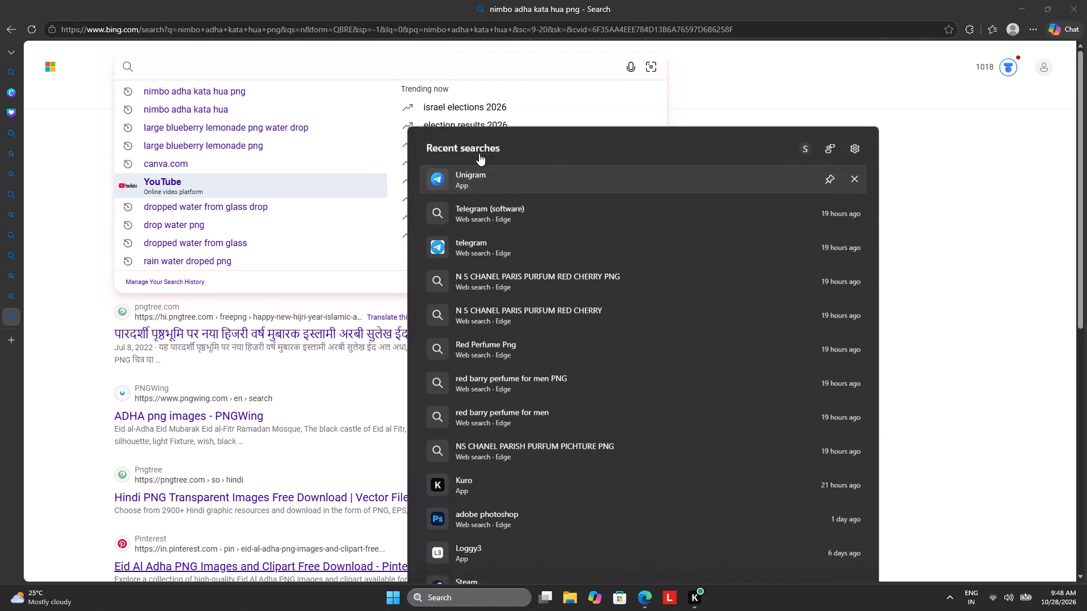
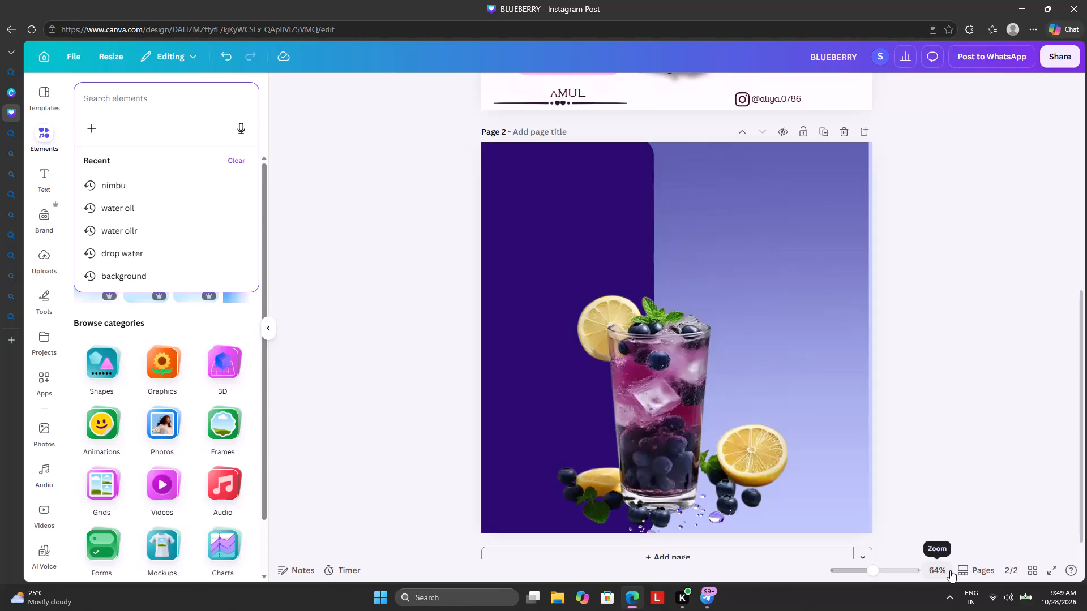
Paste the copied cut-lemon image onto page 2 of the design.
key(ctrl+v)
key(ctrl+v)
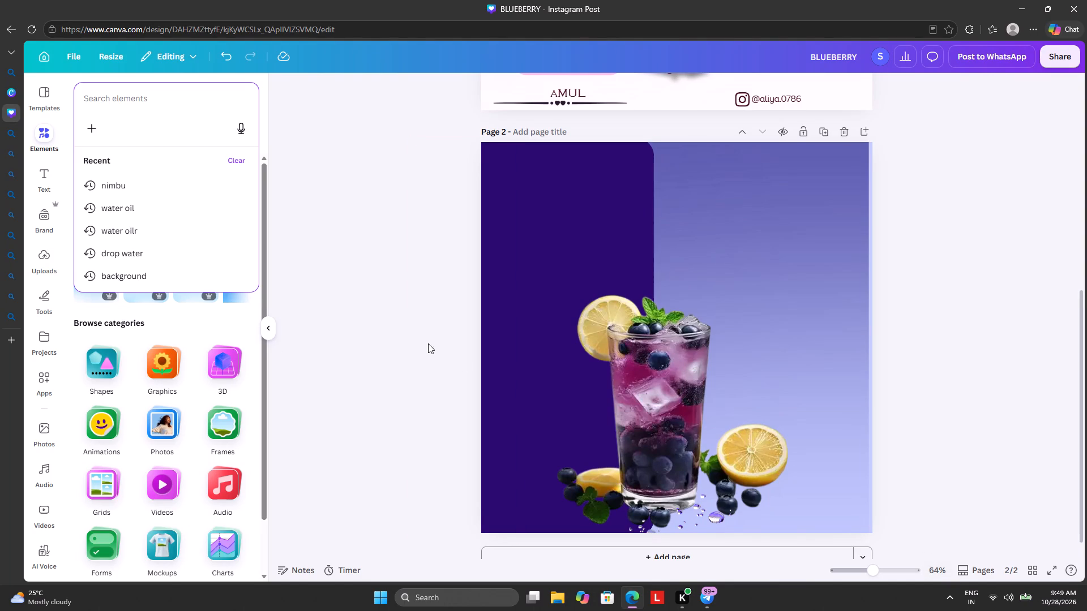
click(712, 218)
click(687, 257)
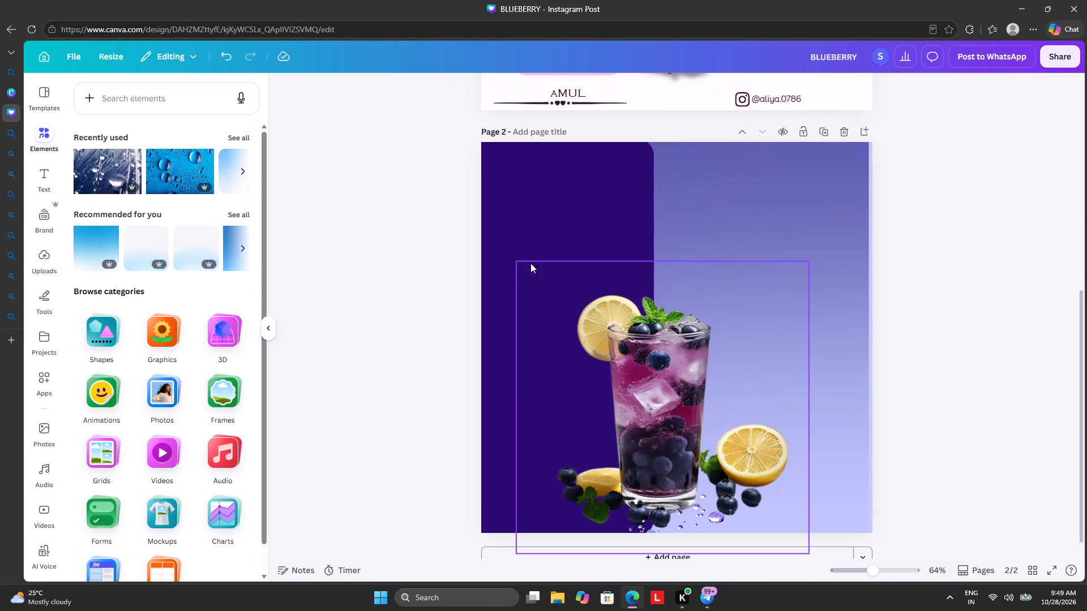
click(529, 263)
click(529, 238)
click(706, 209)
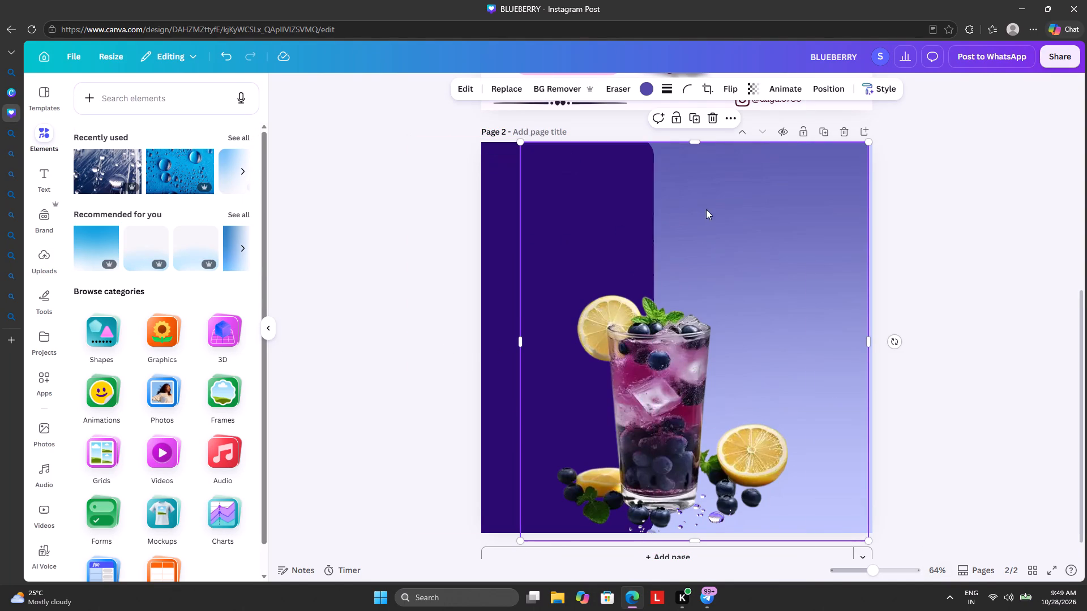
click(379, 237)
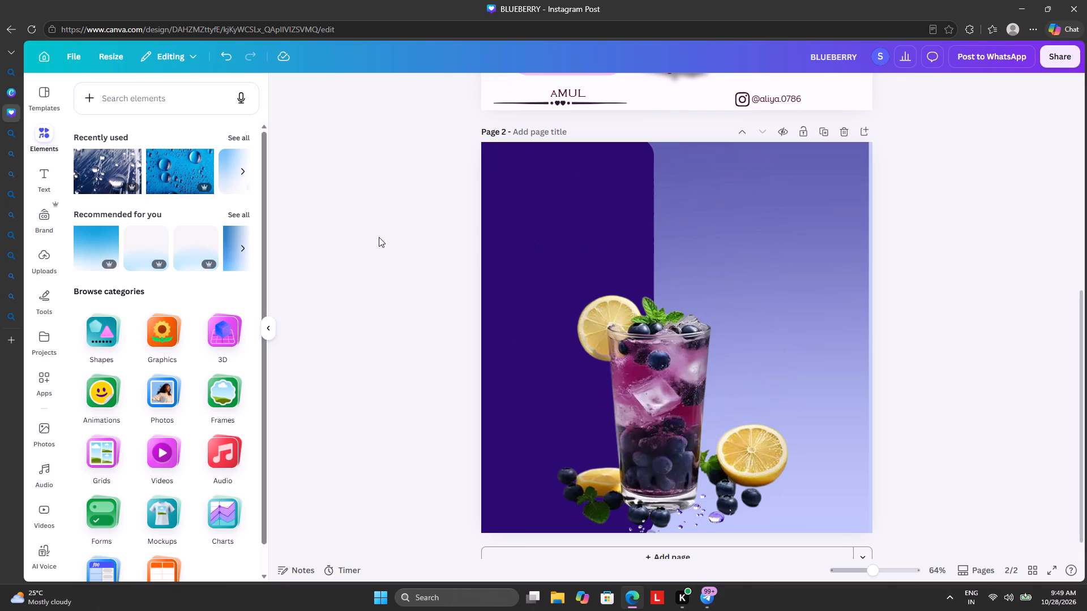
key(ctrl+v)
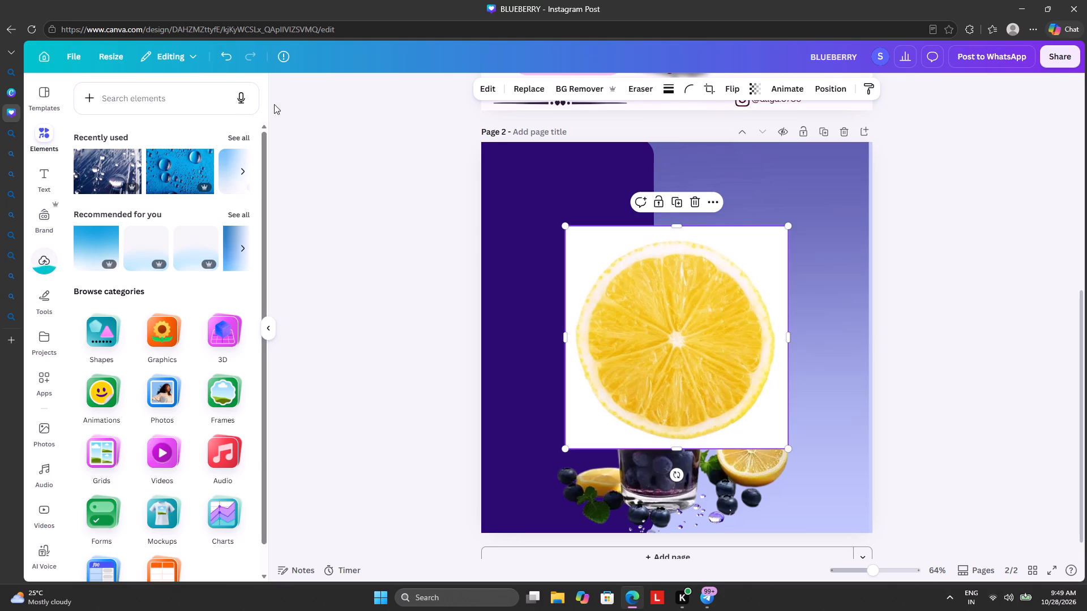
Remove the white background from the pasted lemon slice.
click(582, 91)
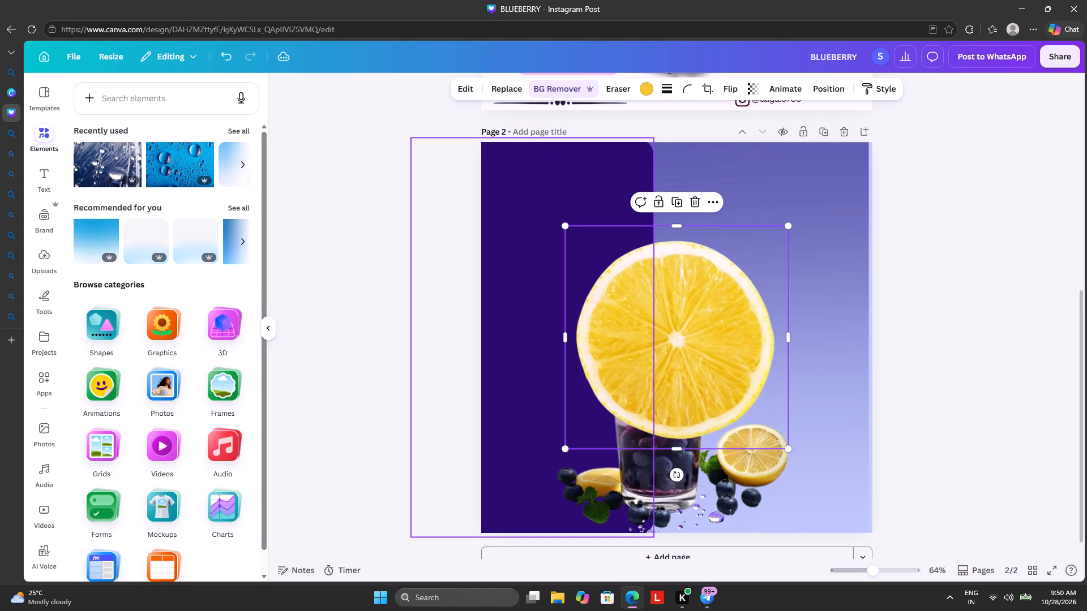
Shrink the lemon slice to about a quarter of the page width and place it on the dark violet panel above the glass.
drag(565, 226, 566, 226)
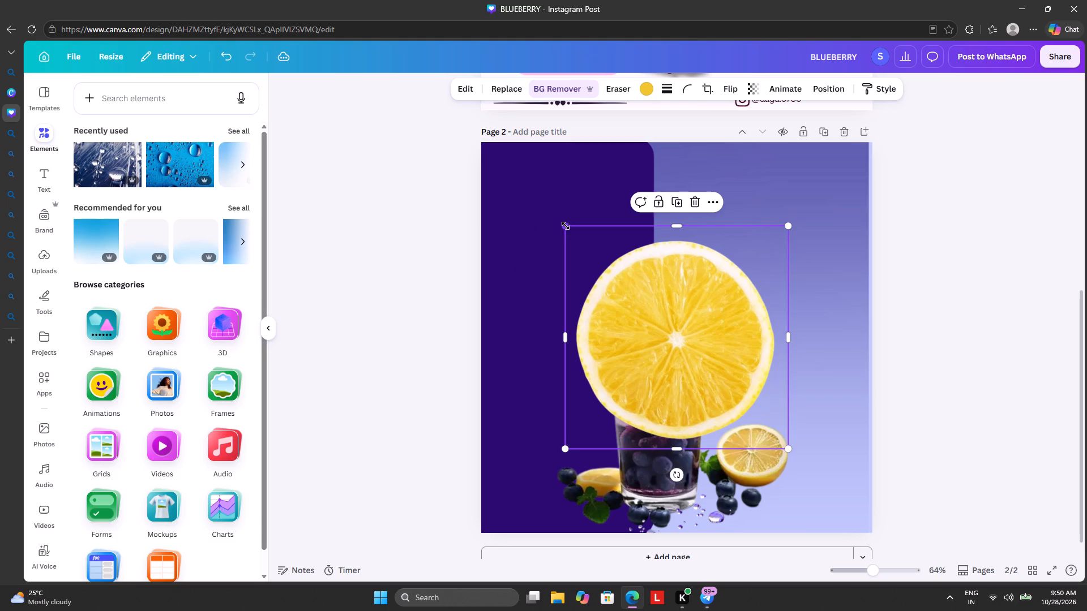
drag(566, 226, 697, 331)
drag(761, 431, 603, 261)
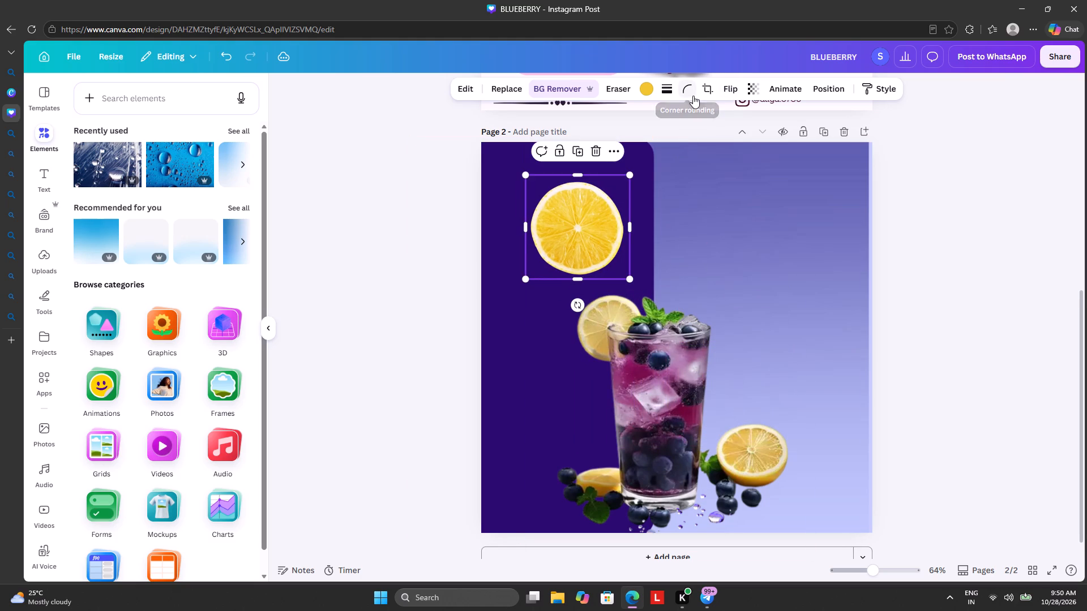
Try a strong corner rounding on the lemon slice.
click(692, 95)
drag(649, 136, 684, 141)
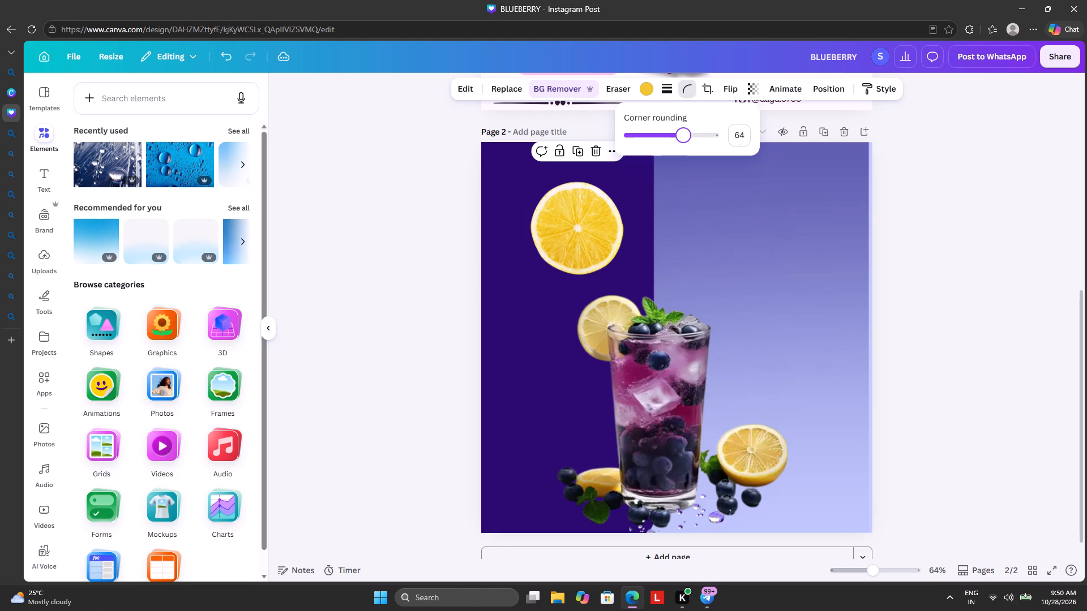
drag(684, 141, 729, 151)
Shift the lemon slice slightly toward the inner edge of the dark violet panel, nearer the drink.
click(587, 214)
click(587, 216)
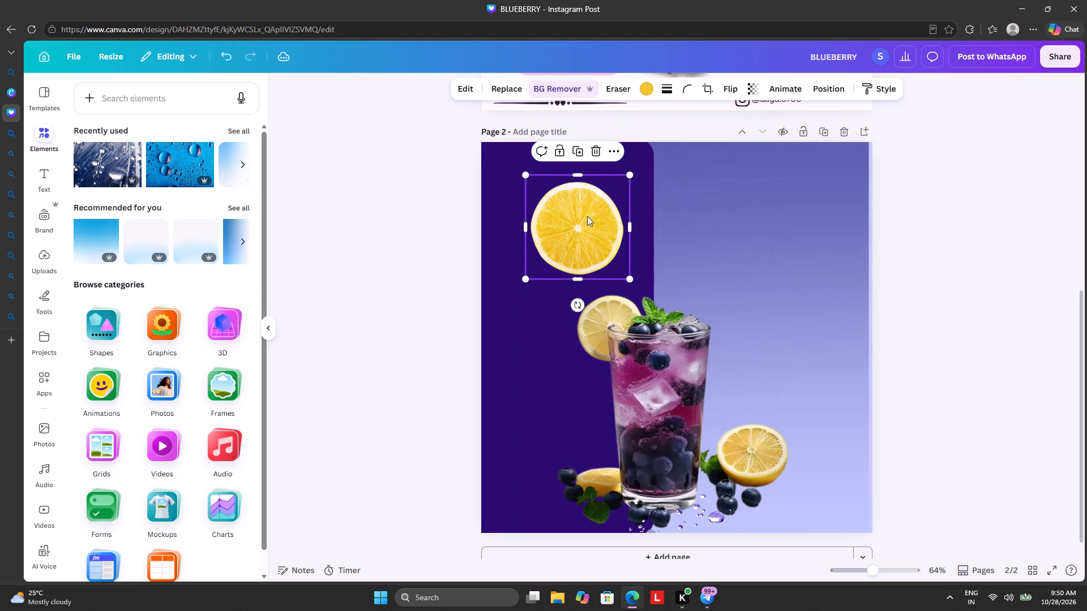
drag(587, 216, 606, 224)
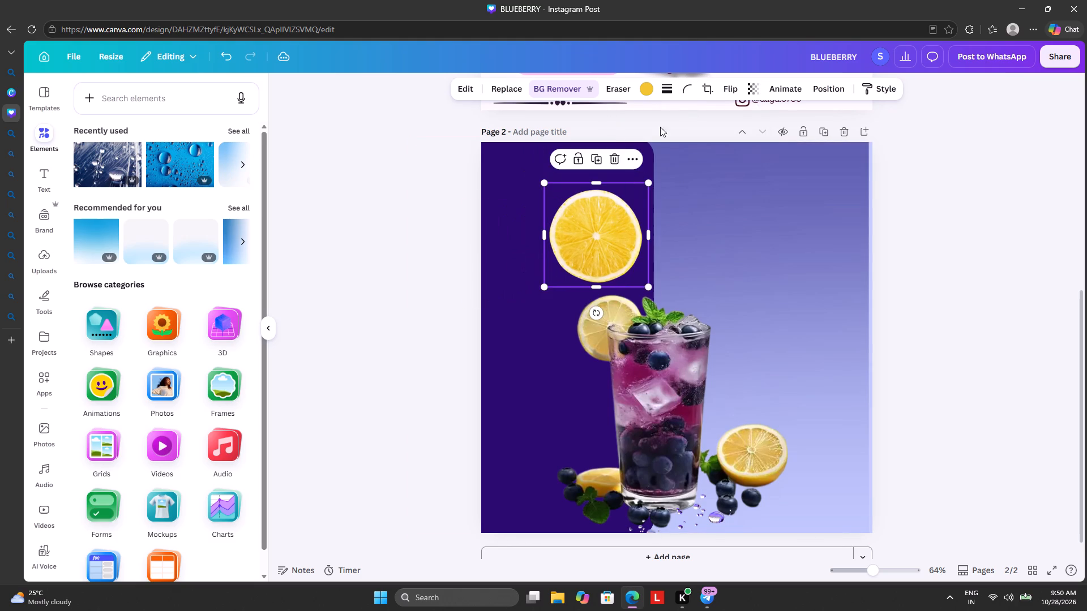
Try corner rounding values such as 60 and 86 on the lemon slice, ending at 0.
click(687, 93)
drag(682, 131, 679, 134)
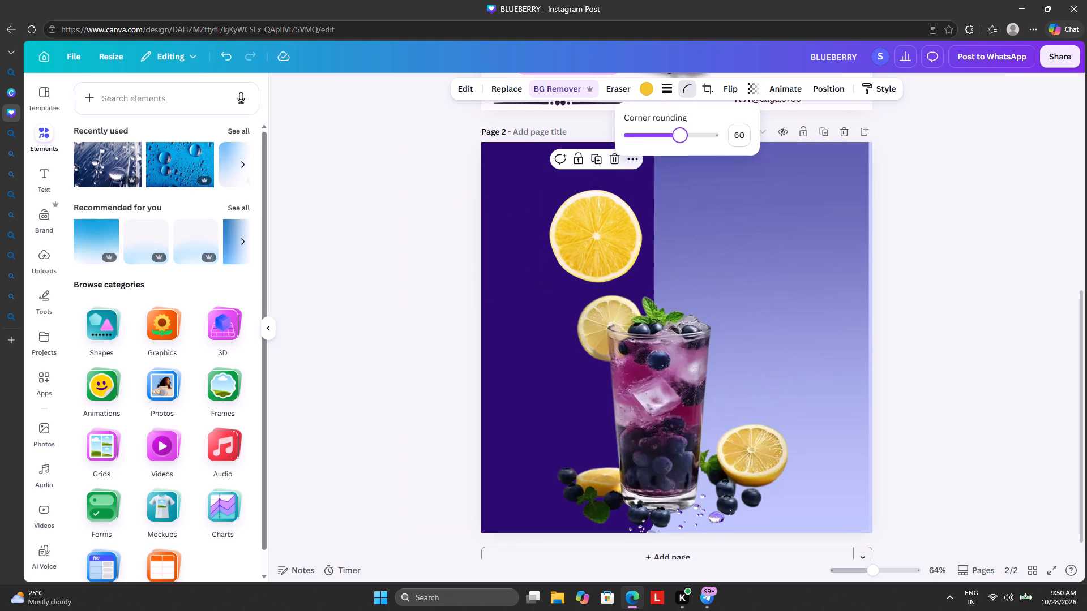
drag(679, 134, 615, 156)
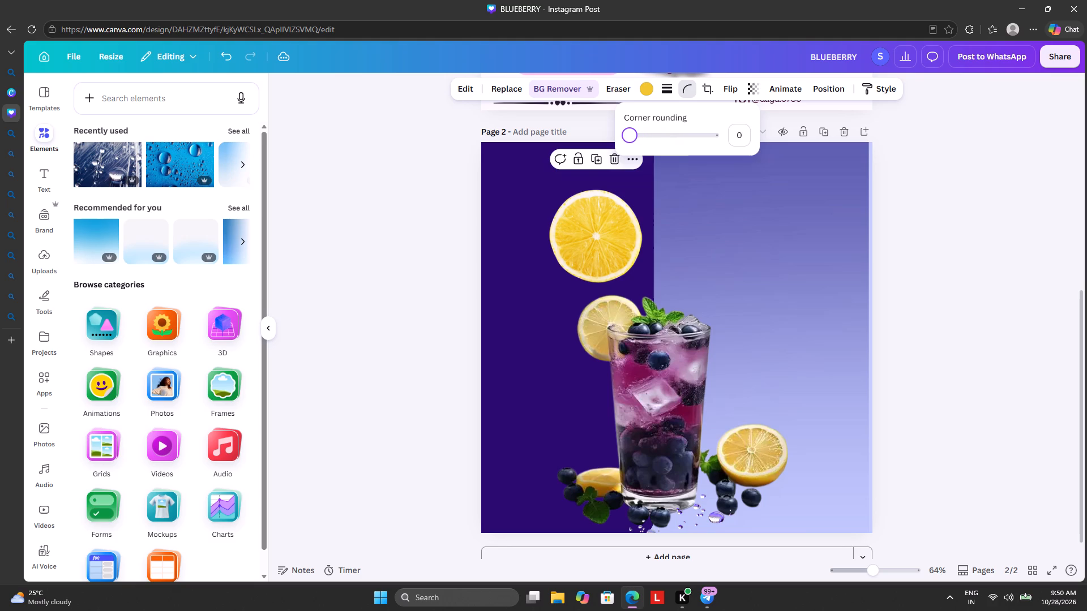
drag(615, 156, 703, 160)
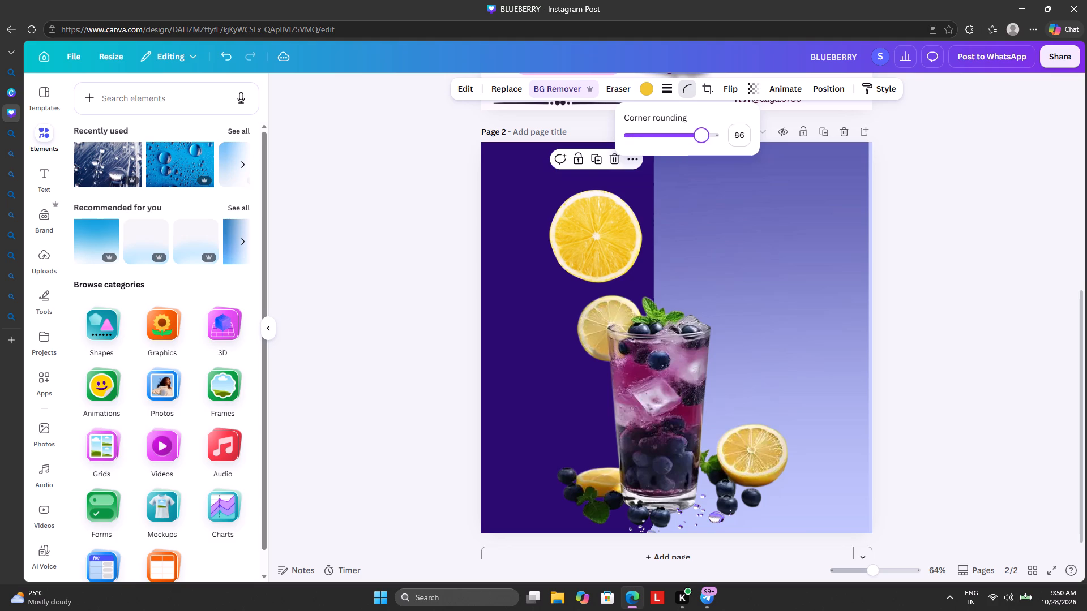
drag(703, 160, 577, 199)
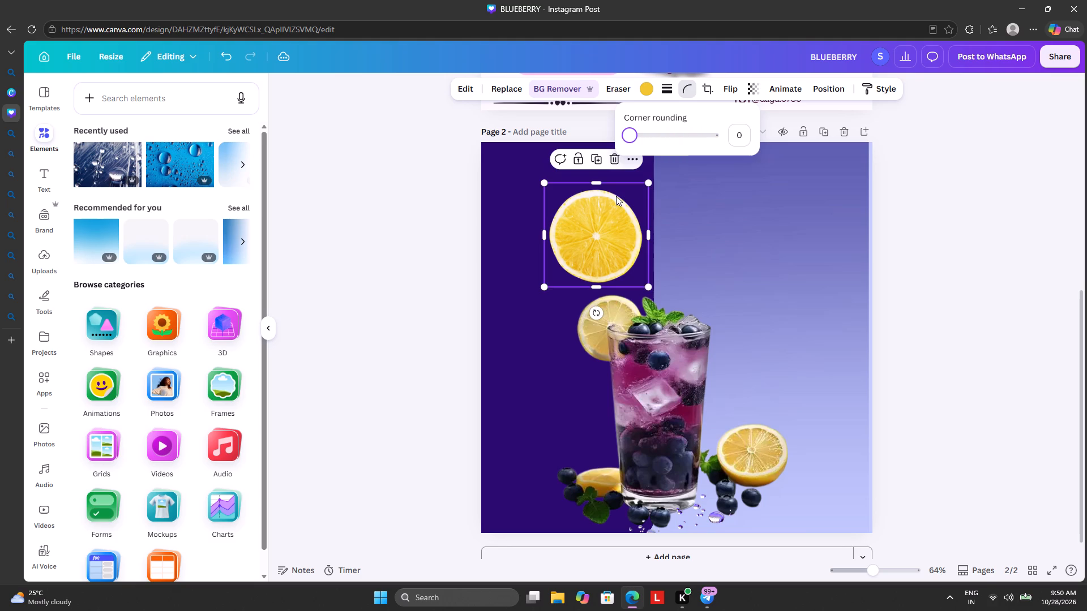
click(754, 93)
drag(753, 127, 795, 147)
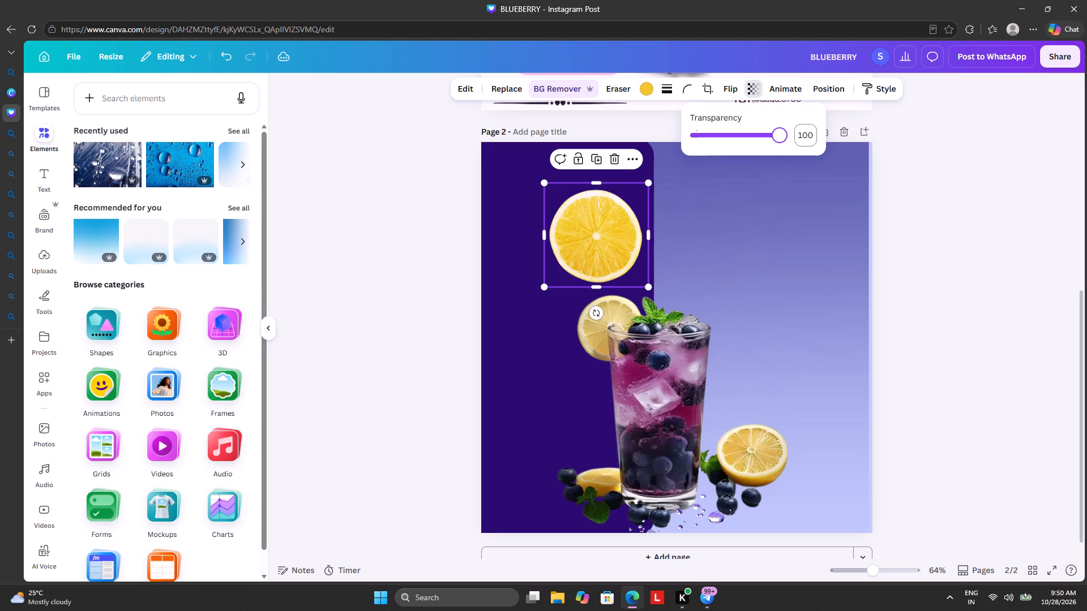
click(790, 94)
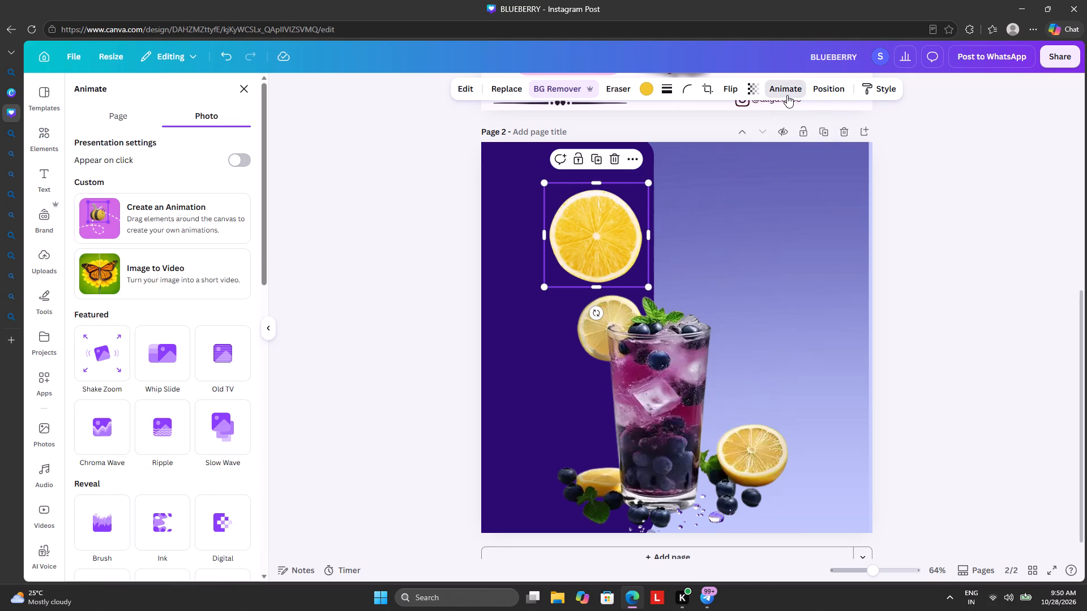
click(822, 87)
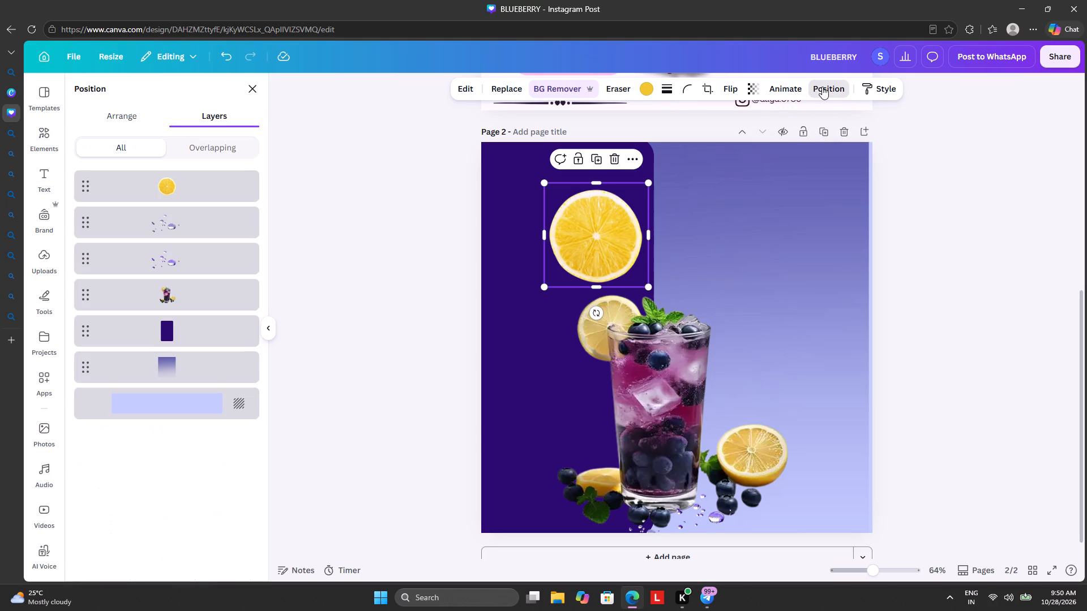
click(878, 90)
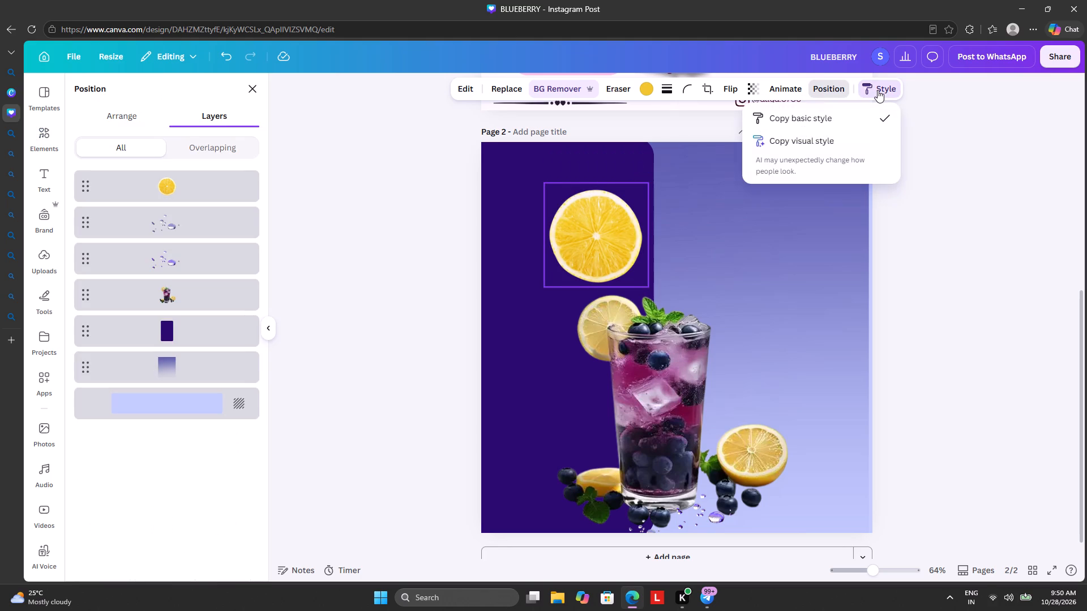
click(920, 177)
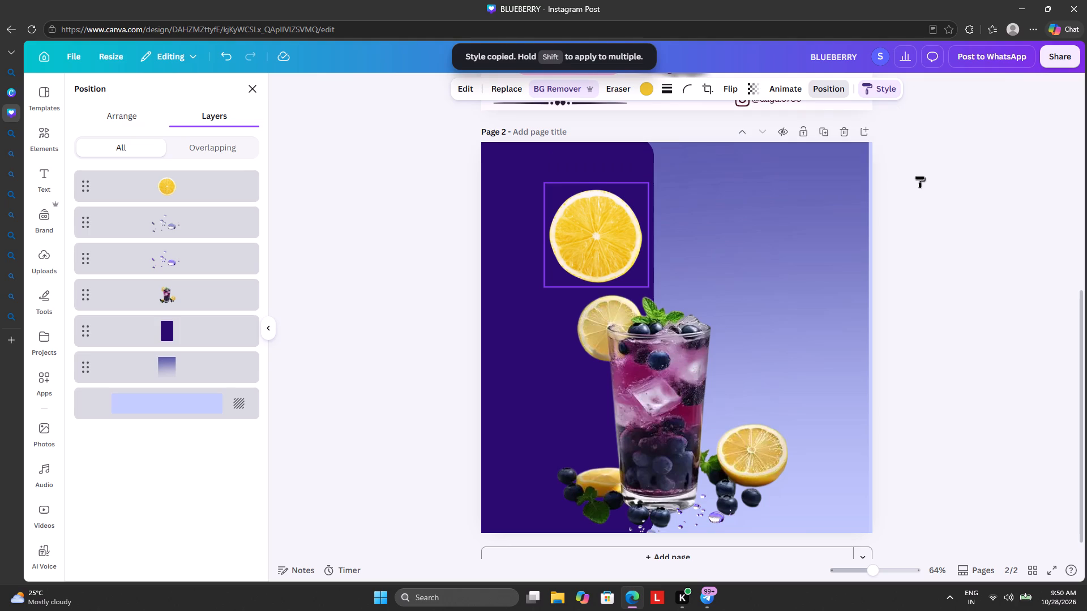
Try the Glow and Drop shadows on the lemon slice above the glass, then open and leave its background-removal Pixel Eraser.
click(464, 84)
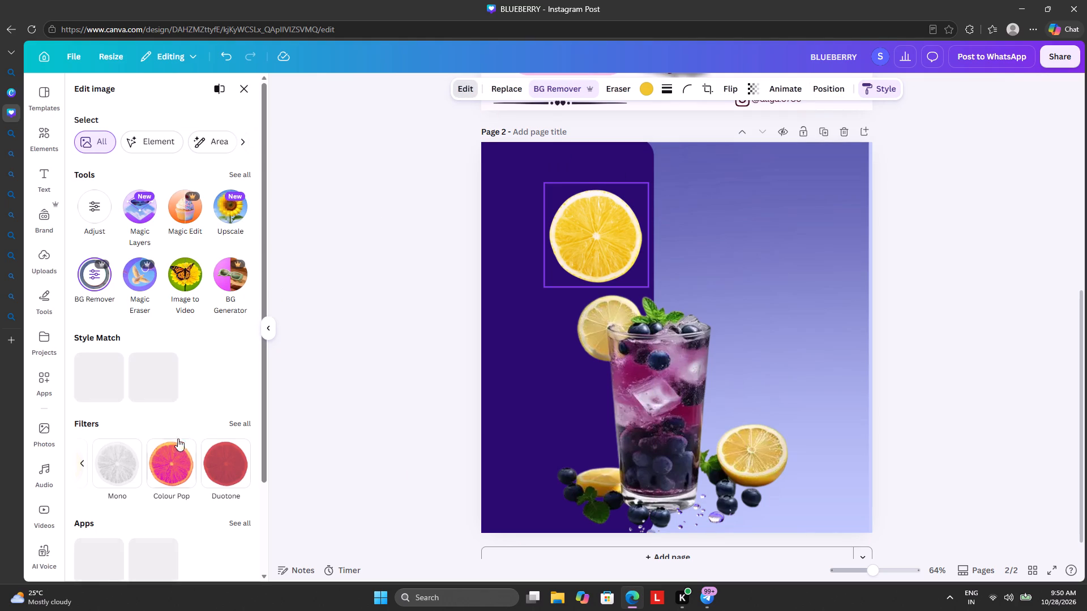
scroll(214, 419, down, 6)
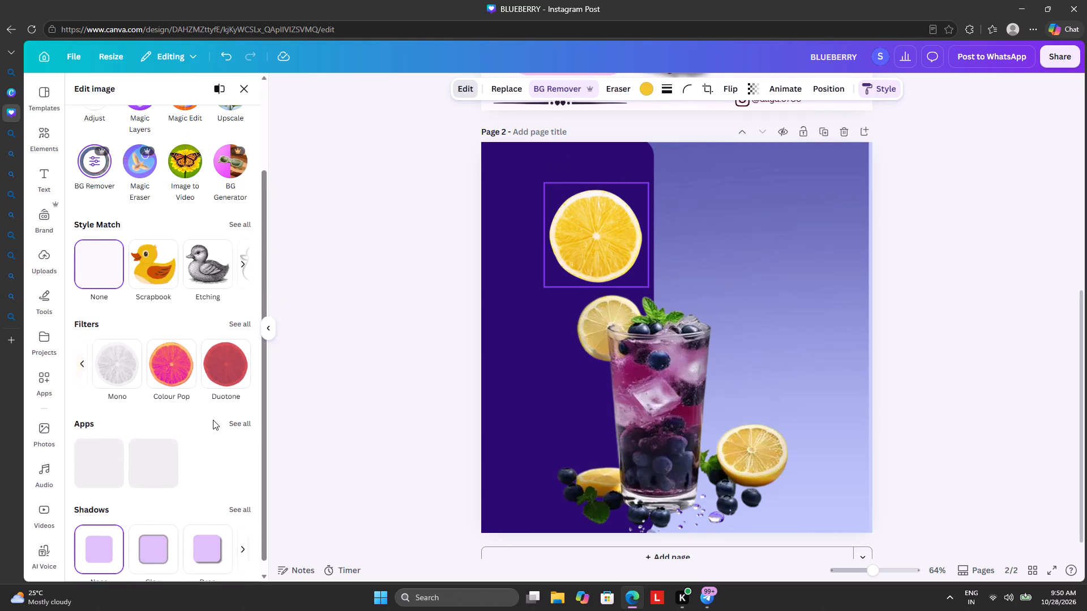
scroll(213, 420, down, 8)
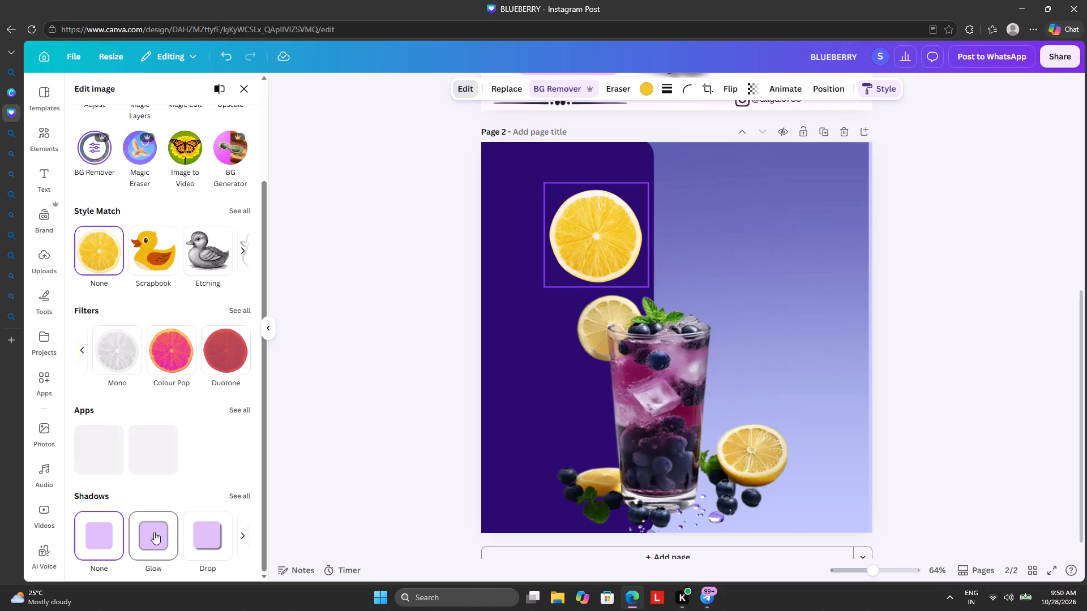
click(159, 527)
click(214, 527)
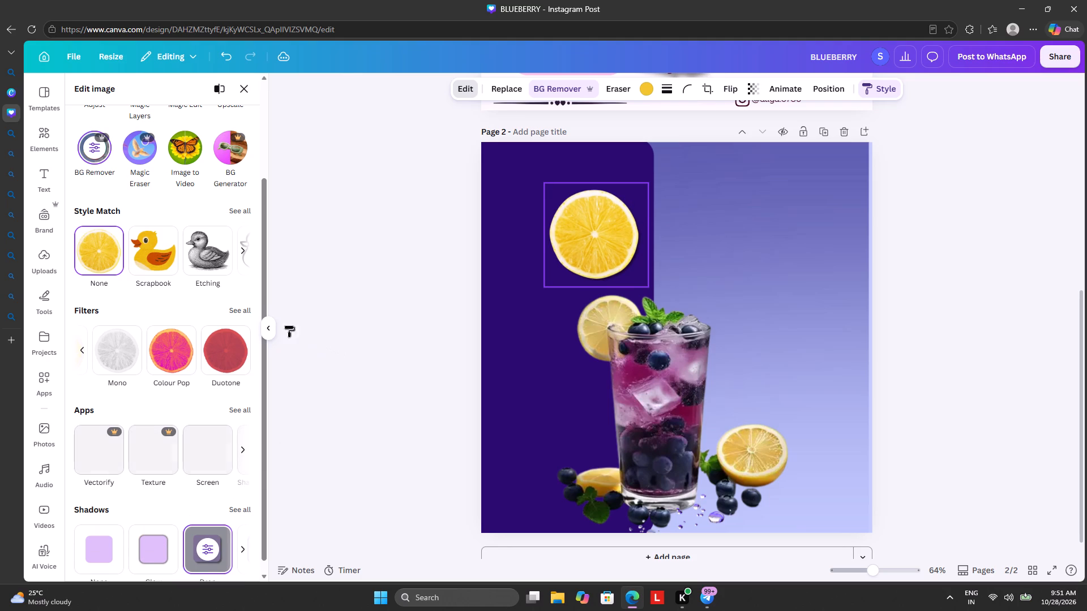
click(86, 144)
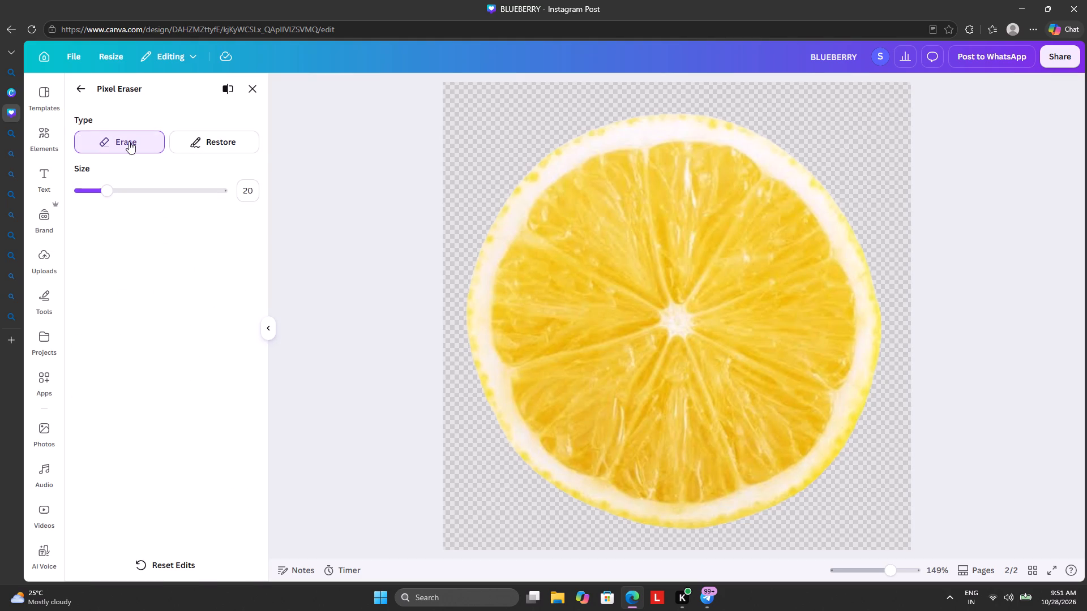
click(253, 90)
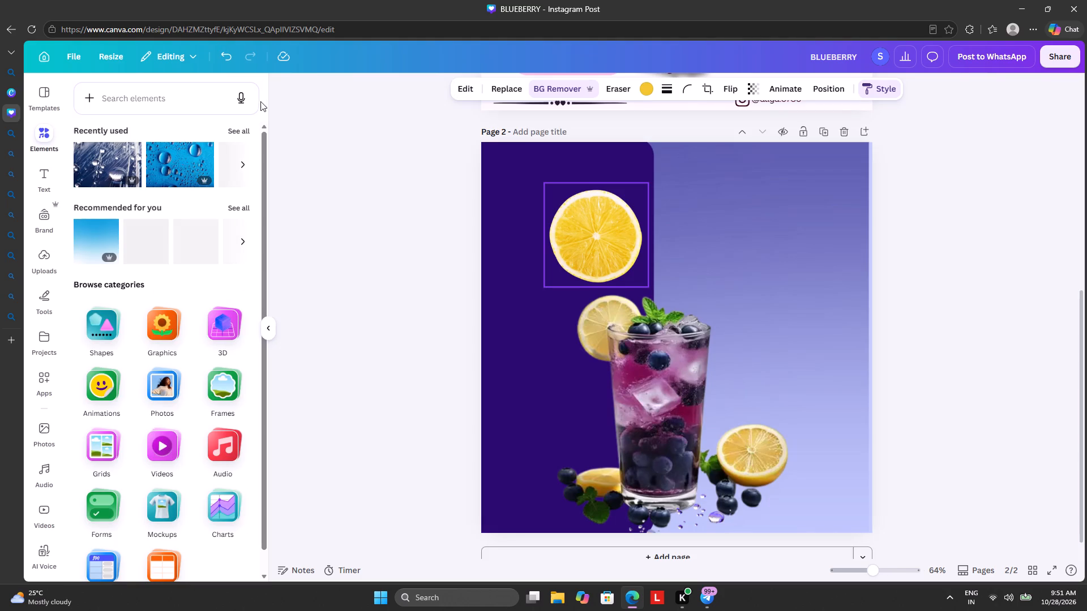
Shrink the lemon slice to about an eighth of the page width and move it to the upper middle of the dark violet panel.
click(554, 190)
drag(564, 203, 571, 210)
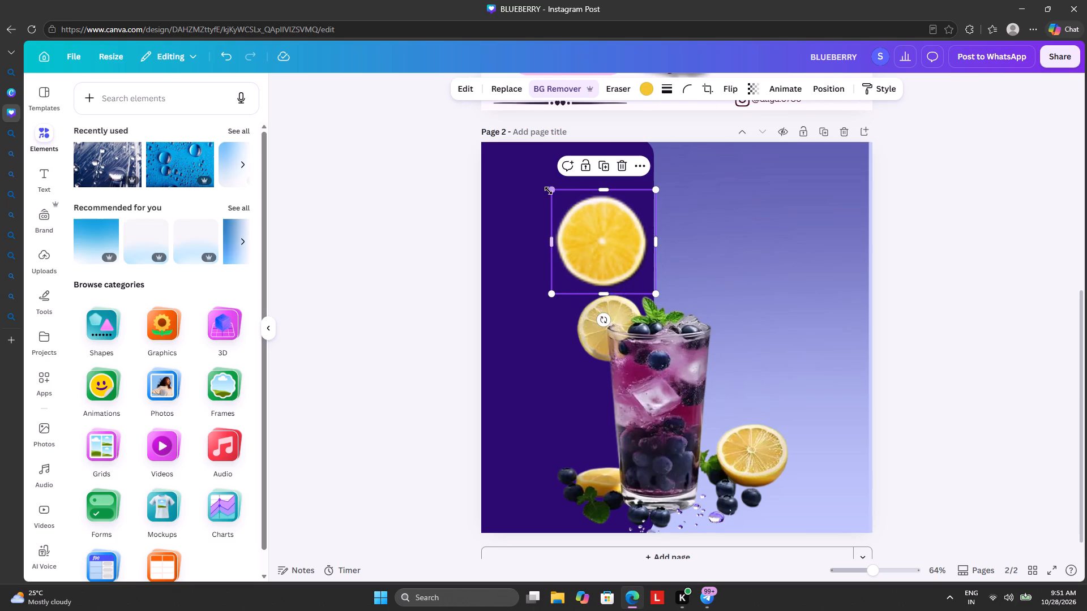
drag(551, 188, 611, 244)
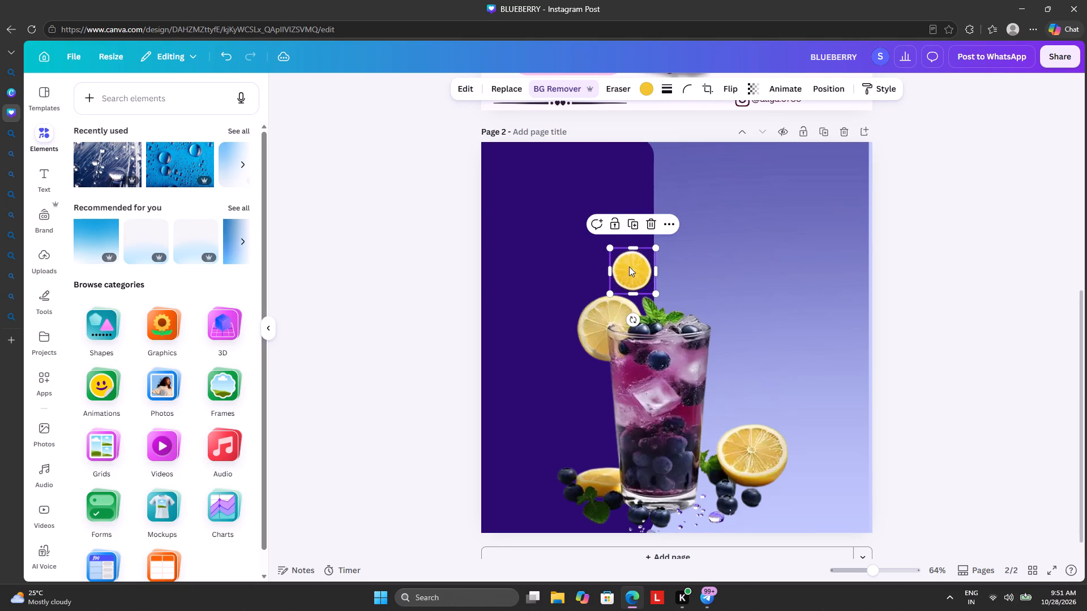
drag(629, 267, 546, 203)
Delete the small separate lemon slice from the upper part of the dark violet panel.
click(569, 165)
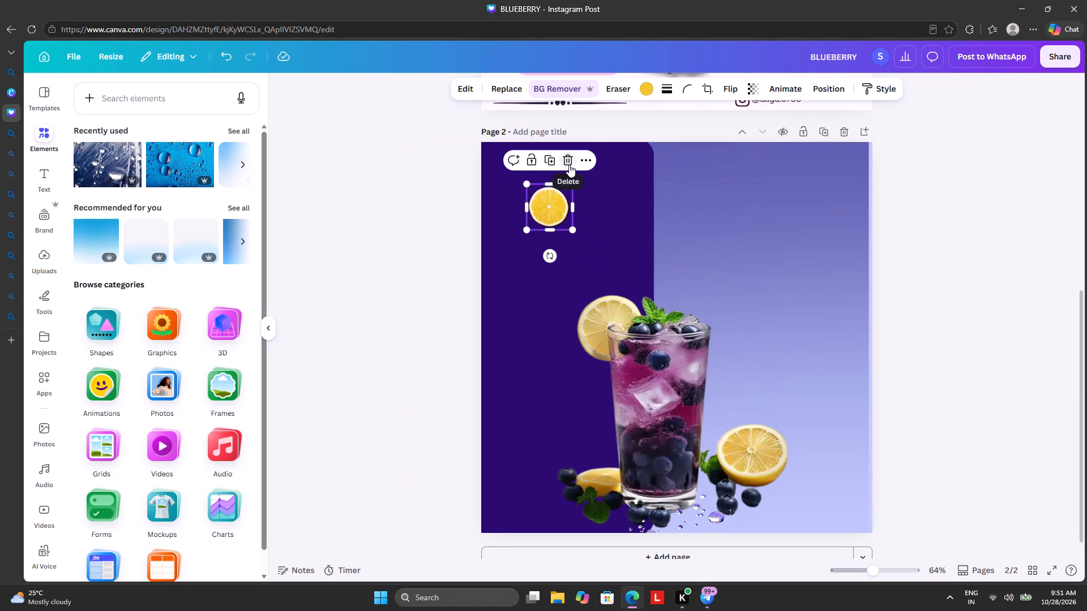
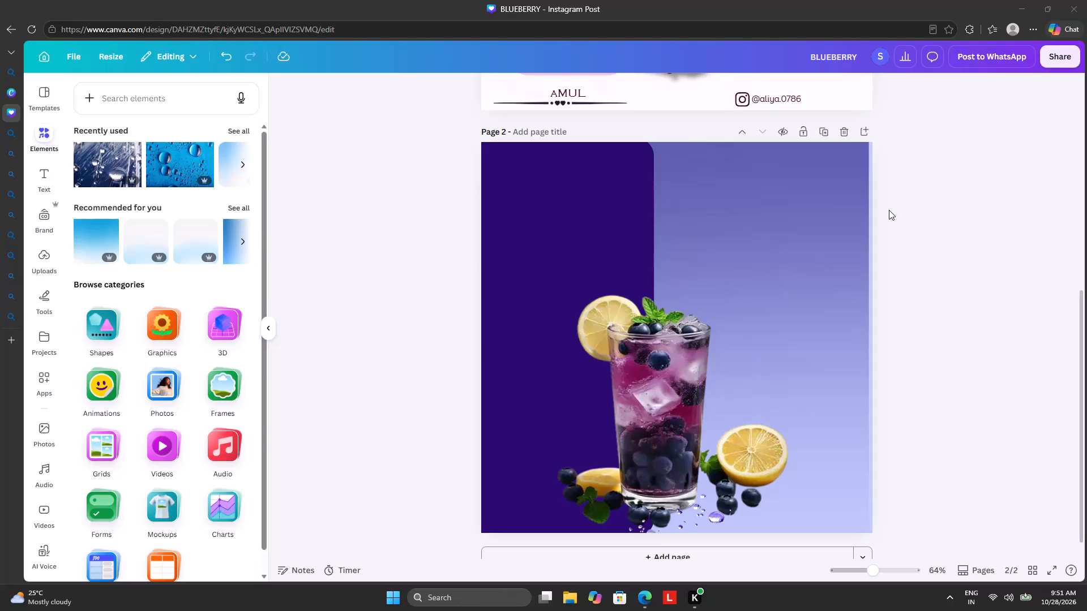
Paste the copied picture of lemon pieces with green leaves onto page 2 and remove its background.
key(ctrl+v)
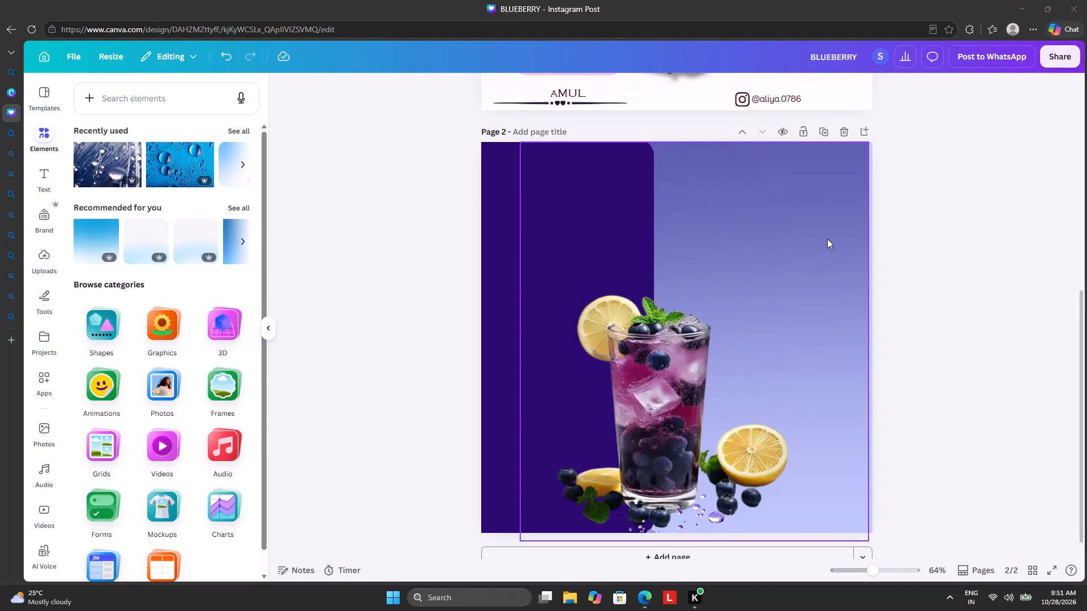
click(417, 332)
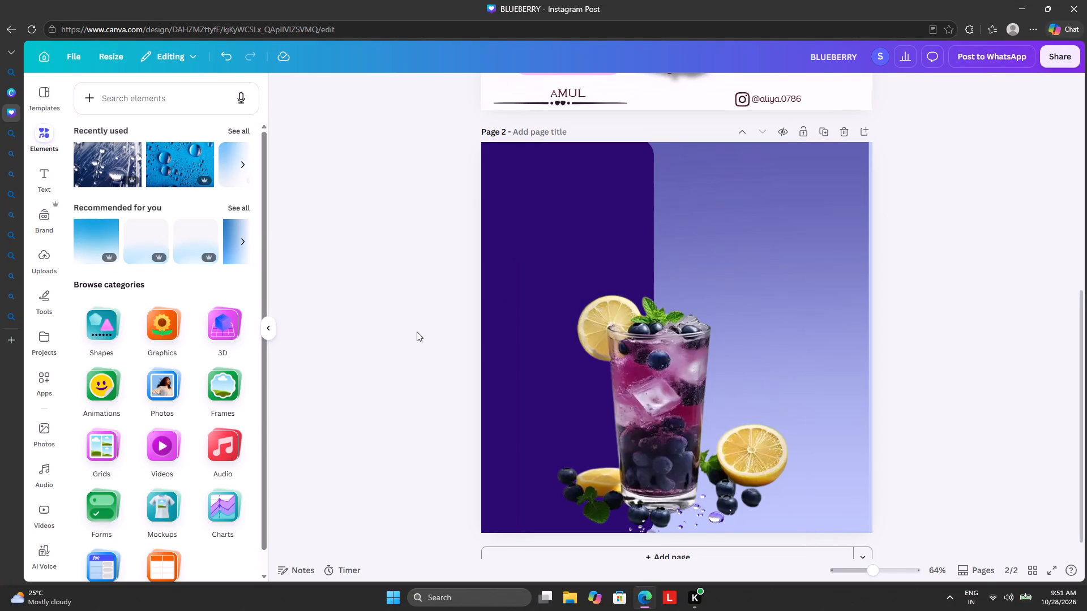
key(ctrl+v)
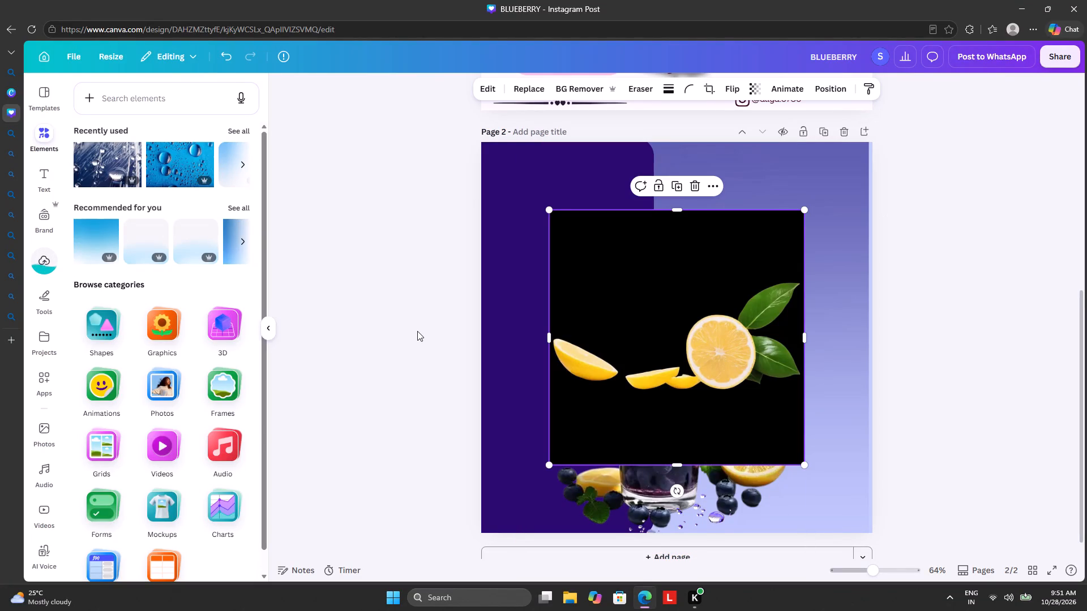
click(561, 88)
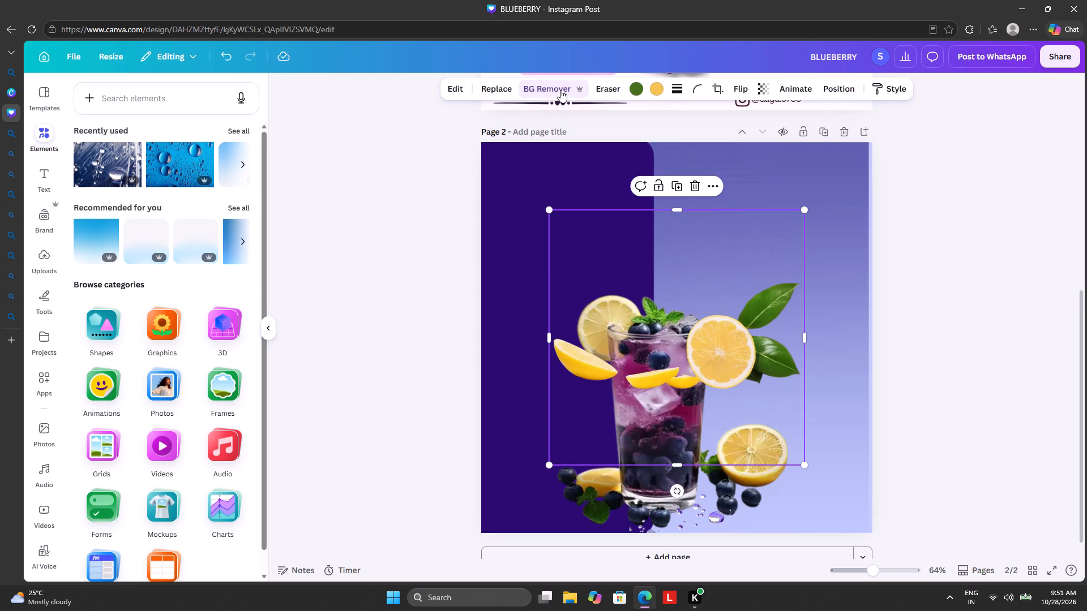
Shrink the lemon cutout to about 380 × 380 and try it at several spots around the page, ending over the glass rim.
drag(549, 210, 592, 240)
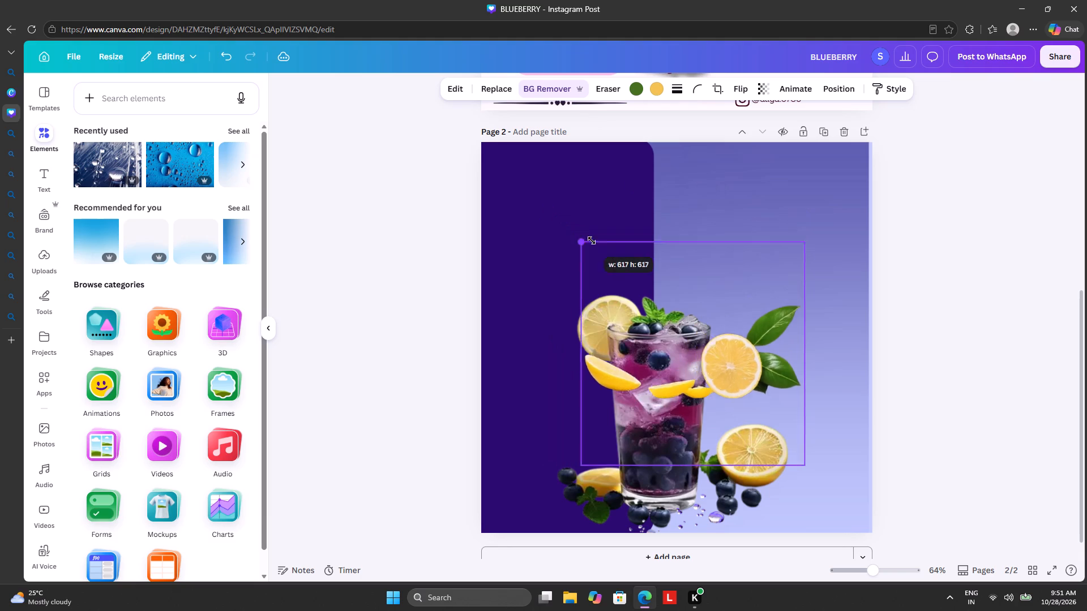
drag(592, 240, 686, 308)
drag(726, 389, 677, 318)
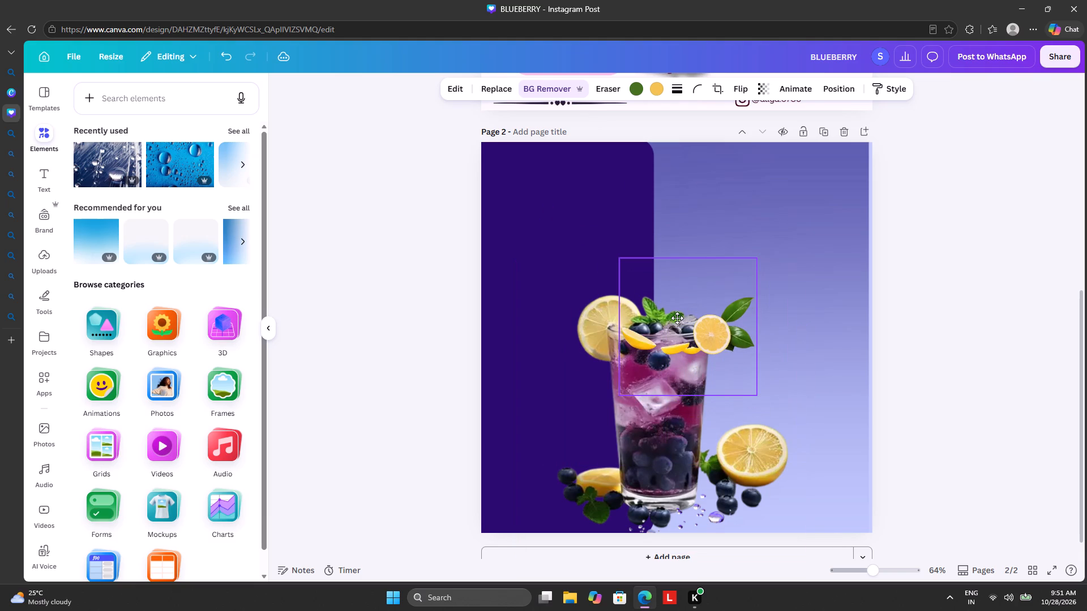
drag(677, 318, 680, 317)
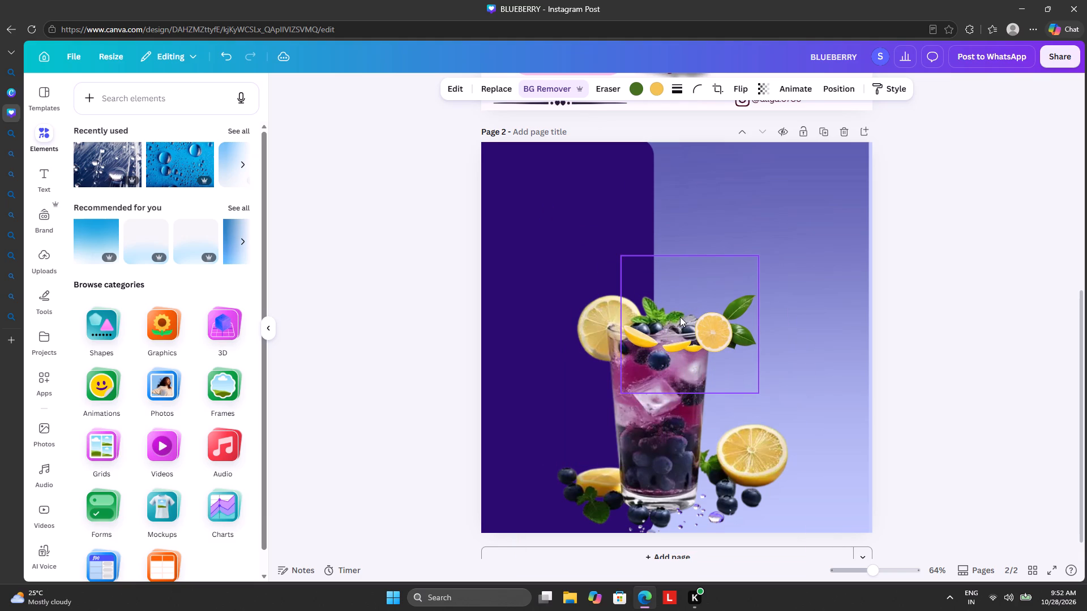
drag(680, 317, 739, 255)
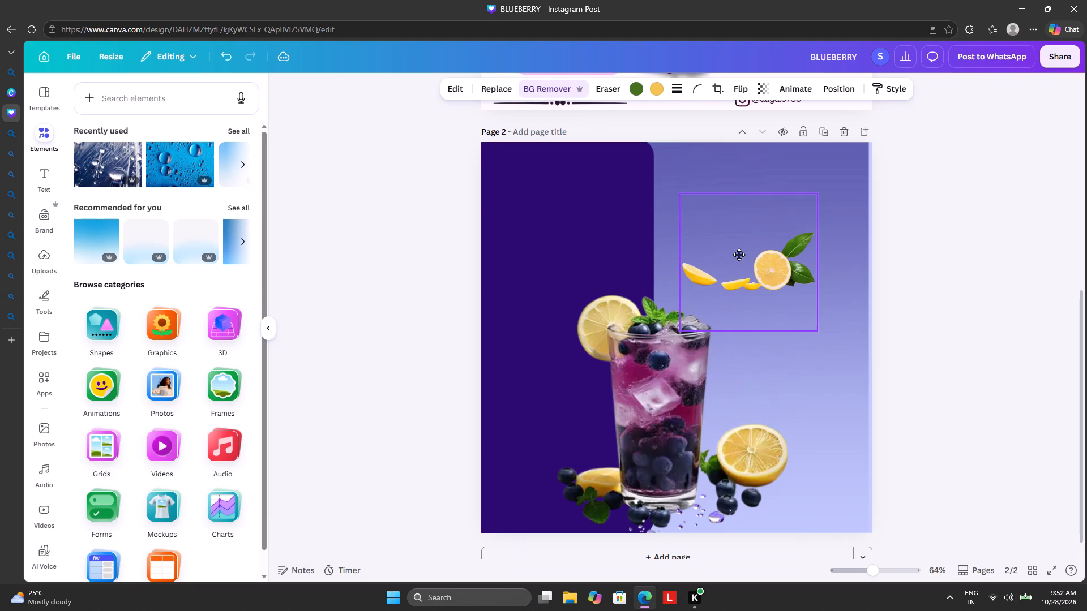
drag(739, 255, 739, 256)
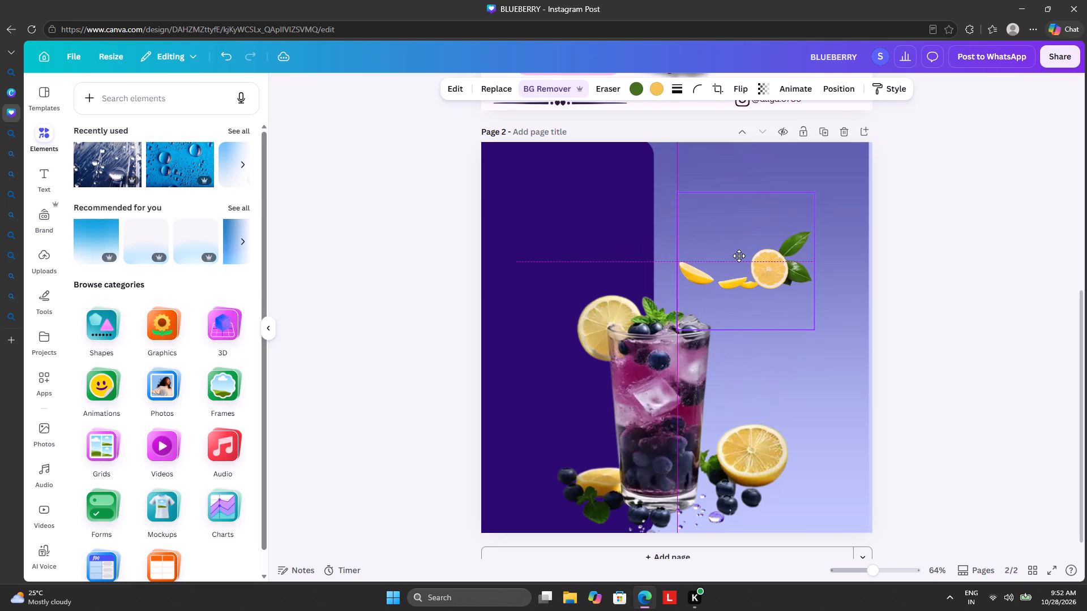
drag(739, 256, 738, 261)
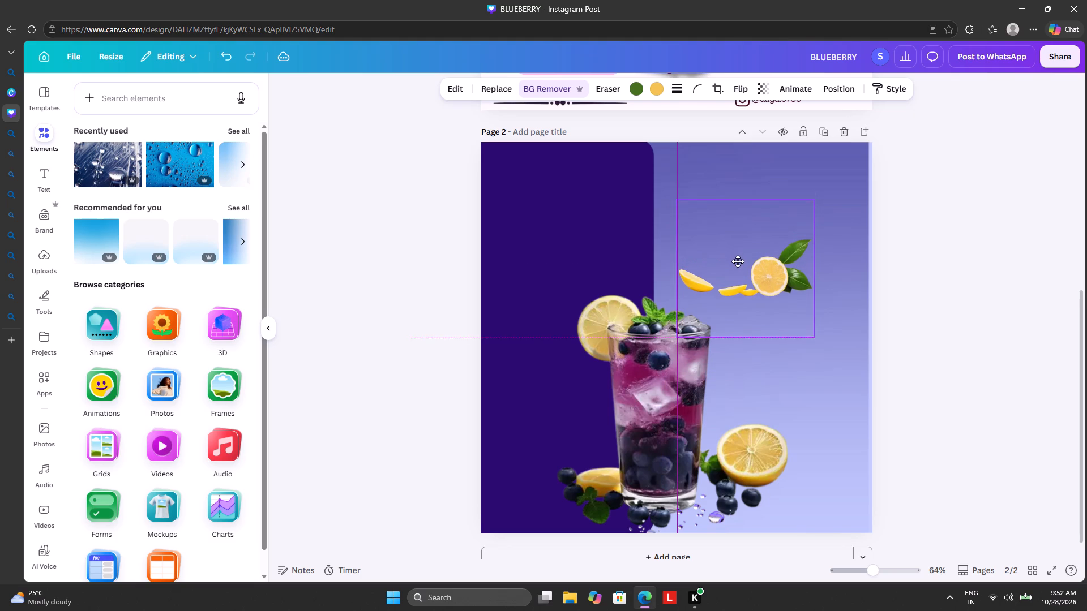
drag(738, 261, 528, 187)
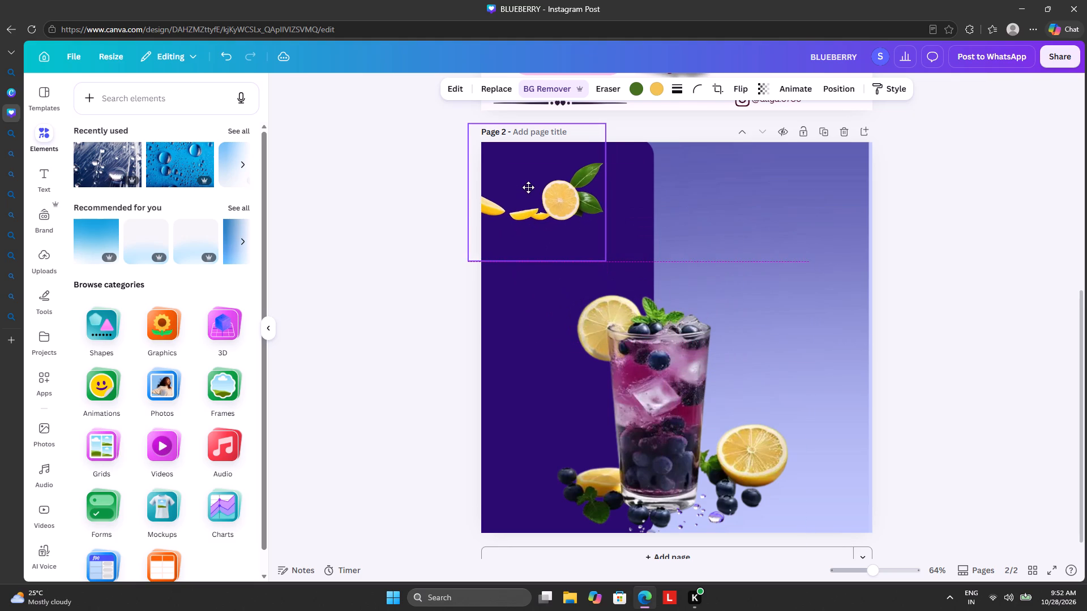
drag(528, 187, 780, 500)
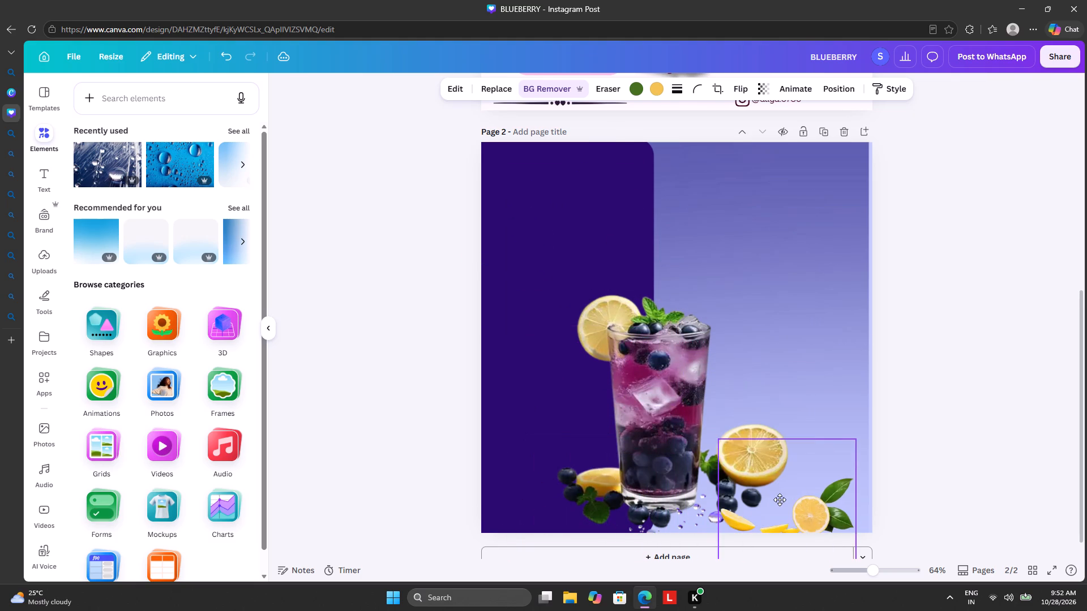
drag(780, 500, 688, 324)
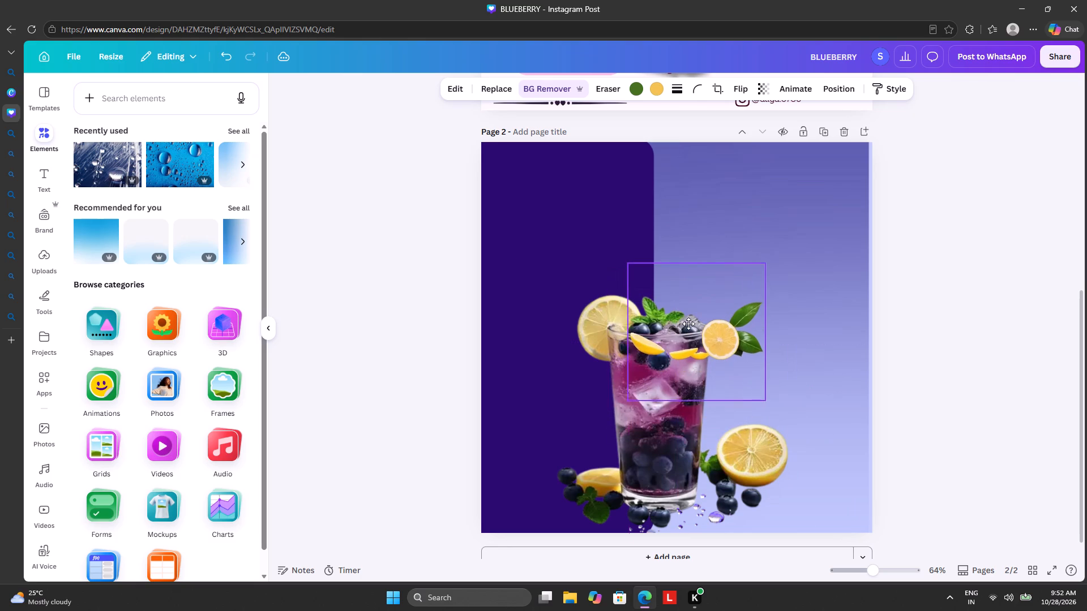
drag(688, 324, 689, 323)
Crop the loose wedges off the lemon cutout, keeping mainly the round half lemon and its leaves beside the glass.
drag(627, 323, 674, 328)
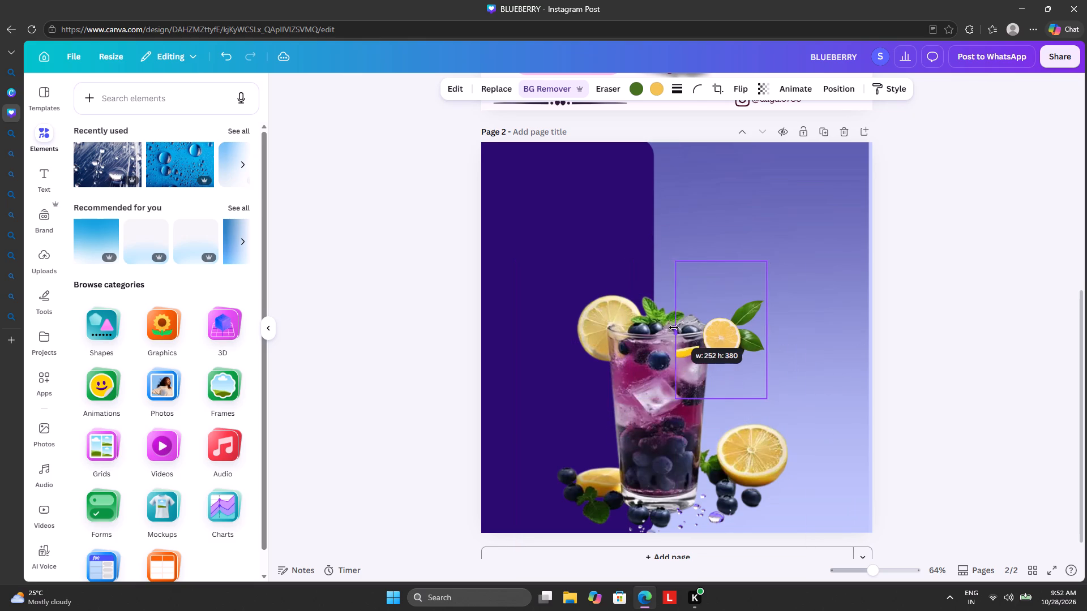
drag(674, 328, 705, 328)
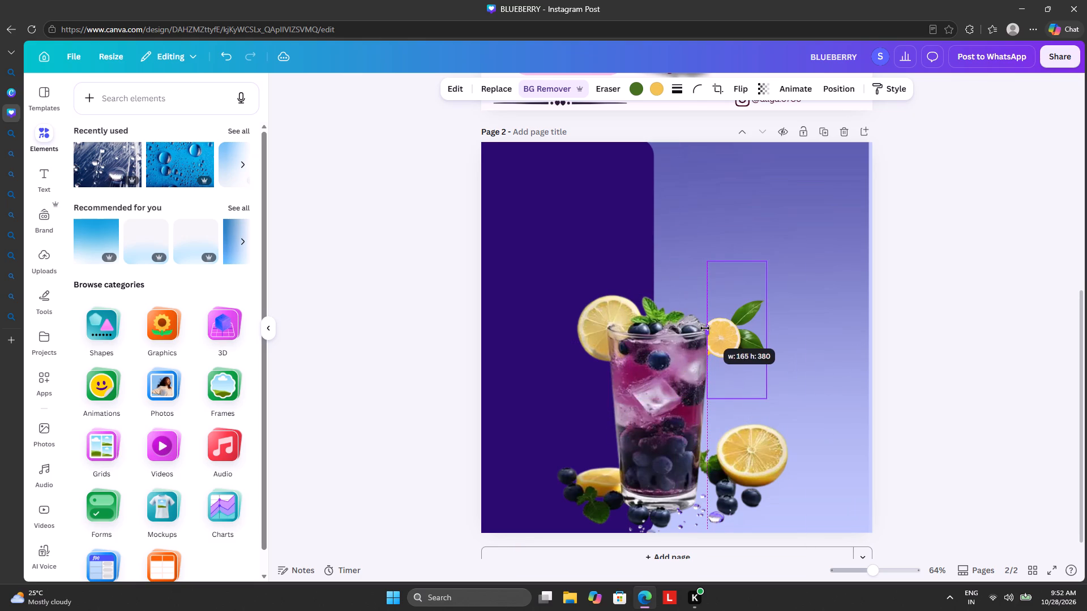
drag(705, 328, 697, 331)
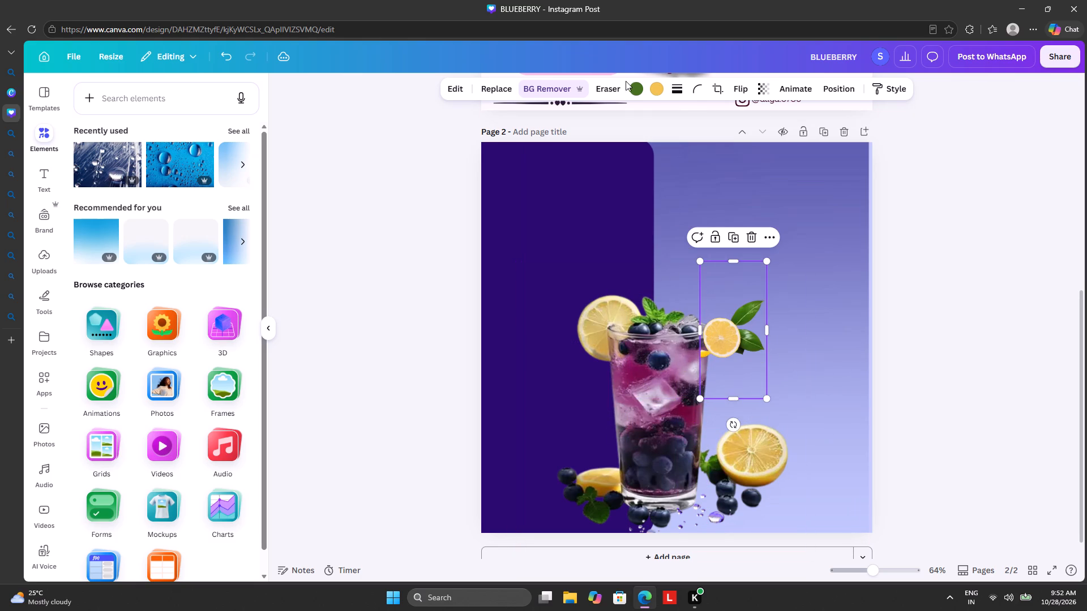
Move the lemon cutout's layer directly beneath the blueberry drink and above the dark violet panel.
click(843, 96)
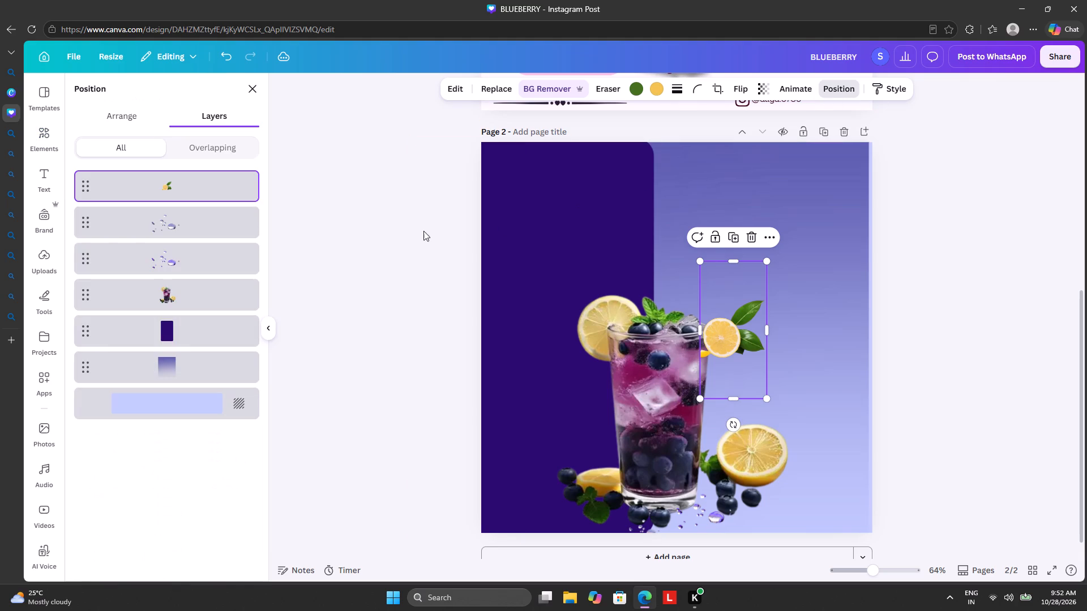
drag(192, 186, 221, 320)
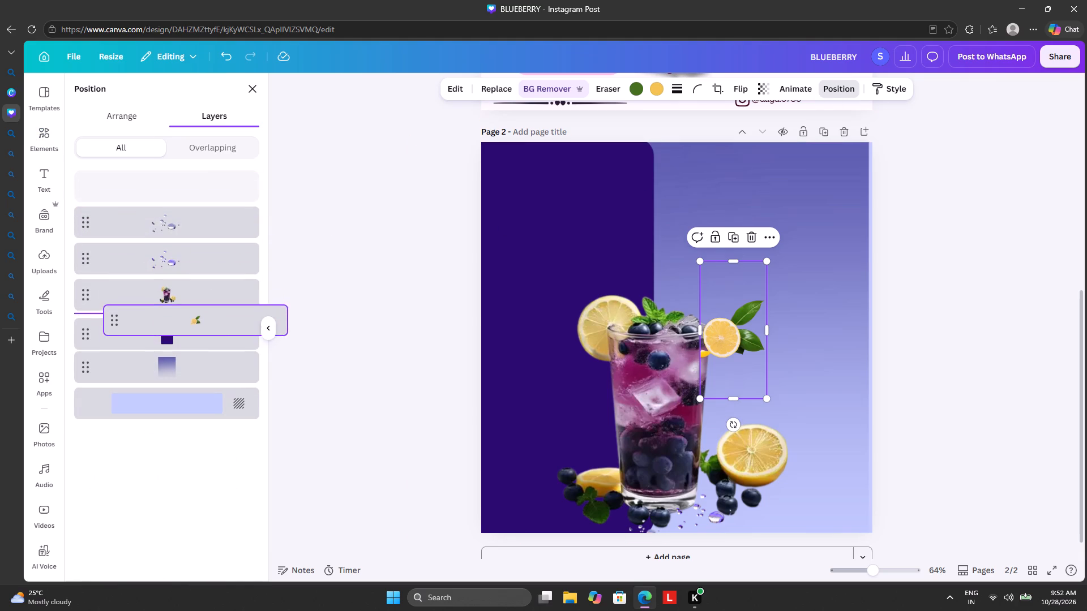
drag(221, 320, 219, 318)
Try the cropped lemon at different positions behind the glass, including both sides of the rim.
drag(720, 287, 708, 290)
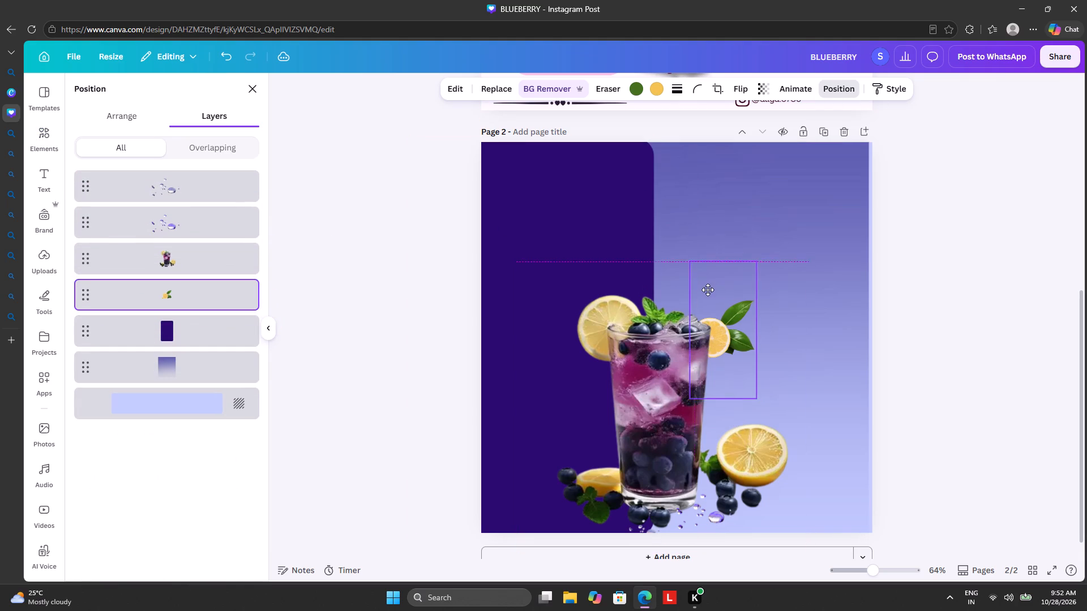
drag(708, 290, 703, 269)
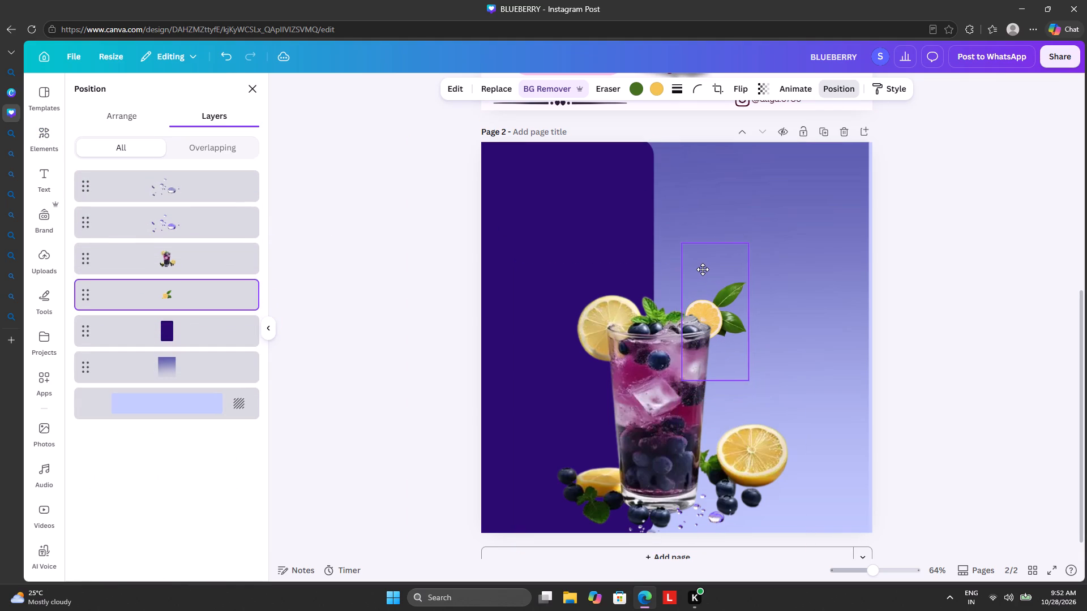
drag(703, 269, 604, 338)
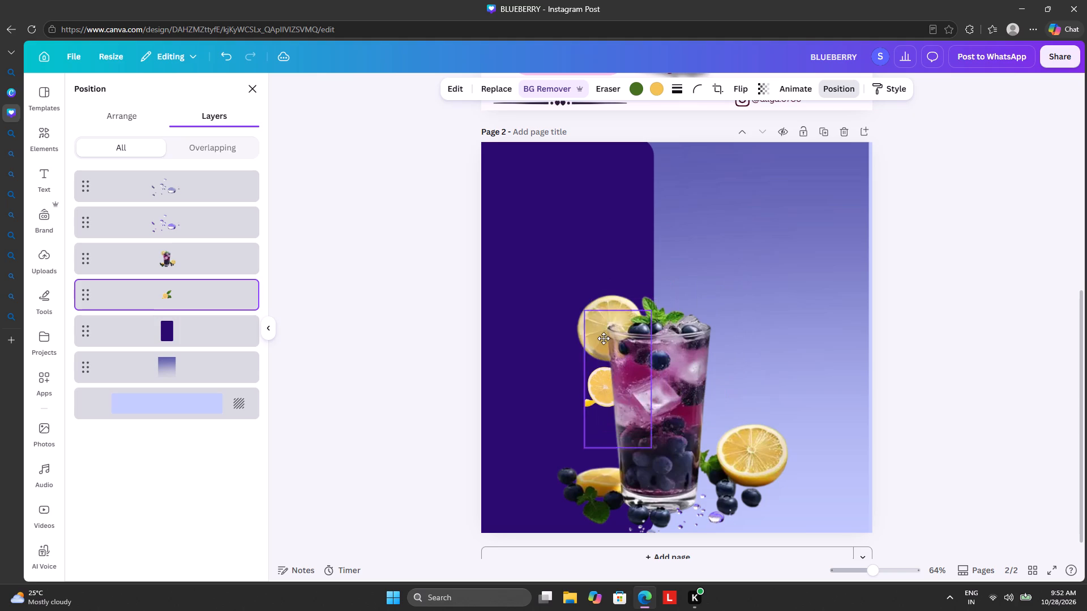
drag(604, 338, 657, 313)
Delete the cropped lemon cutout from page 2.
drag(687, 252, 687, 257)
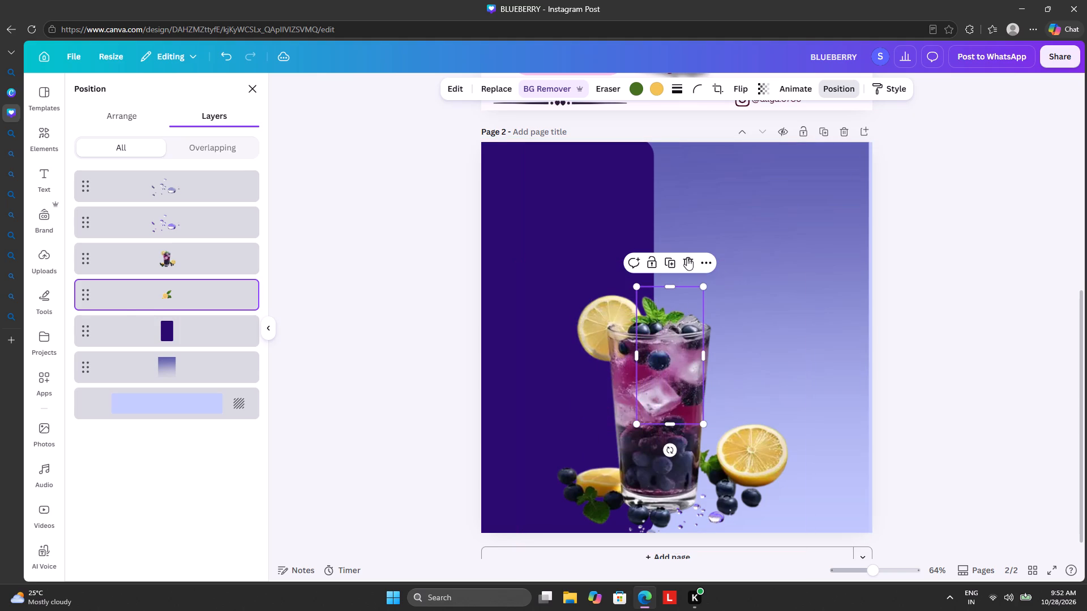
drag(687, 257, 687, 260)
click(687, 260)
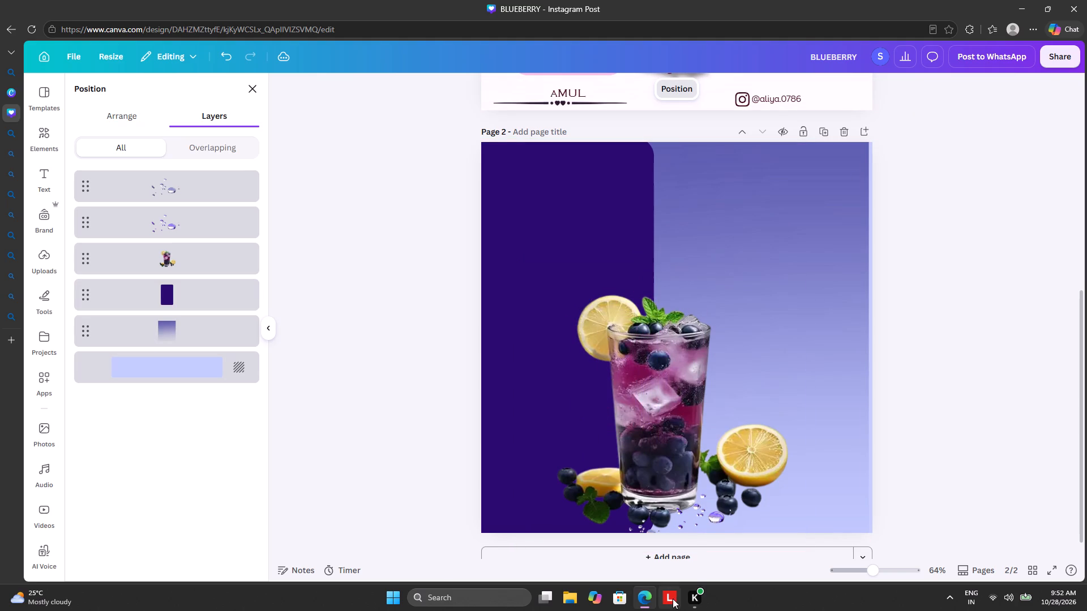
Open the Unigram app from the recent system searches.
click(422, 596)
click(483, 154)
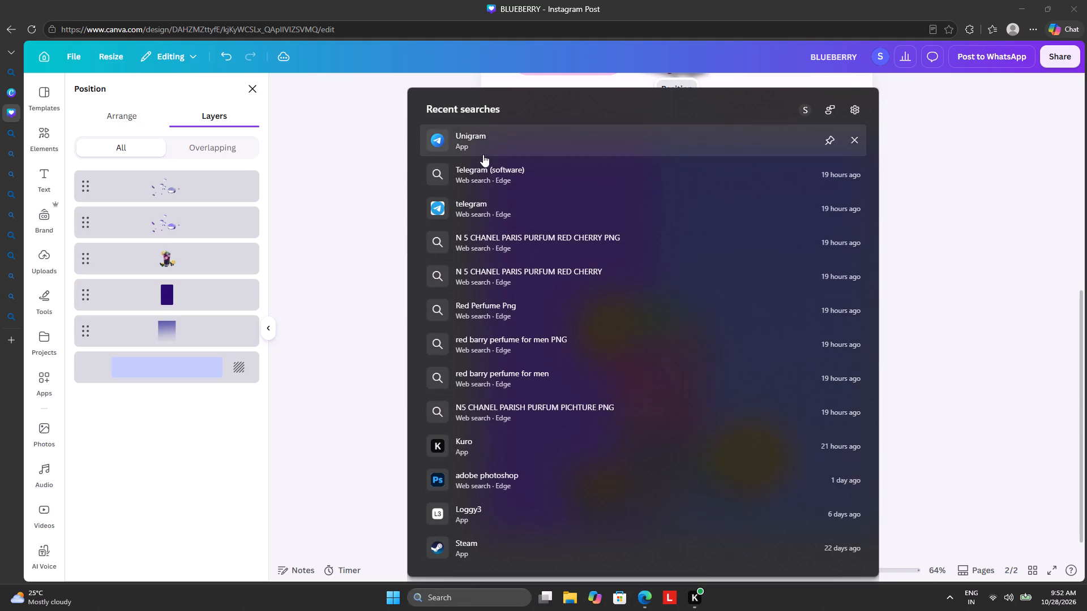
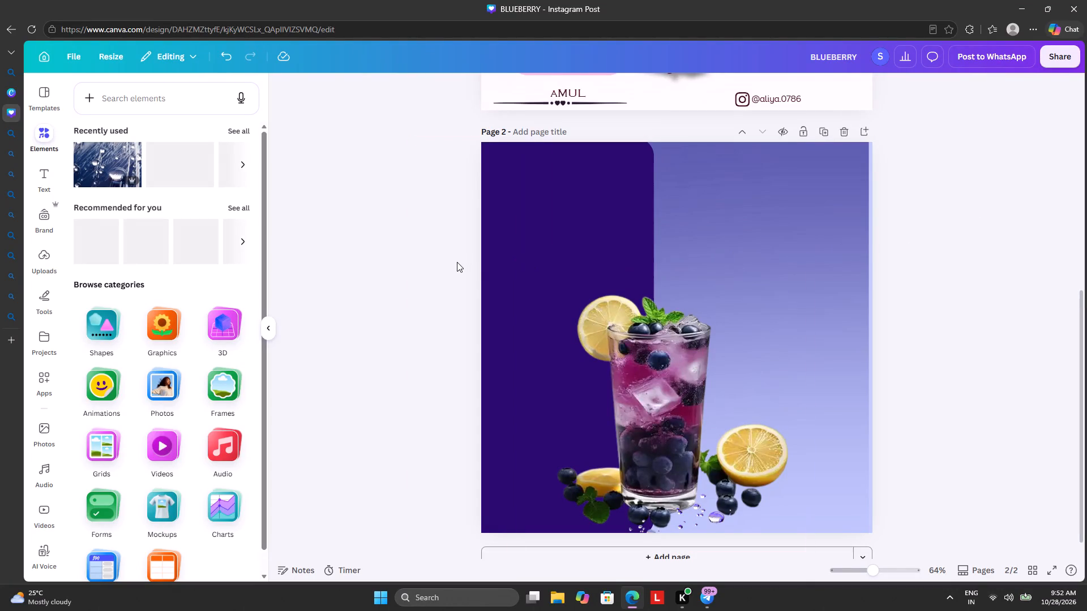
Paste the copied lemon half image with the black background onto page 2.
key(ctrl+b)
key(ctrl+v)
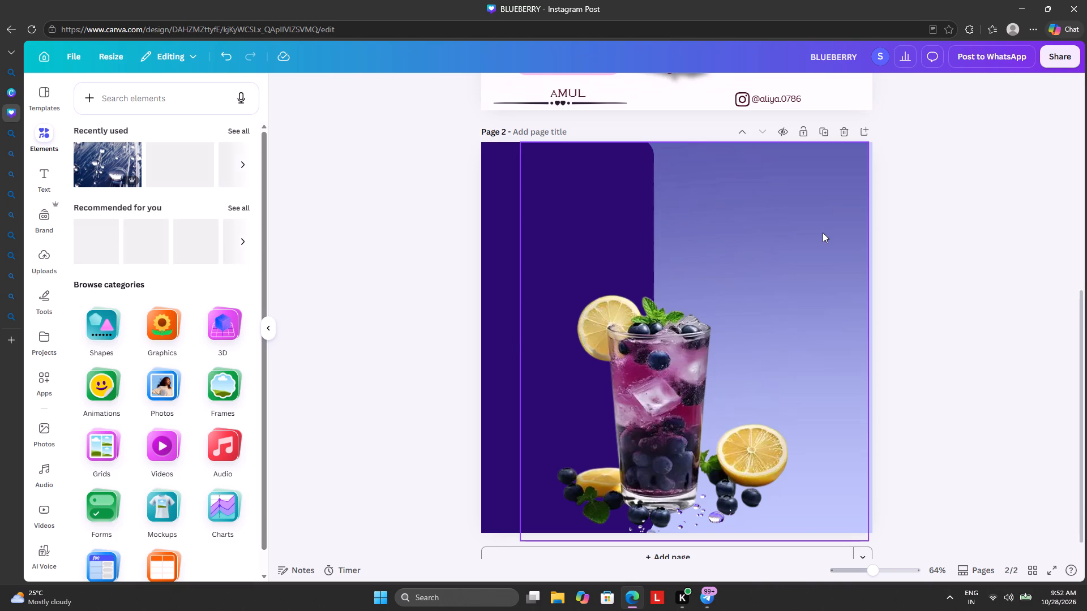
click(815, 234)
click(630, 244)
click(773, 255)
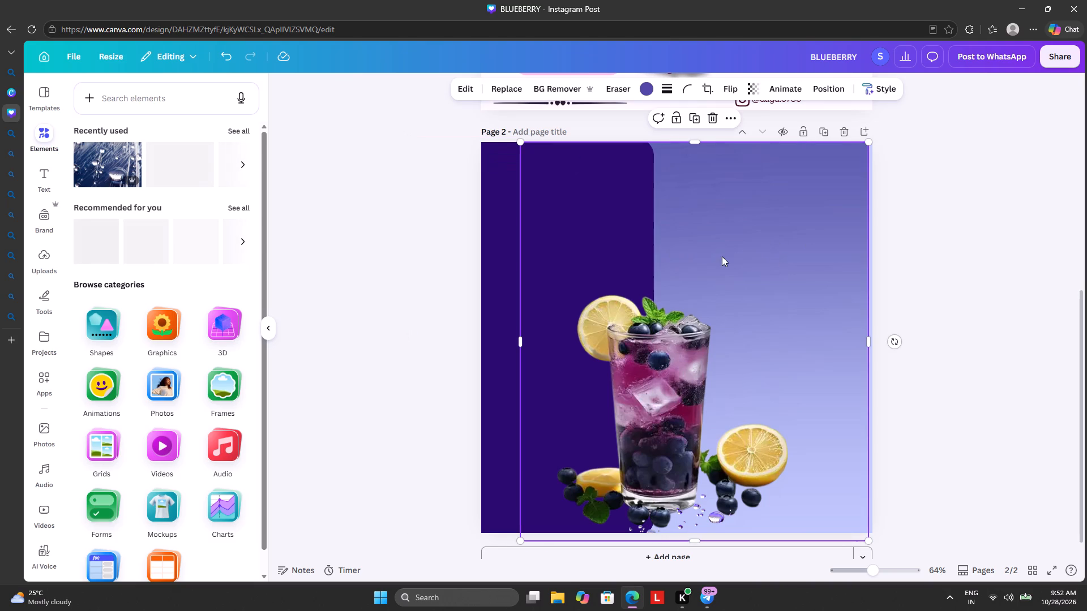
key(ctrl+v)
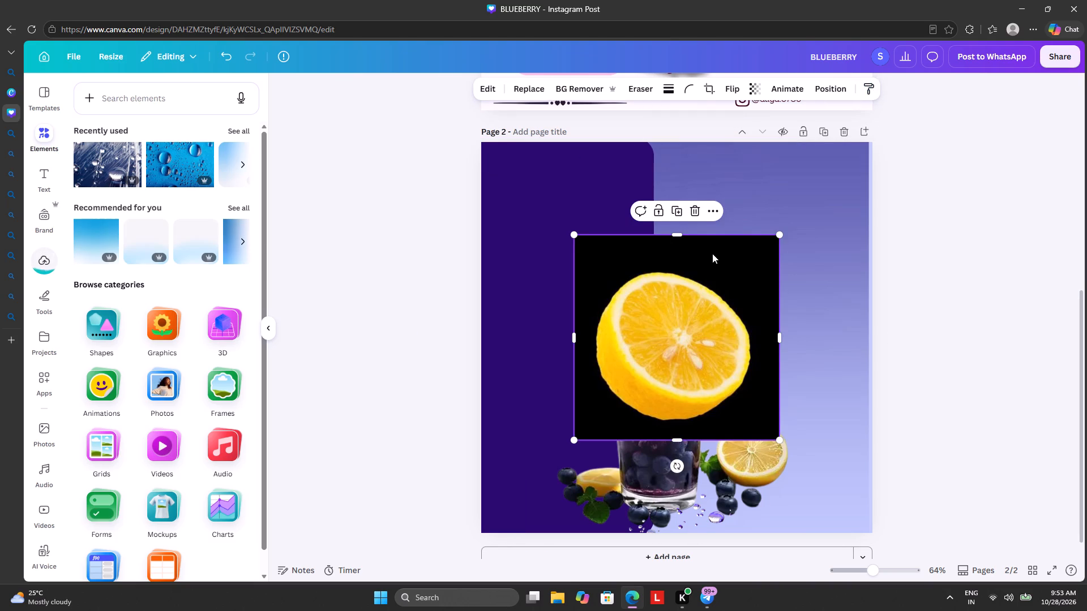
Move one pasted lemon image onto the light violet area and delete the two duplicate copies behind it.
click(598, 93)
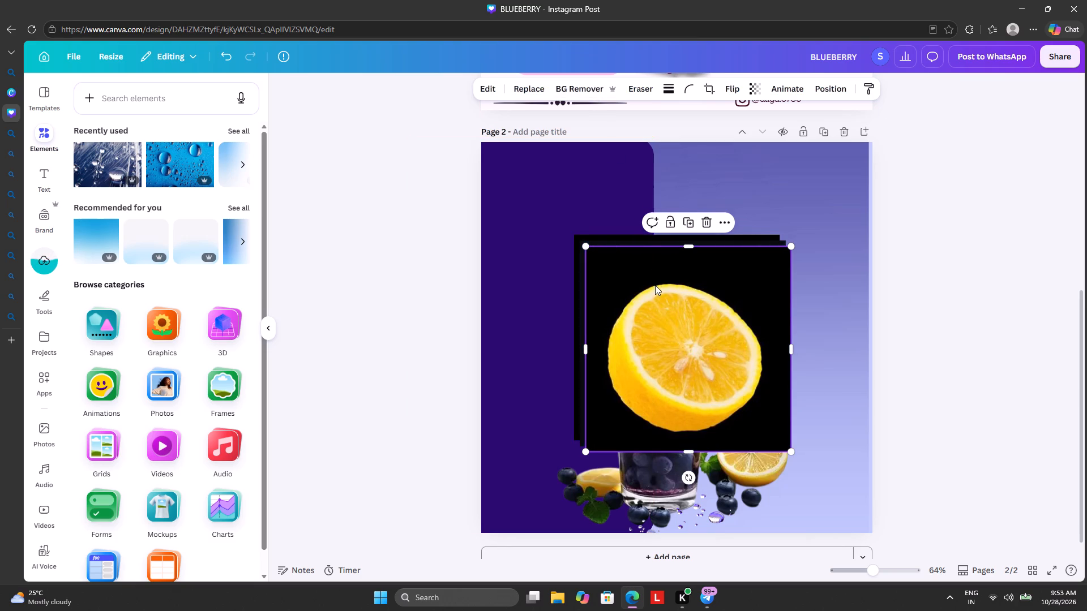
drag(655, 285, 790, 174)
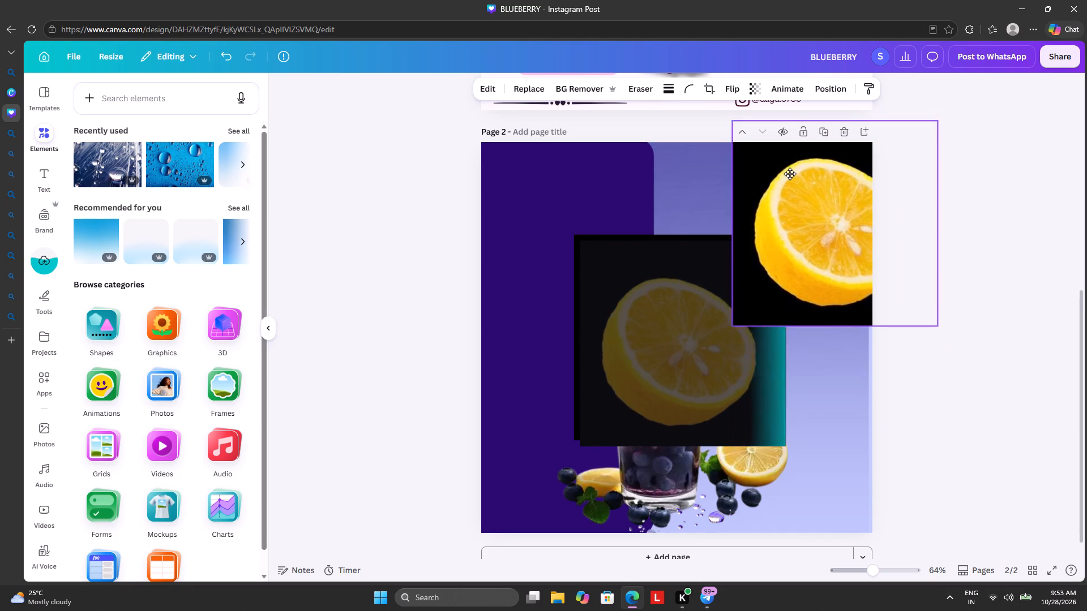
drag(790, 174, 748, 198)
click(614, 284)
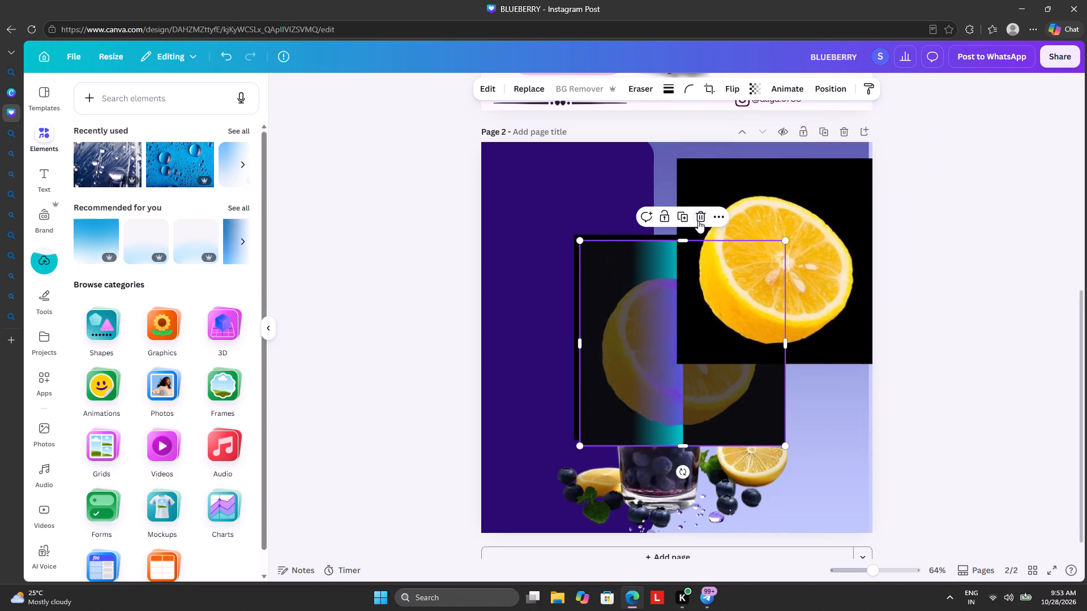
click(698, 220)
click(627, 291)
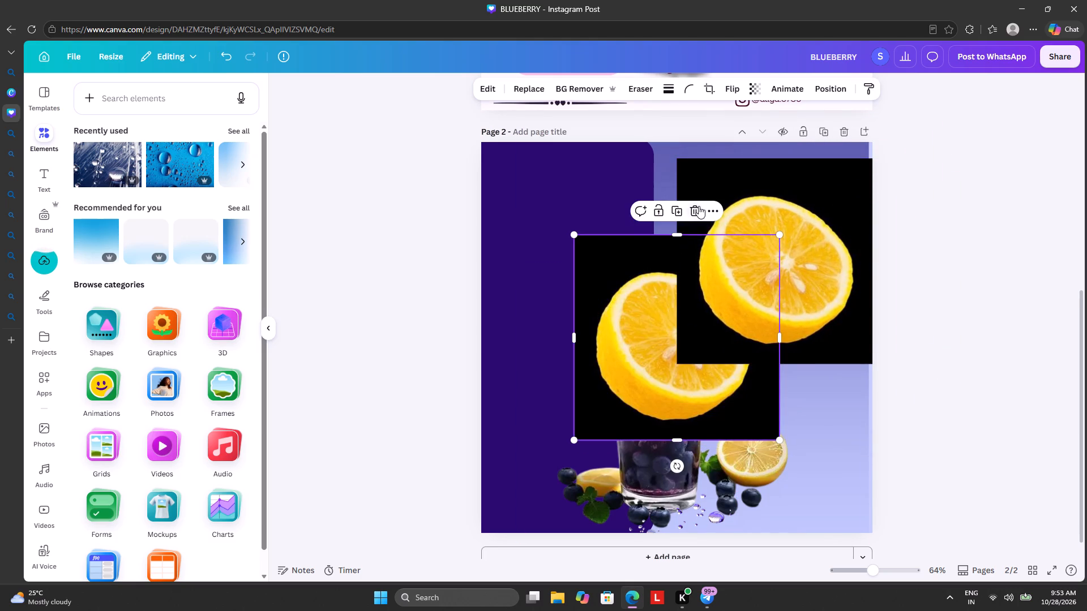
click(699, 206)
Remove the black background from the remaining lemon half image.
click(750, 204)
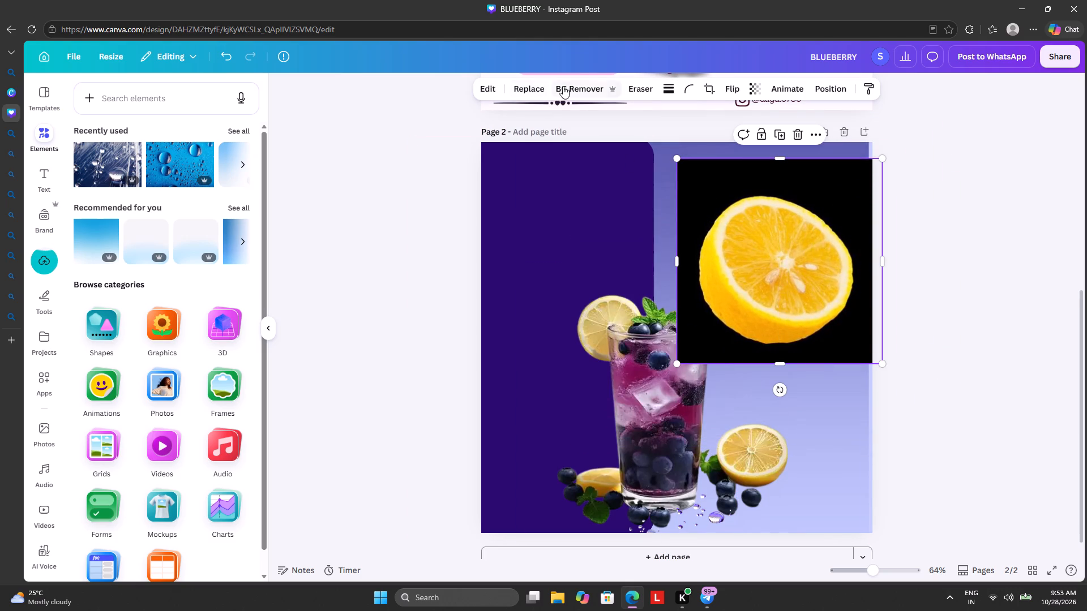
click(563, 86)
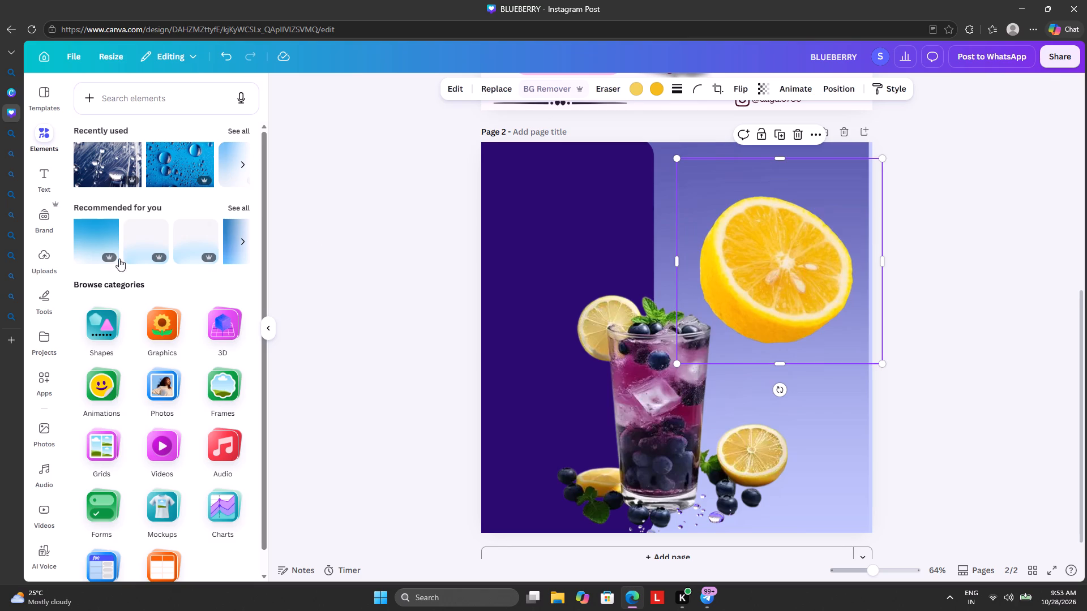
Shrink the lemon half cutout to about a third of its size and place it on the dark violet panel's upper part.
drag(677, 154, 837, 265)
drag(842, 315, 573, 186)
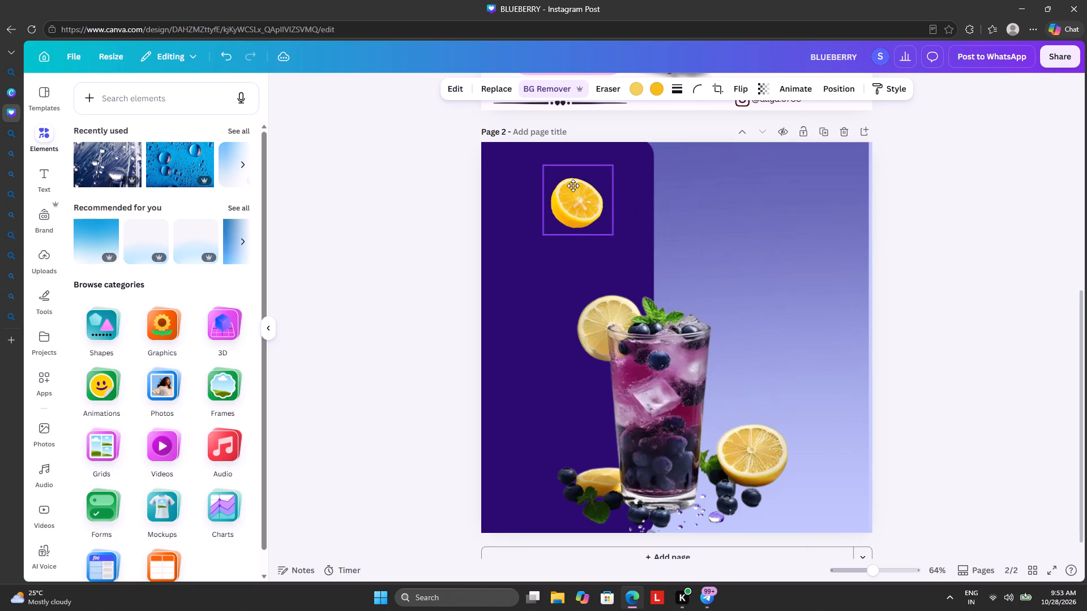
drag(573, 186, 549, 184)
click(418, 192)
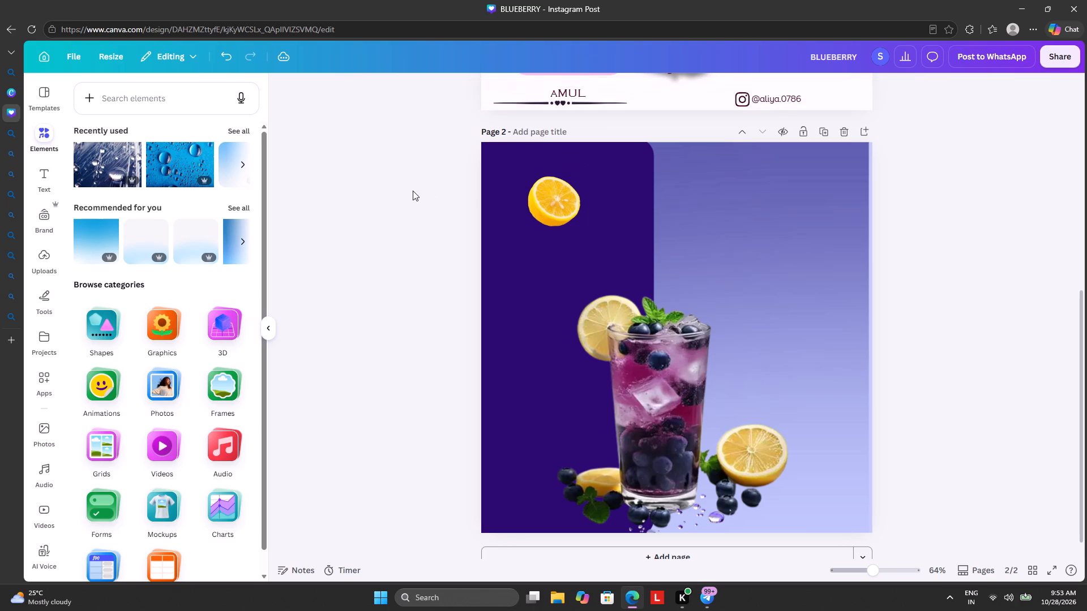
Search the elements for "blue berry" and show all the graphics results.
click(142, 81)
click(142, 96)
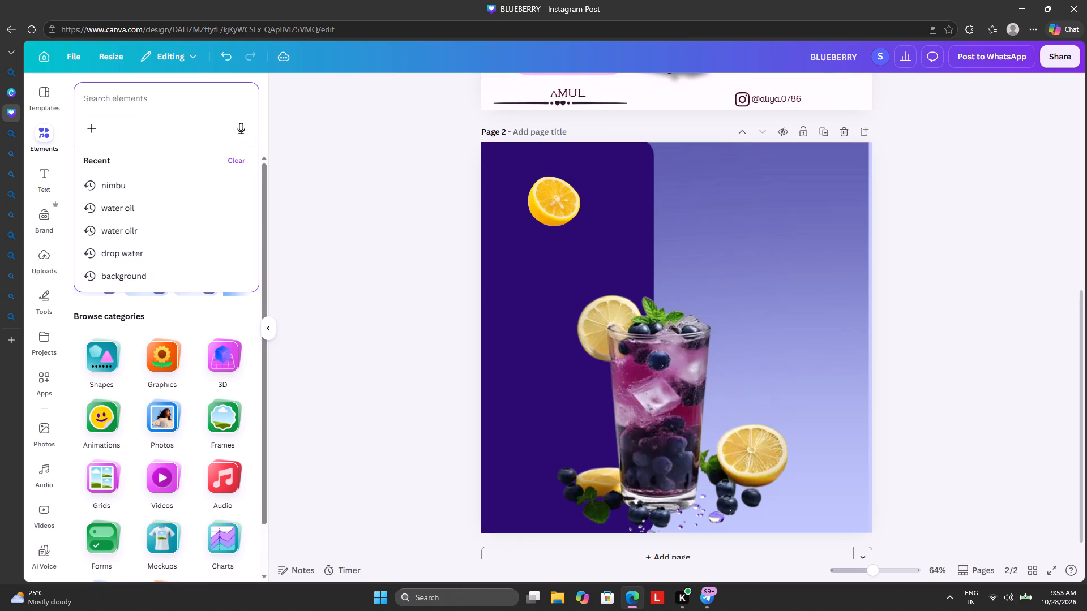
key(b)
text(lue berry)
key(Return)
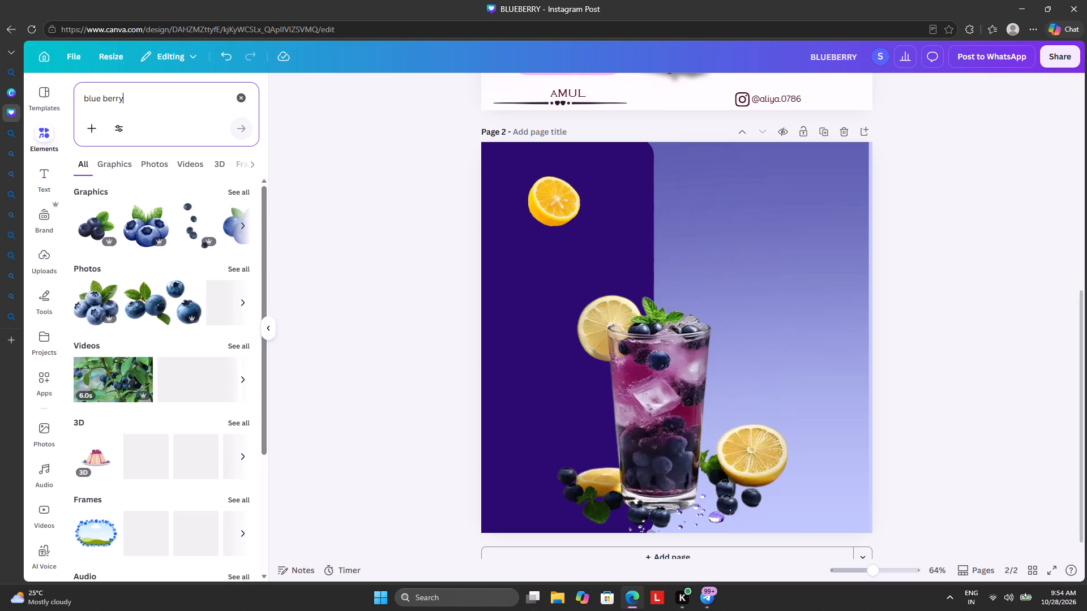
click(234, 197)
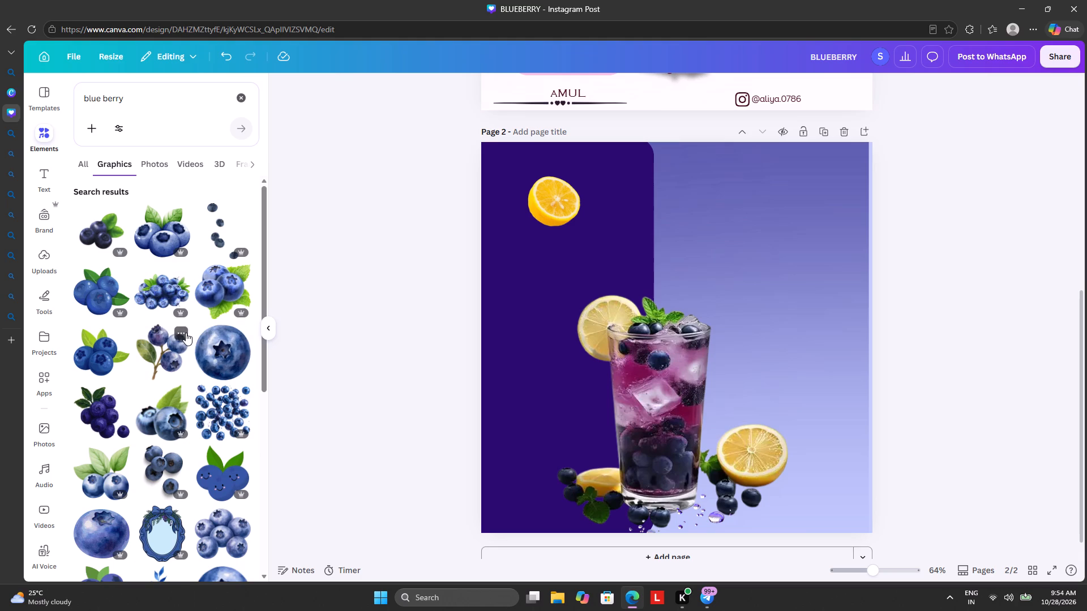
Add the dark blueberry cluster graphic with green leaves to page 2 and shrink it to less than half size.
scroll(186, 333, down, 3)
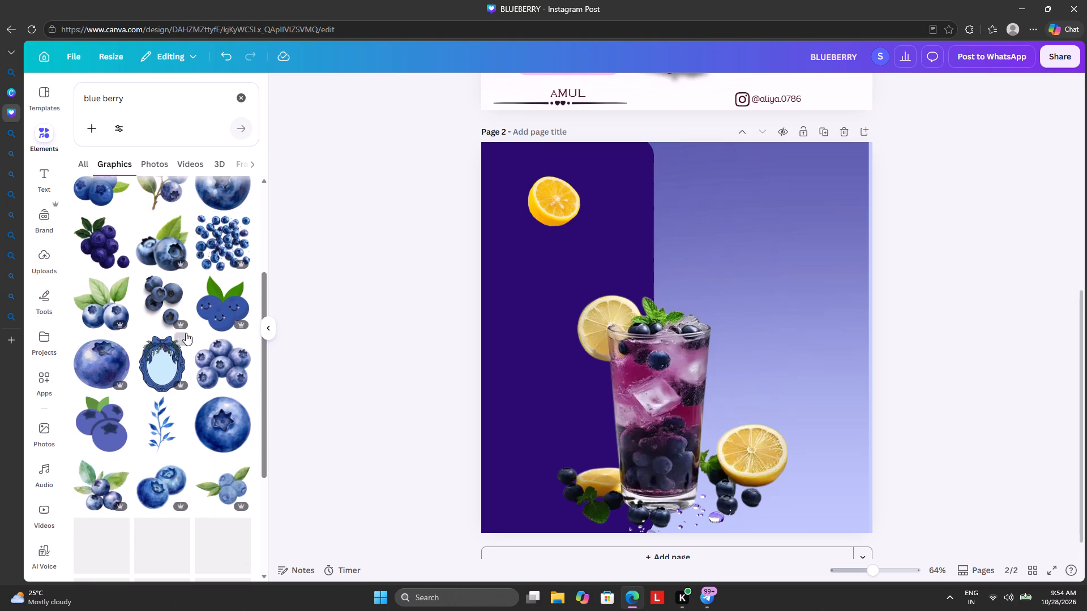
scroll(186, 333, down, 7)
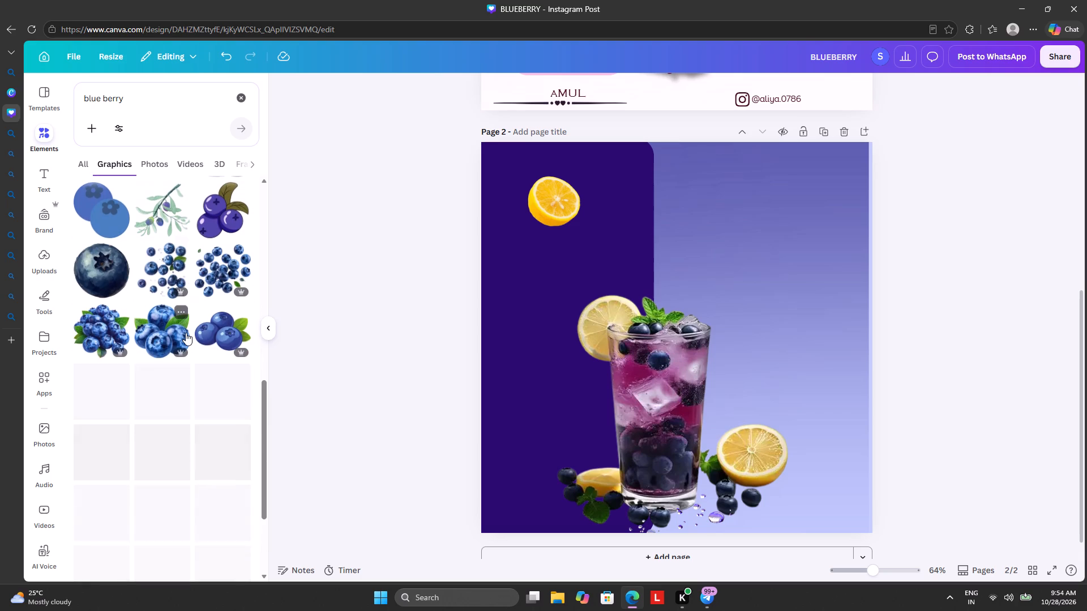
scroll(186, 333, down, 2)
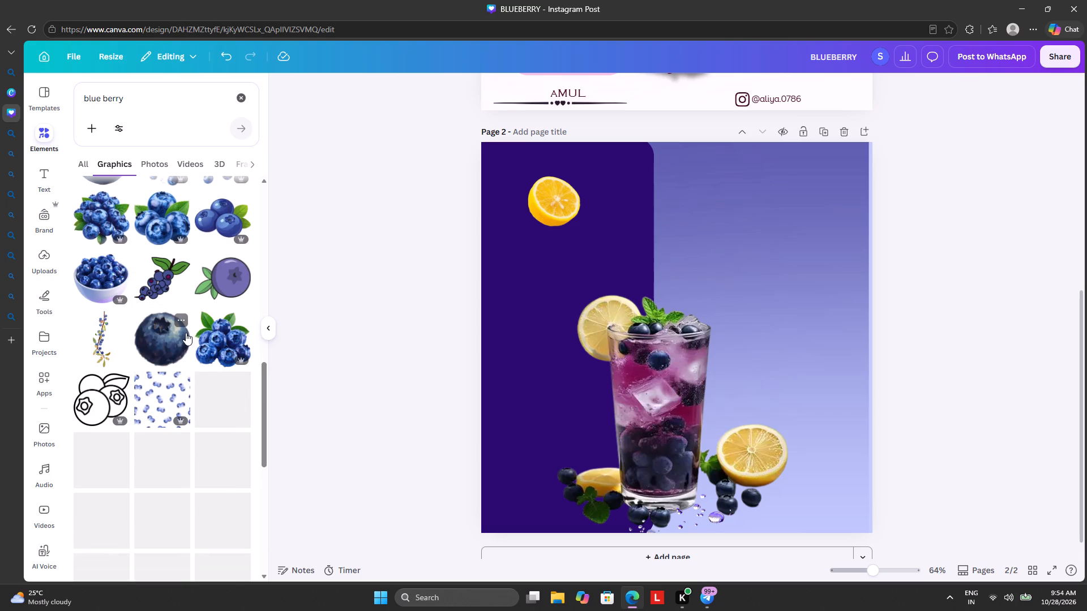
scroll(186, 333, down, 5)
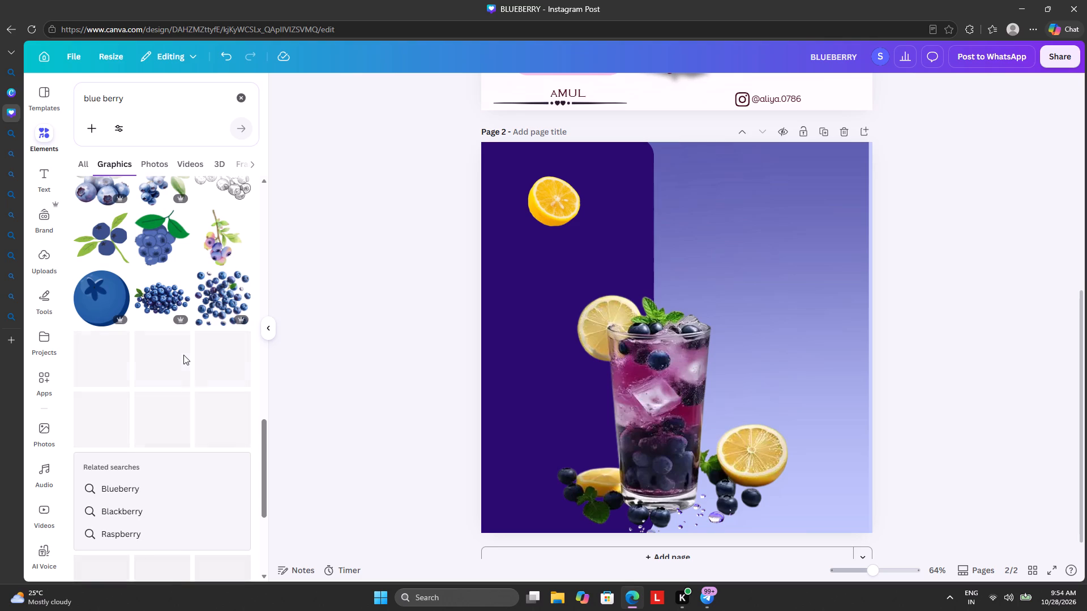
scroll(182, 359, up, 9)
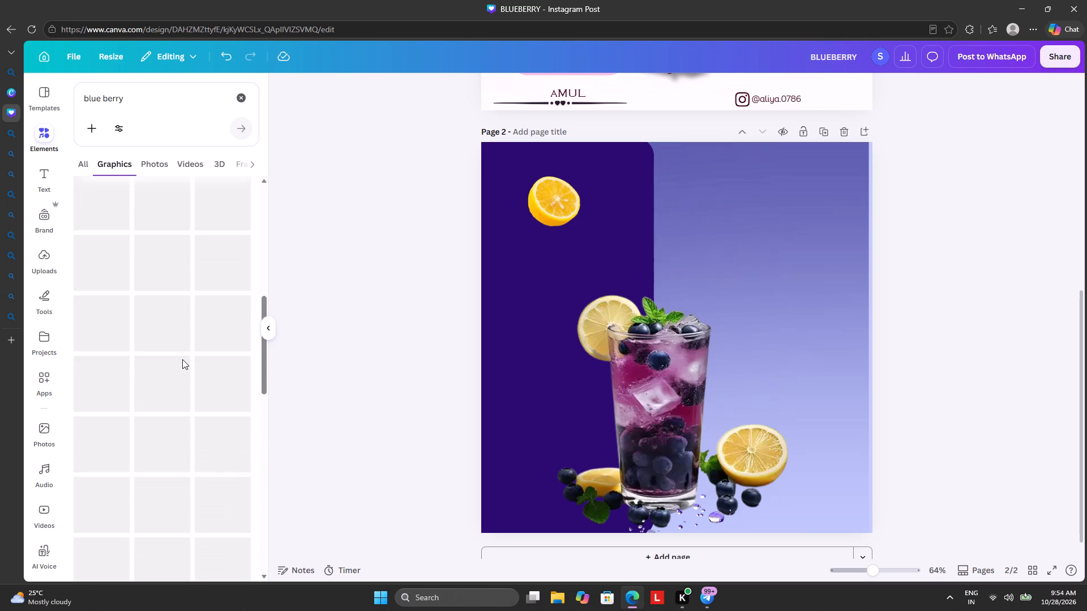
scroll(182, 359, up, 15)
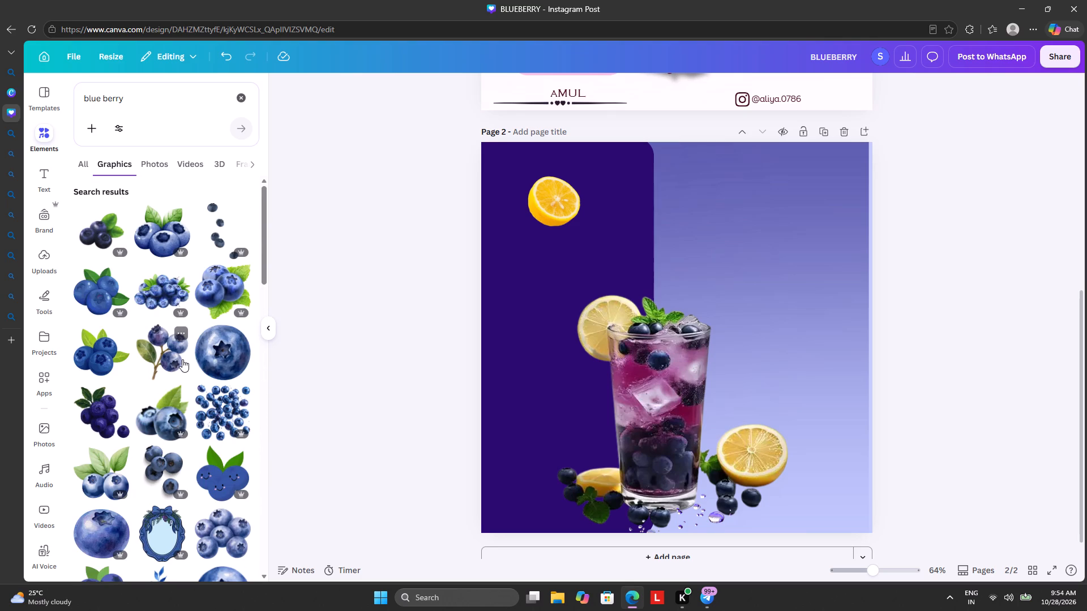
click(72, 197)
click(87, 230)
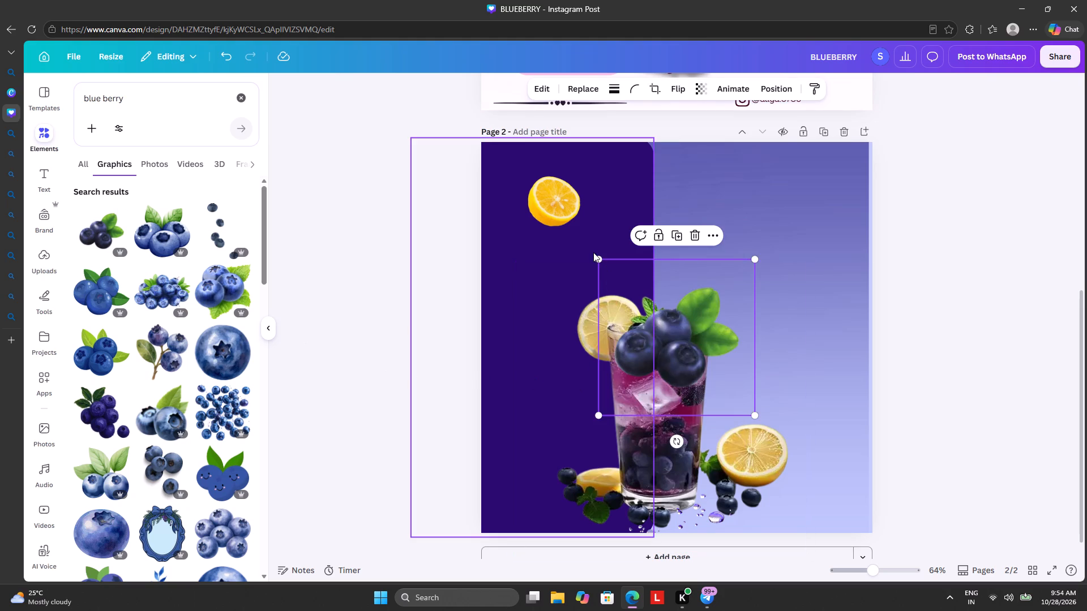
drag(596, 260, 683, 357)
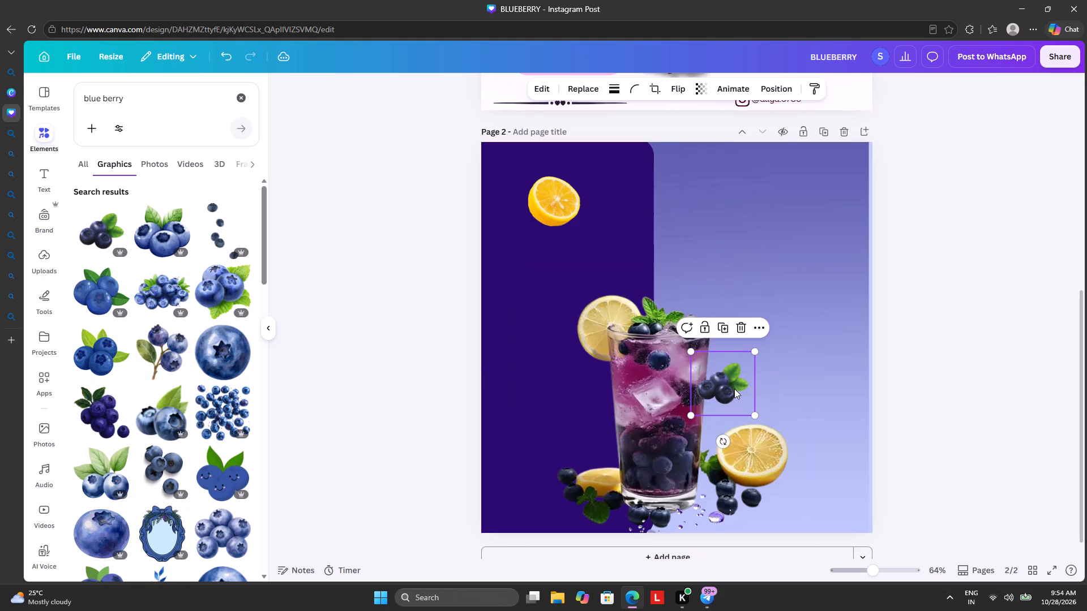
Place the blueberry cluster in the dark violet panel's upper-left corner and shift the lemon half just beside it.
drag(734, 389, 532, 258)
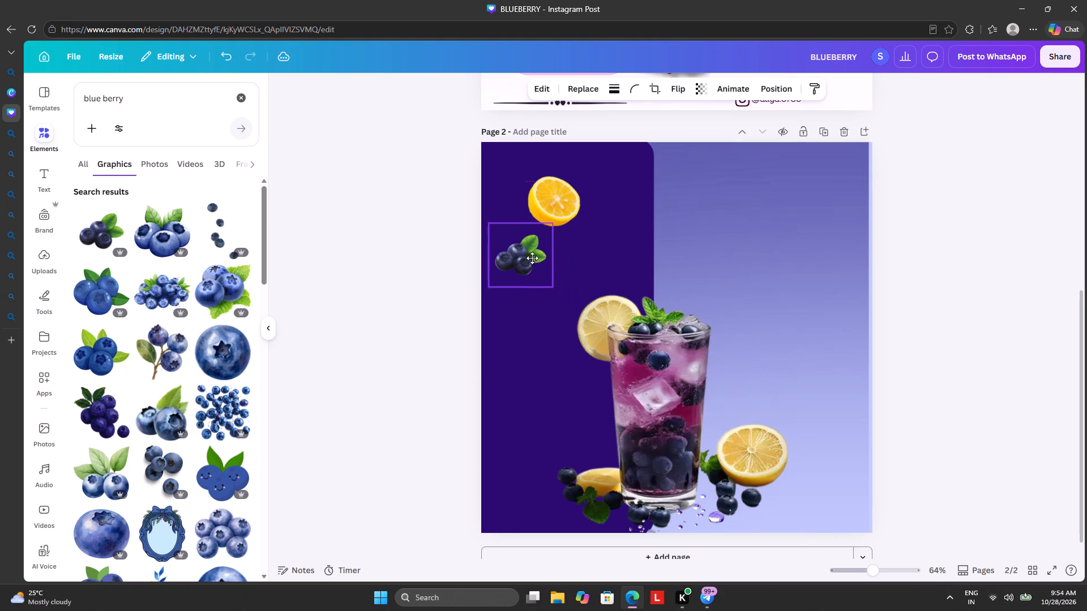
drag(532, 258, 529, 181)
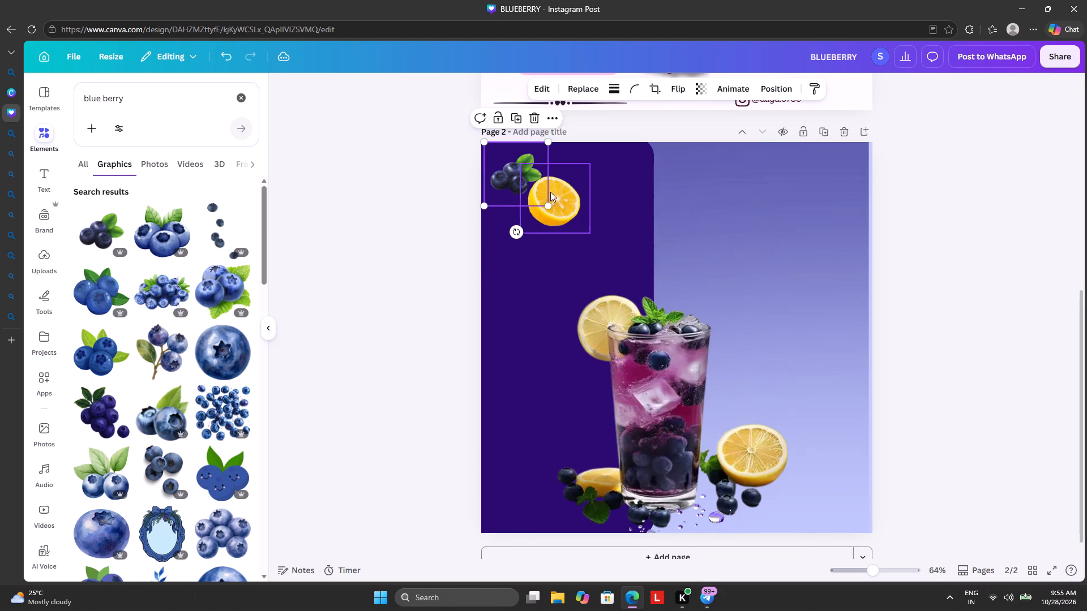
drag(560, 192, 576, 197)
drag(506, 177, 509, 186)
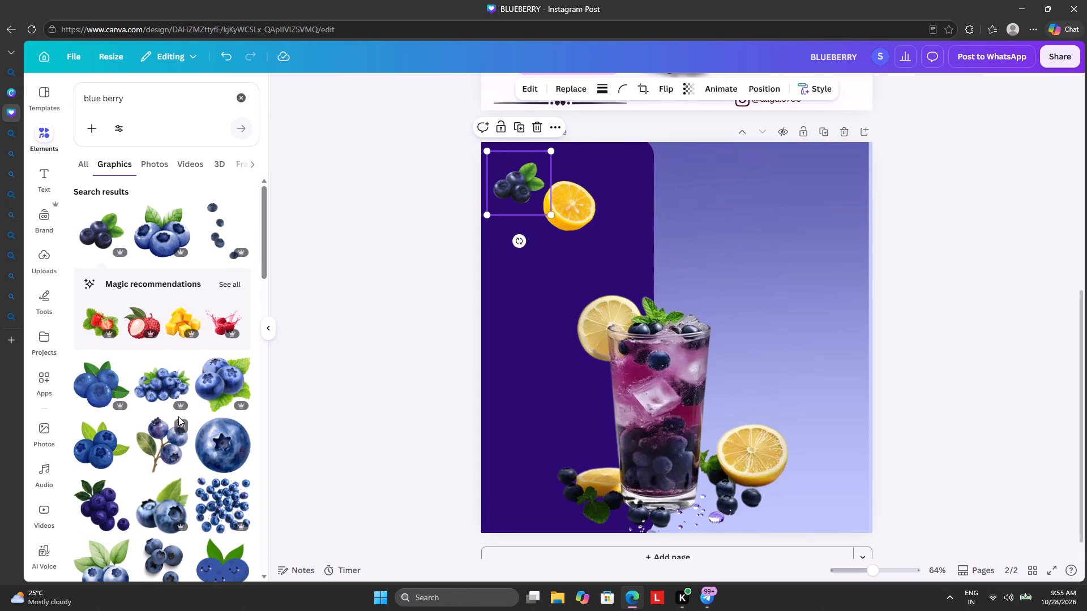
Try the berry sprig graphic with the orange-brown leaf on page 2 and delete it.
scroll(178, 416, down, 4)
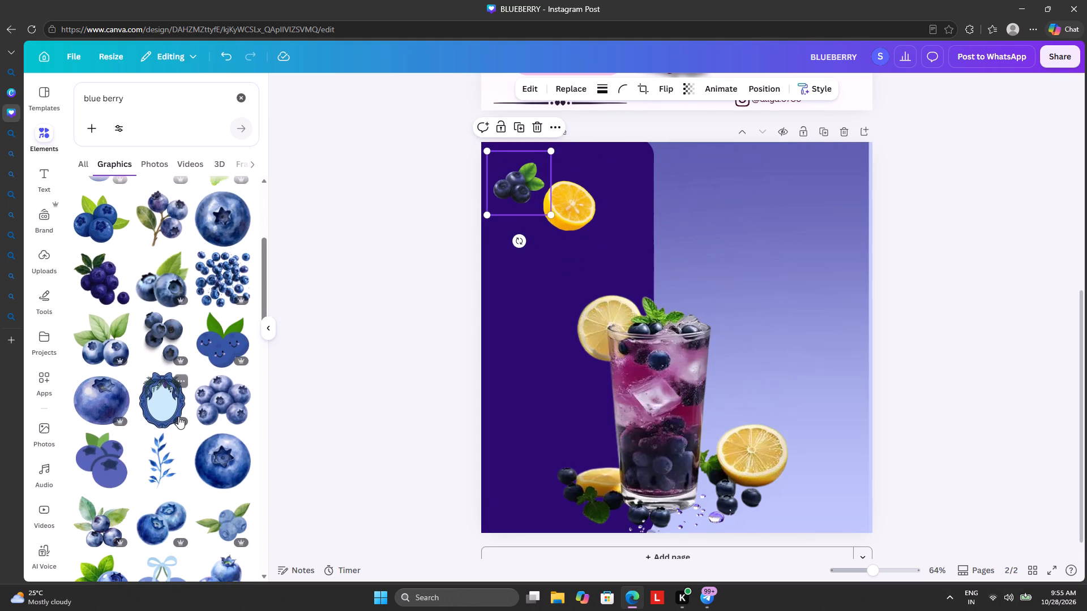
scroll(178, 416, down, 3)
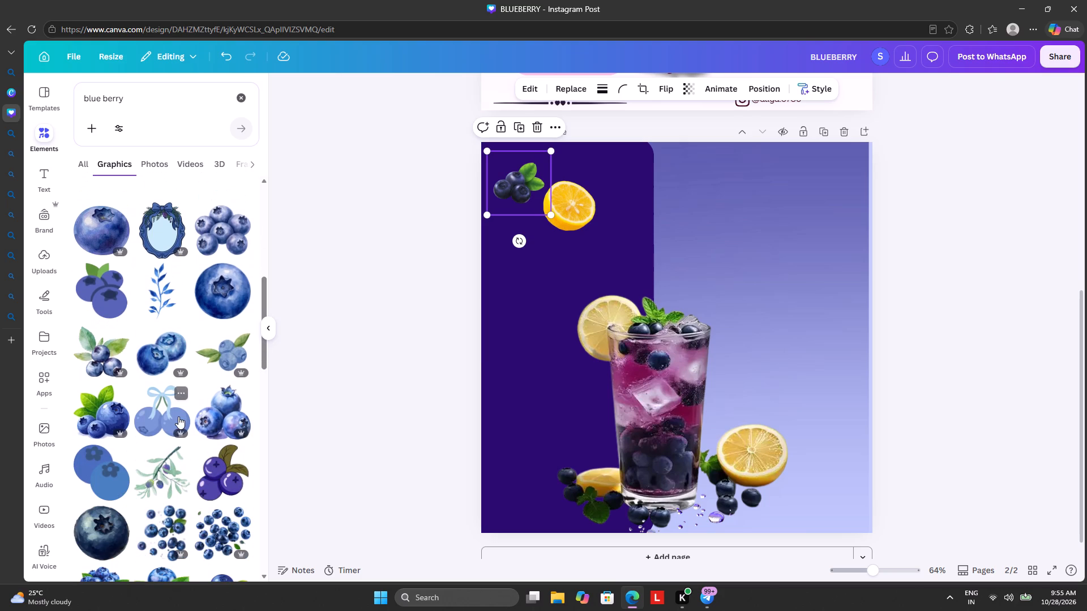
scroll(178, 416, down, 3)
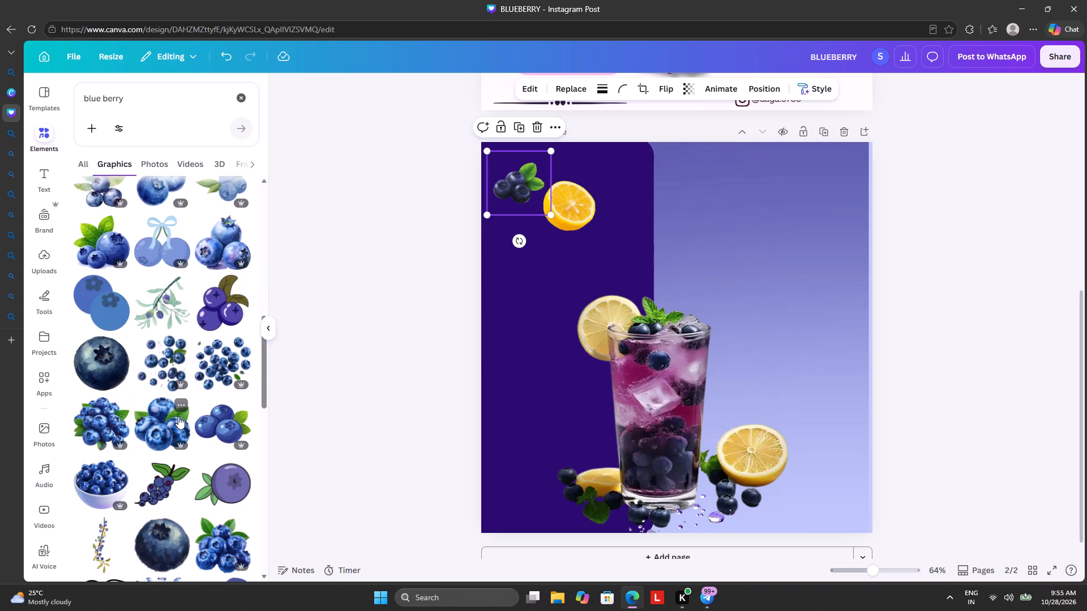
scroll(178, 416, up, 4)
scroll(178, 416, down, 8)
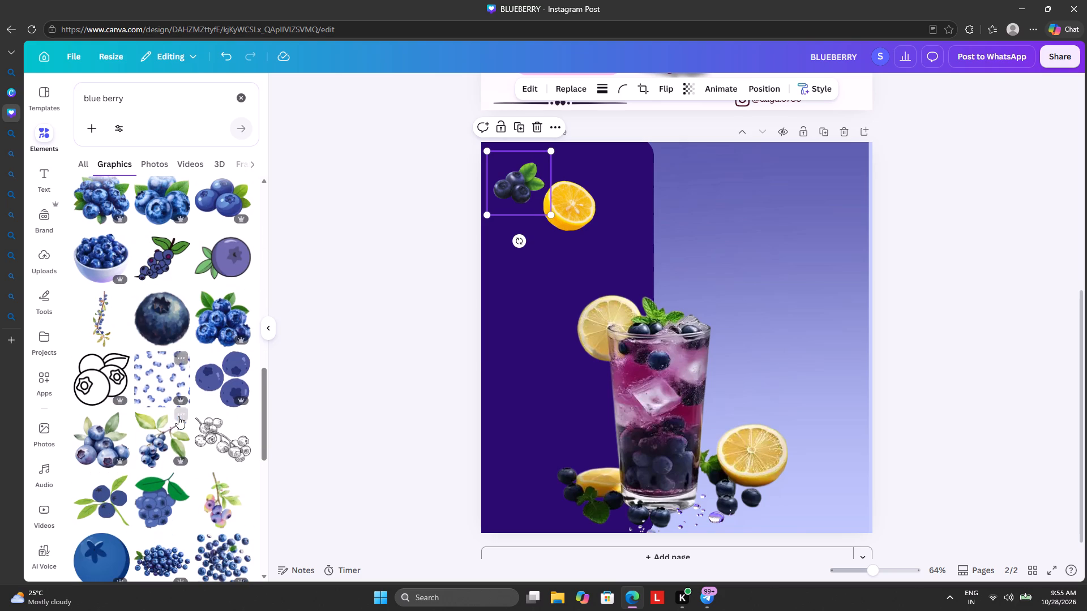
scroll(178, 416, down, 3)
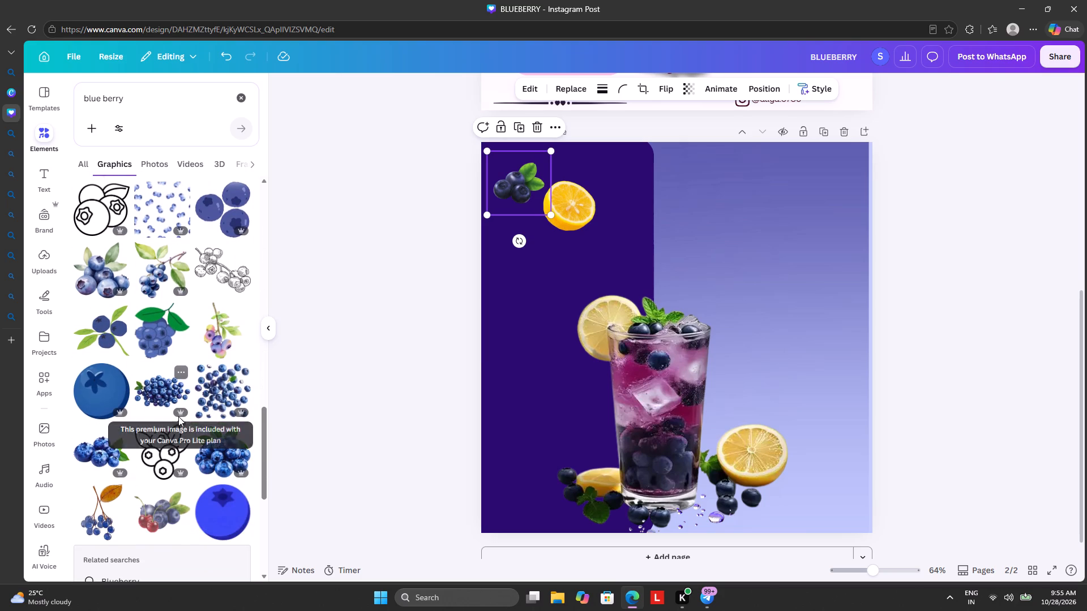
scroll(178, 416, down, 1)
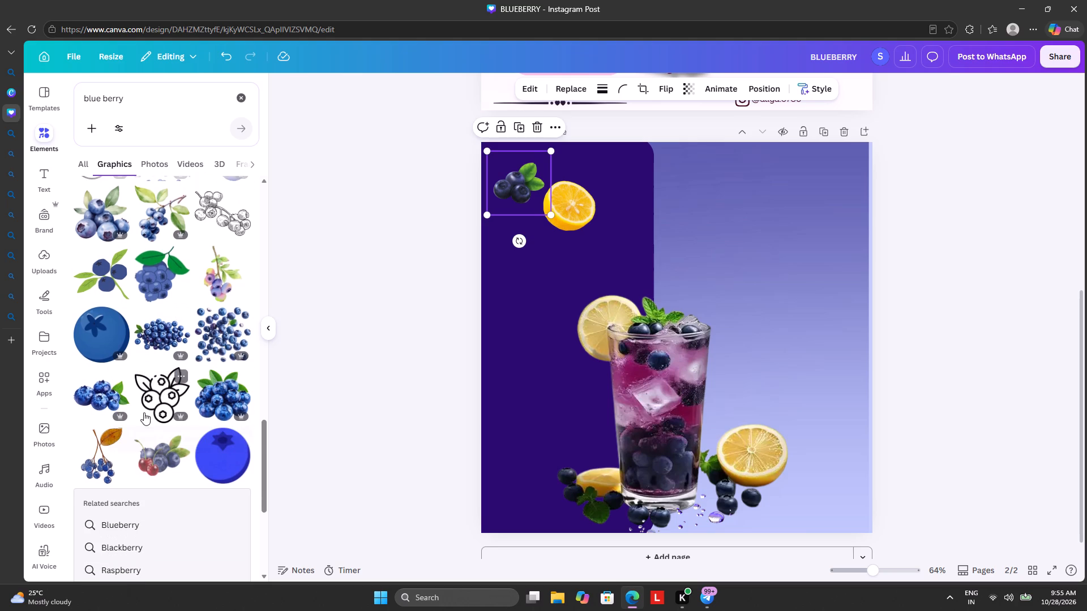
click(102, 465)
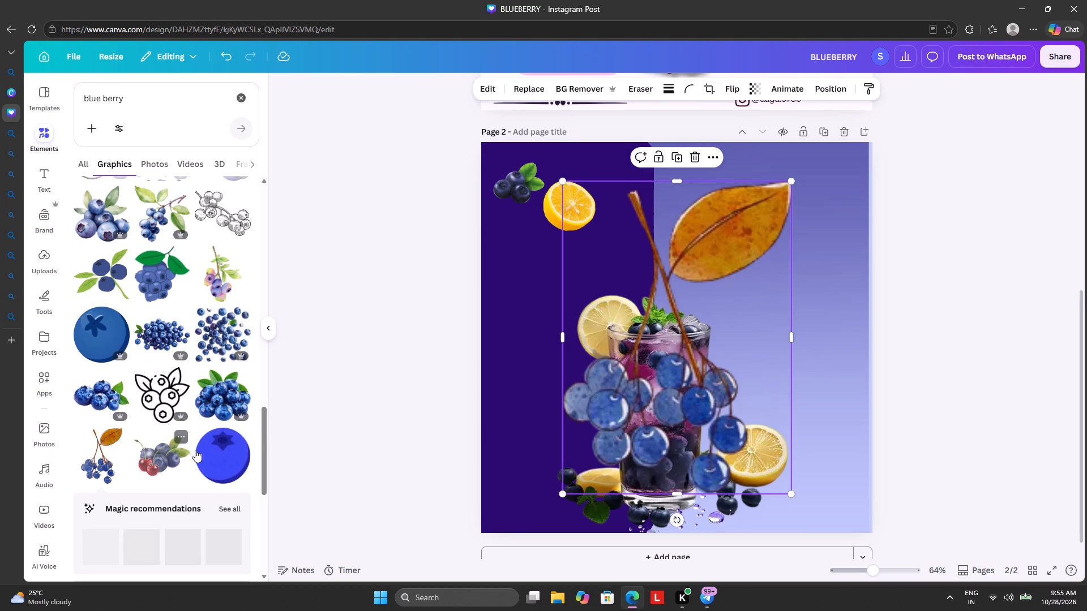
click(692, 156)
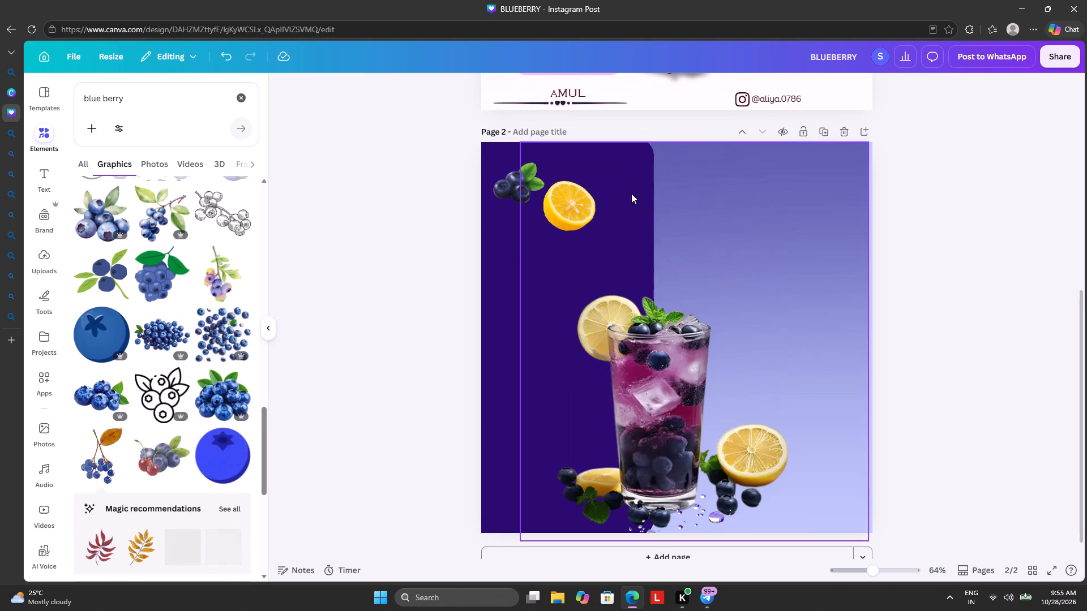
Search the graphics elements for "blue berry one".
scroll(108, 412, up, 1)
scroll(108, 411, down, 6)
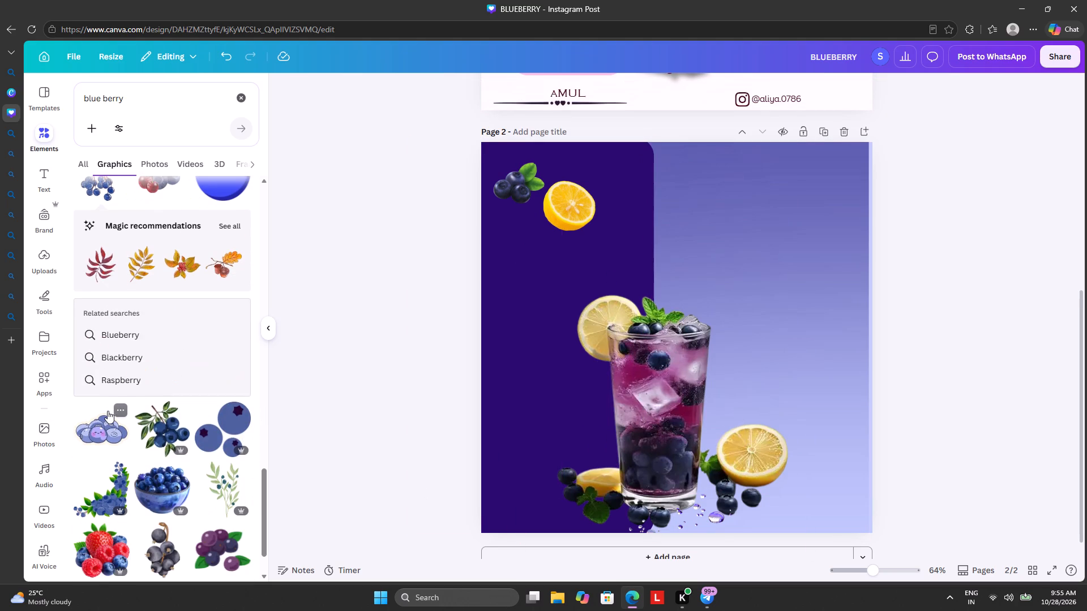
scroll(108, 411, down, 8)
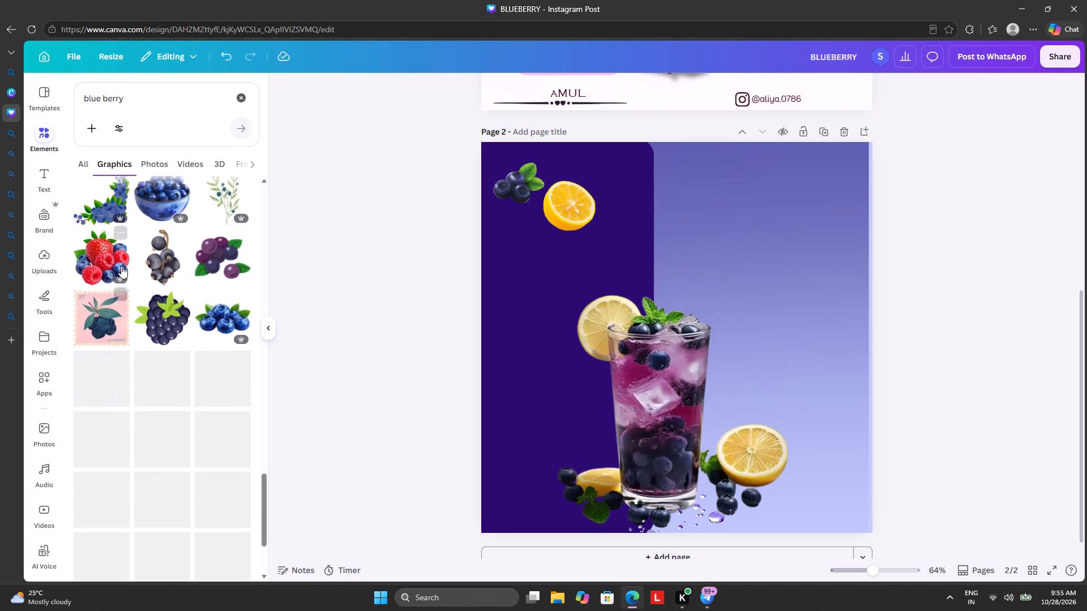
click(149, 115)
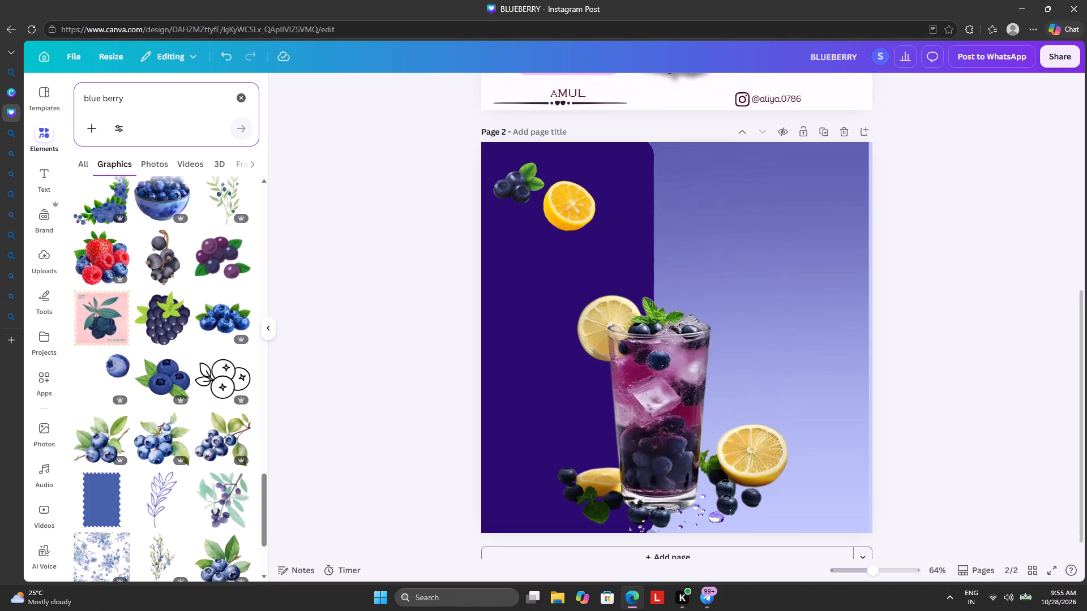
click(140, 101)
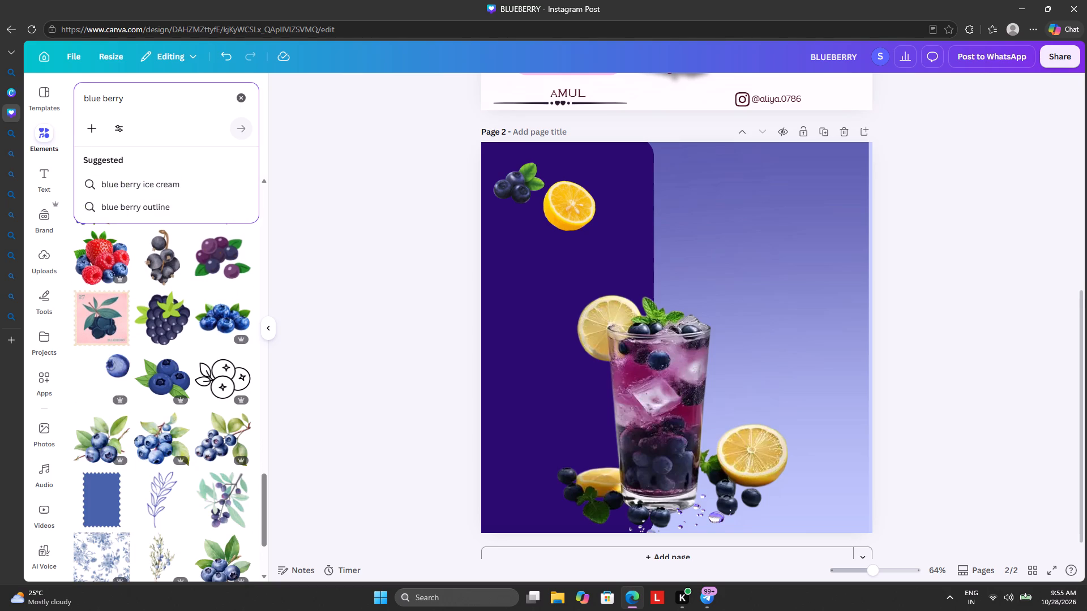
key(space)
text(one)
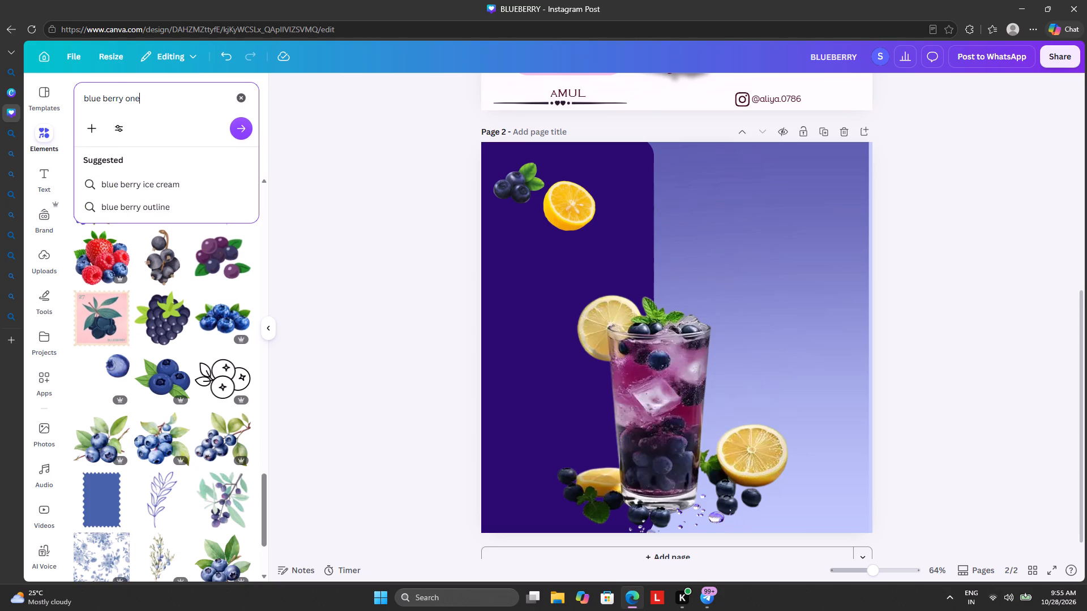
key(Return)
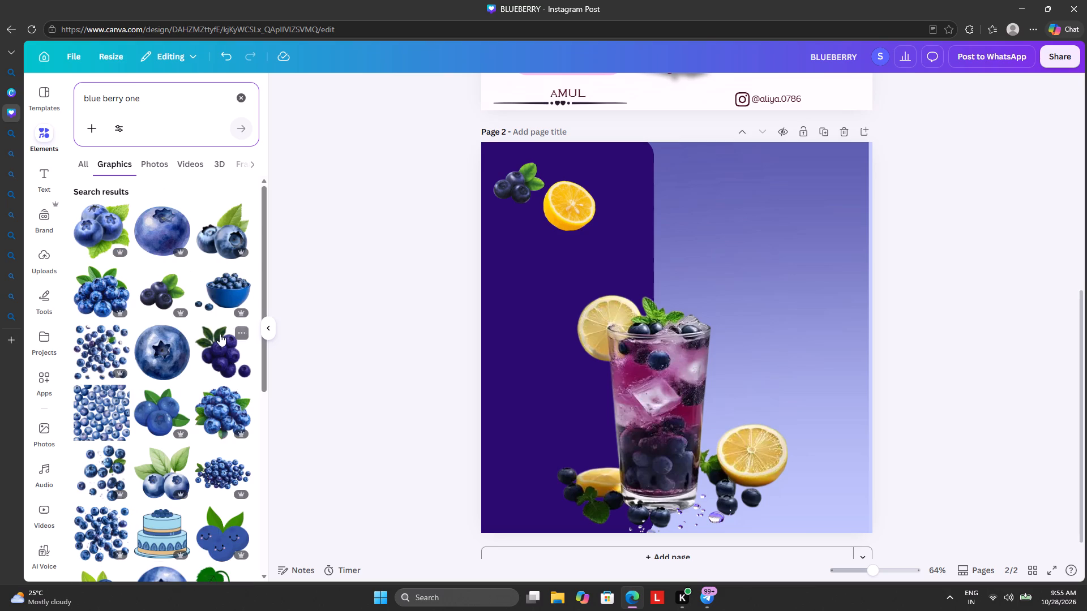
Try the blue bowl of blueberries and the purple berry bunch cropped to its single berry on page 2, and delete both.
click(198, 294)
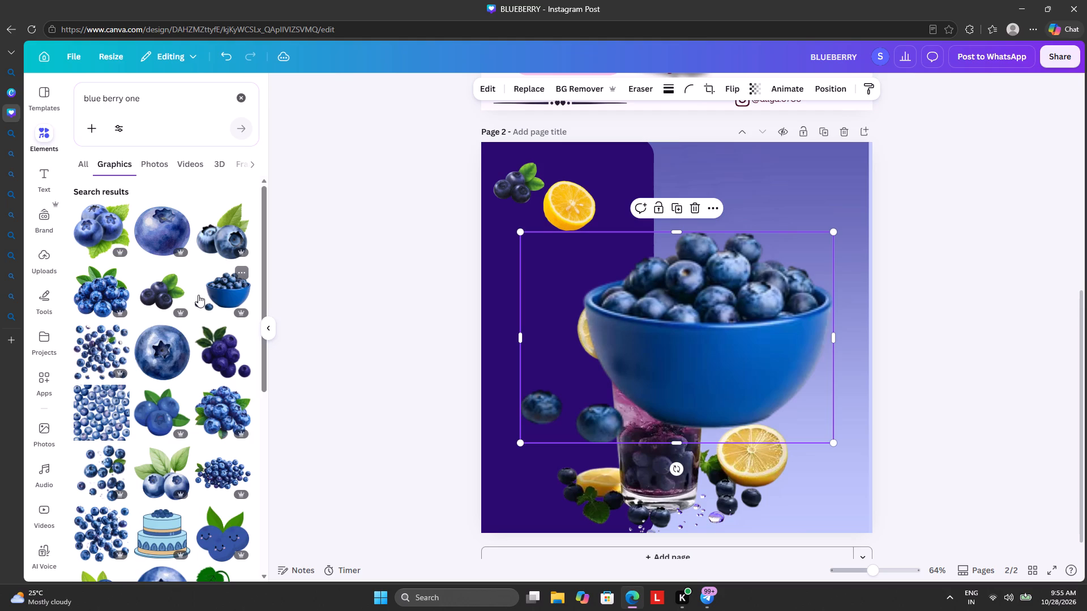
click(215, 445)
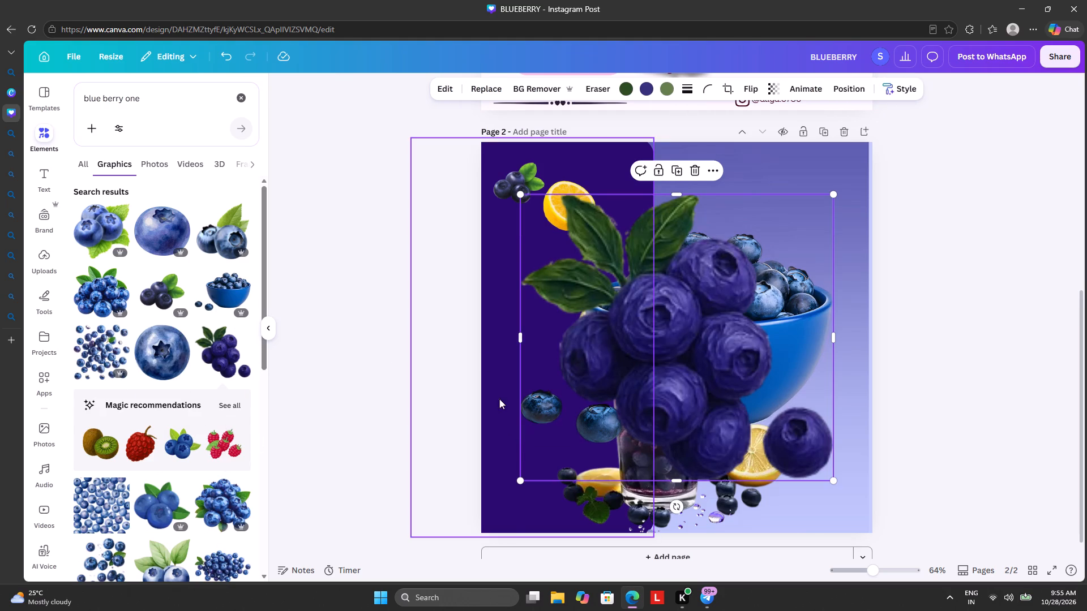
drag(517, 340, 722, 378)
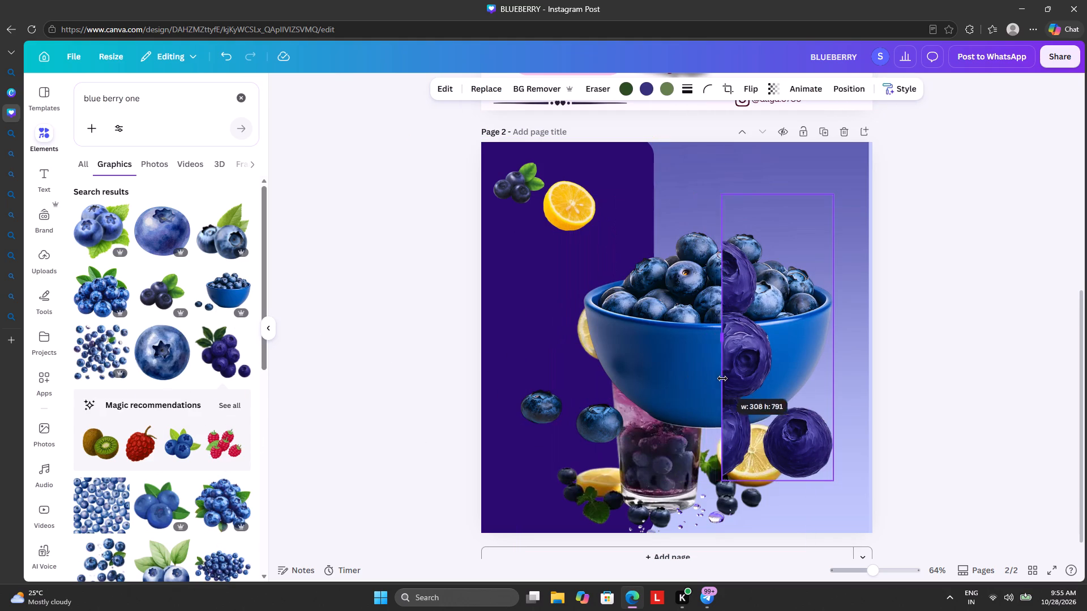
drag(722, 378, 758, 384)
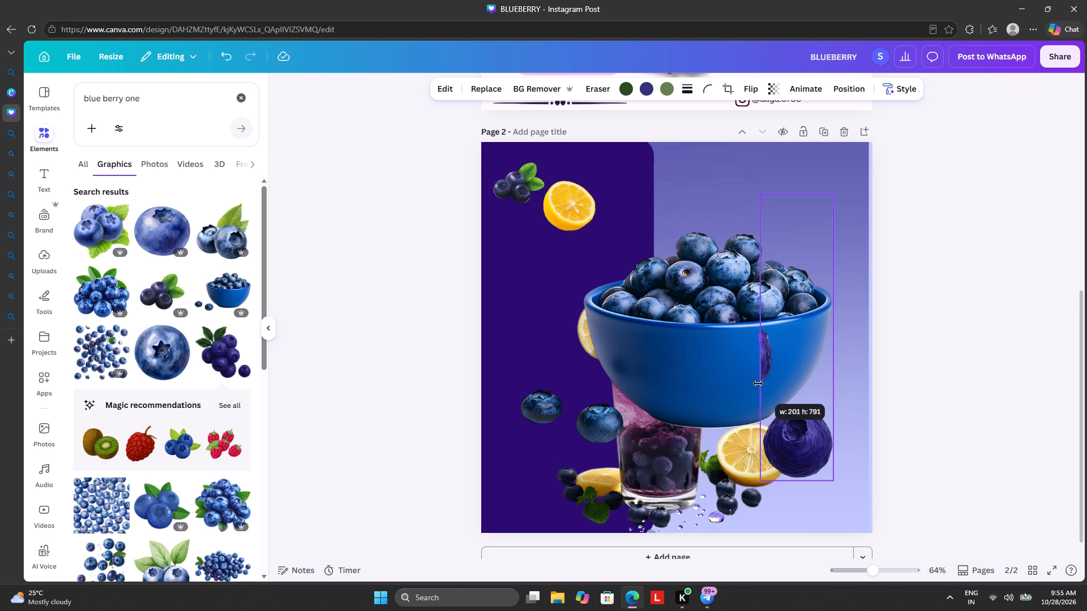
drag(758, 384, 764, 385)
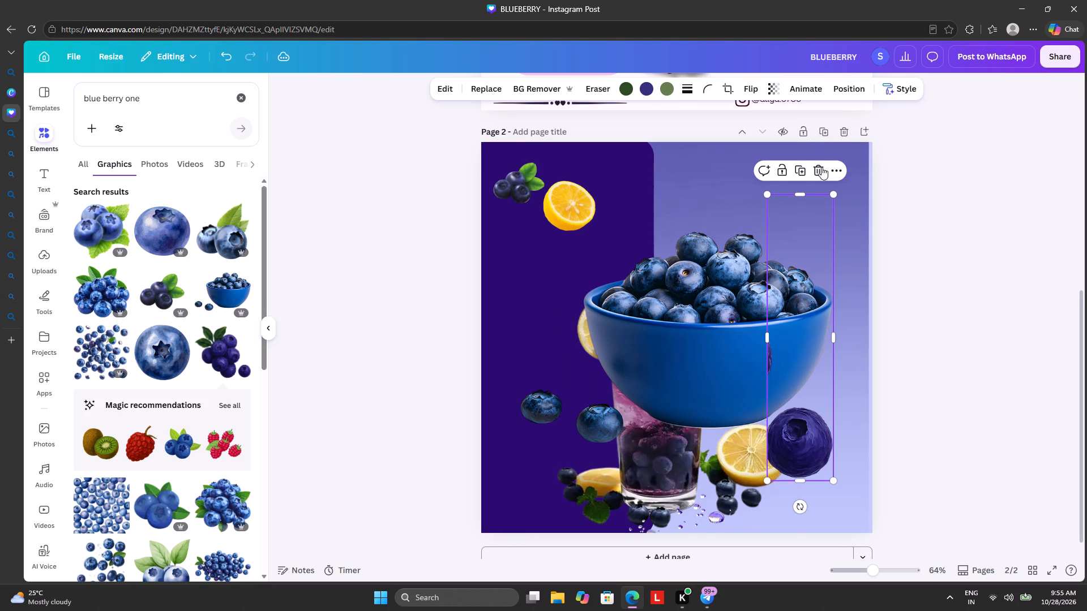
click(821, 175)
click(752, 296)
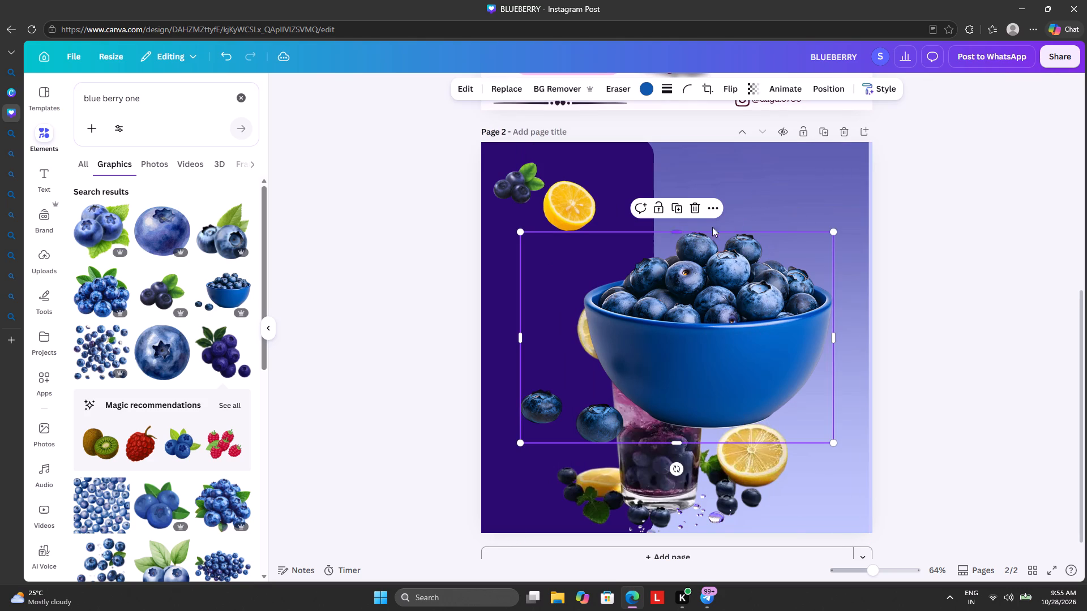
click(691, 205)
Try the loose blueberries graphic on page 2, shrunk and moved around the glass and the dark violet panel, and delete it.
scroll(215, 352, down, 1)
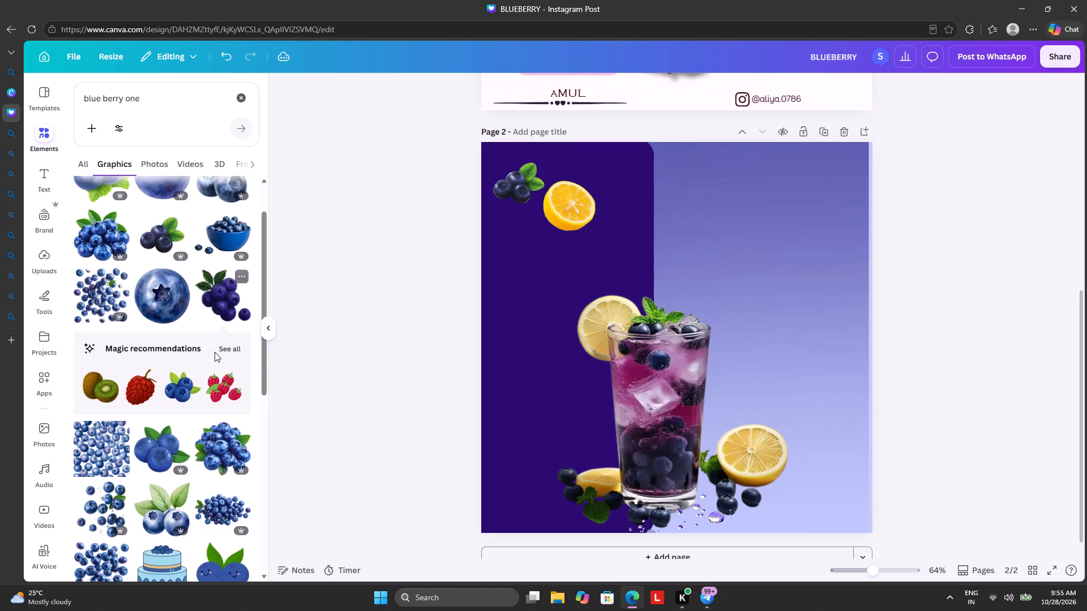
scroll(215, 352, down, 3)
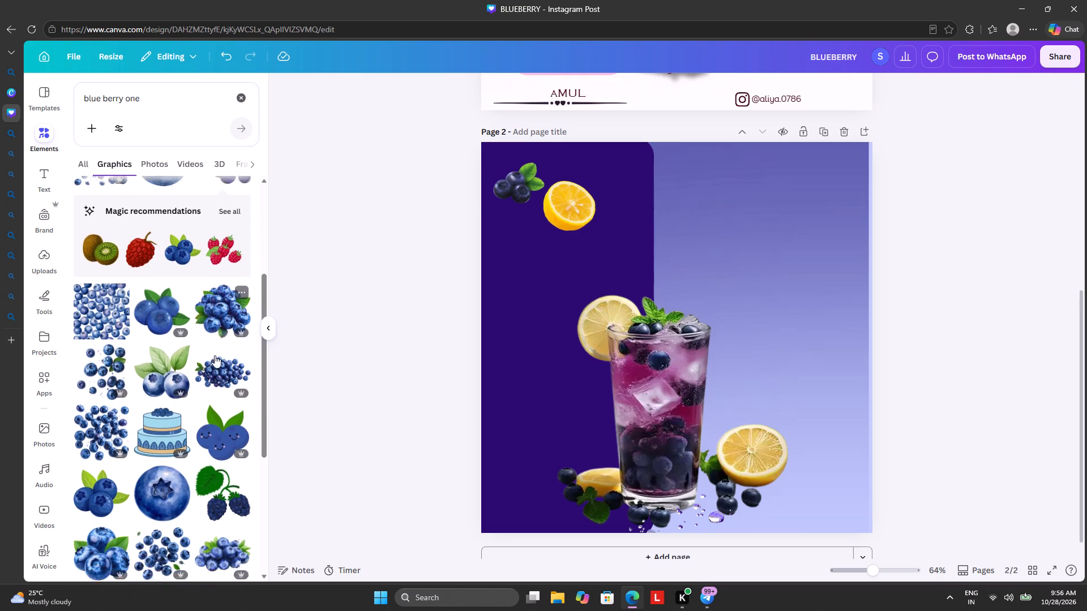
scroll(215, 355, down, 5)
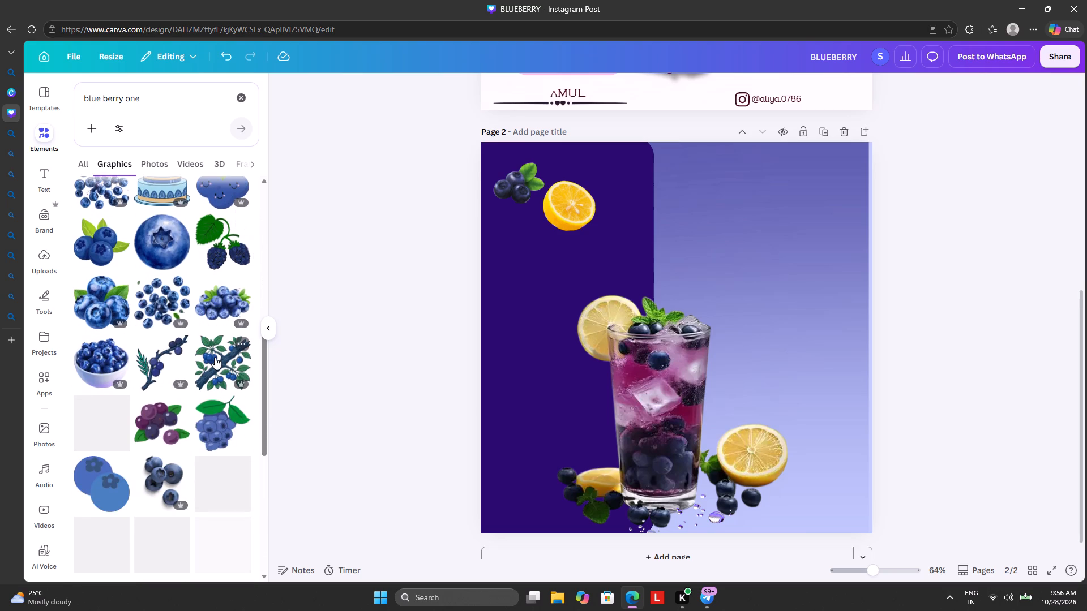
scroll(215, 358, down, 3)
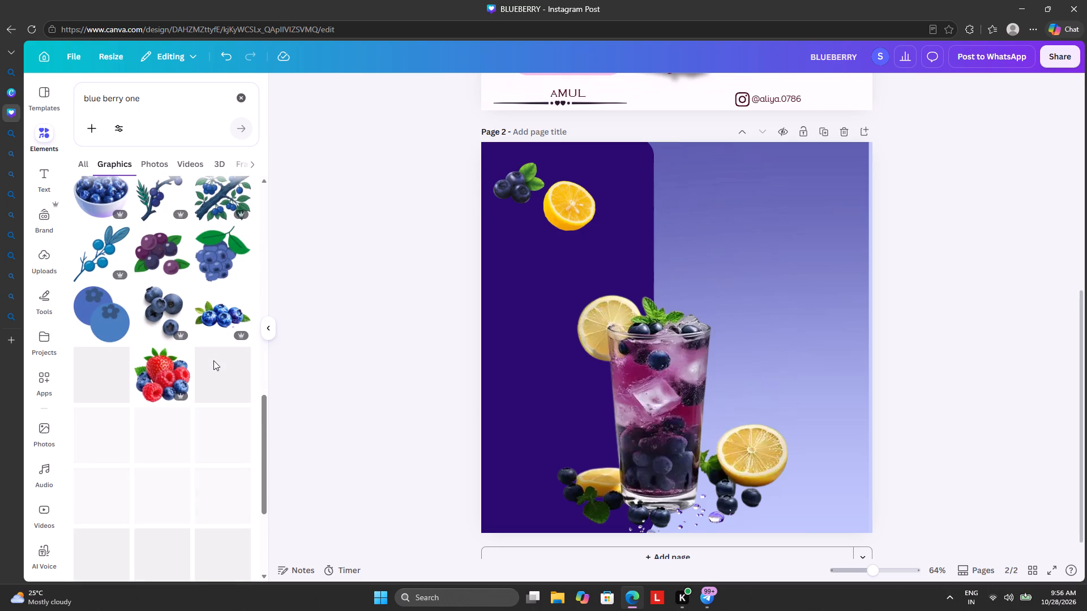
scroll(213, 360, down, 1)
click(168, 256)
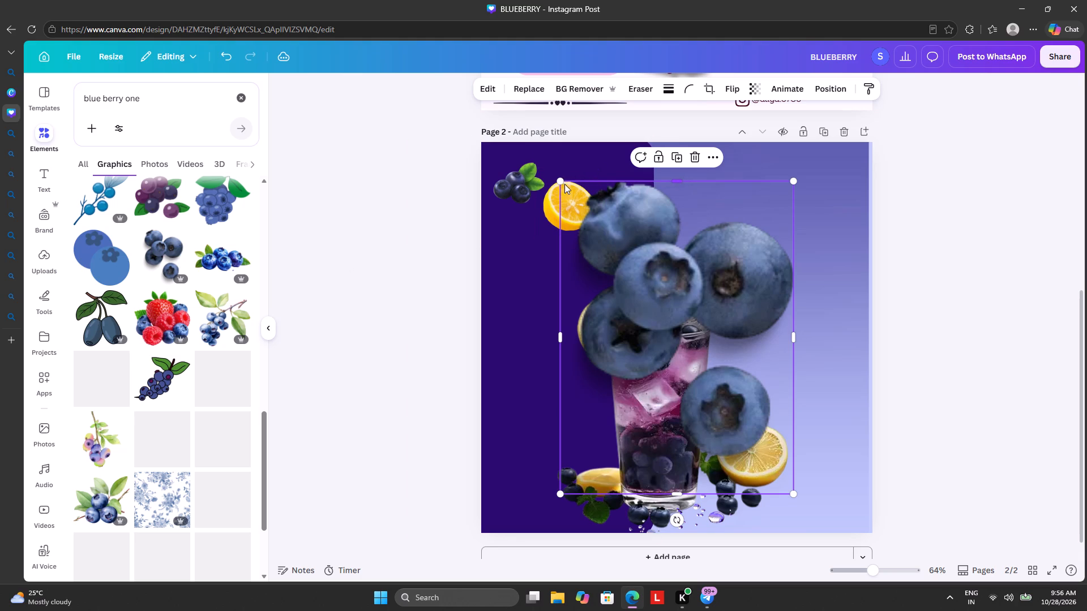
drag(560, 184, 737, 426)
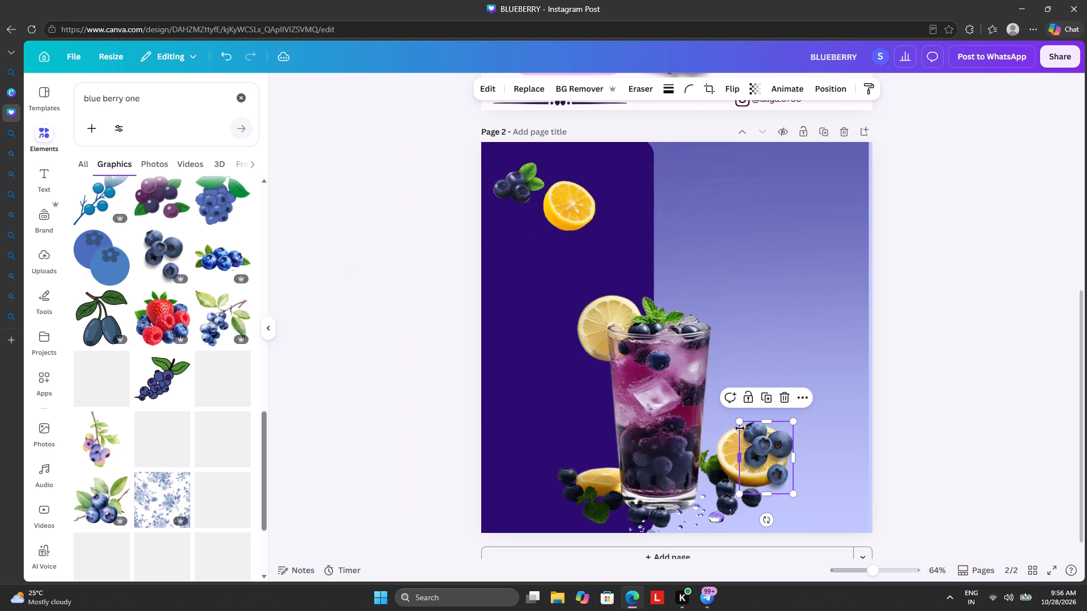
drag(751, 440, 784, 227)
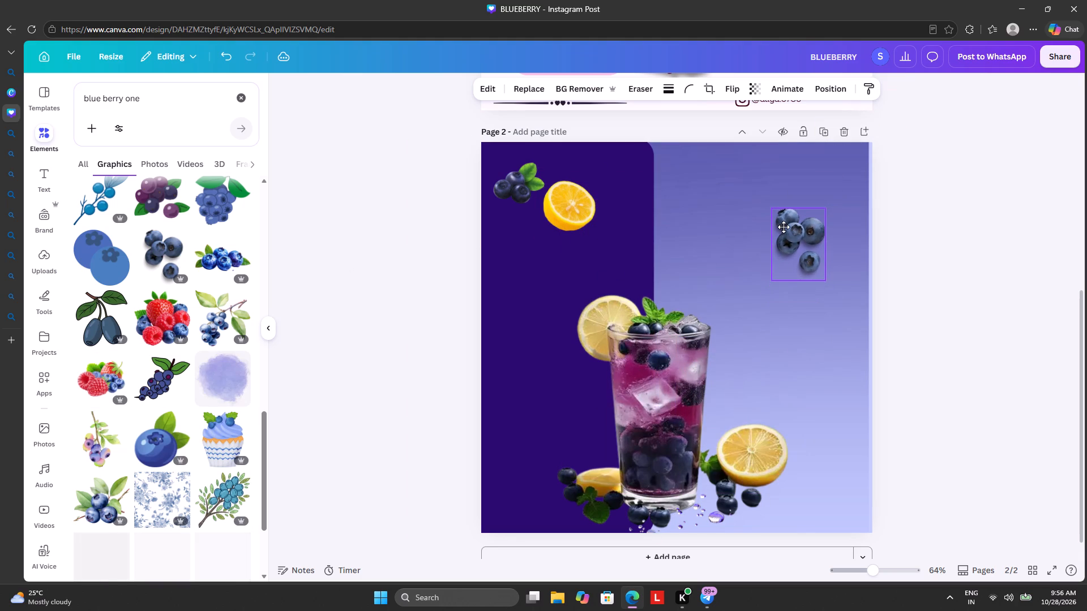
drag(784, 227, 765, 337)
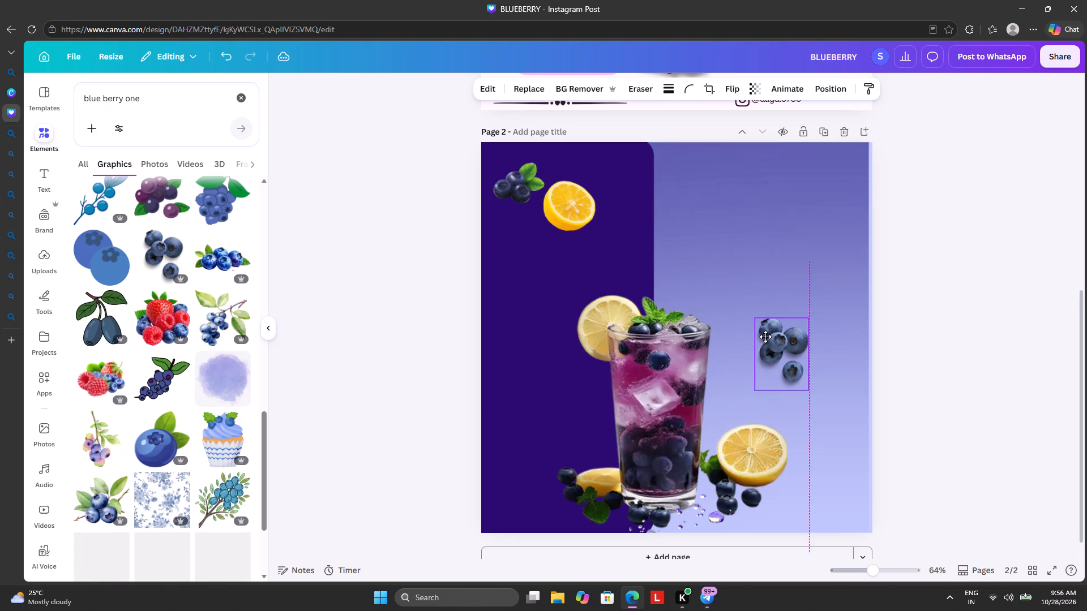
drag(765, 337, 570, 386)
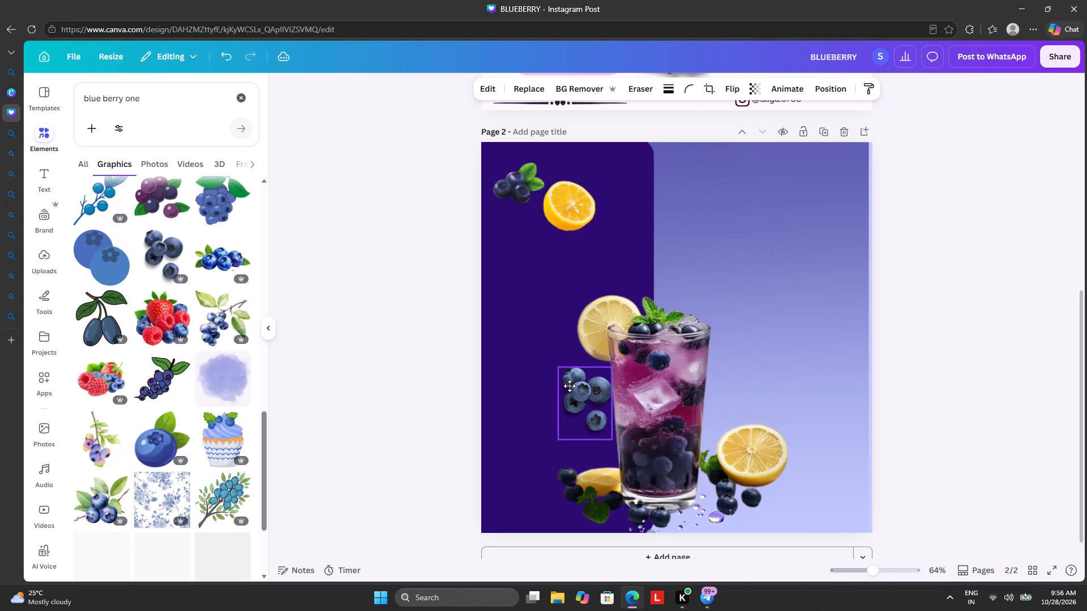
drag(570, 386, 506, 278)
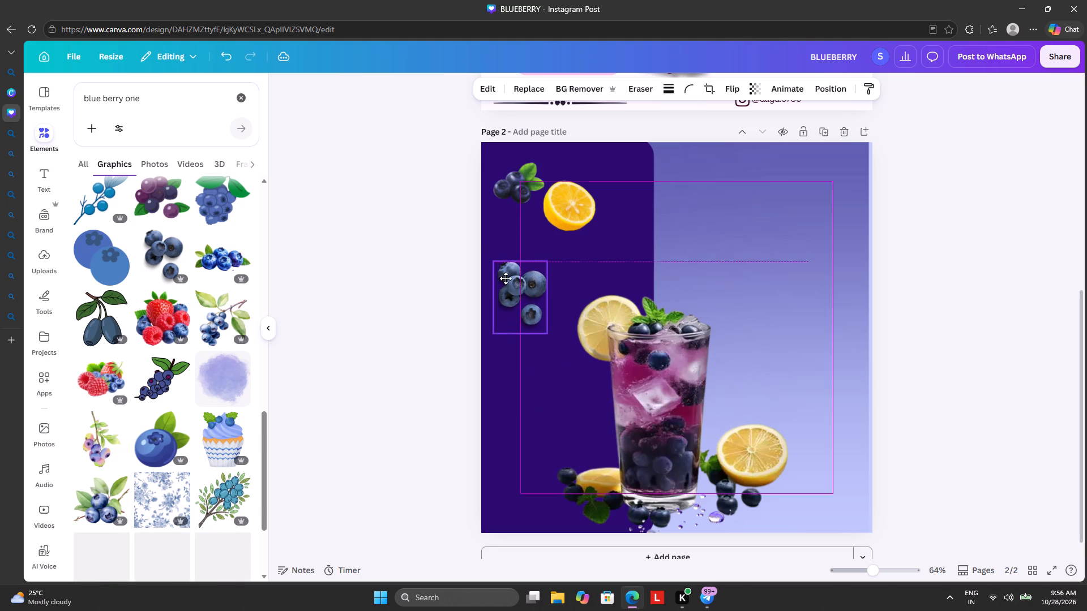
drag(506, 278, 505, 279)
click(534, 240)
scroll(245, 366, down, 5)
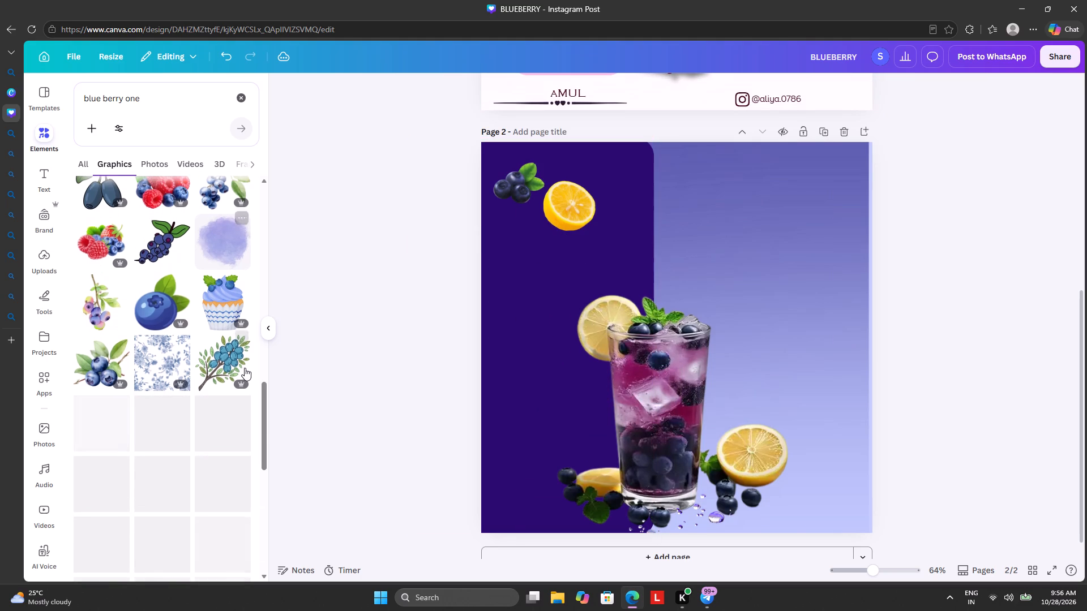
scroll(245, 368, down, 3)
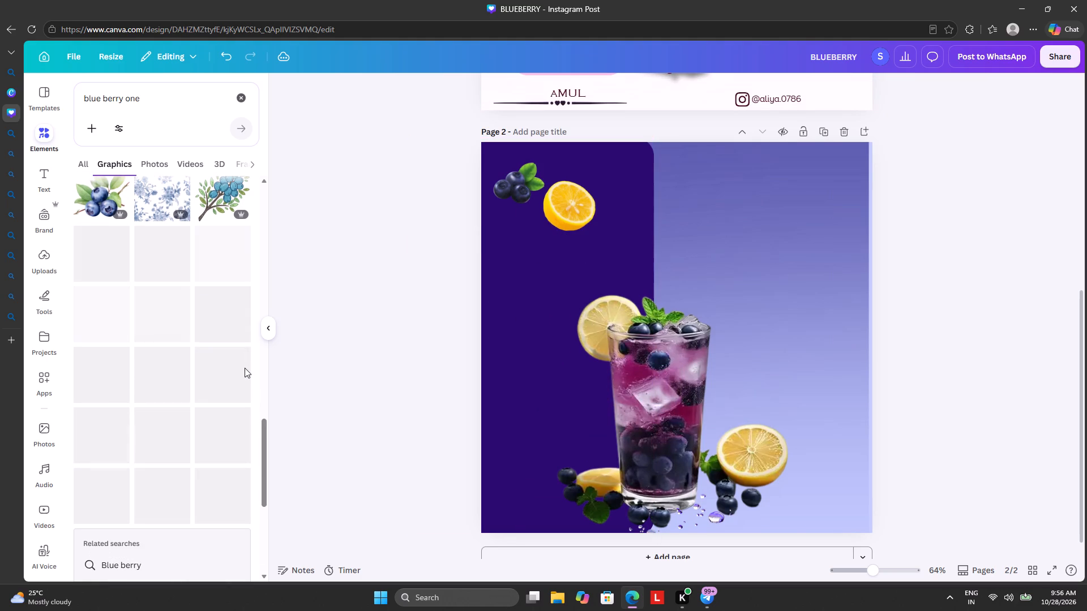
Apply the Drop shadow effect to the blueberry lemonade cutout on page 2.
click(639, 381)
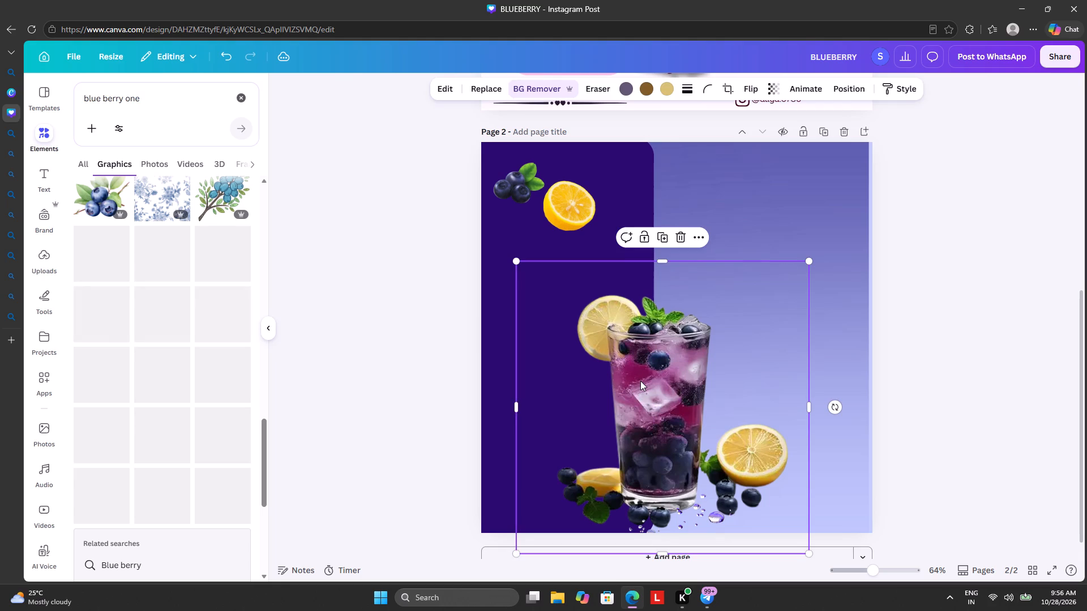
click(450, 83)
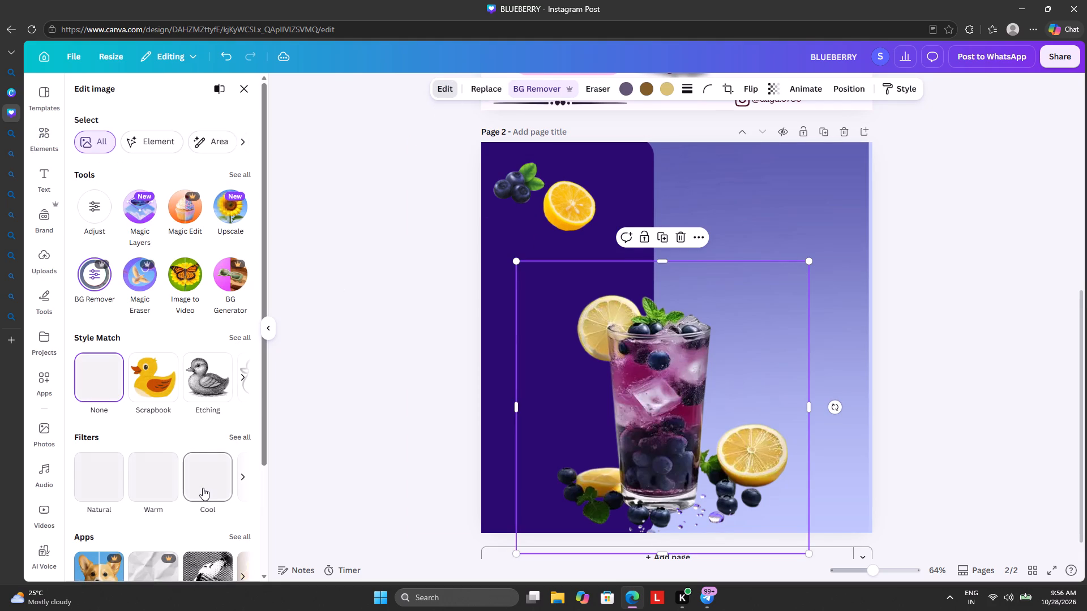
scroll(155, 431, down, 6)
click(201, 531)
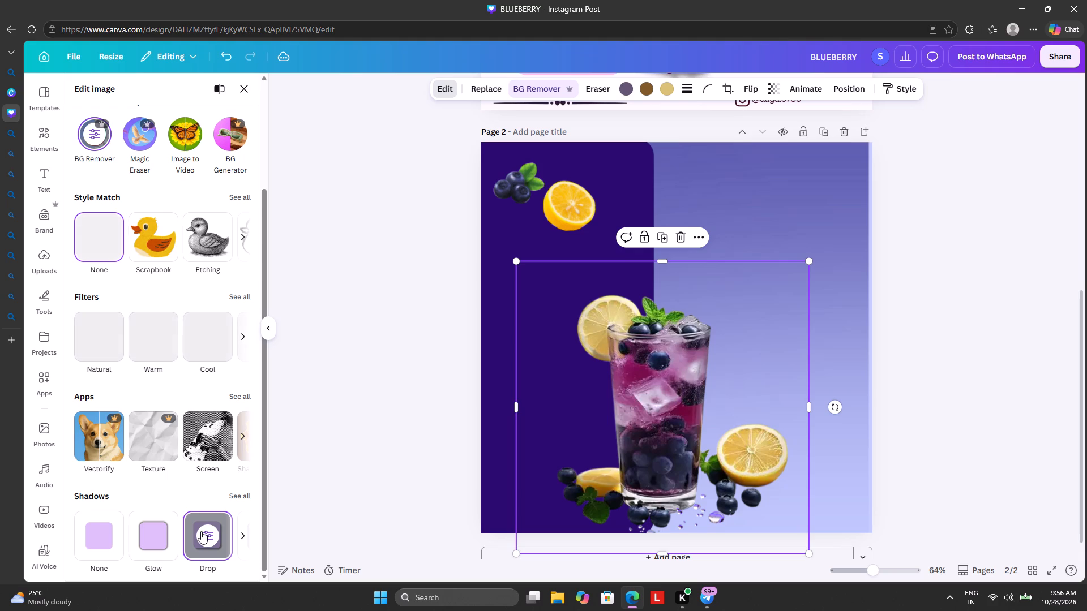
click(369, 429)
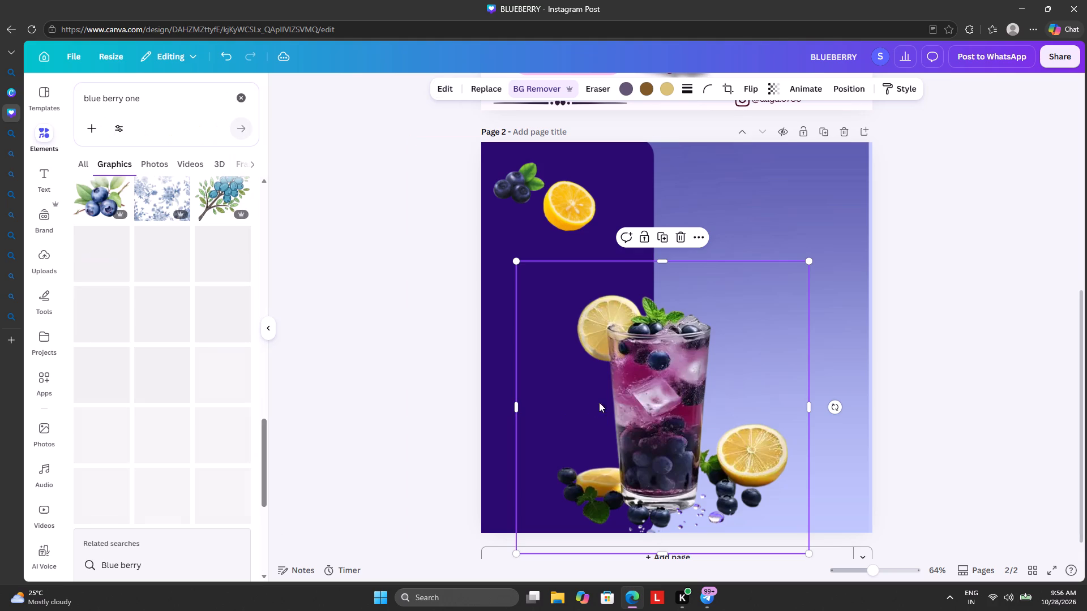
click(628, 392)
click(692, 403)
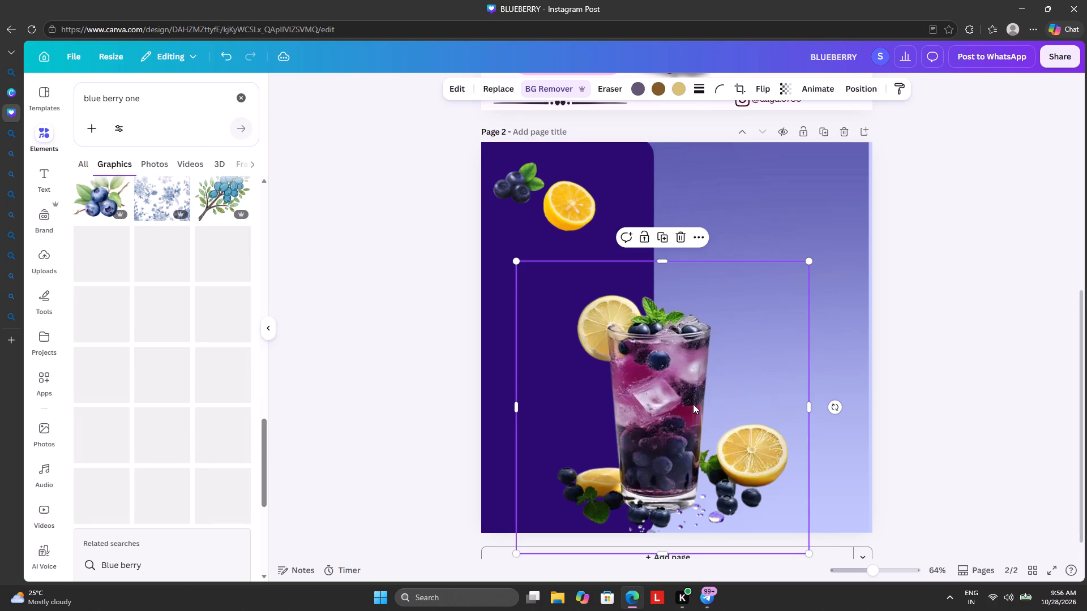
click(456, 91)
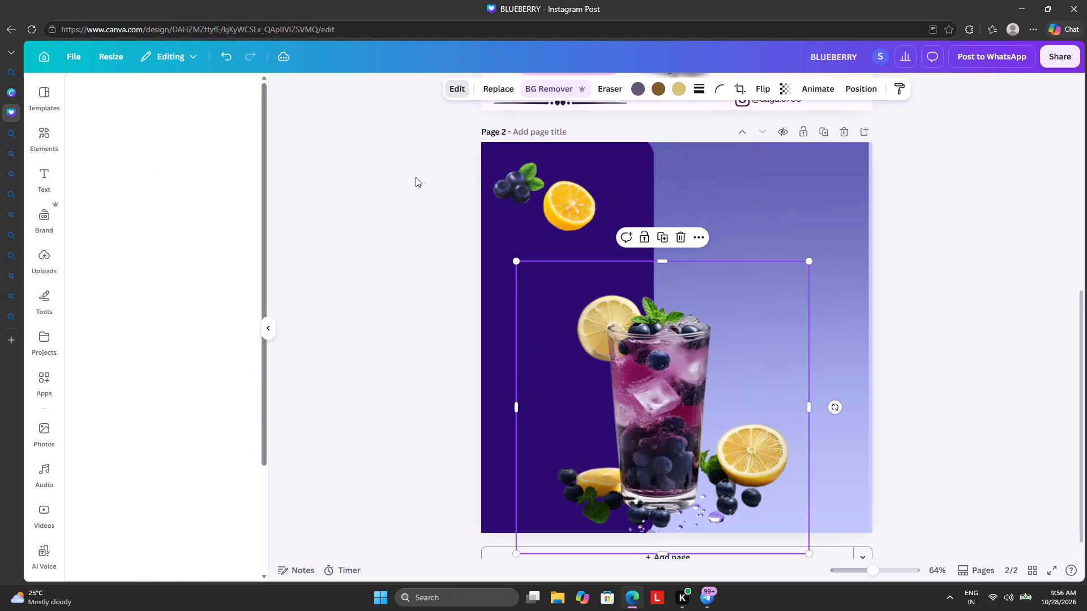
scroll(108, 509, down, 6)
scroll(196, 478, down, 3)
click(213, 537)
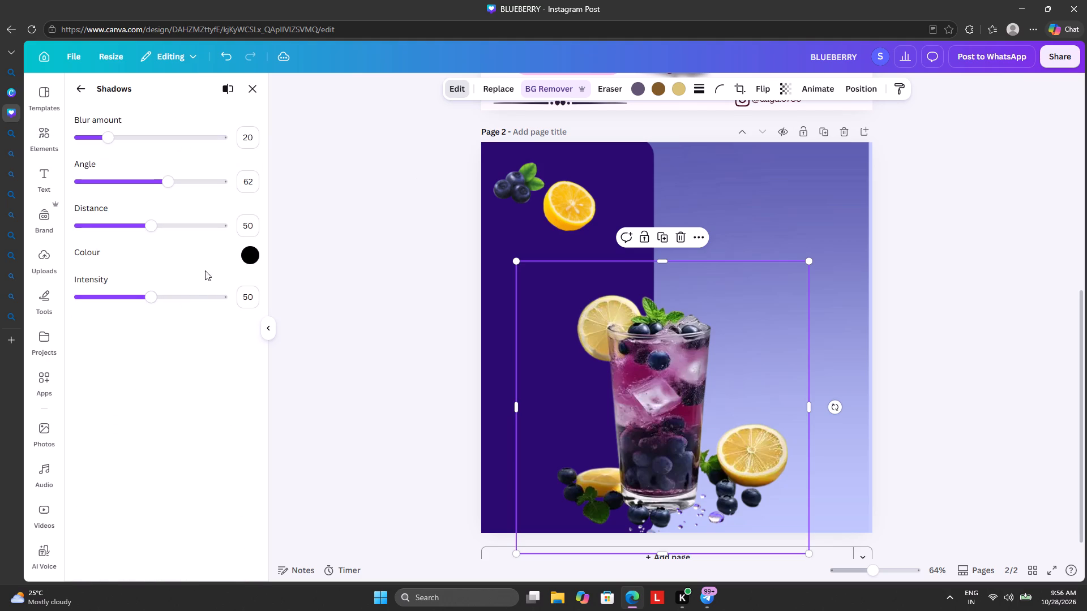
click(395, 250)
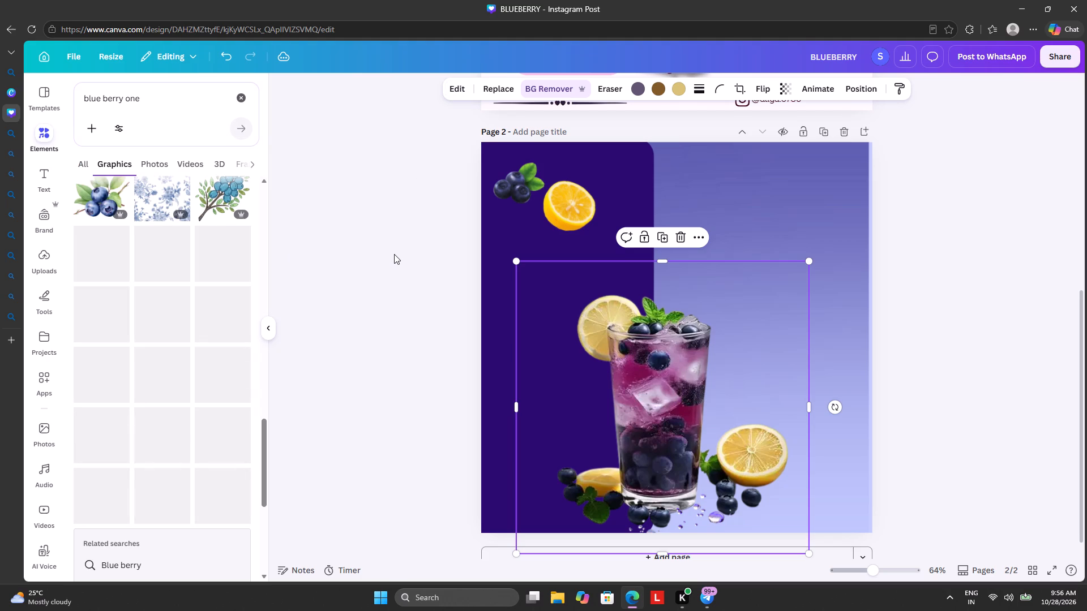
click(388, 301)
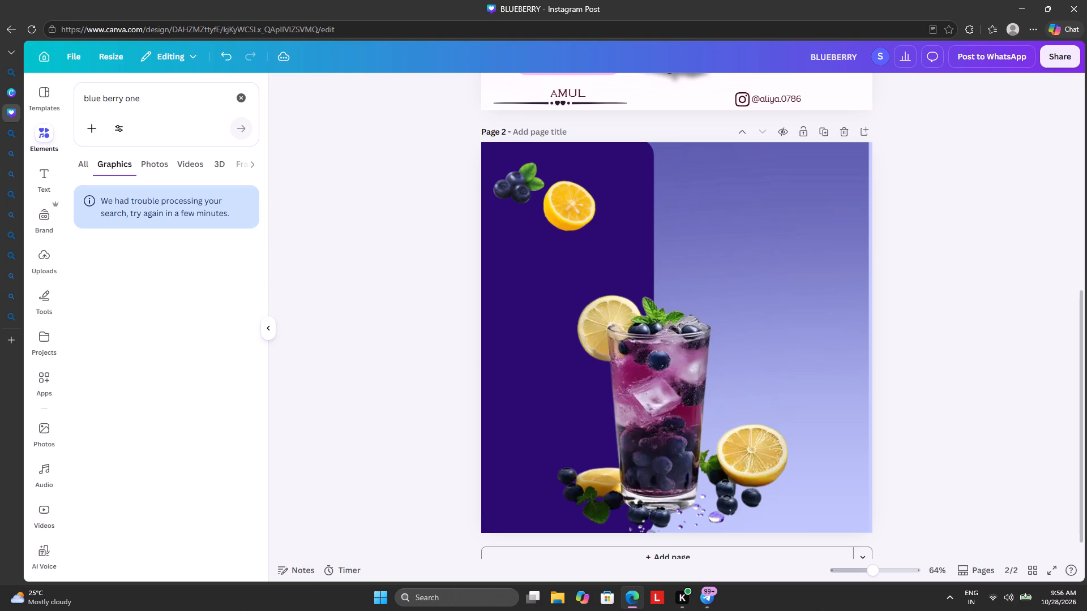
Clear the "blue berry one" search from the elements library.
click(238, 96)
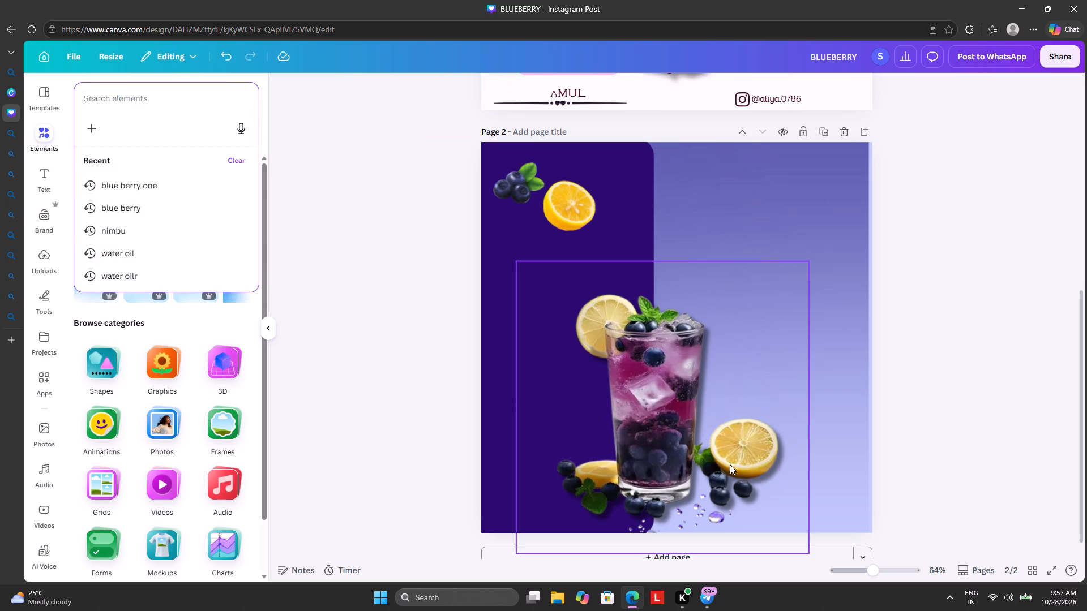
Enlarge the blueberry lemonade cutout on page 2 and reposition it along the bottom edge, over the water droplets.
drag(729, 463, 724, 416)
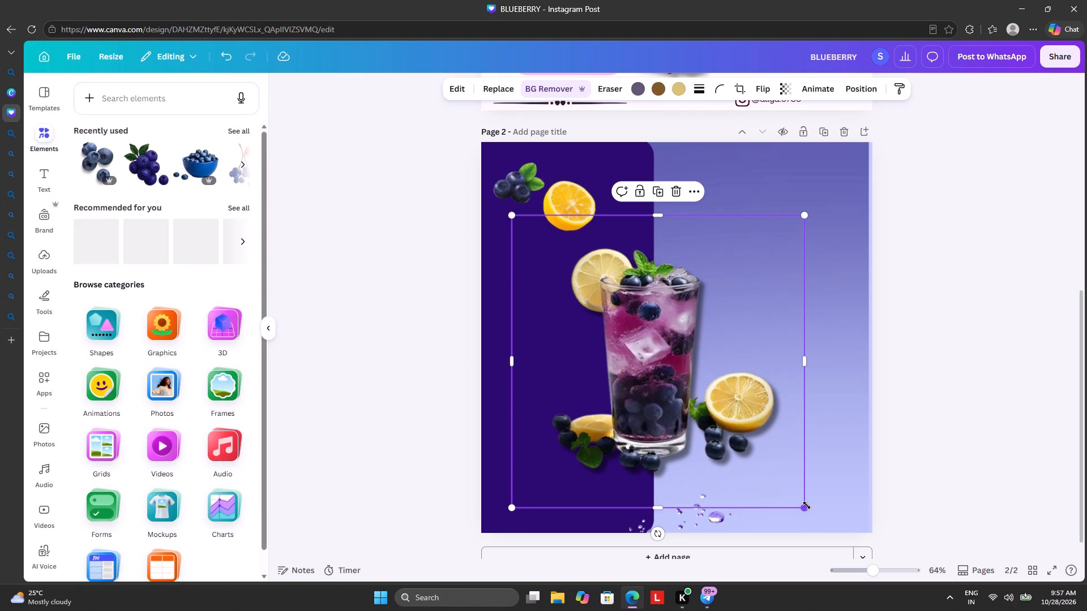
drag(807, 505, 829, 540)
drag(787, 457, 789, 481)
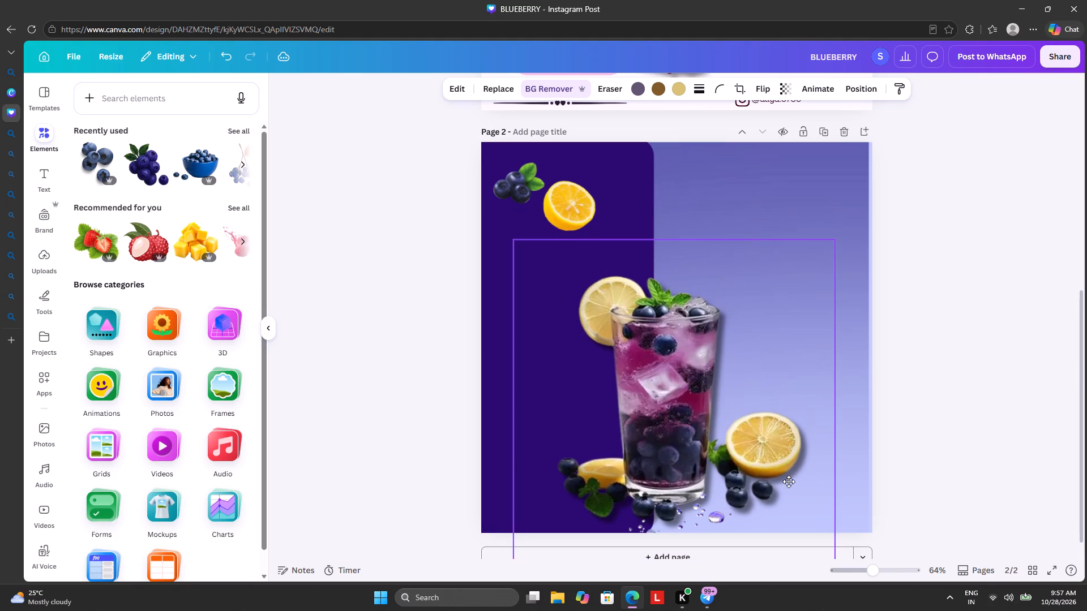
drag(789, 481, 778, 486)
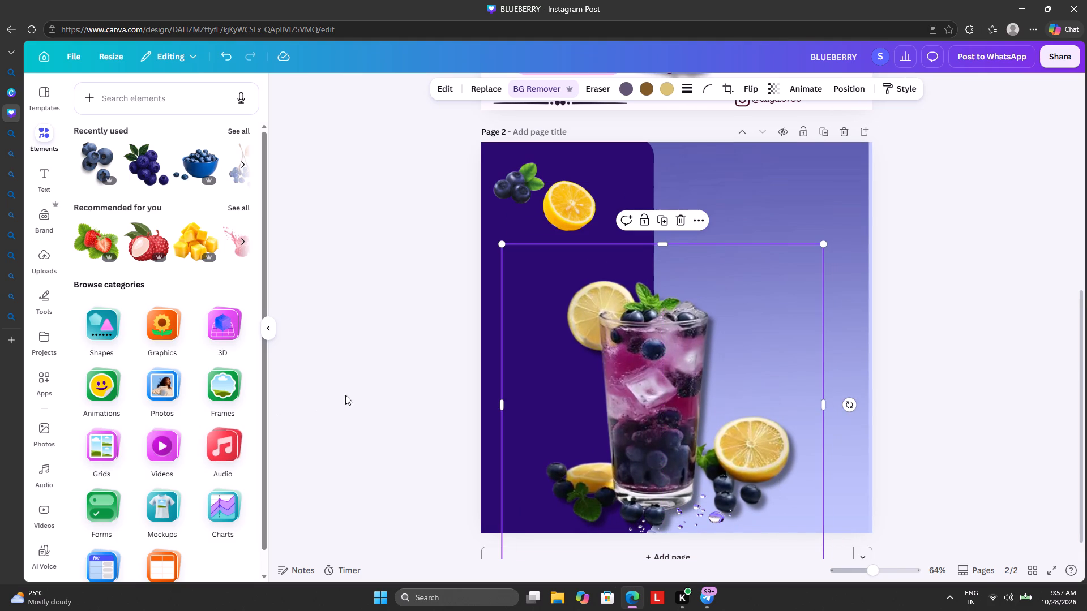
click(406, 389)
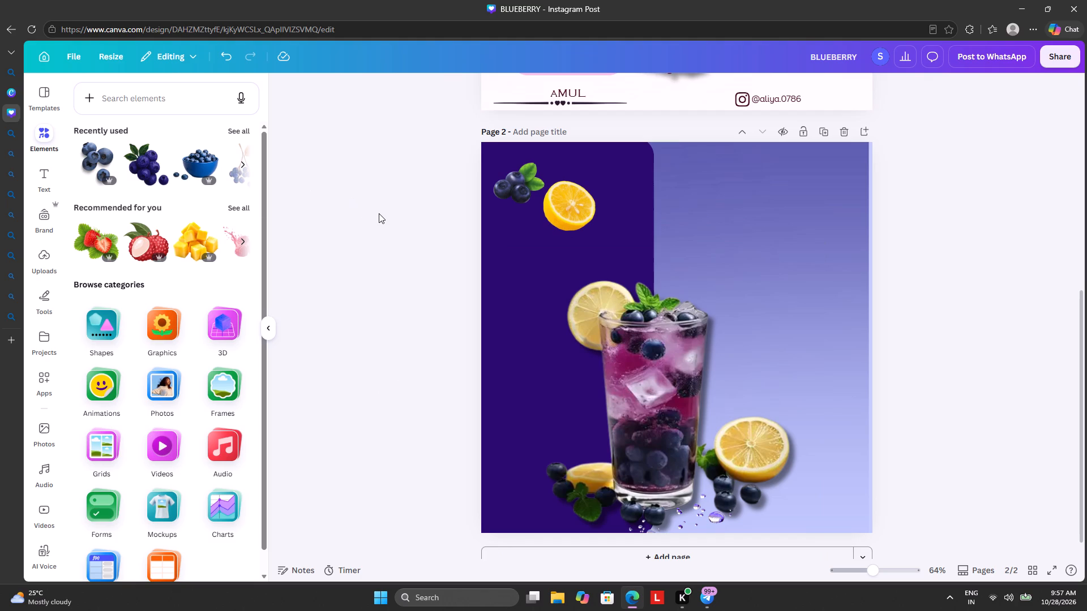
Nudge the halved lemon graphic on the dark violet panel slightly closer to the blueberries at the top of page 2.
drag(573, 203, 567, 204)
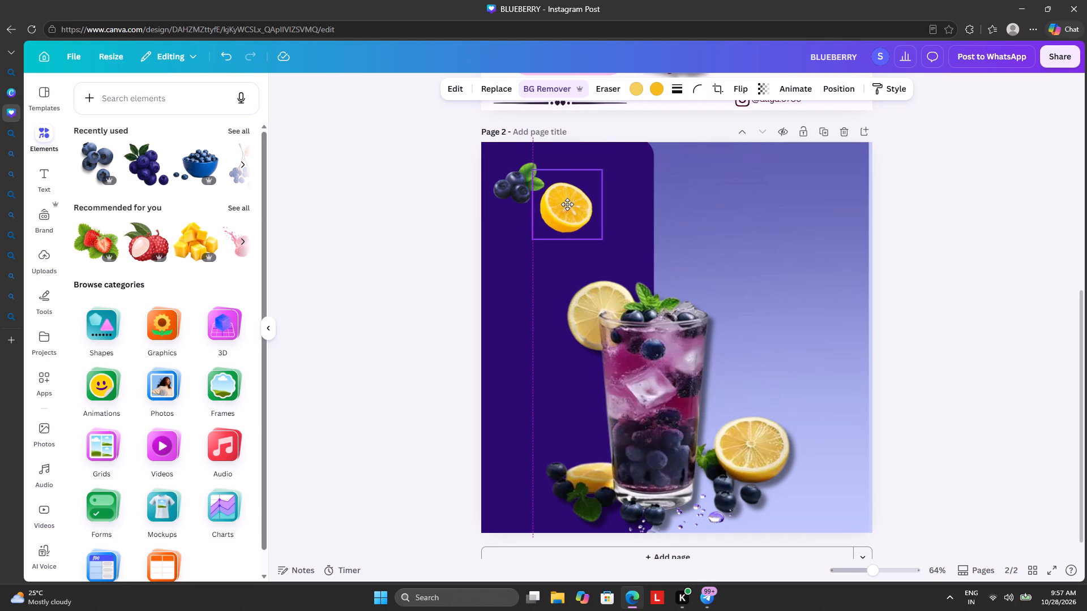
drag(567, 204, 567, 204)
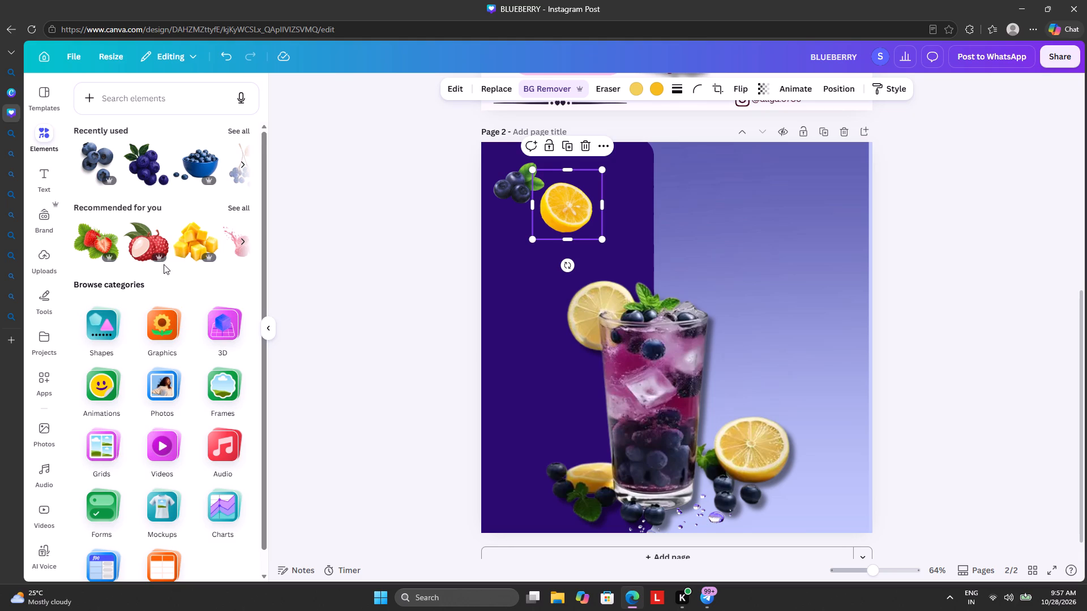
Look through the full collection of recently used elements for further graphics suited to page 2.
scroll(164, 264, down, 2)
scroll(164, 264, up, 4)
click(42, 96)
click(42, 117)
click(41, 134)
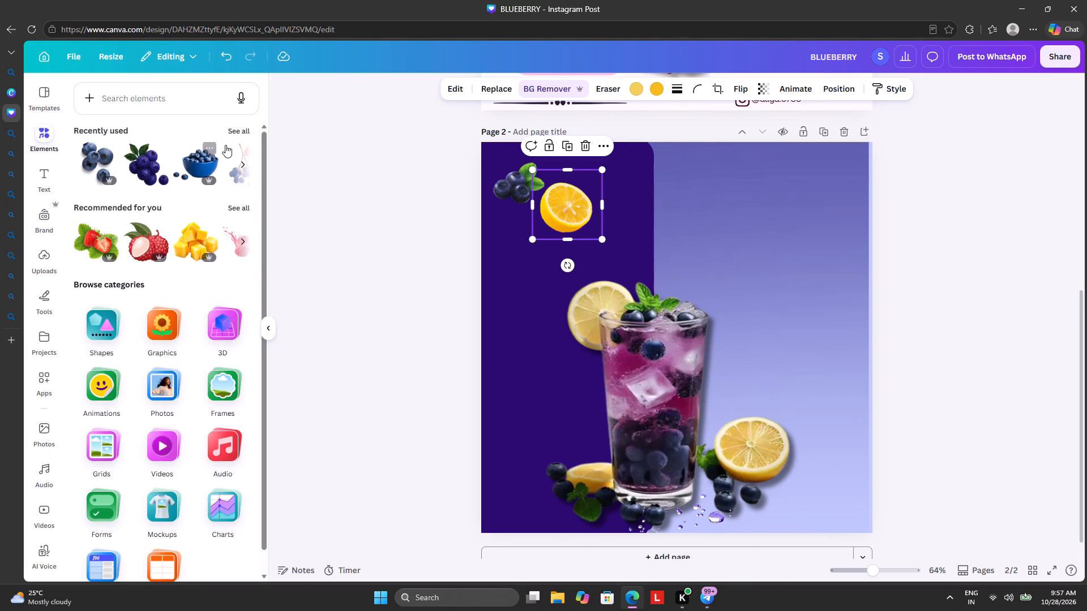
click(229, 136)
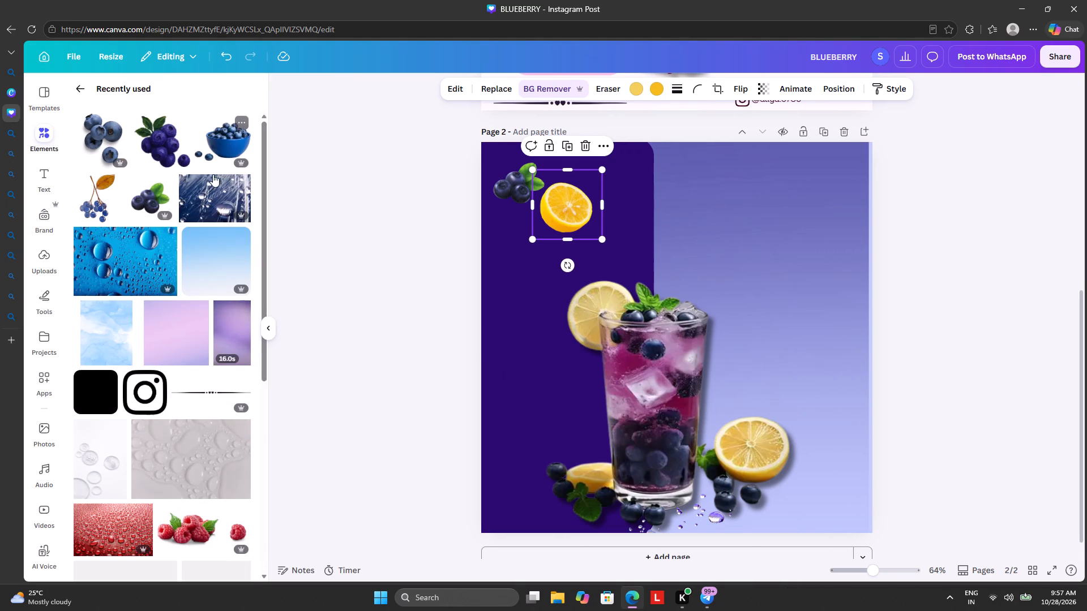
scroll(127, 372, down, 2)
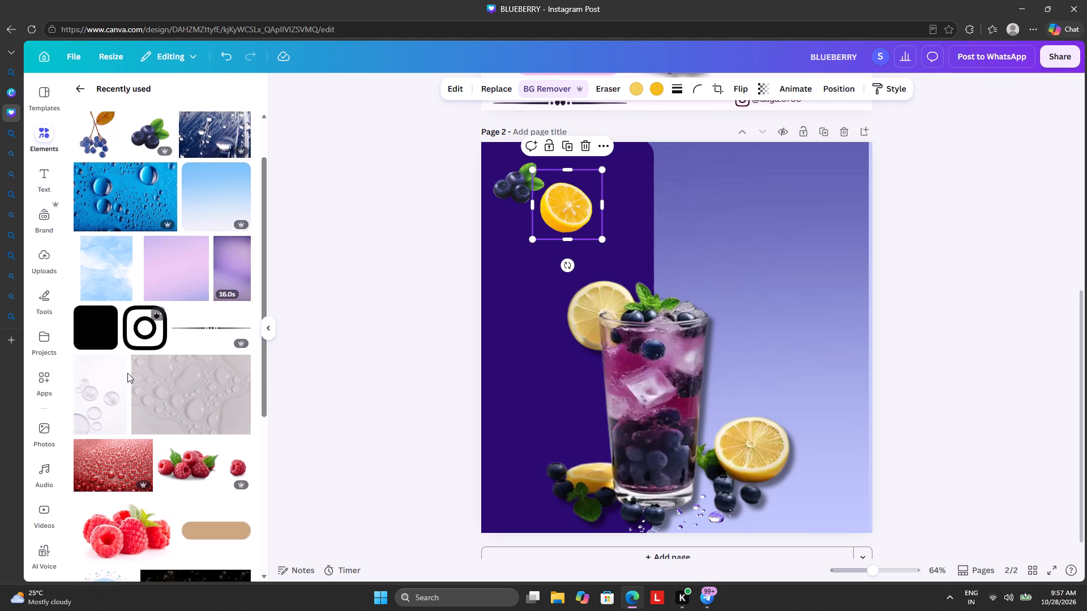
scroll(127, 373, down, 6)
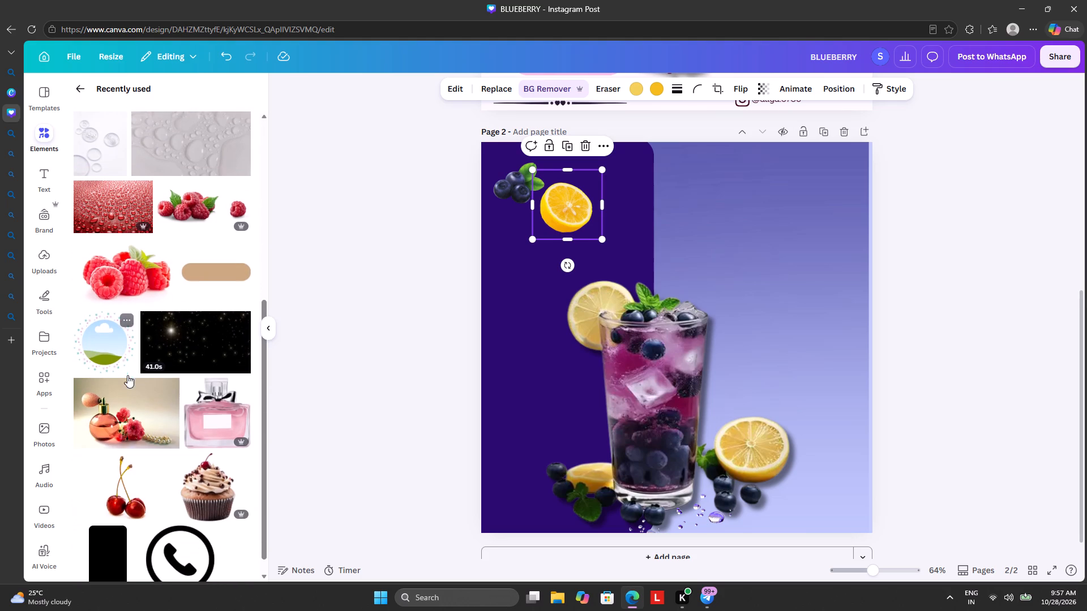
scroll(127, 375, down, 6)
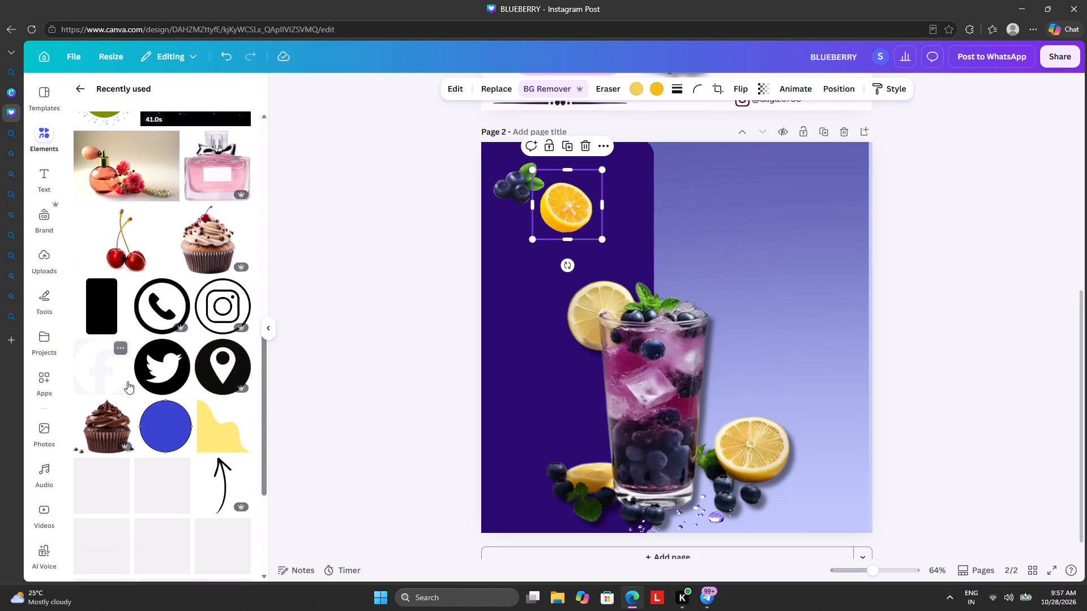
scroll(127, 381, down, 3)
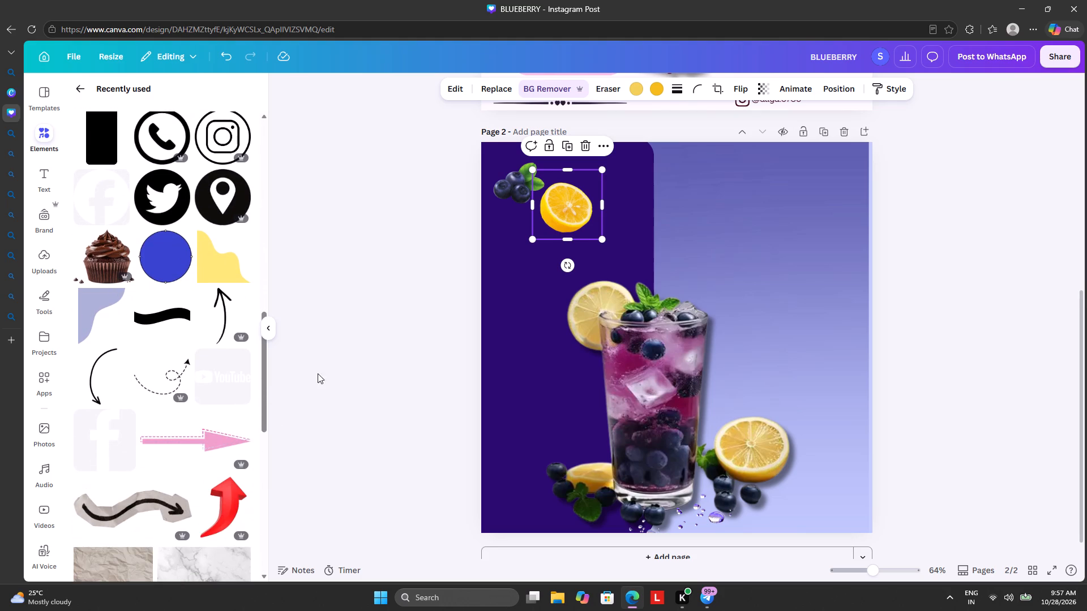
click(369, 340)
click(369, 340)
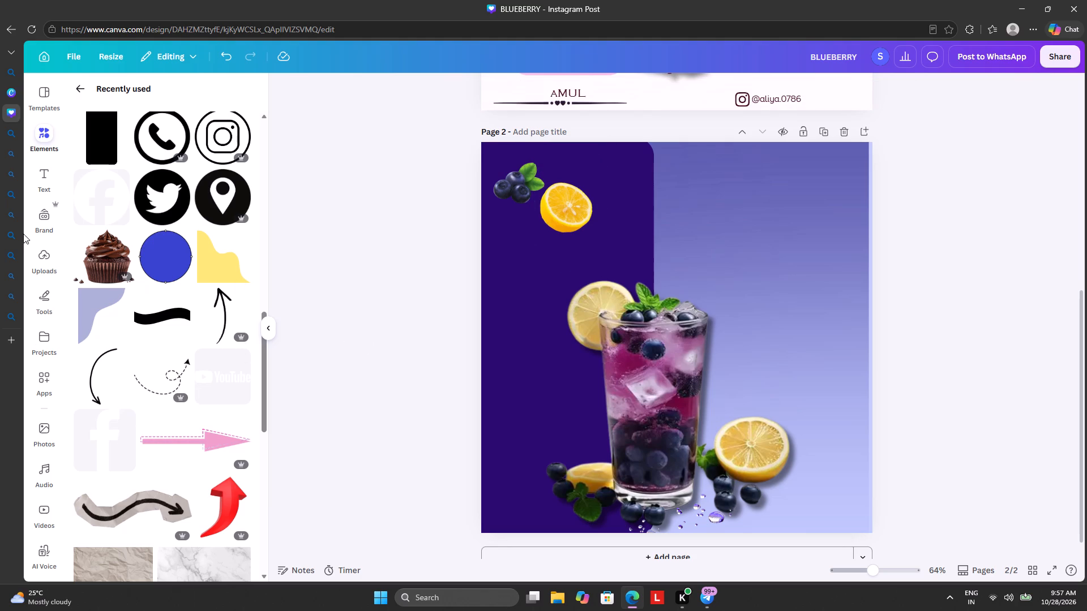
Add a text box to page 2 and replace its placeholder text with "THE BEST".
click(39, 173)
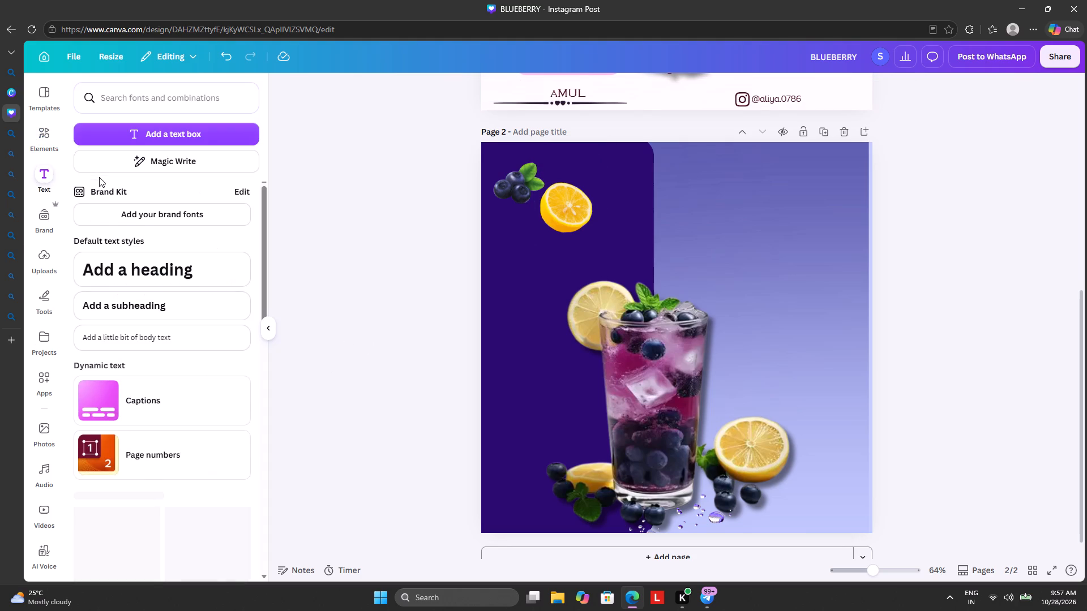
click(137, 144)
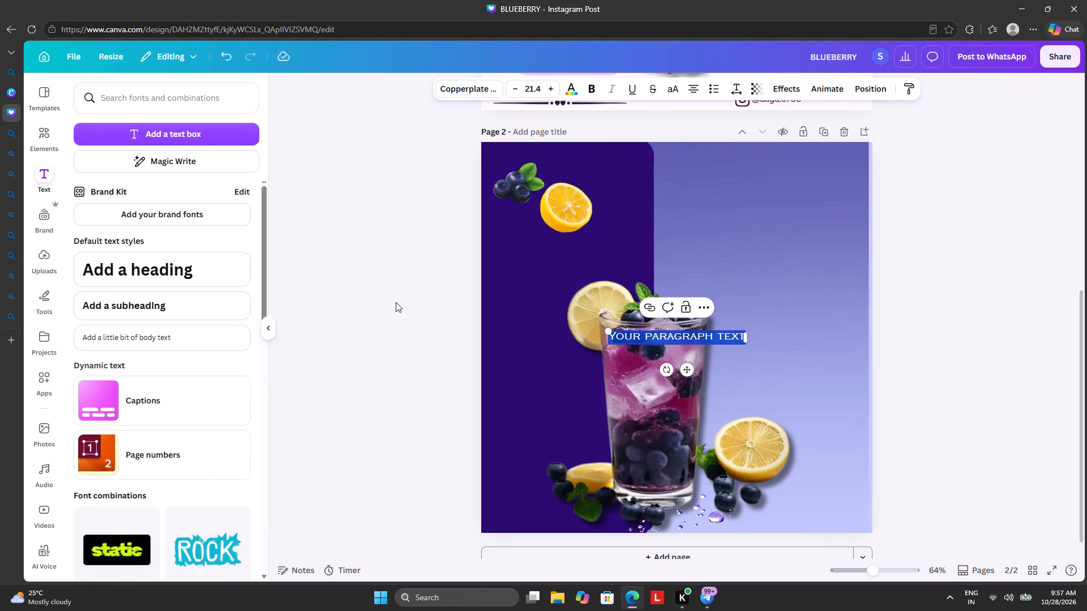
click(709, 345)
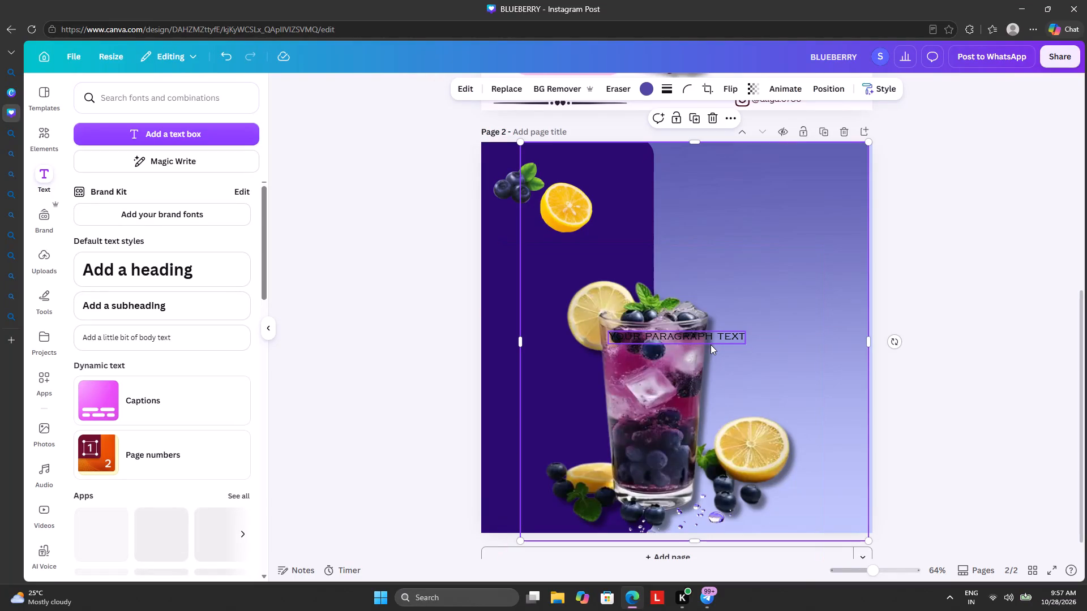
click(720, 333)
click(736, 337)
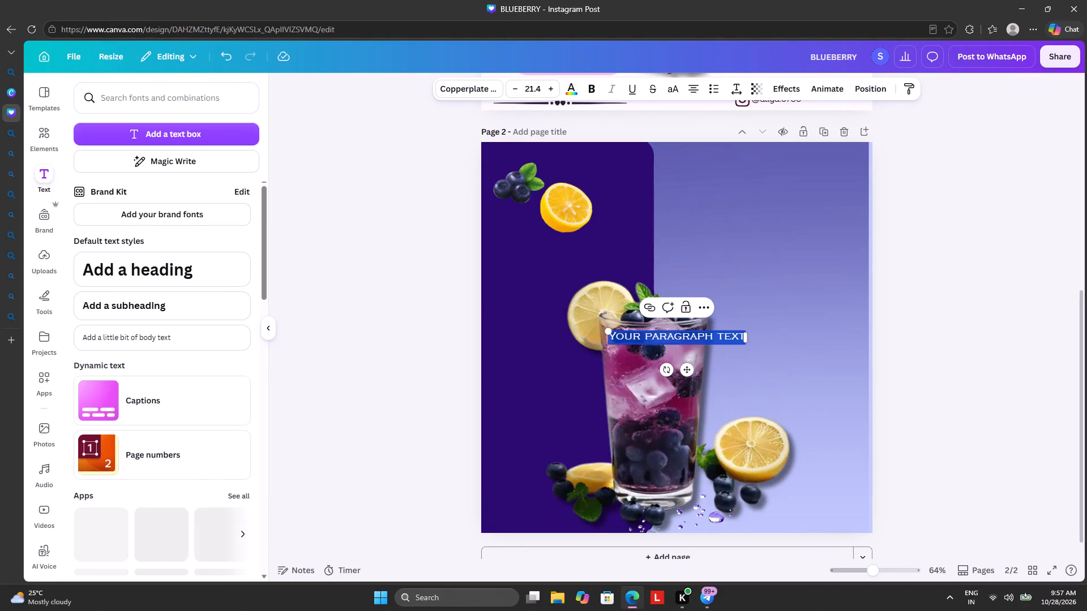
click(738, 338)
click(738, 338)
click(738, 337)
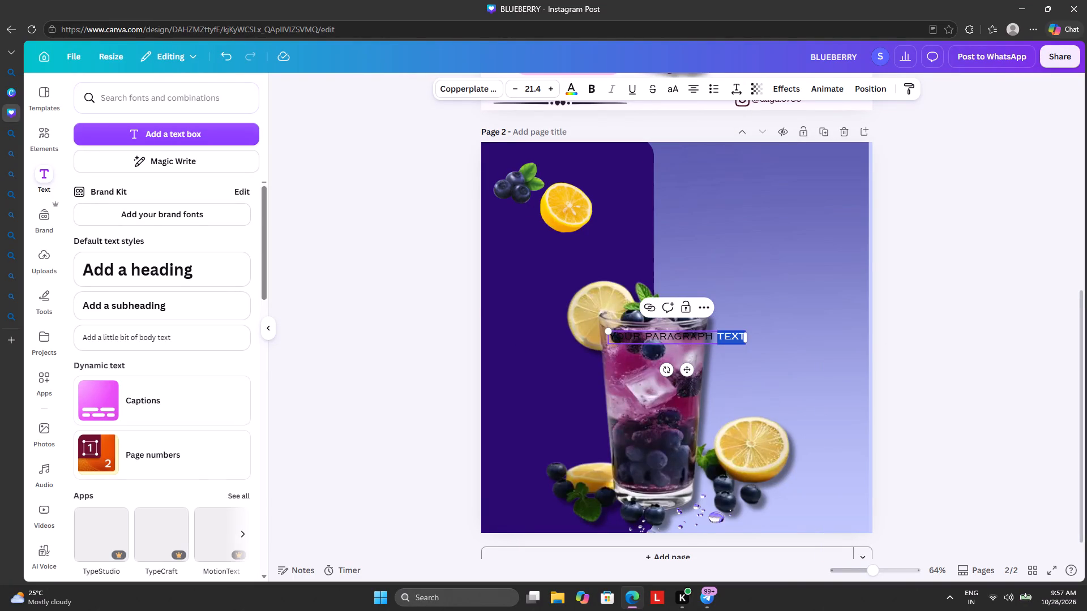
click(740, 337)
click(740, 337)
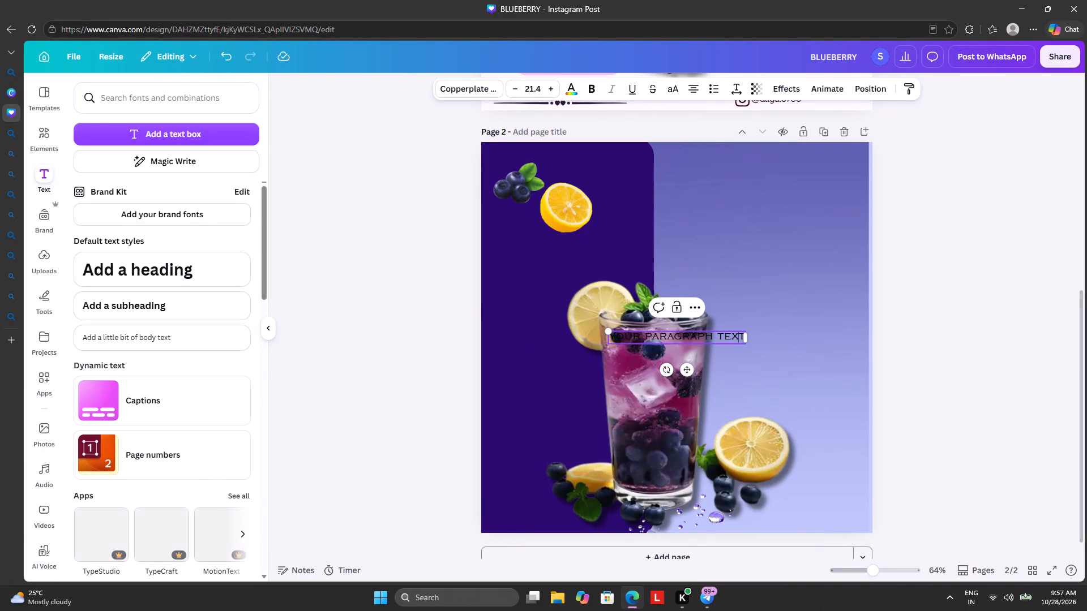
key(BackSpace)
key(BackSpace)
key(BackSpace)
key(BackSpace)
key(BackSpace)
key(BackSpace)
key(BackSpace)
key(BackSpace)
key(BackSpace)
key(BackSpace)
key(BackSpace)
key(BackSpace)
key(BackSpace)
key(BackSpace)
key(BackSpace)
key(BackSpace)
key(BackSpace)
key(BackSpace)
key(BackSpace)
key(BackSpace)
key(BackSpace)
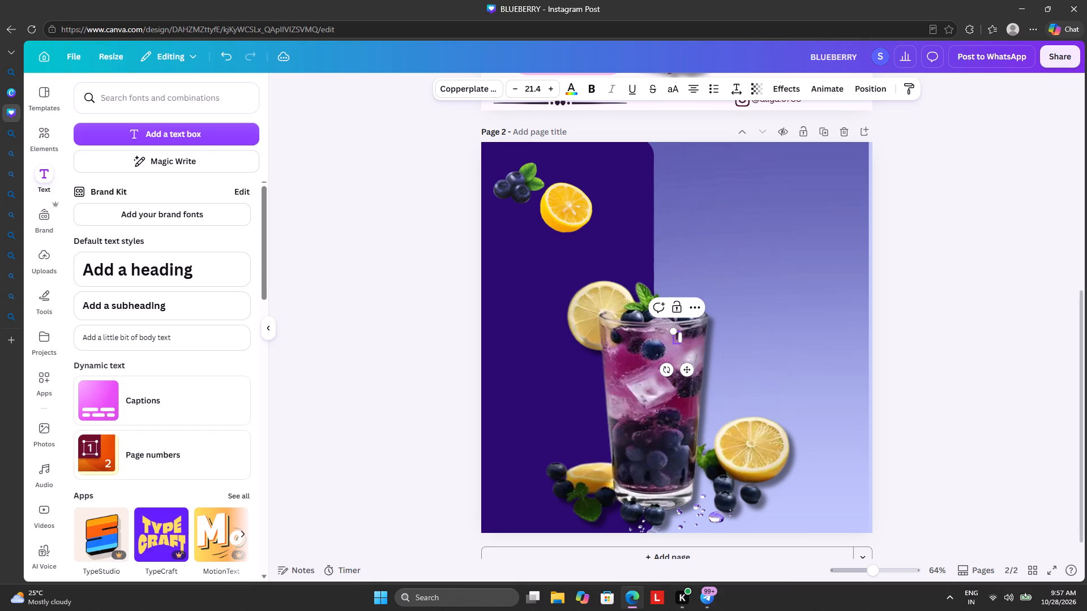
key(t)
text(HE BES)
key(t)
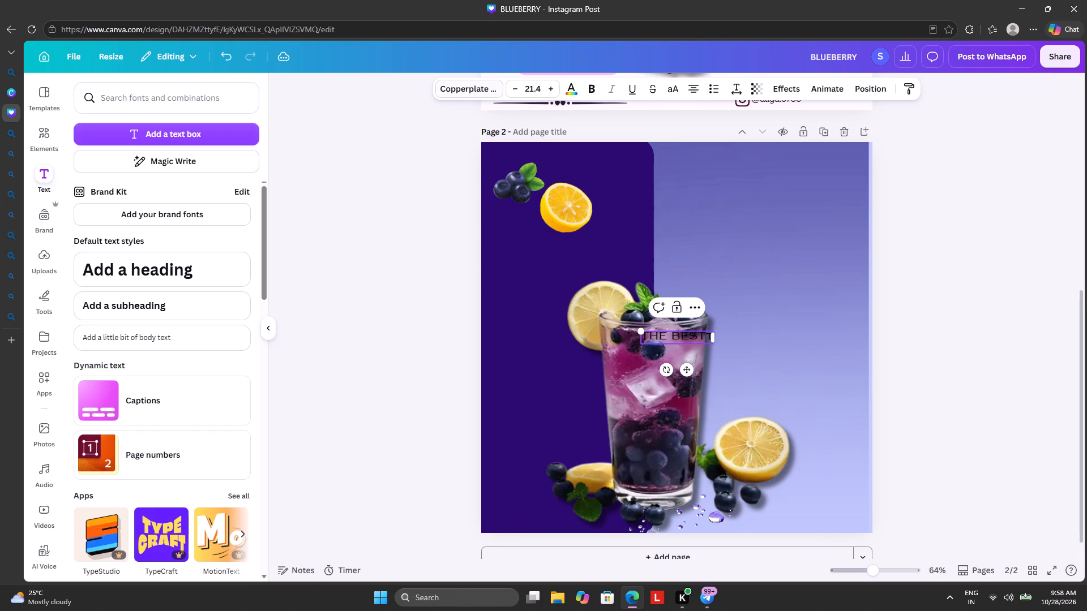
Set the "THE BEST" text size to 40.4 and delete the extra T at its end.
drag(550, 92, 556, 98)
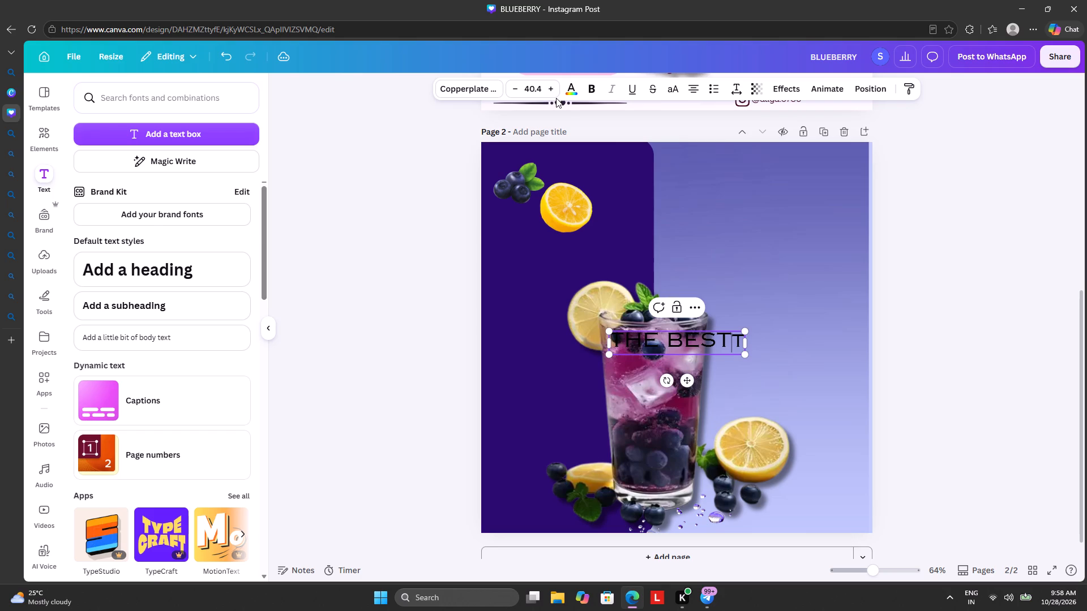
click(739, 343)
key(BackSpace)
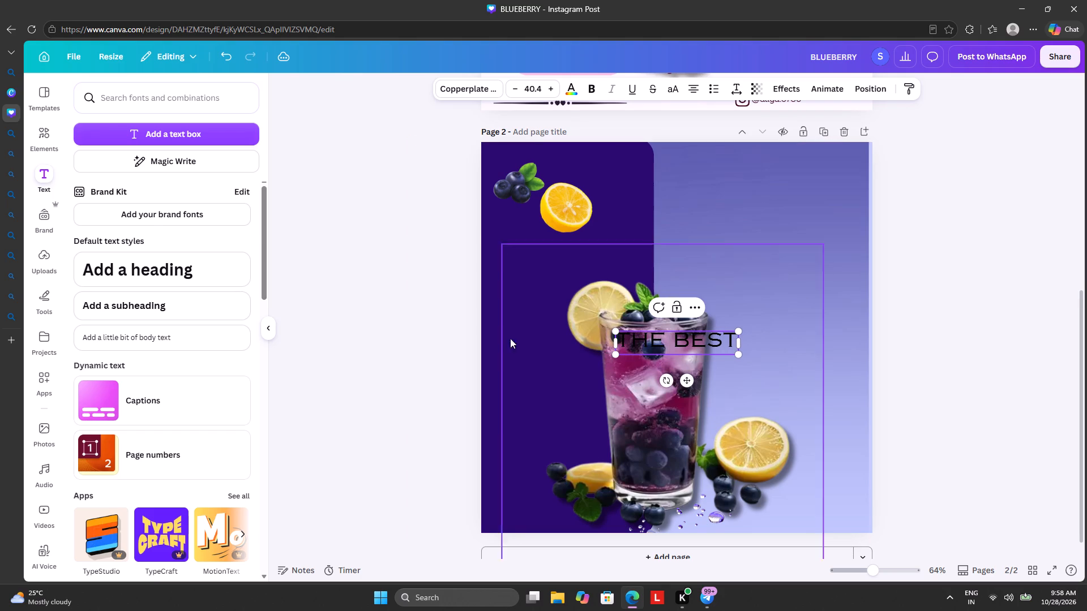
Change the font of the "THE BEST" text to HK Modular.
click(459, 94)
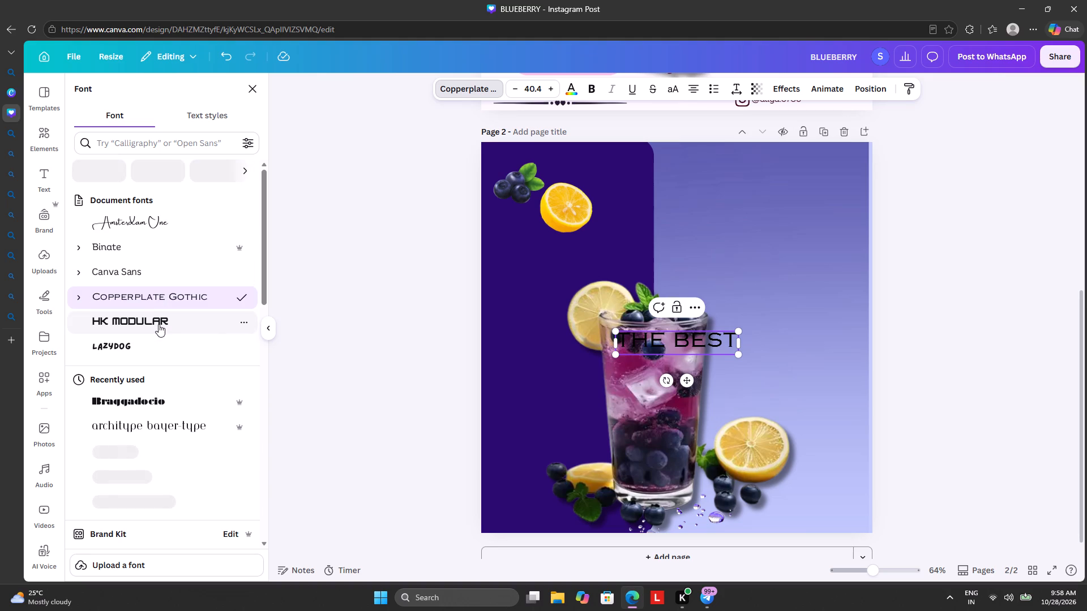
click(159, 323)
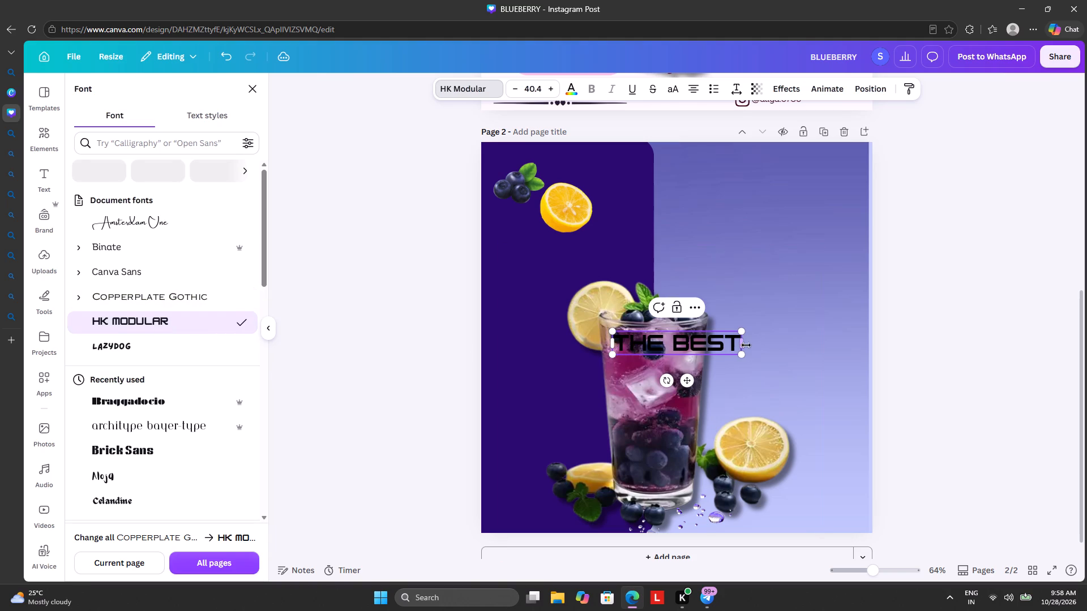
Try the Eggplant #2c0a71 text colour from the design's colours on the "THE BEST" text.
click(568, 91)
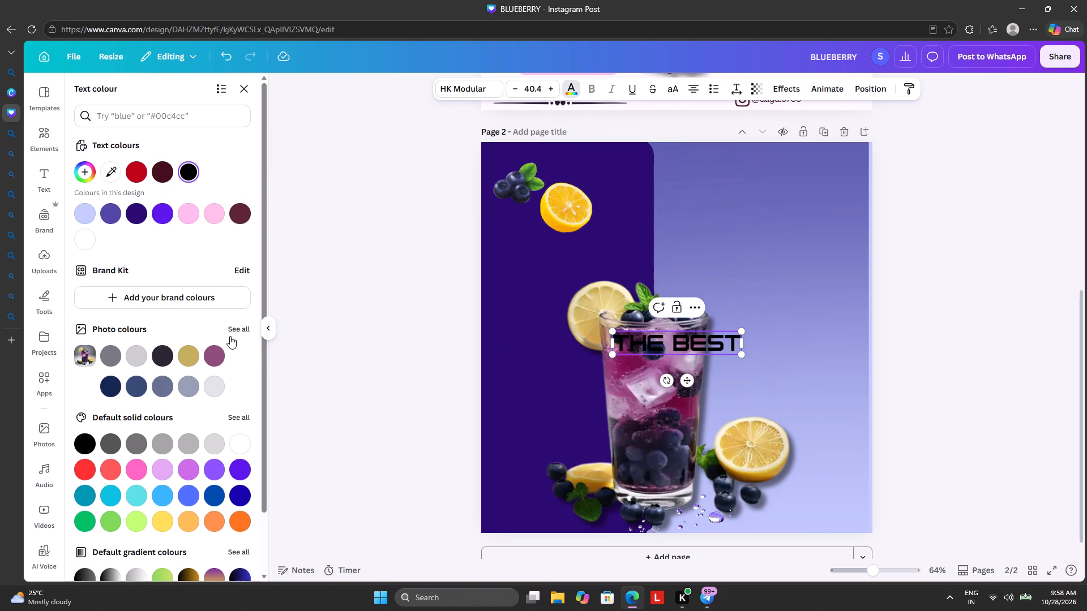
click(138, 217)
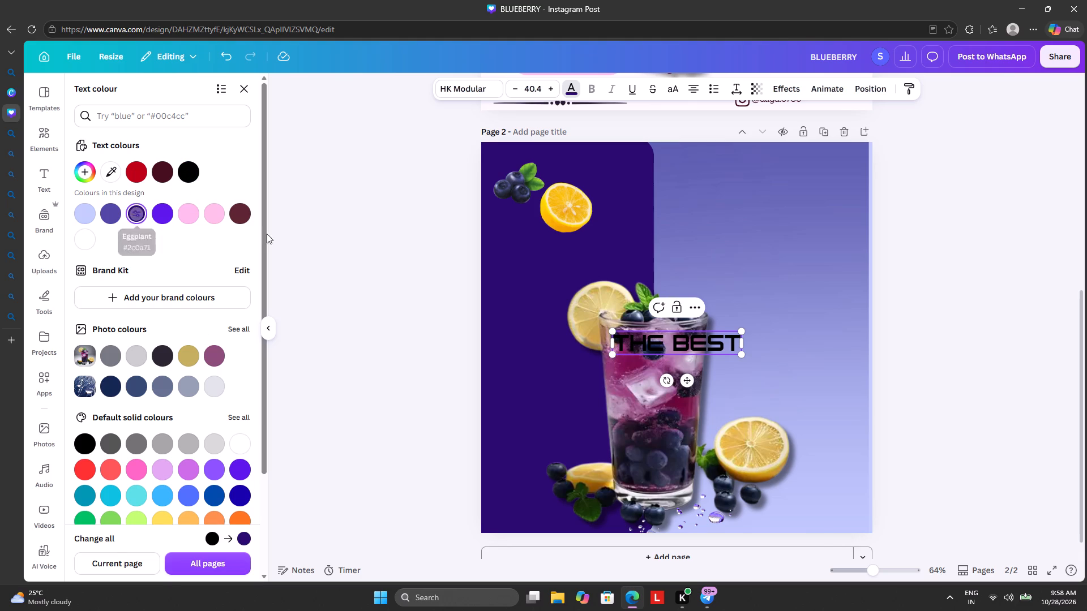
Colour only the word "THE" in the "THE BEST" text white.
drag(662, 341, 643, 343)
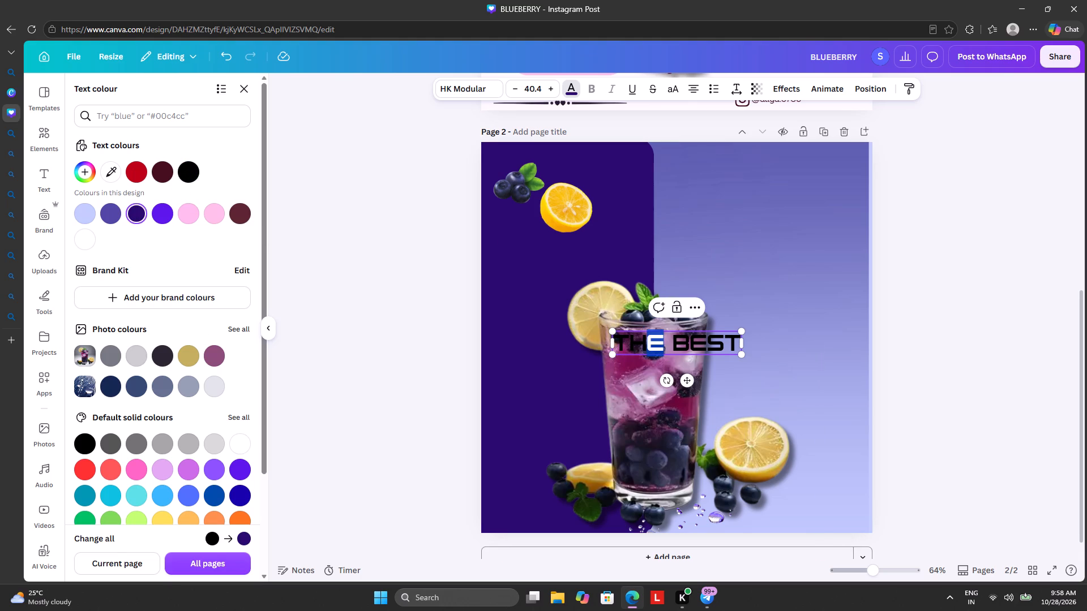
drag(643, 343, 619, 344)
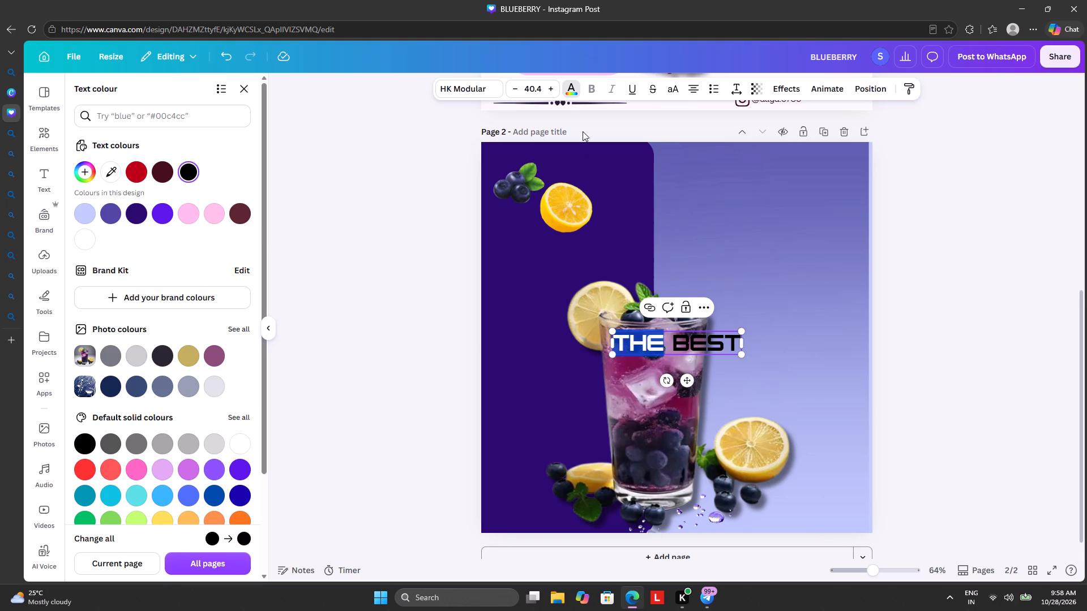
click(570, 93)
click(569, 93)
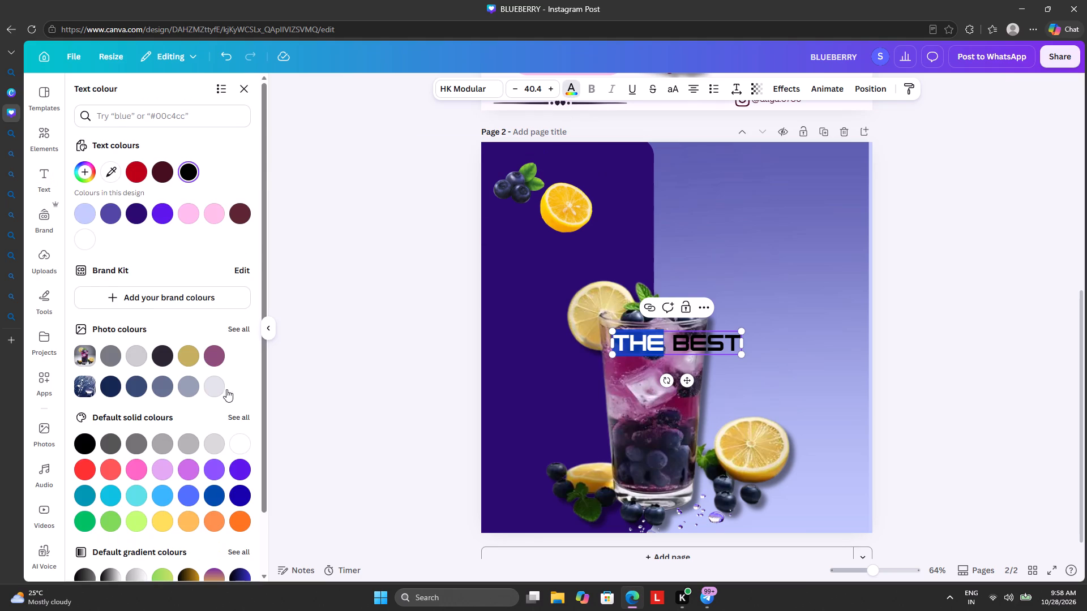
click(237, 437)
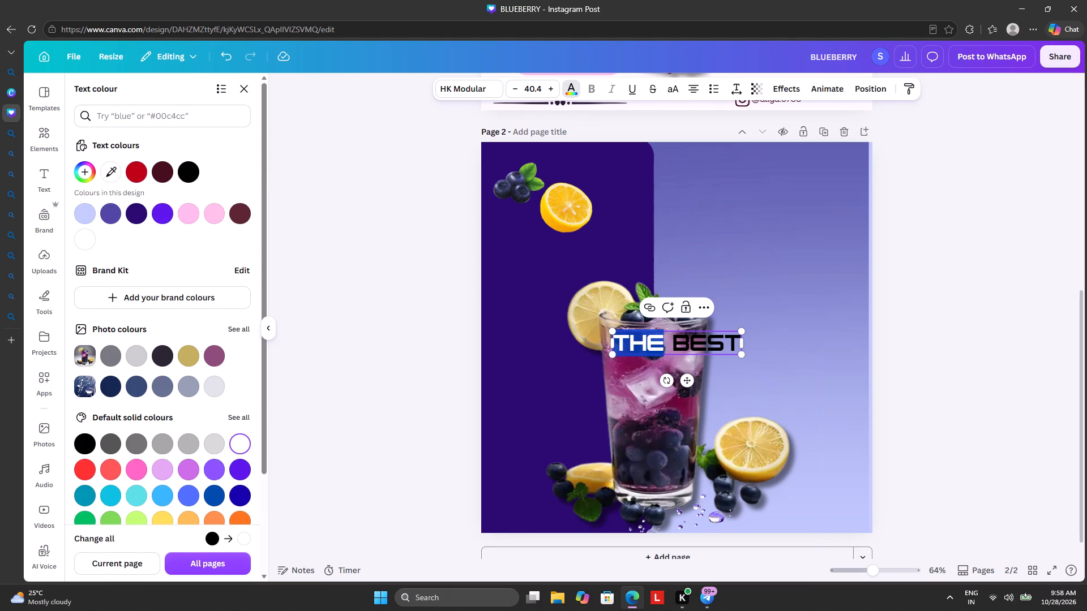
Move the "THE BEST" text off the glass onto the upper part of the light violet background.
drag(688, 377, 760, 252)
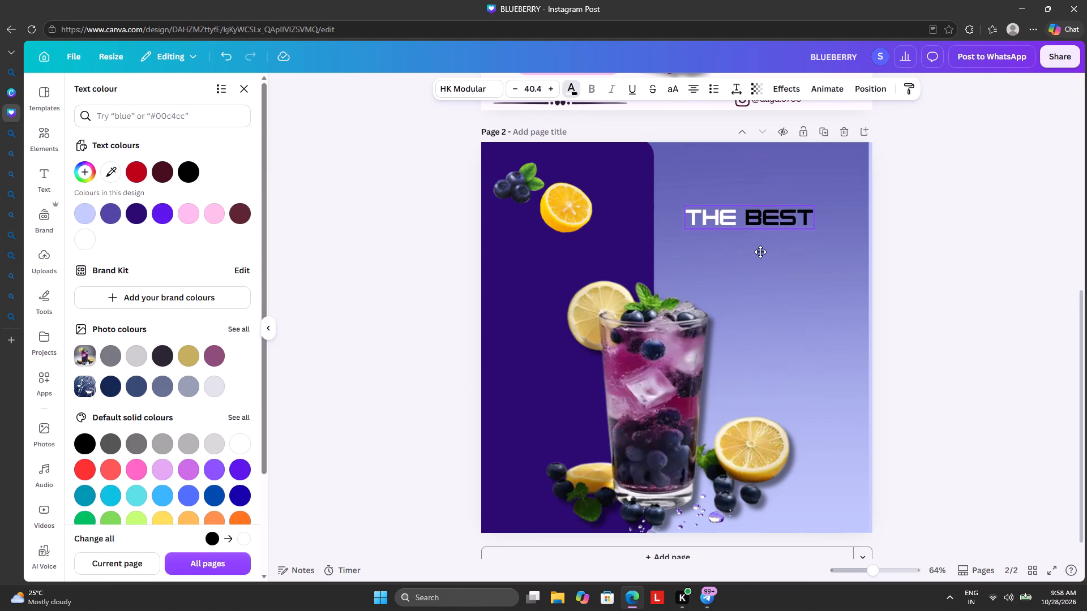
Move the "THE BEST" text up near the top edge of the light violet background, towards its outer side.
drag(760, 252, 778, 224)
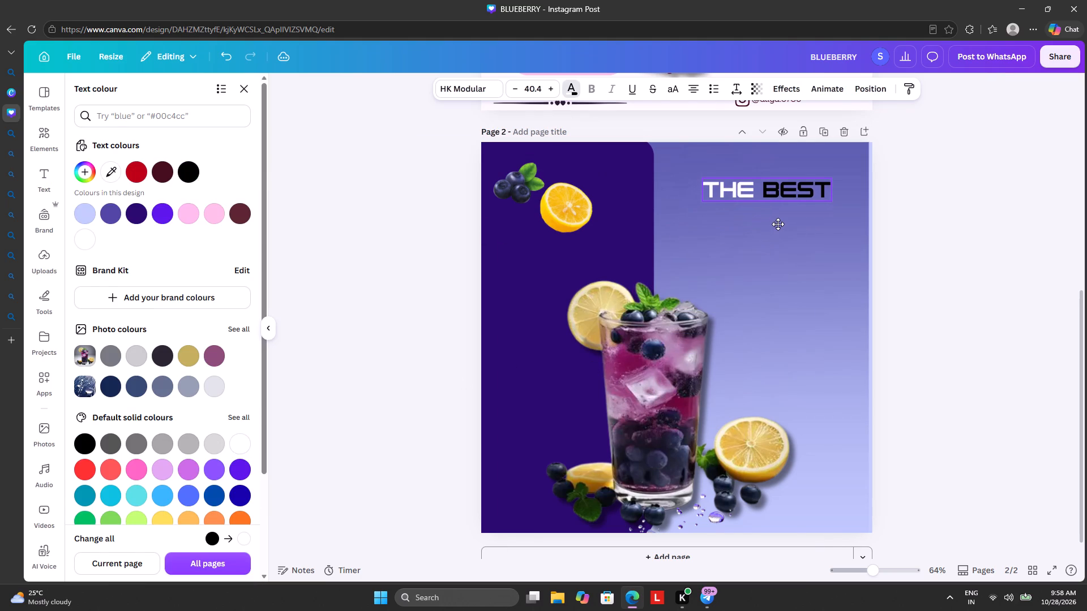
drag(778, 224, 777, 219)
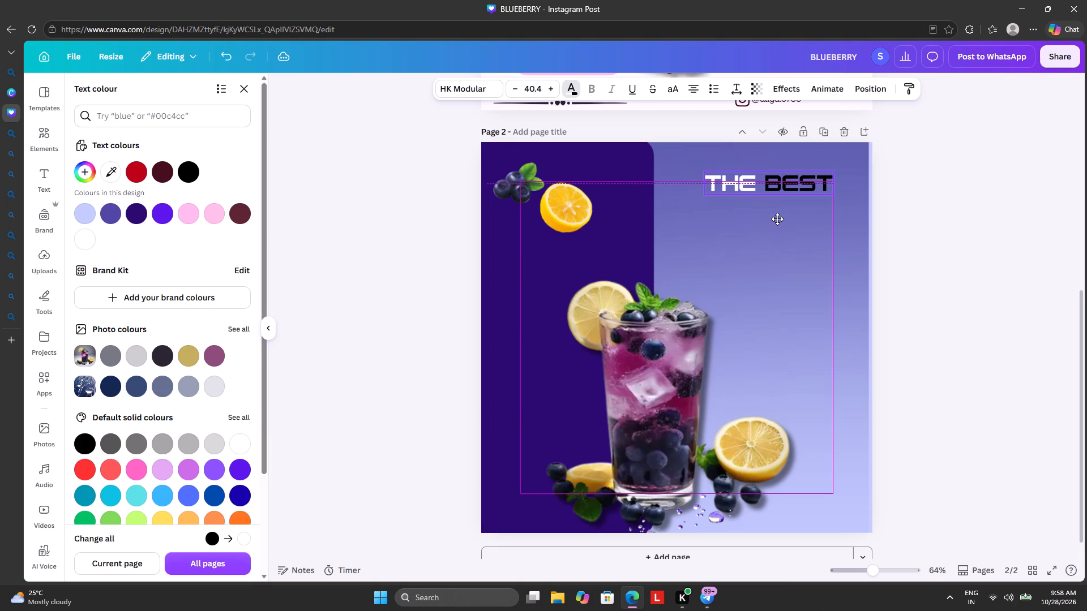
drag(777, 219, 777, 214)
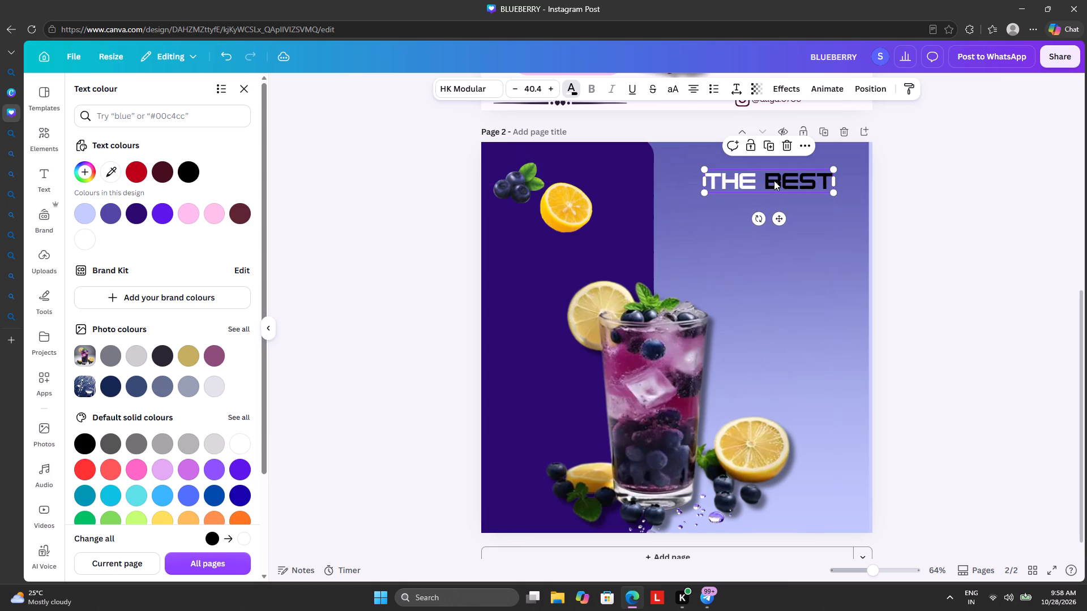
Duplicate the "THE BEST" text, place the copy below the original, and replace its wording with "IS HERE".
click(773, 147)
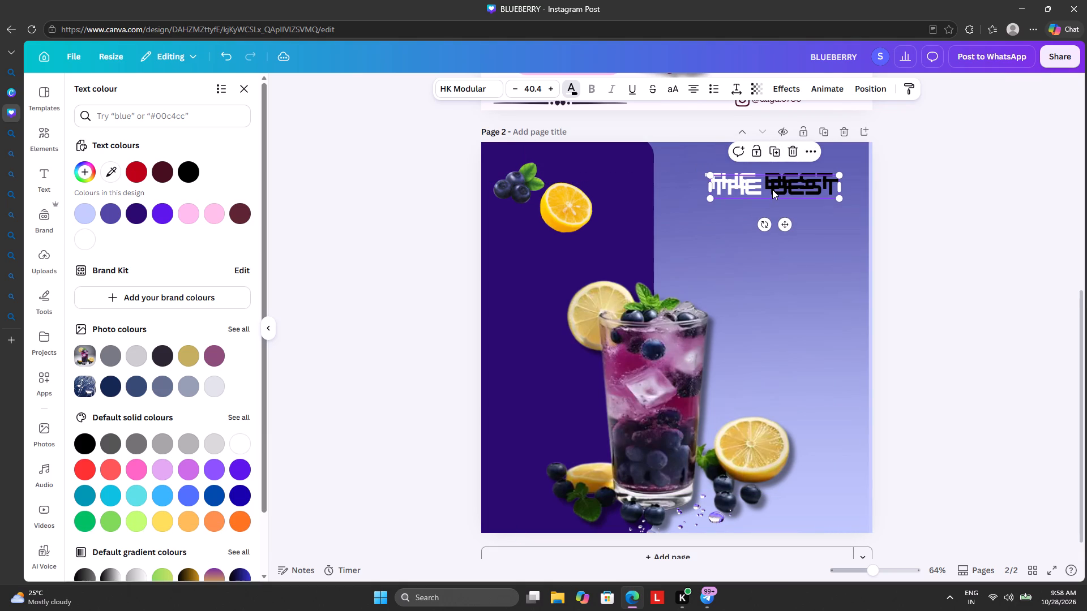
drag(772, 189, 767, 264)
click(828, 263)
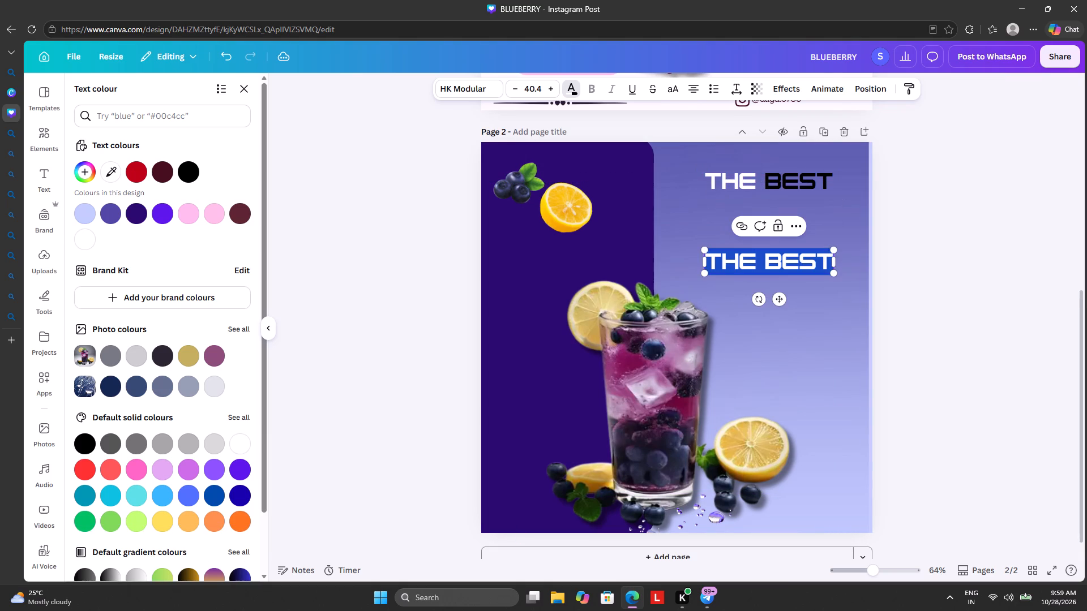
key(BackSpace)
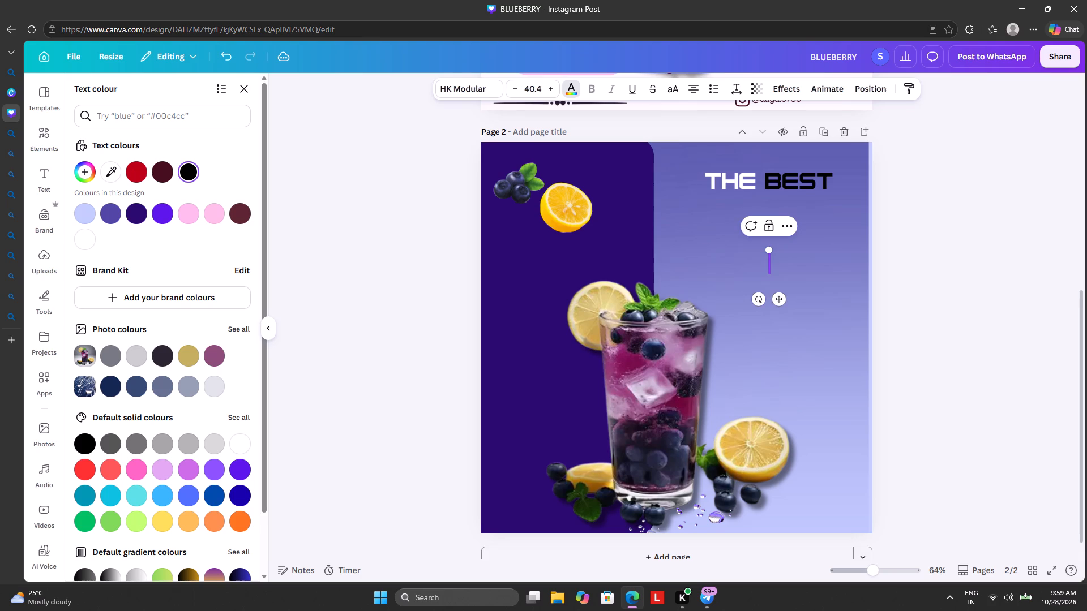
text(IS)
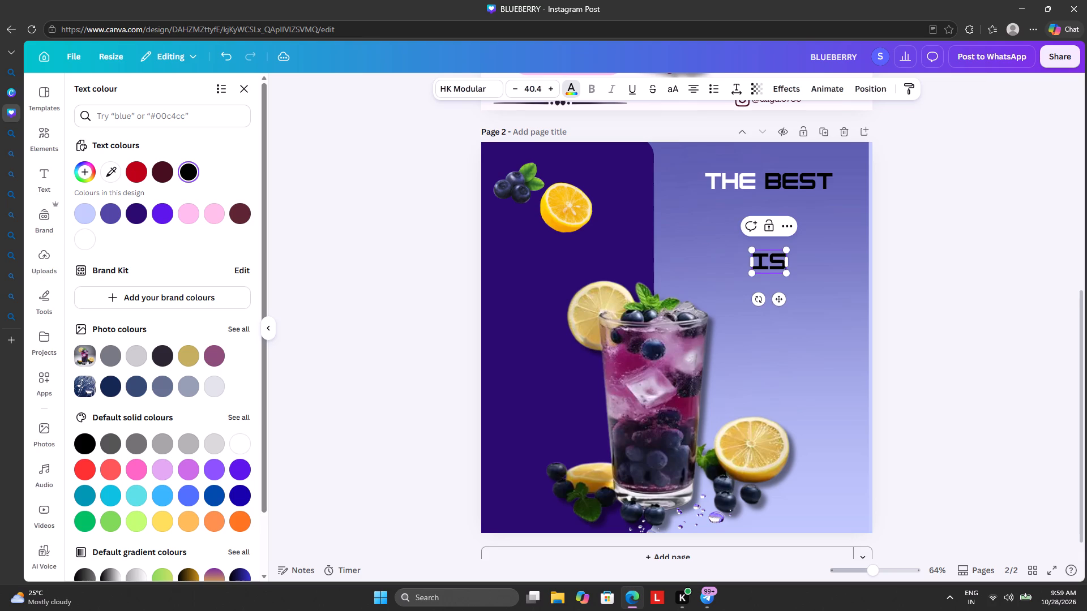
key(space)
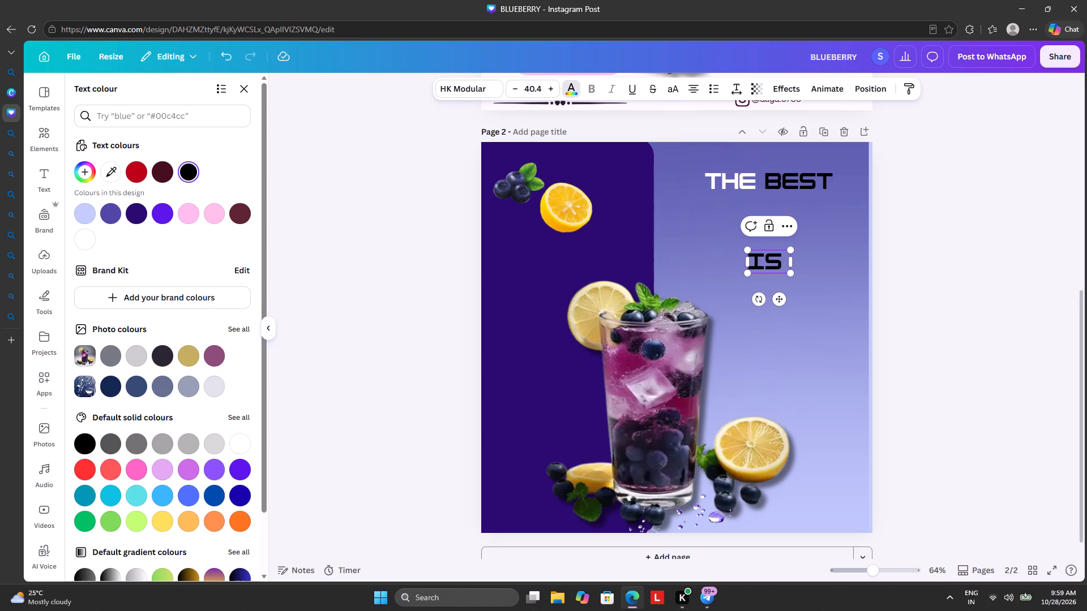
text(HERE)
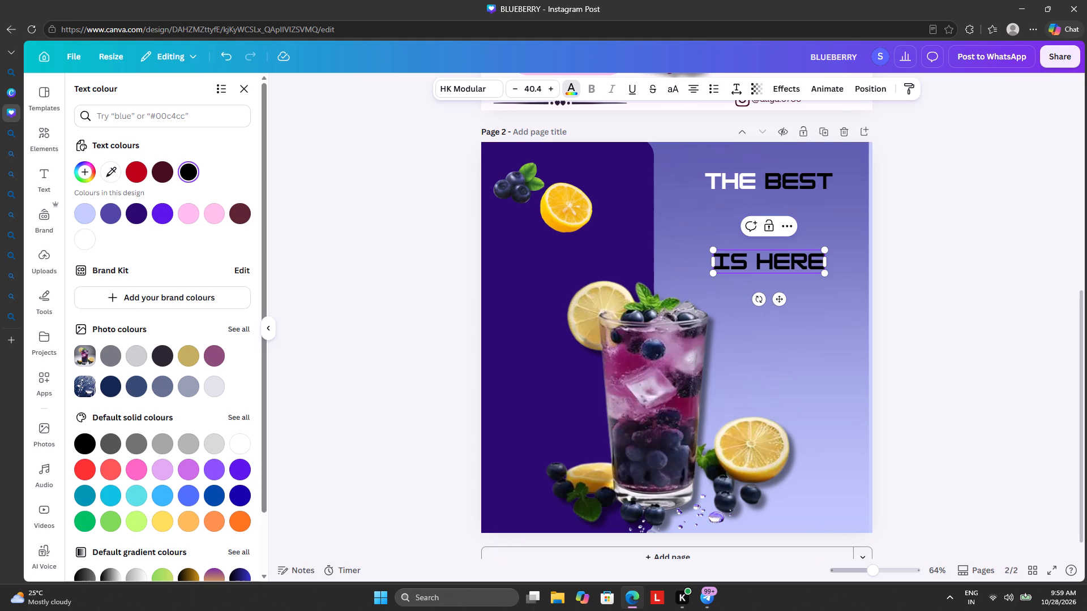
Colour the whole "IS HERE" text white.
drag(719, 262, 822, 270)
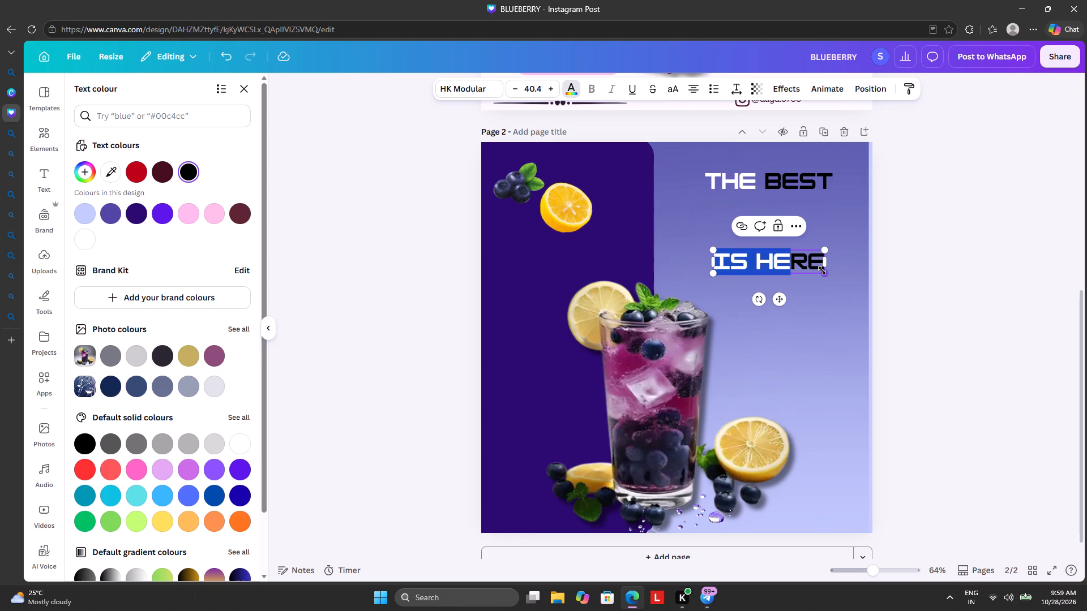
drag(817, 261, 709, 272)
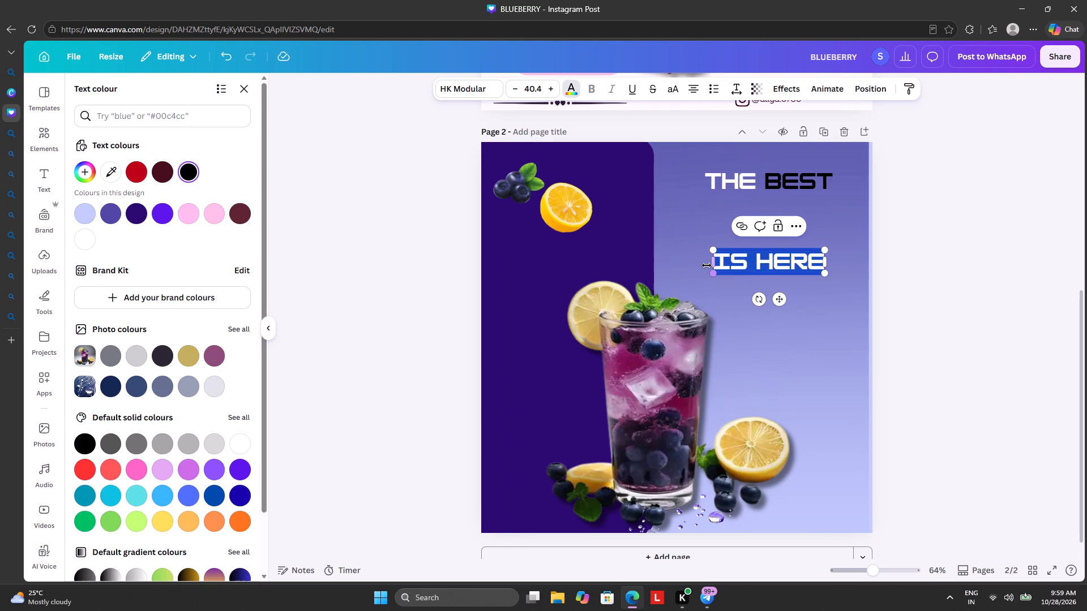
click(575, 89)
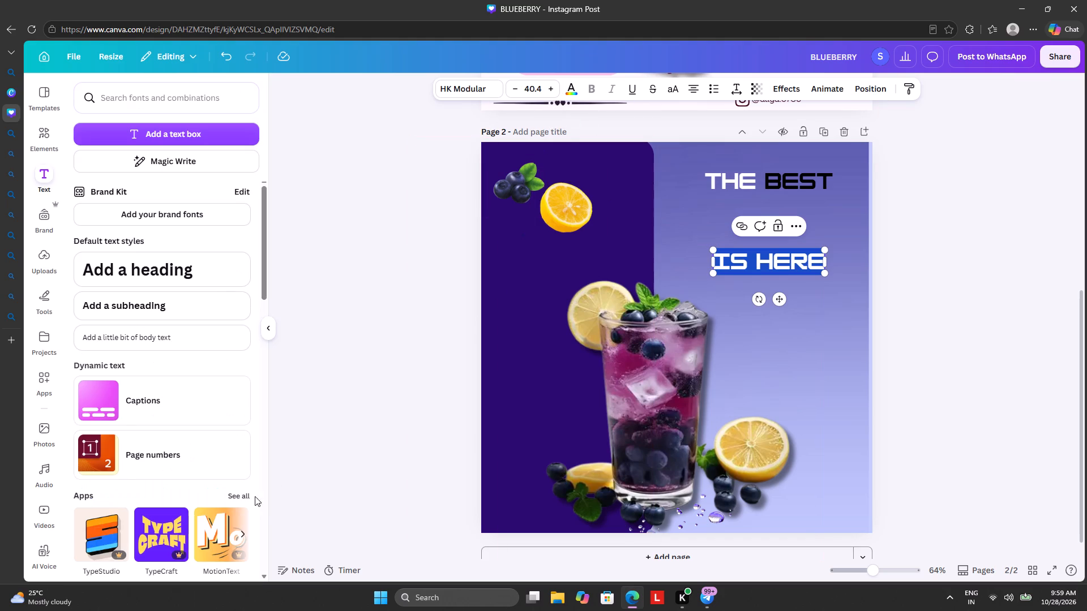
click(569, 81)
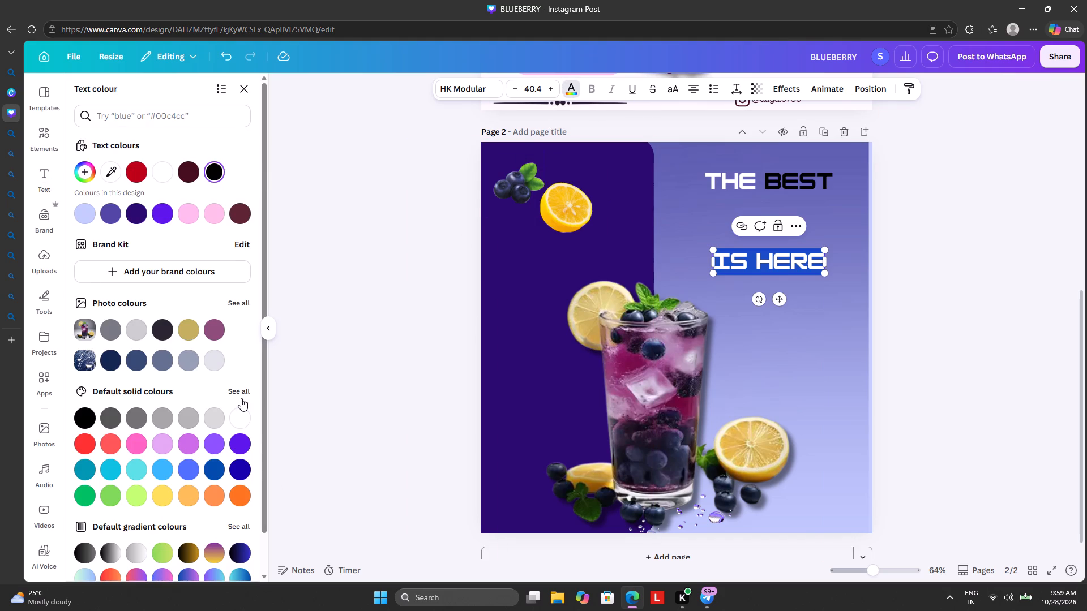
click(239, 416)
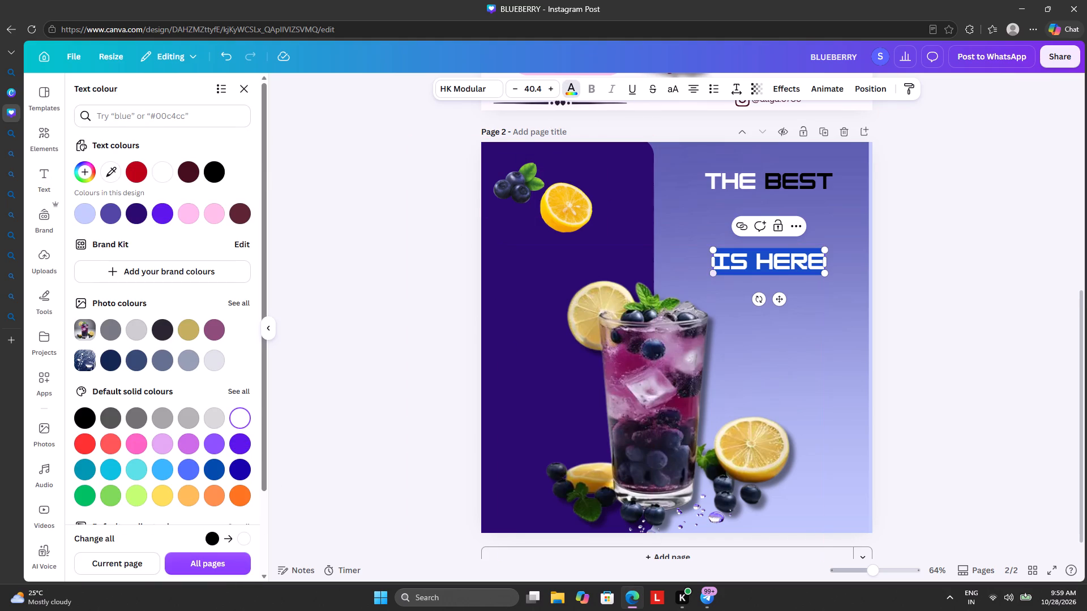
Shrink the "IS HERE" text to about size 28.6 and centre it directly beneath "THE BEST".
drag(712, 251, 719, 255)
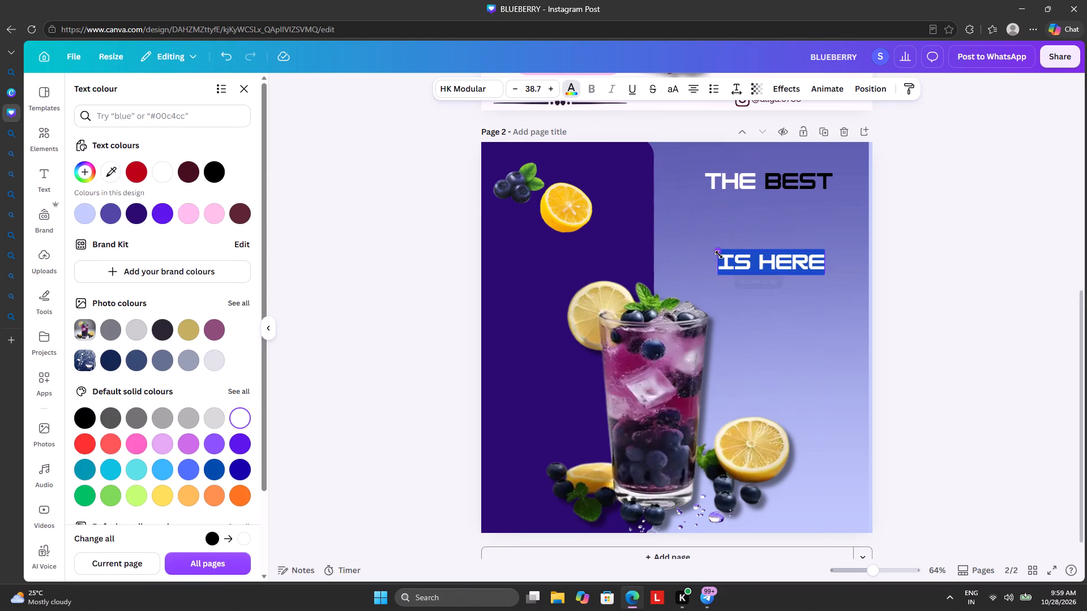
drag(719, 255, 744, 263)
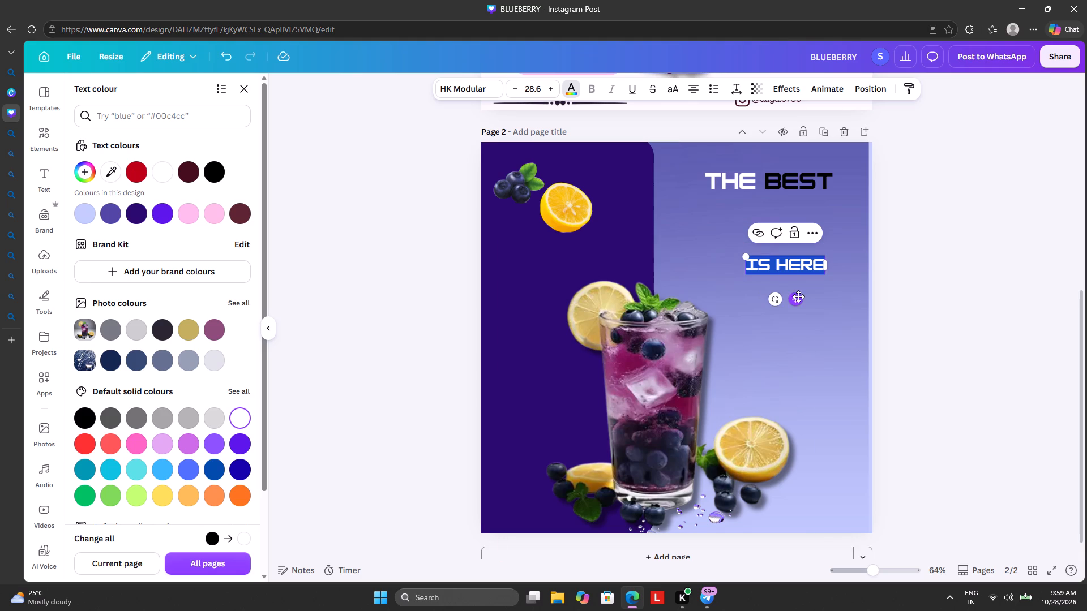
drag(798, 296, 783, 235)
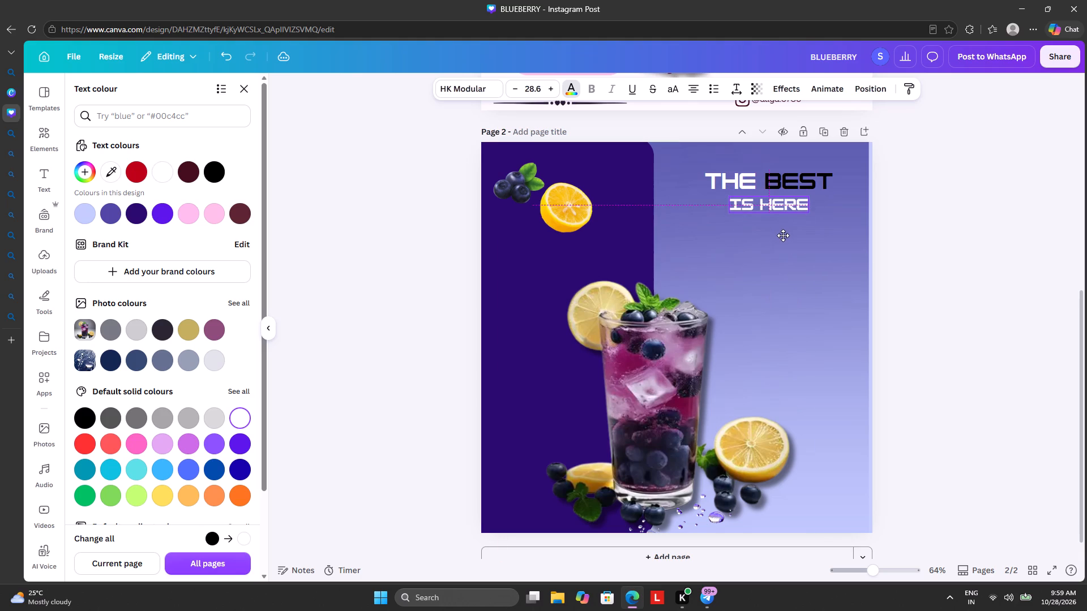
drag(783, 235, 783, 234)
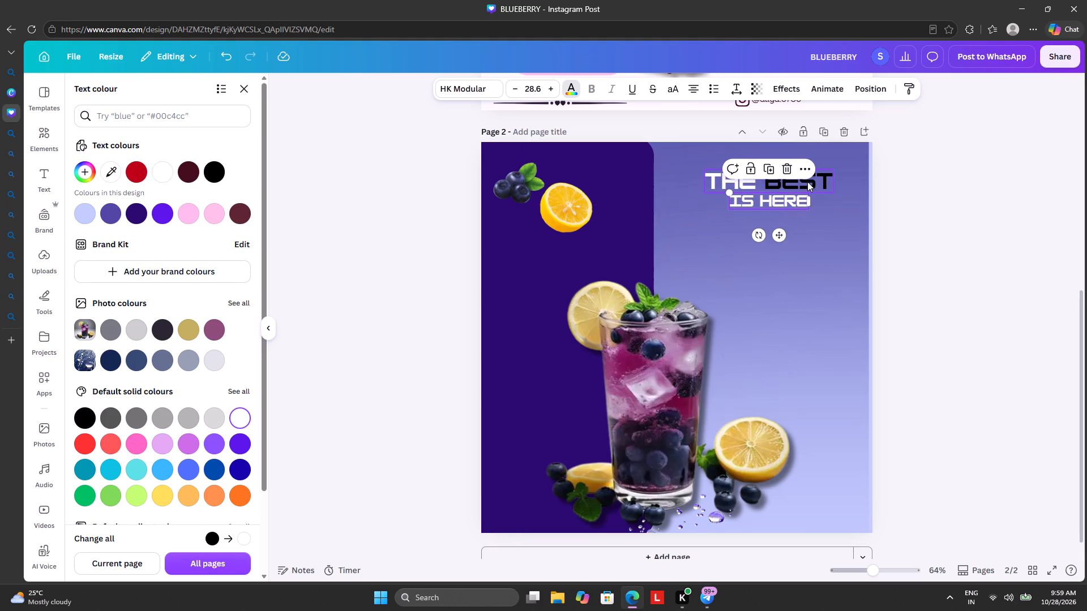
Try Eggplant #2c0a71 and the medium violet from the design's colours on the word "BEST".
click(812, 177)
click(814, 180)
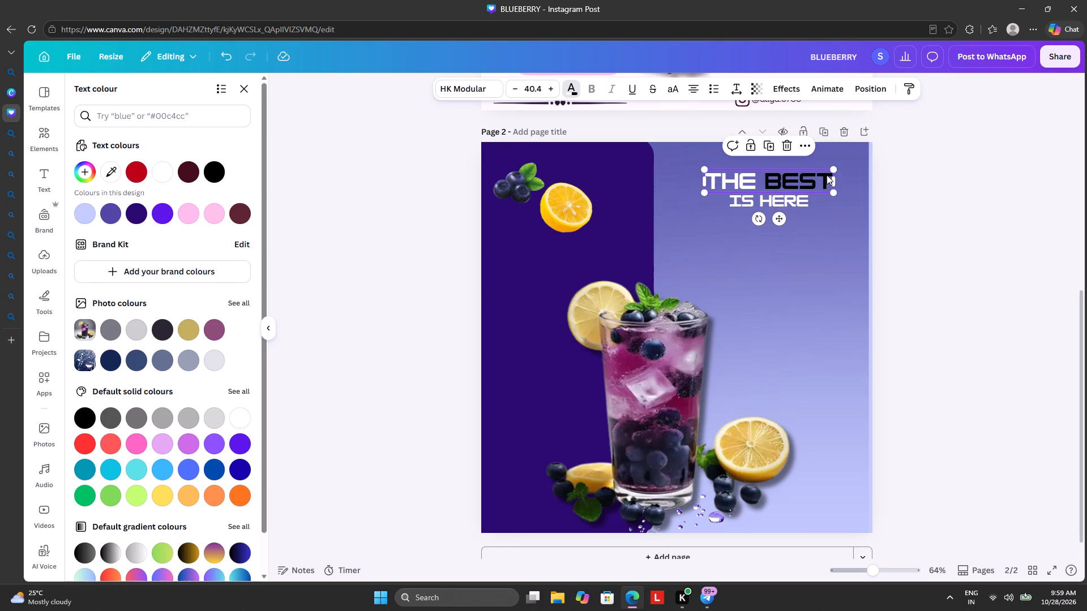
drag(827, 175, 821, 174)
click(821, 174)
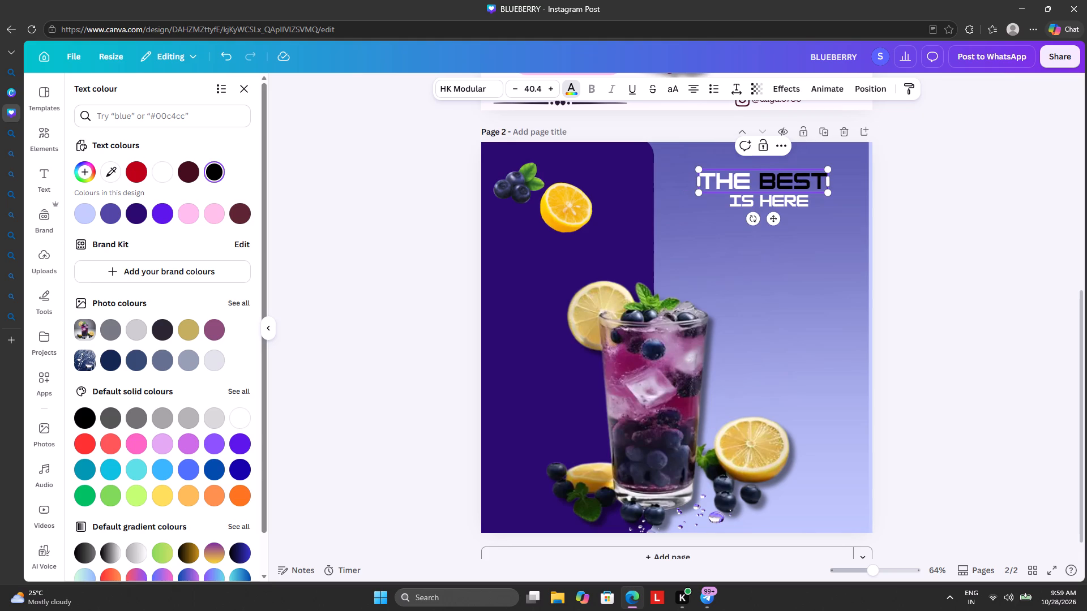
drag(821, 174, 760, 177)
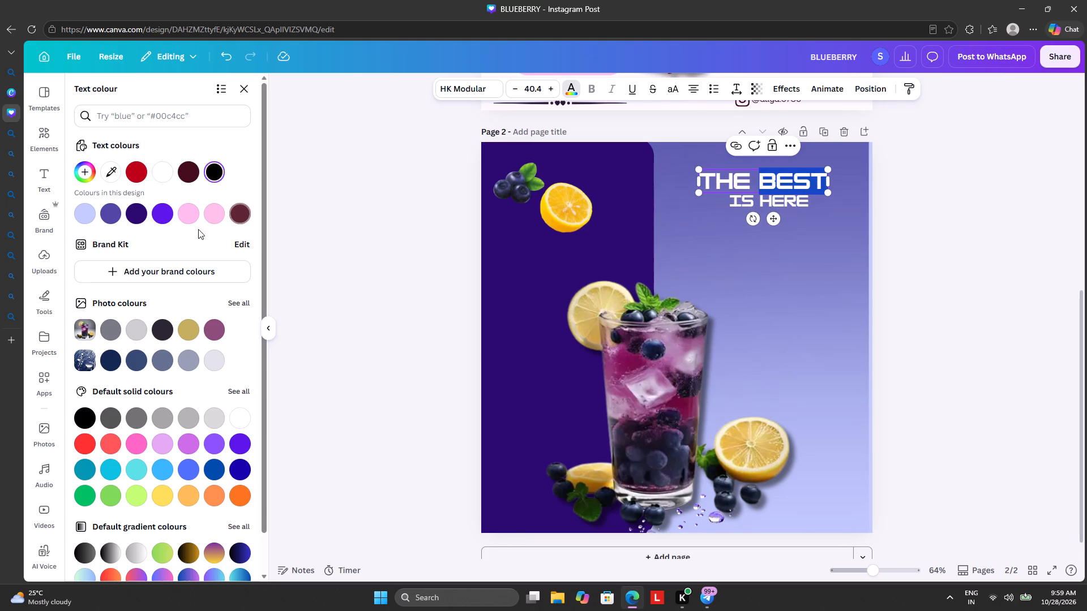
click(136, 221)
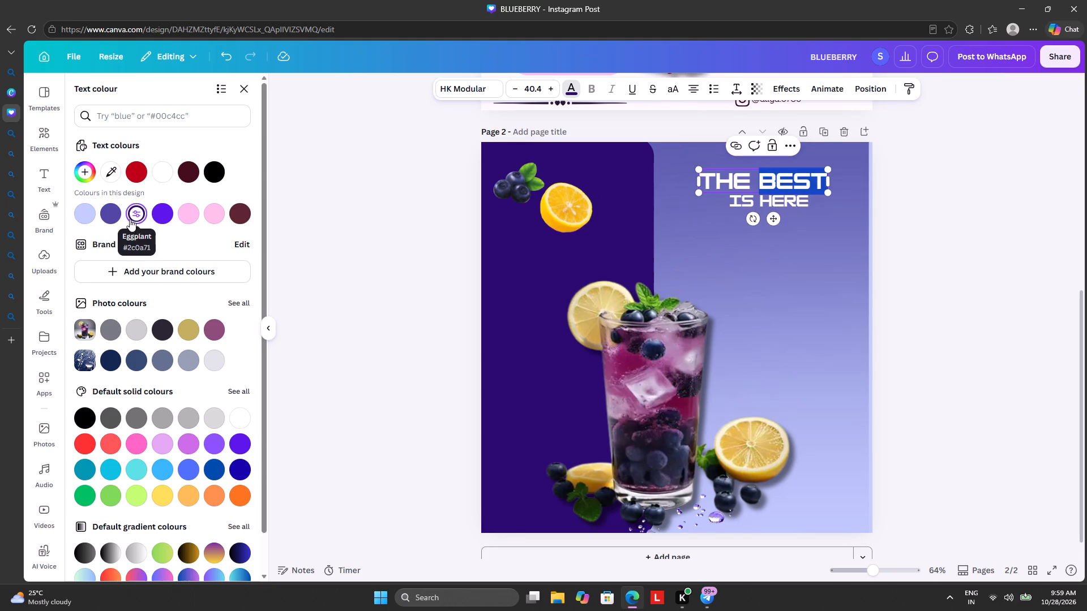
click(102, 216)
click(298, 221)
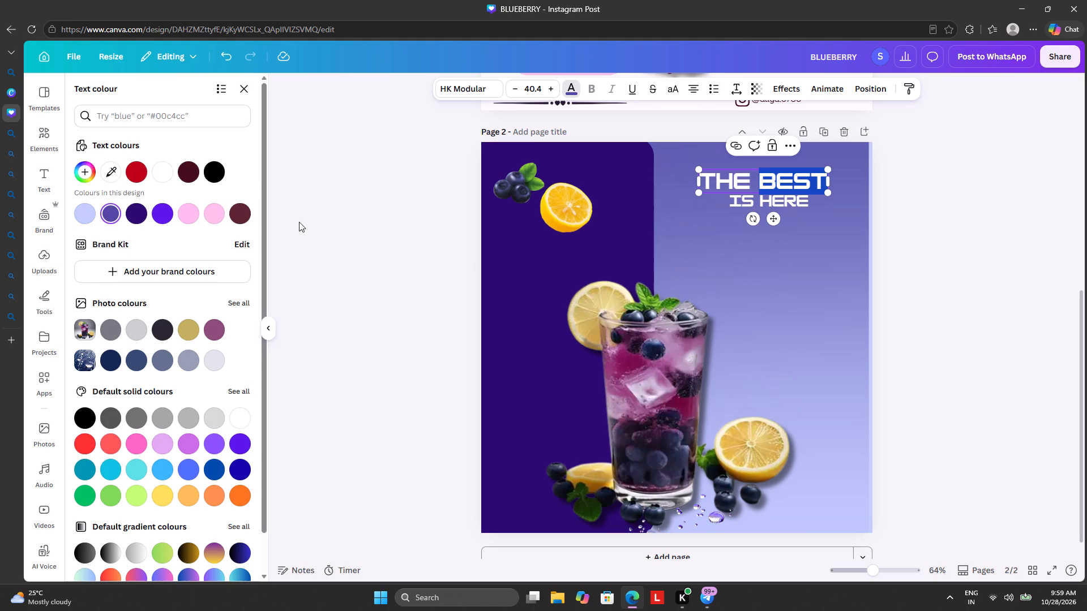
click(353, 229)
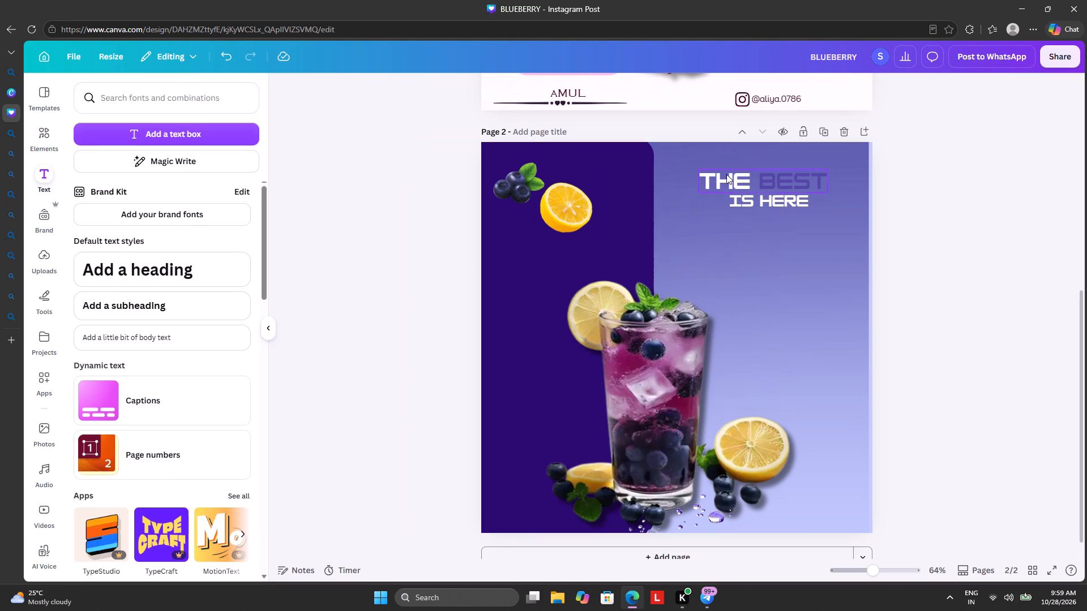
Realign the "THE BEST" text so it is centred above "IS HERE".
click(772, 176)
click(761, 178)
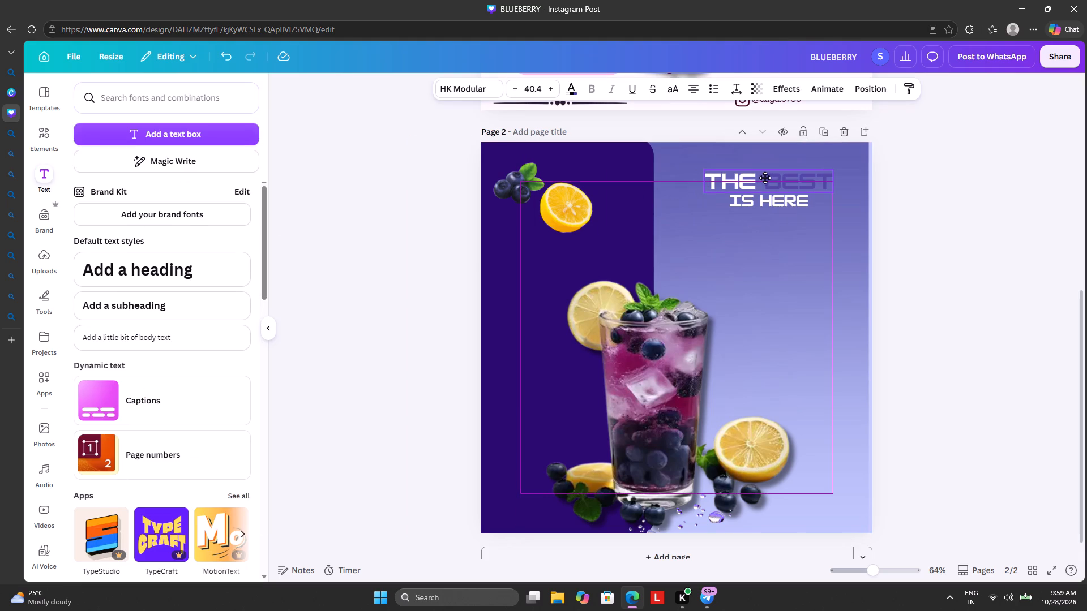
Colour only the word "BEST" in the heading Eggplant #2c0a71 from the design's colours.
click(765, 179)
drag(765, 179, 812, 179)
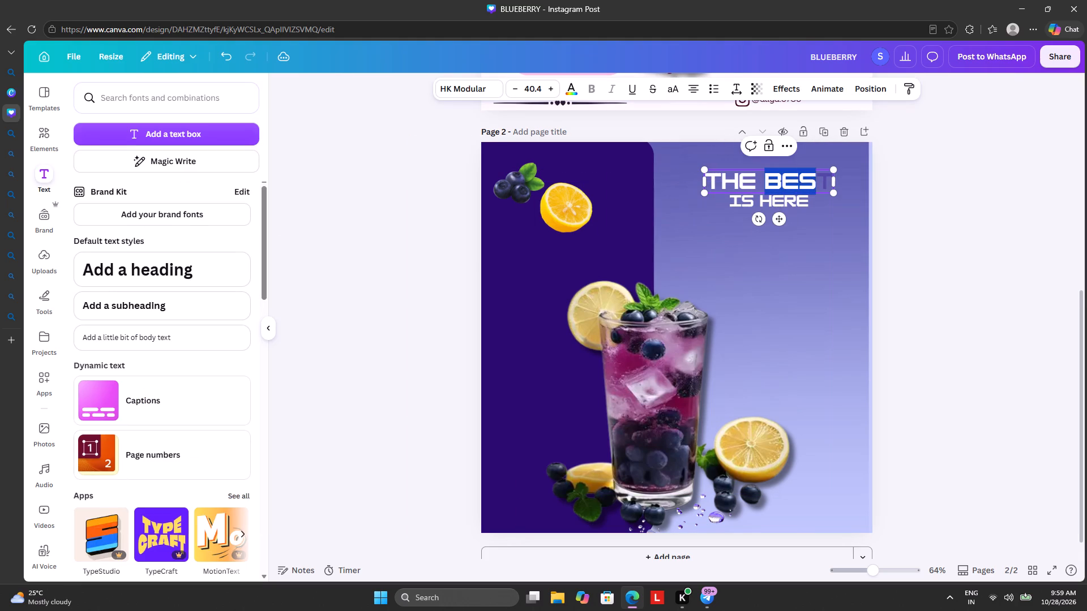
drag(812, 179, 828, 183)
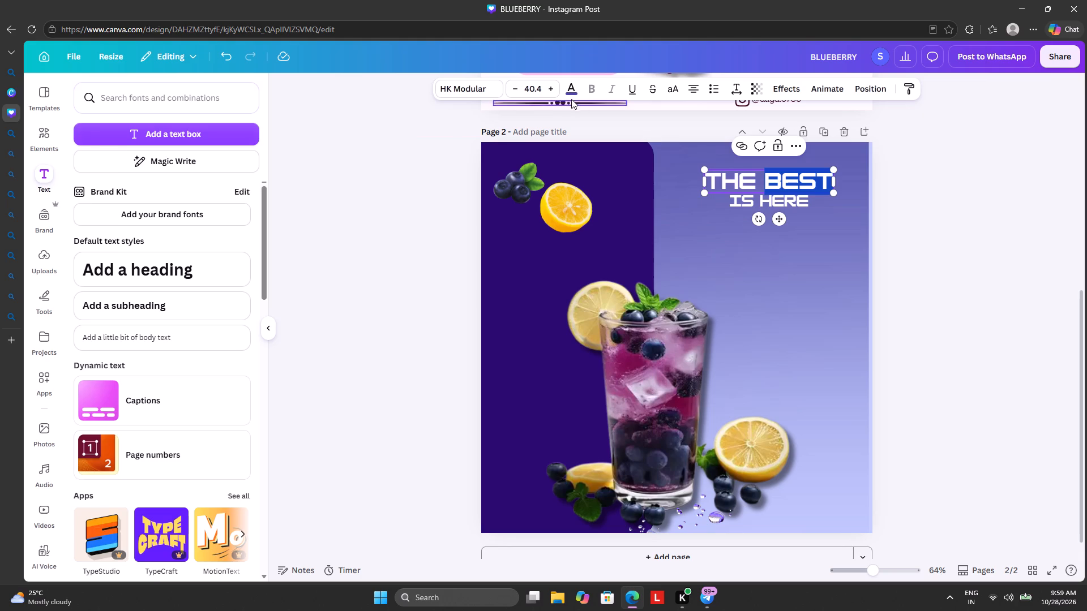
click(571, 97)
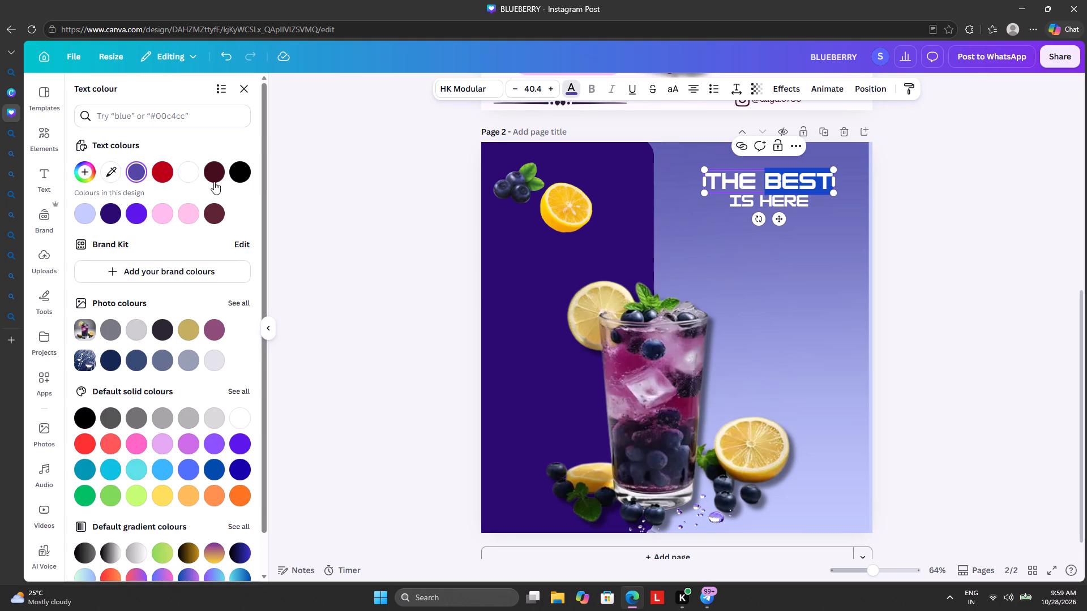
click(108, 216)
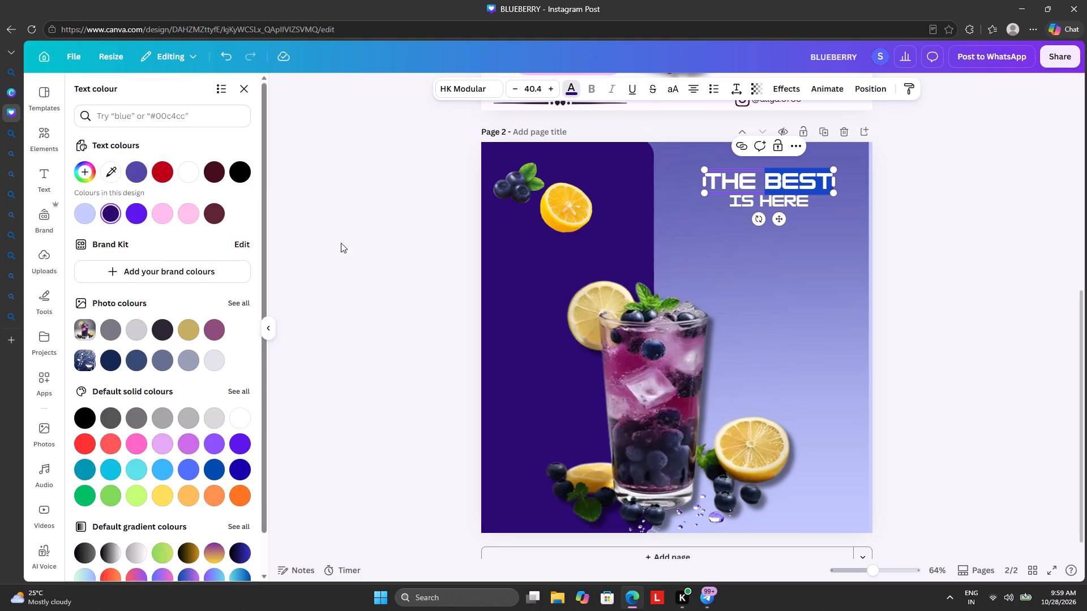
click(379, 247)
click(380, 248)
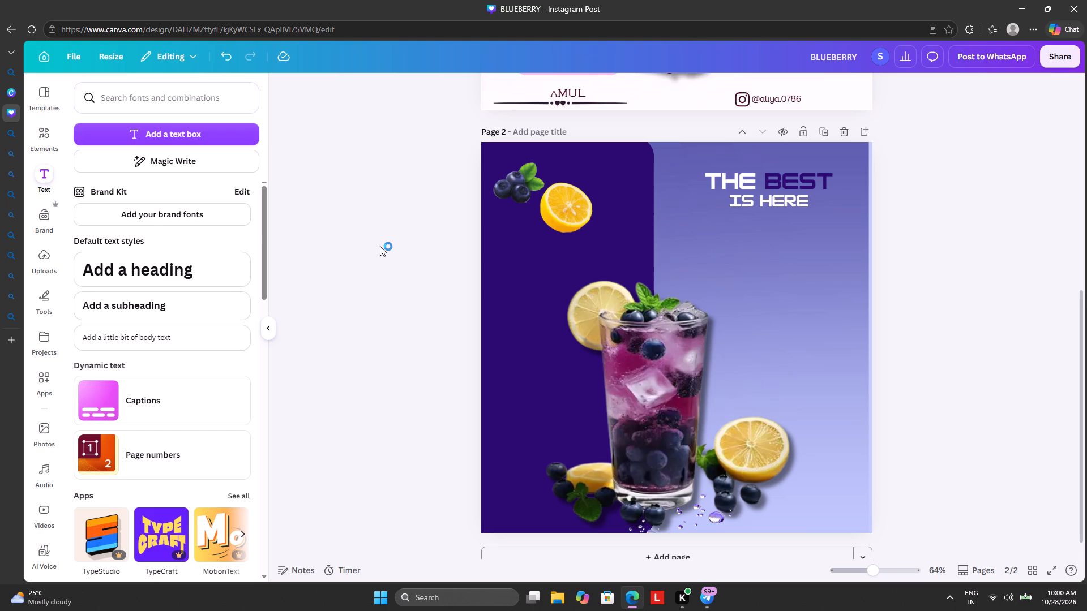
Duplicate the "IS HERE" text below the heading and replace the copy's wording with "AT DAVE DRINKS".
click(749, 208)
click(772, 165)
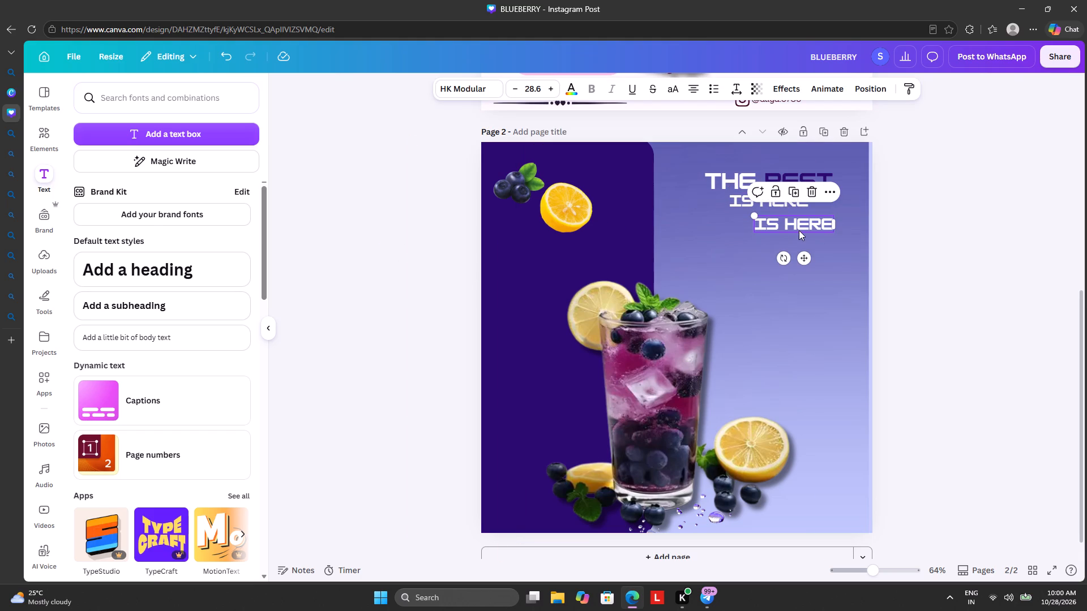
click(829, 227)
click(829, 222)
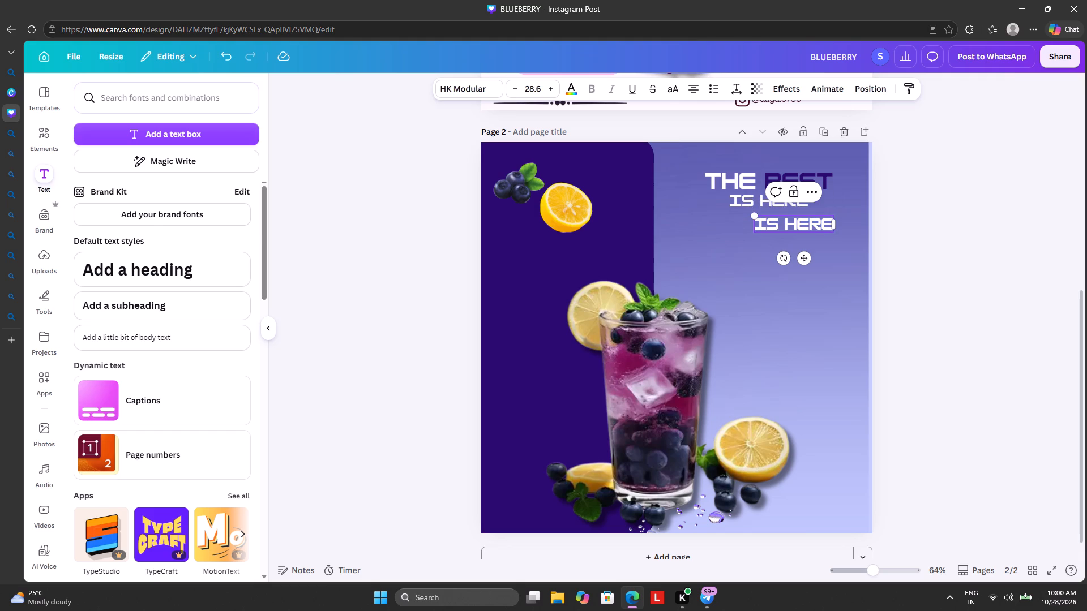
key(BackSpace)
key(BackSpace)
key(BackSpace)
key(BackSpace)
key(BackSpace)
key(BackSpace)
key(BackSpace)
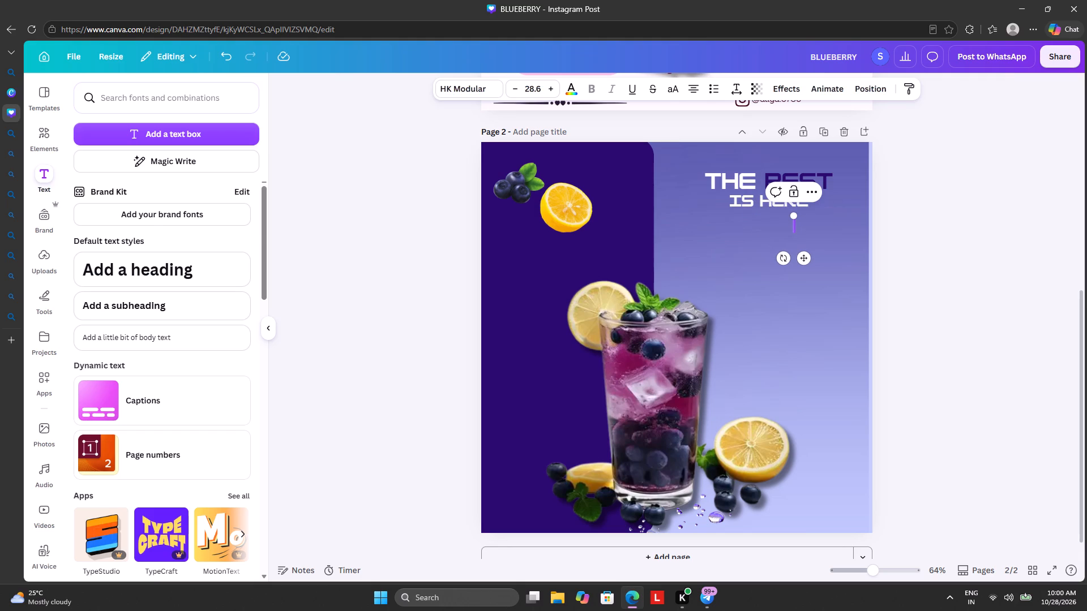
key(a)
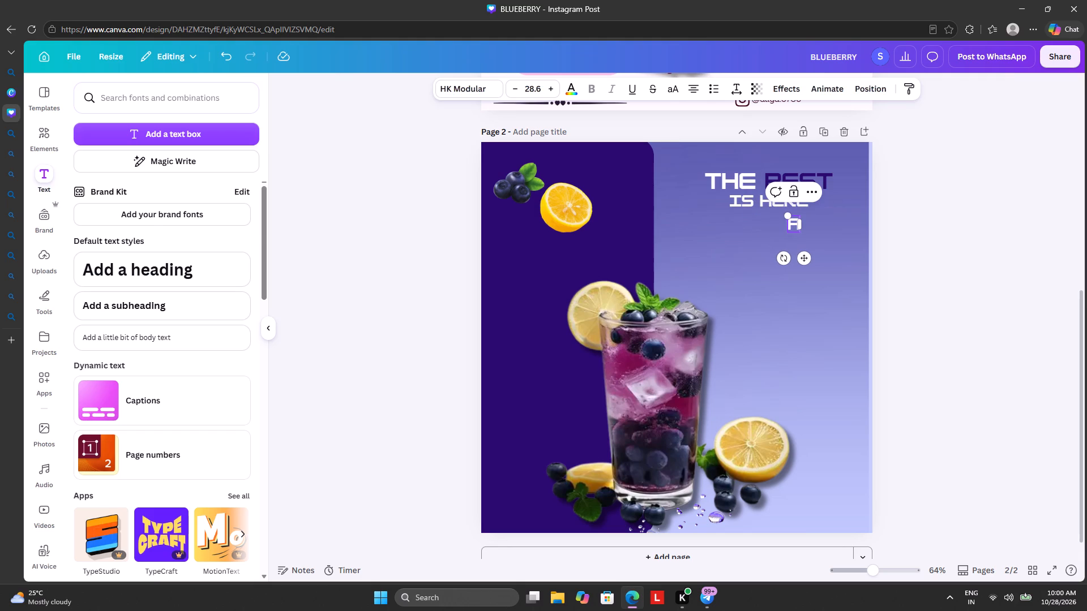
key(t)
key(space)
text(DAVE)
key(space)
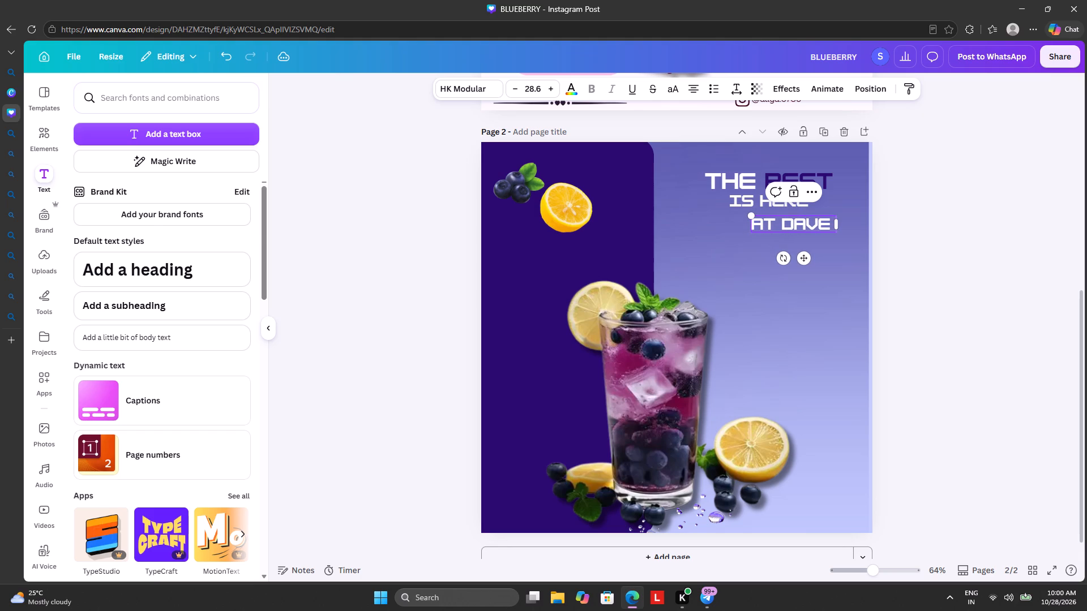
text(DR)
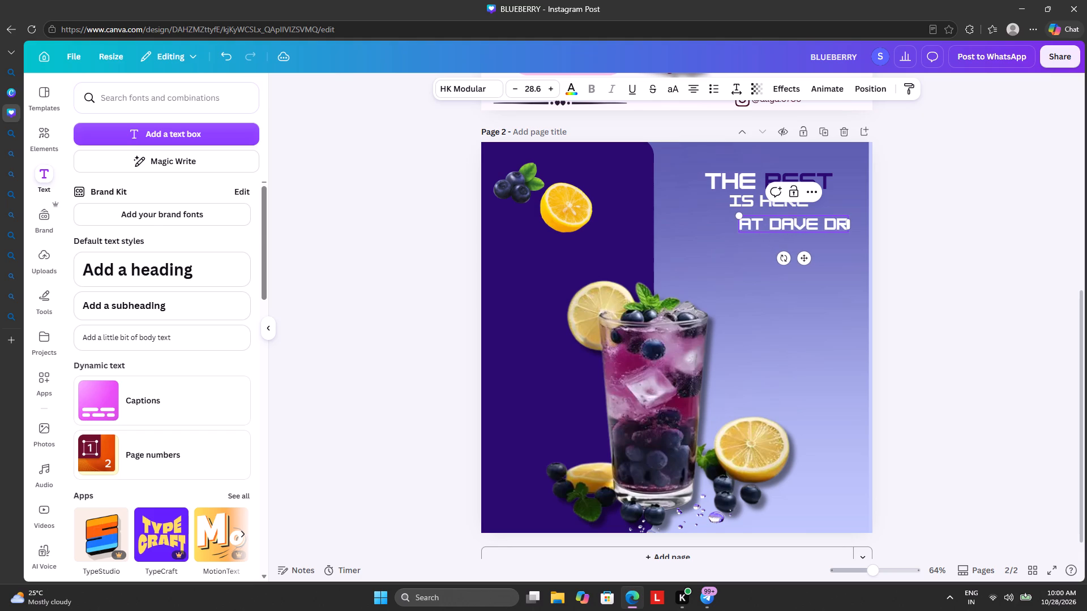
key(i)
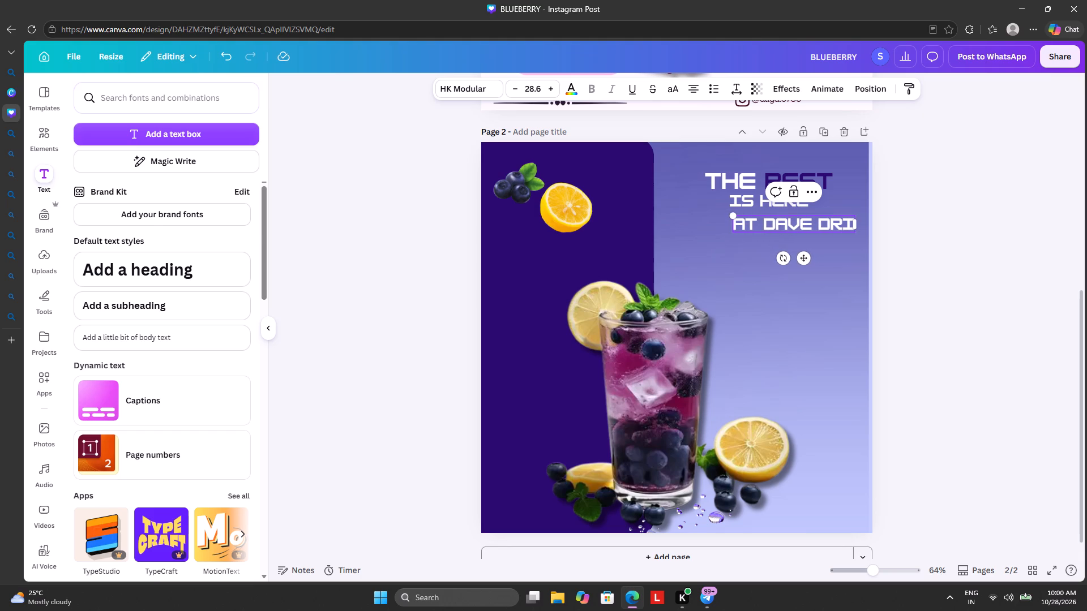
key(n)
key(k)
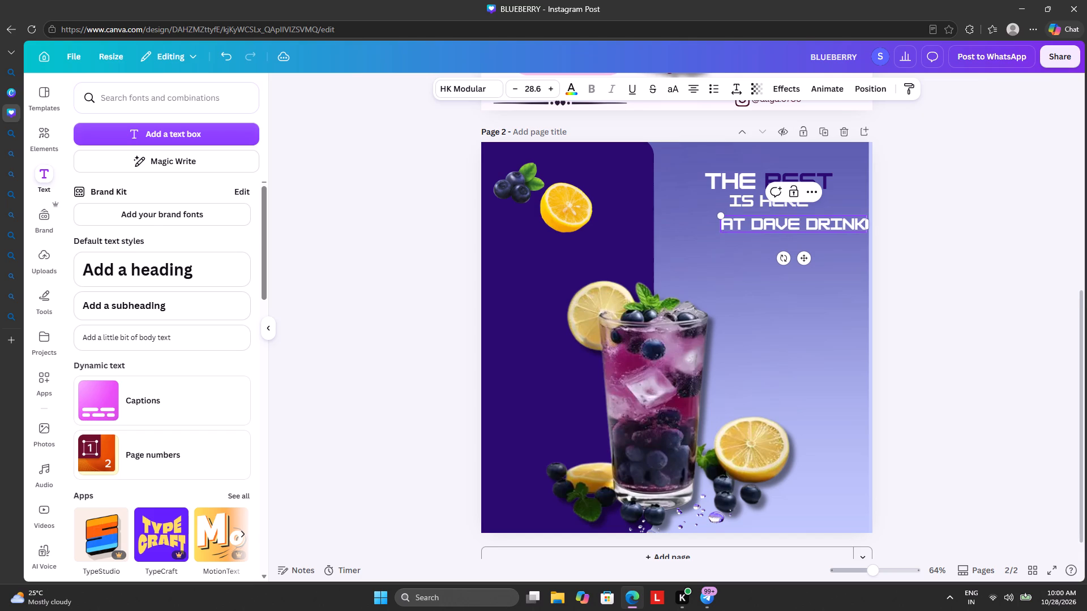
key(s)
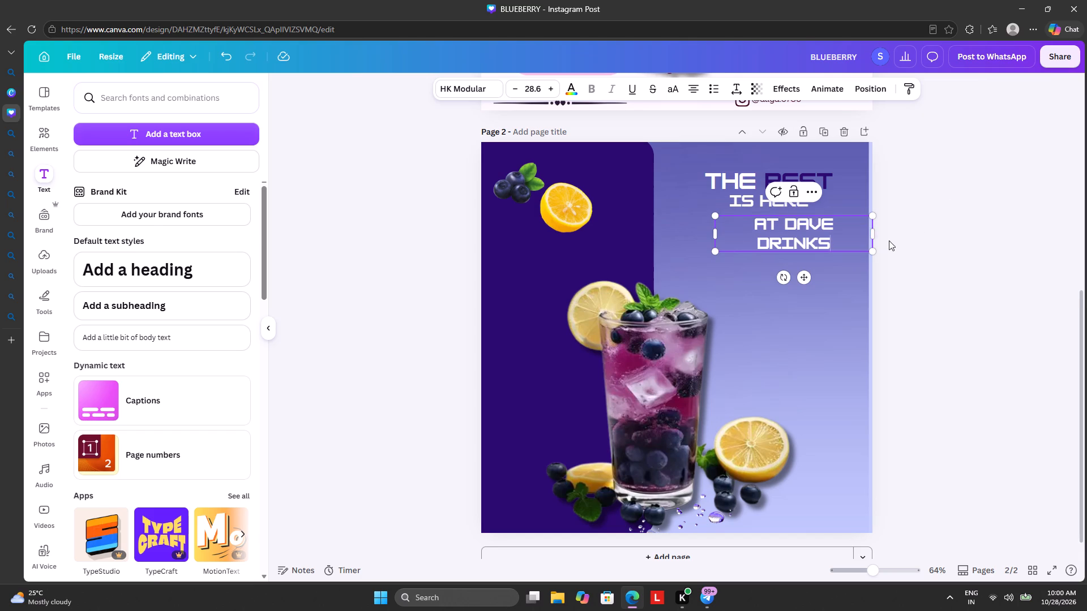
Fit "AT DAVE DRINKS" on one line at about size 15.1 and place it beneath "IS HERE".
drag(874, 235, 884, 235)
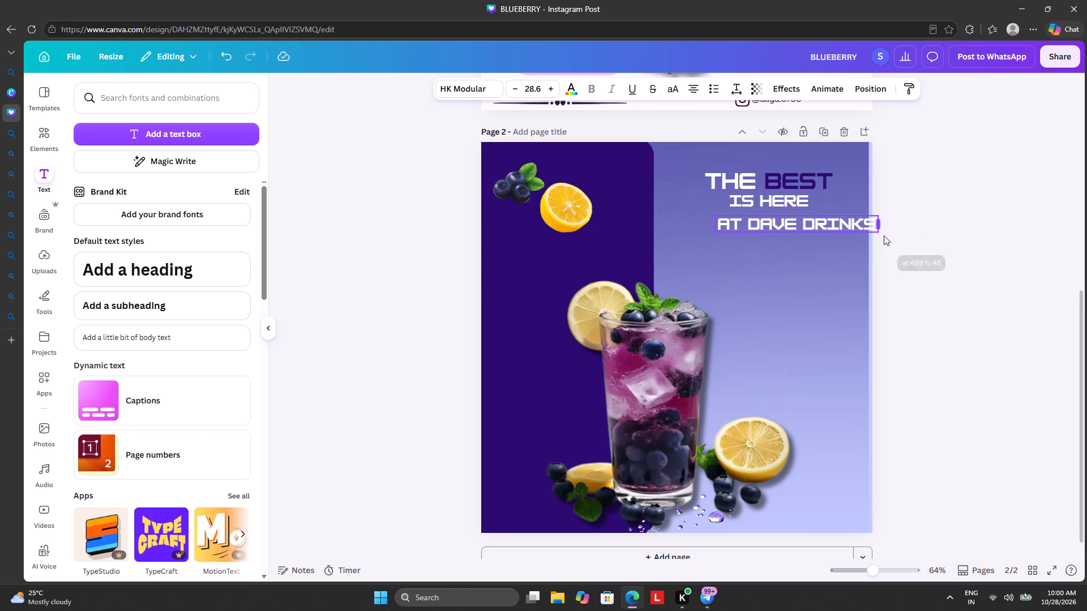
drag(884, 235, 913, 236)
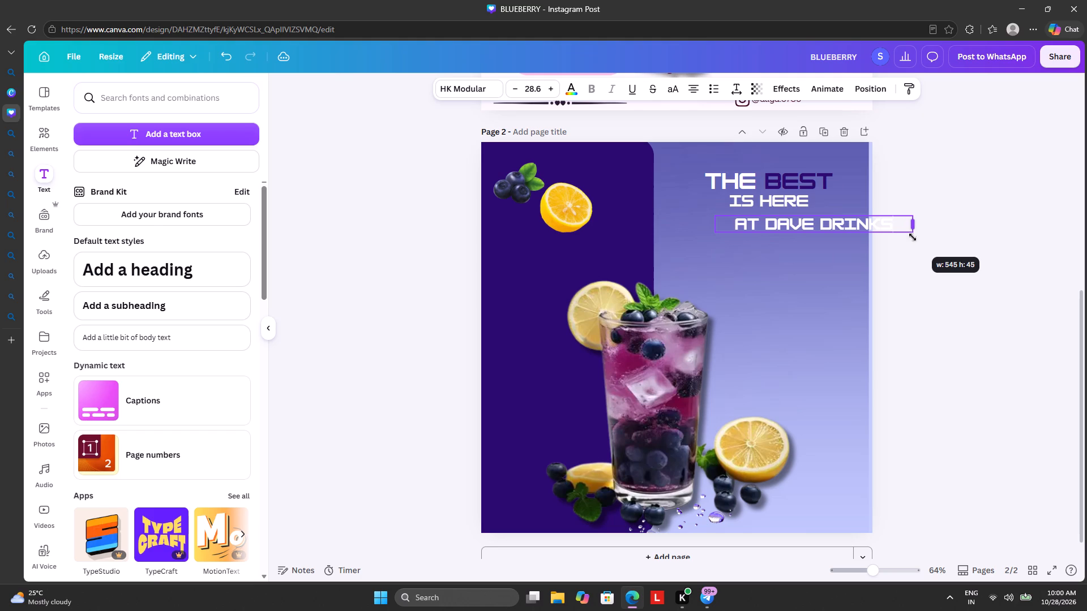
drag(712, 213, 750, 221)
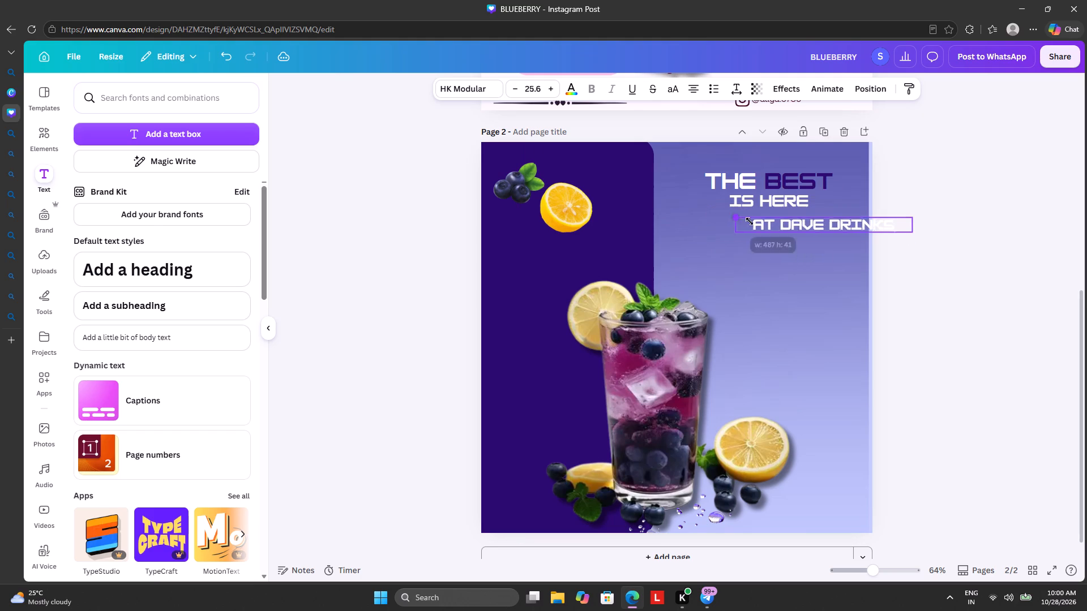
drag(750, 221, 805, 229)
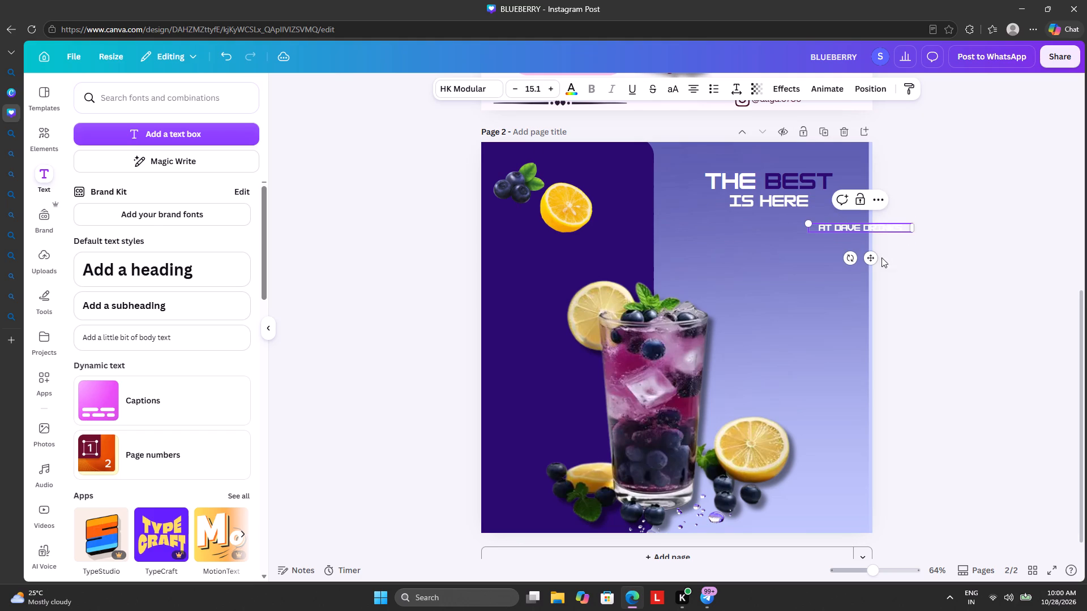
drag(876, 259, 784, 249)
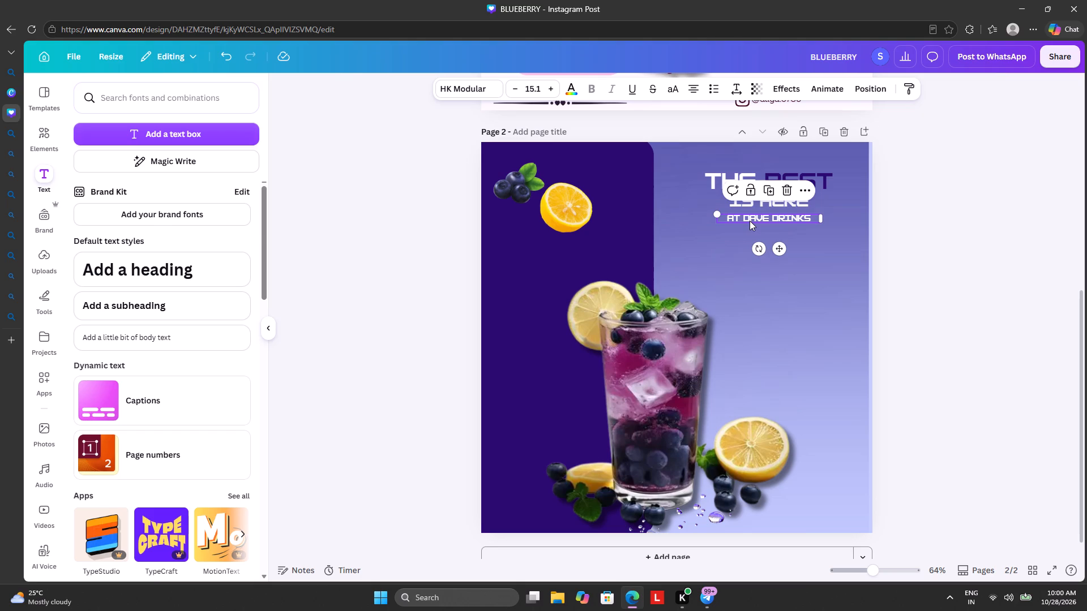
Colour only the words "DAVE DRINKS" Eggplant #2c0a71 from the design's colours.
click(748, 219)
drag(744, 214, 762, 214)
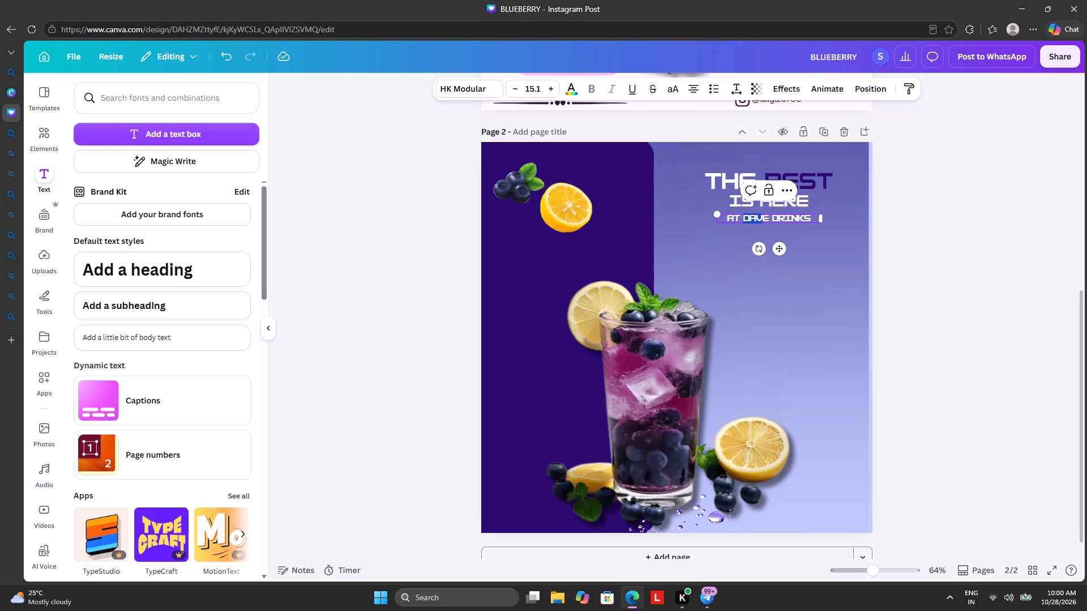
drag(762, 214, 810, 215)
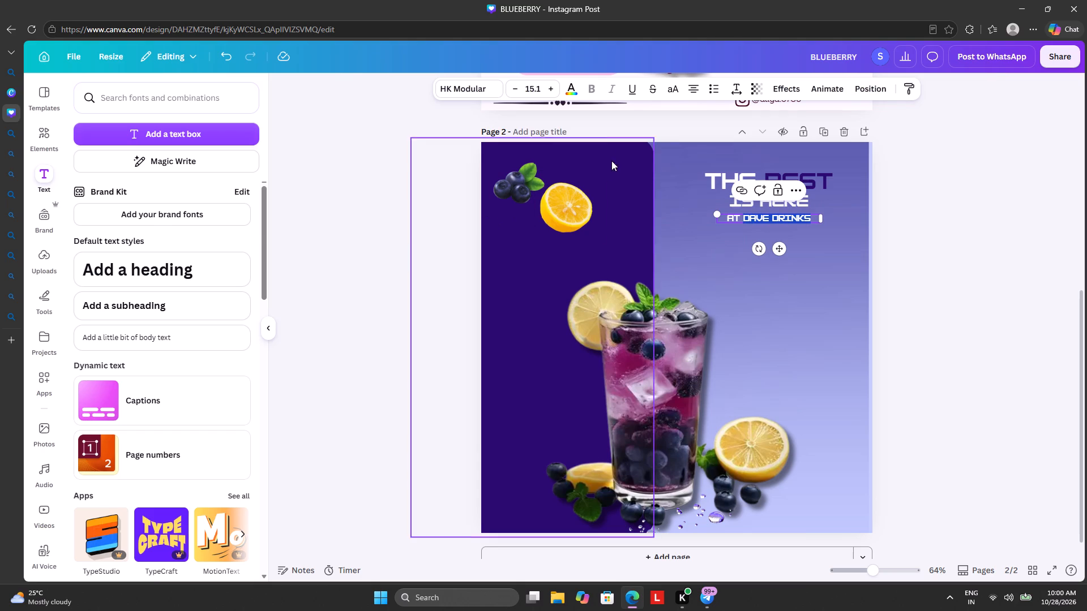
click(571, 92)
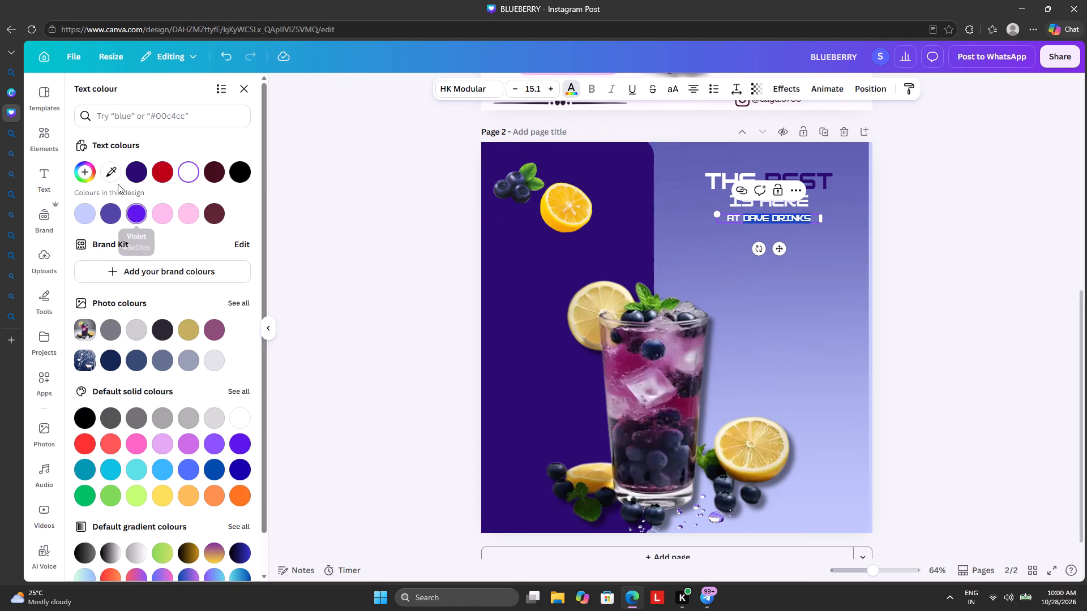
click(144, 170)
click(349, 192)
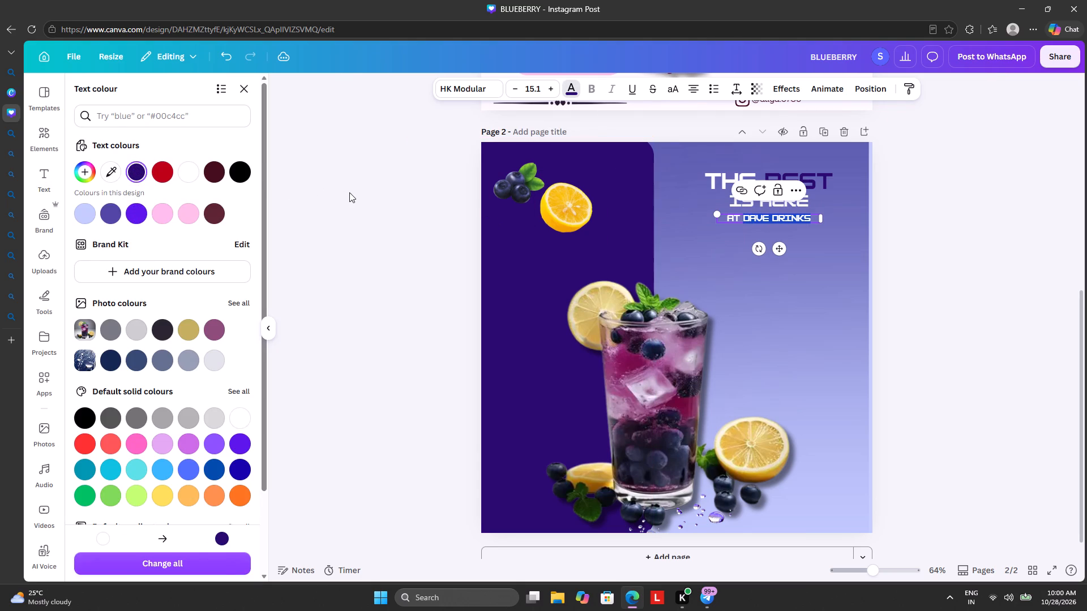
click(353, 193)
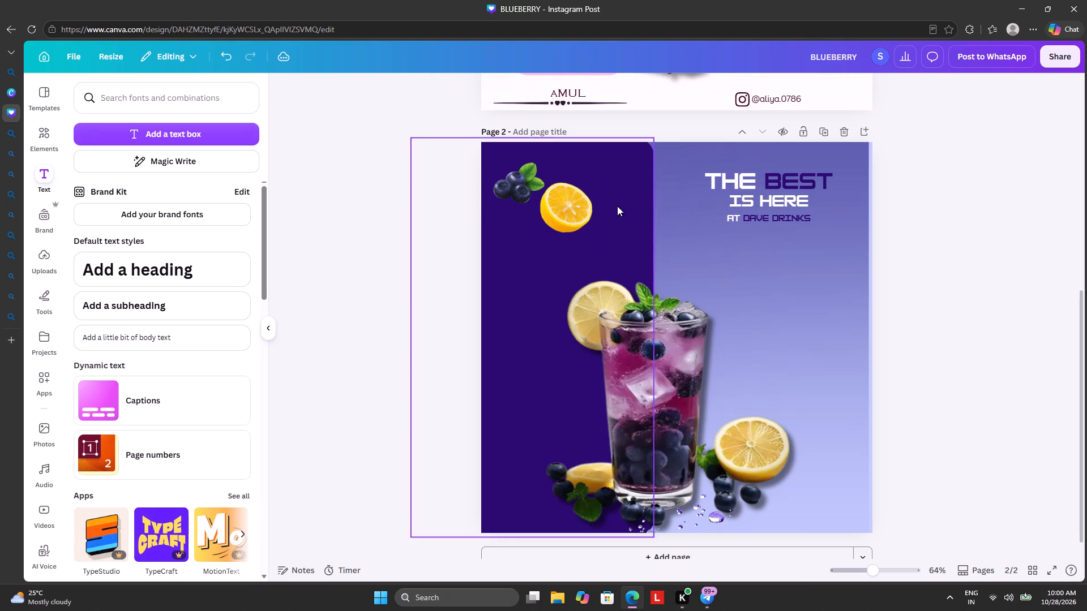
Enlarge the "AT DAVE DRINKS" line to about size 18.4 and centre it directly beneath "IS HERE".
click(738, 221)
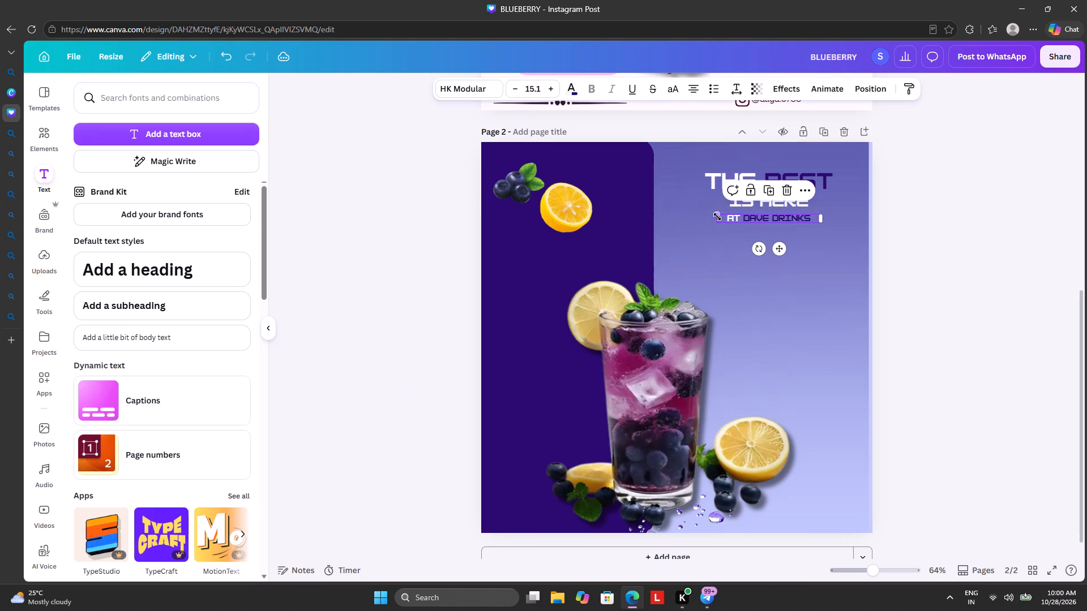
drag(717, 215, 694, 224)
drag(768, 249, 777, 248)
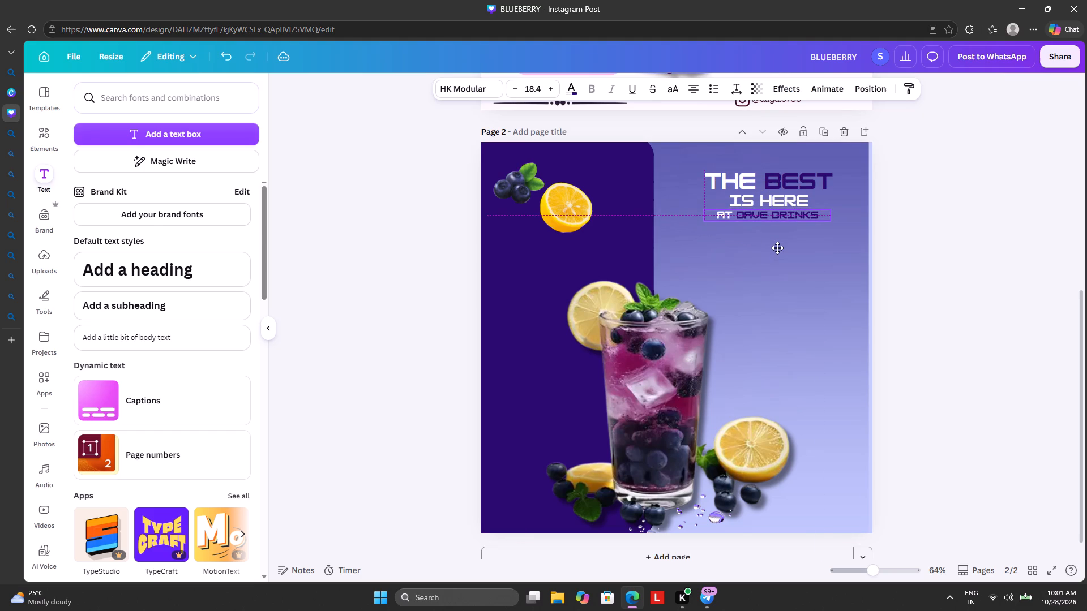
drag(777, 248, 777, 248)
click(363, 227)
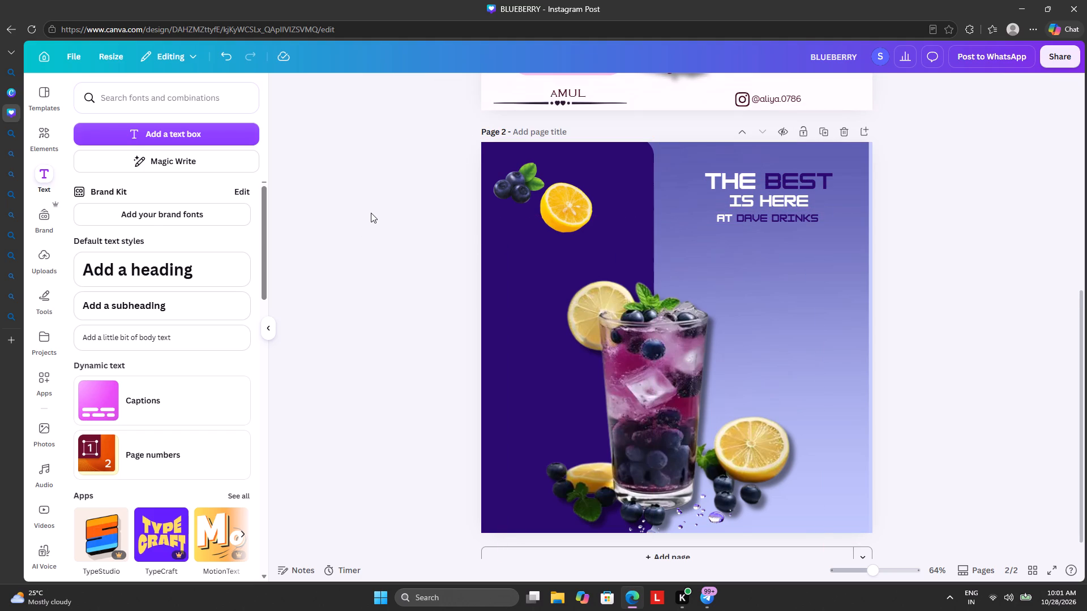
Add a new text box on page 2 and replace its placeholder wording with "Large Blueberry Lemonade".
click(166, 132)
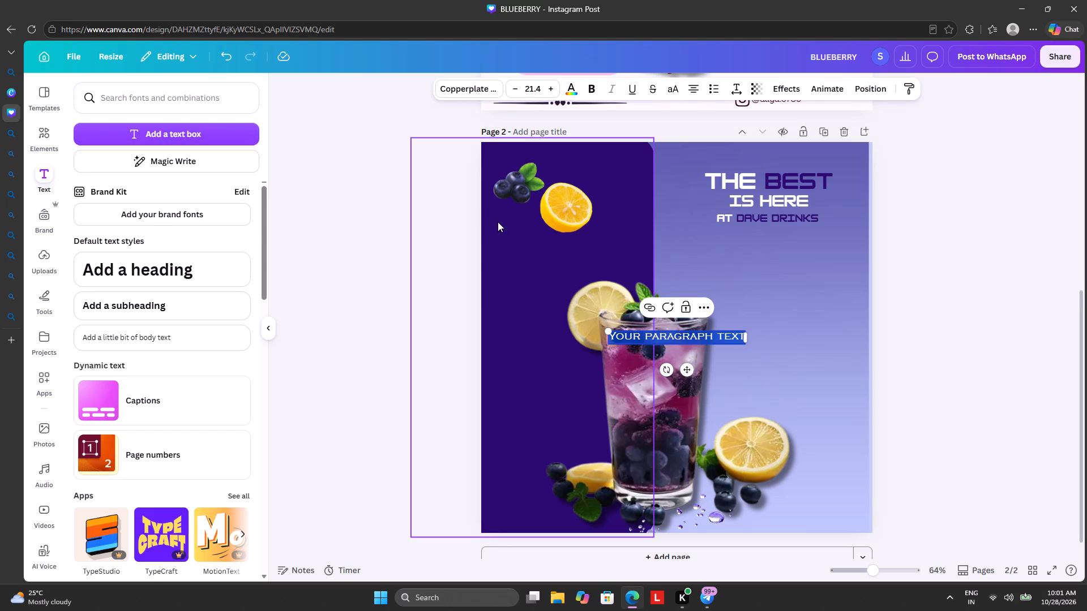
click(742, 339)
key(BackSpace)
key(BackSpace)
key(BackSpace)
key(BackSpace)
key(BackSpace)
key(BackSpace)
key(BackSpace)
key(BackSpace)
key(BackSpace)
key(BackSpace)
key(BackSpace)
key(BackSpace)
key(BackSpace)
key(BackSpace)
key(BackSpace)
key(BackSpace)
key(BackSpace)
key(BackSpace)
key(BackSpace)
key(BackSpace)
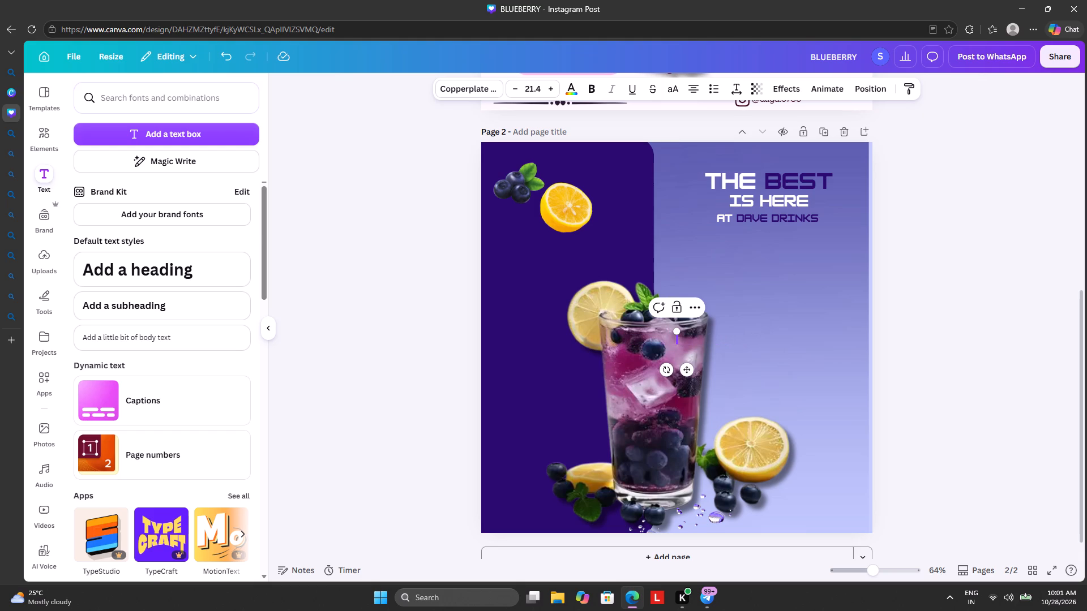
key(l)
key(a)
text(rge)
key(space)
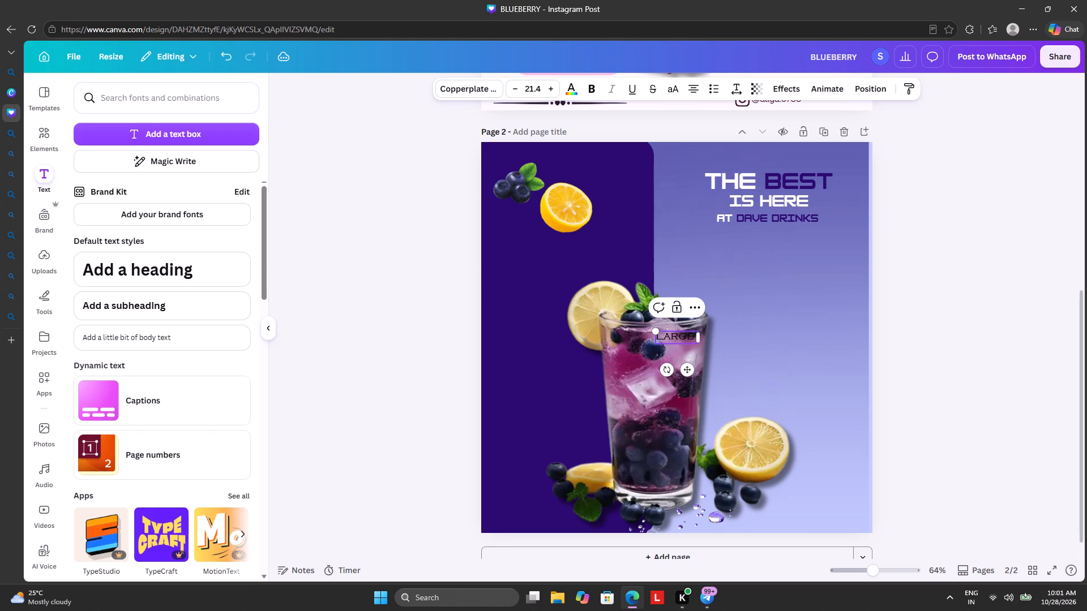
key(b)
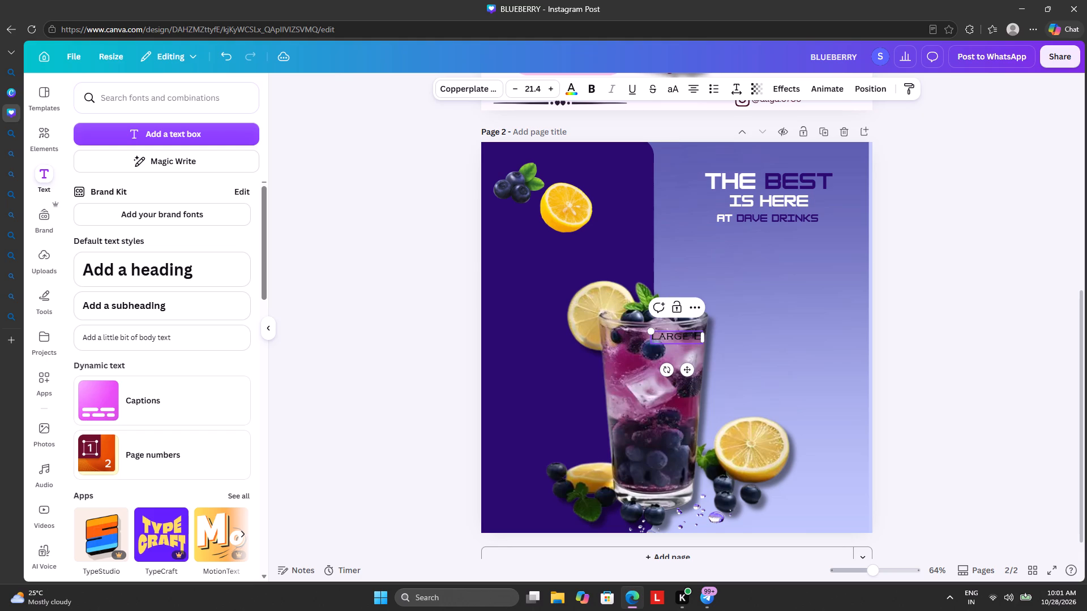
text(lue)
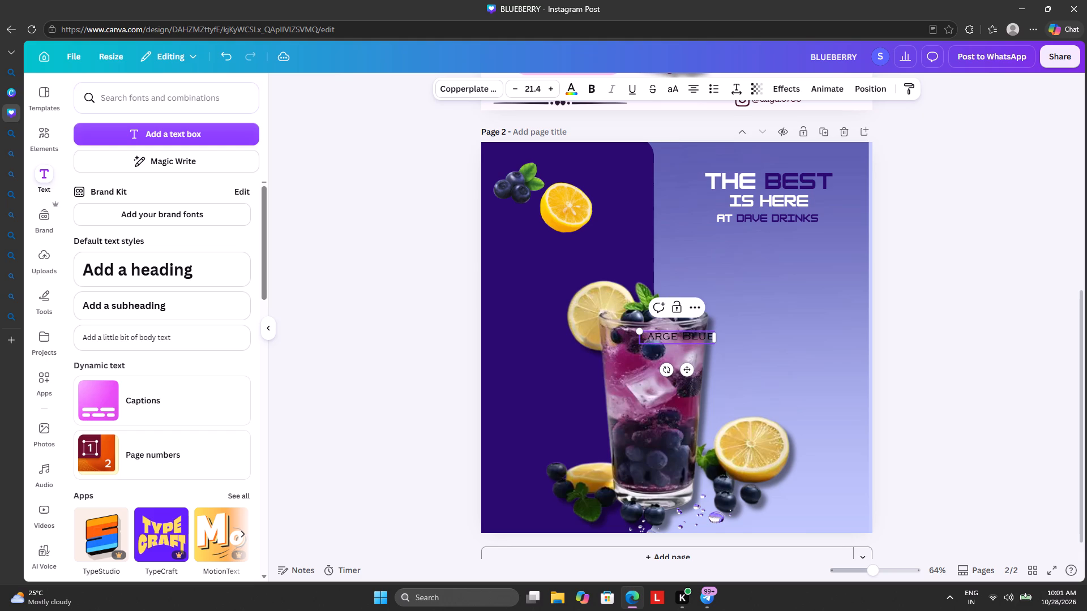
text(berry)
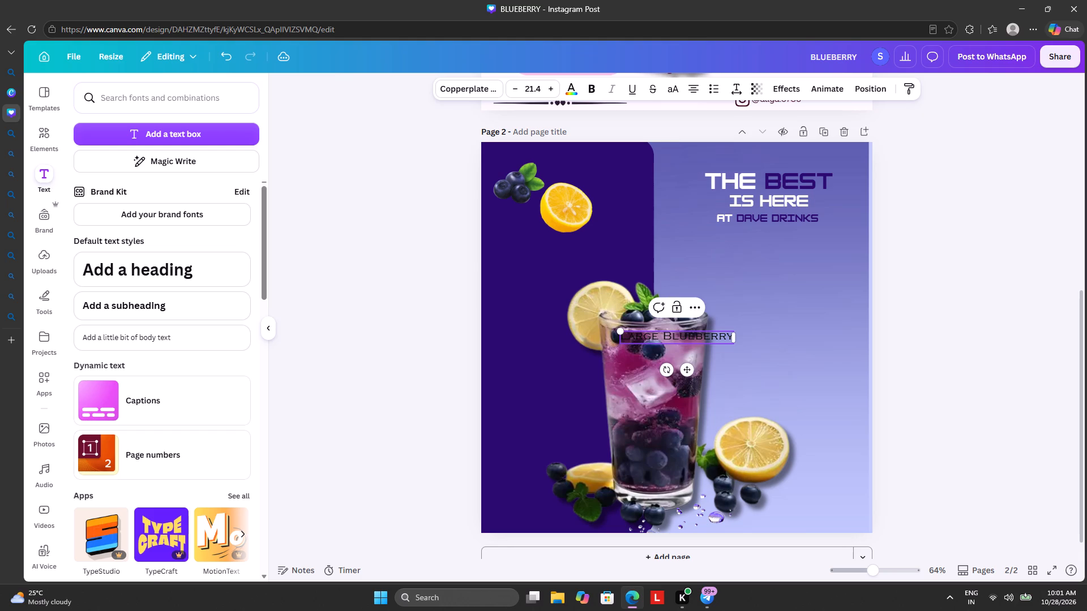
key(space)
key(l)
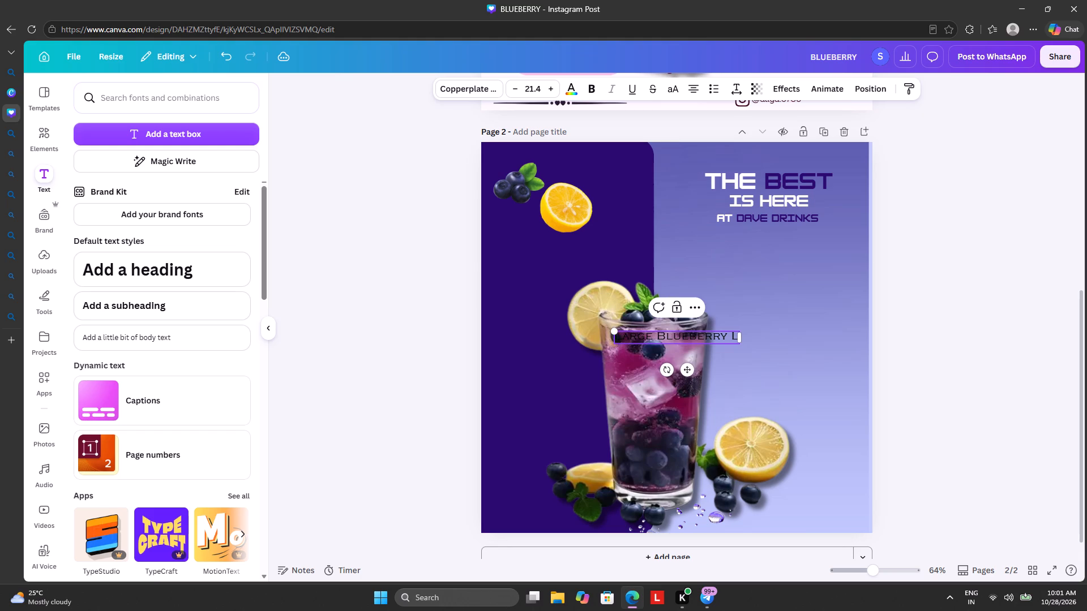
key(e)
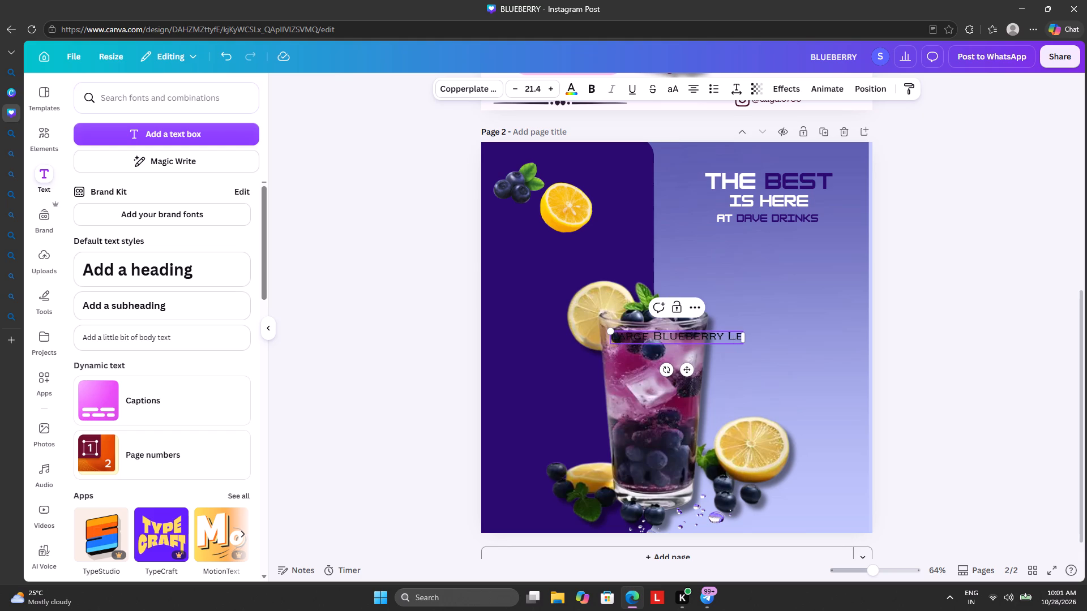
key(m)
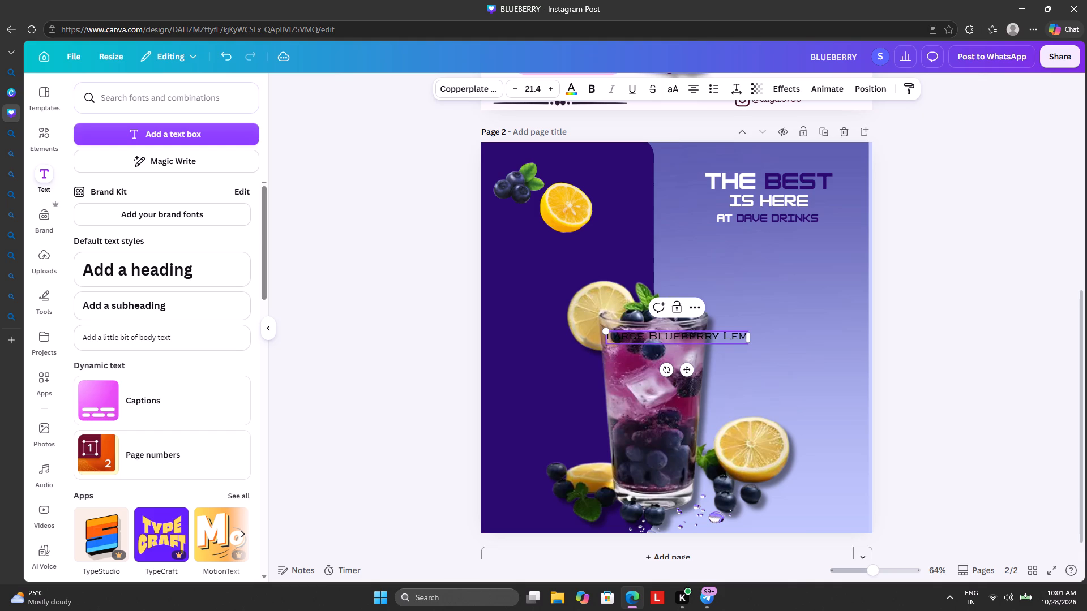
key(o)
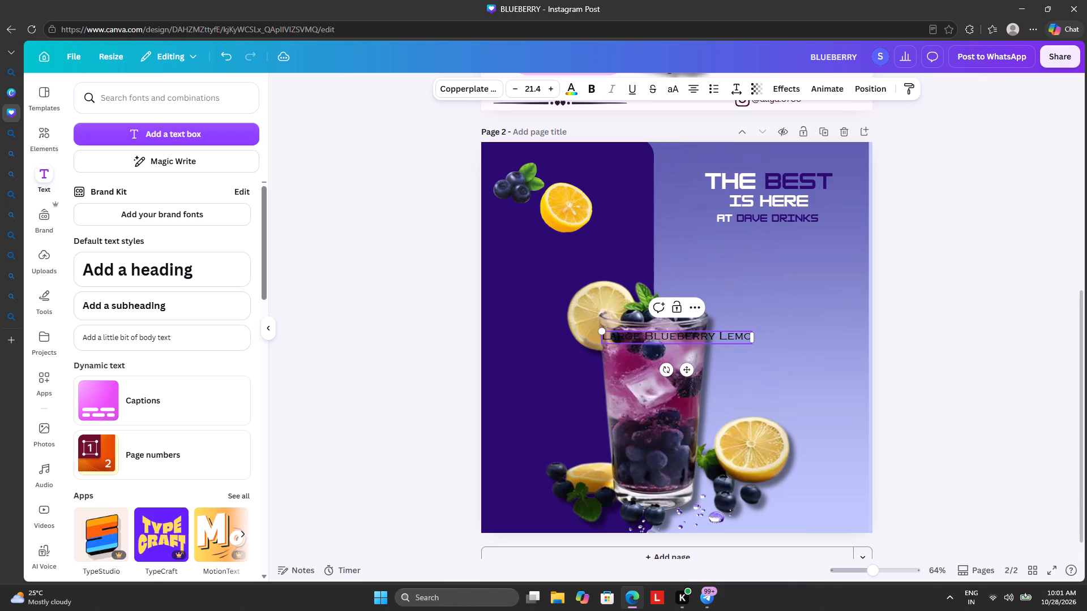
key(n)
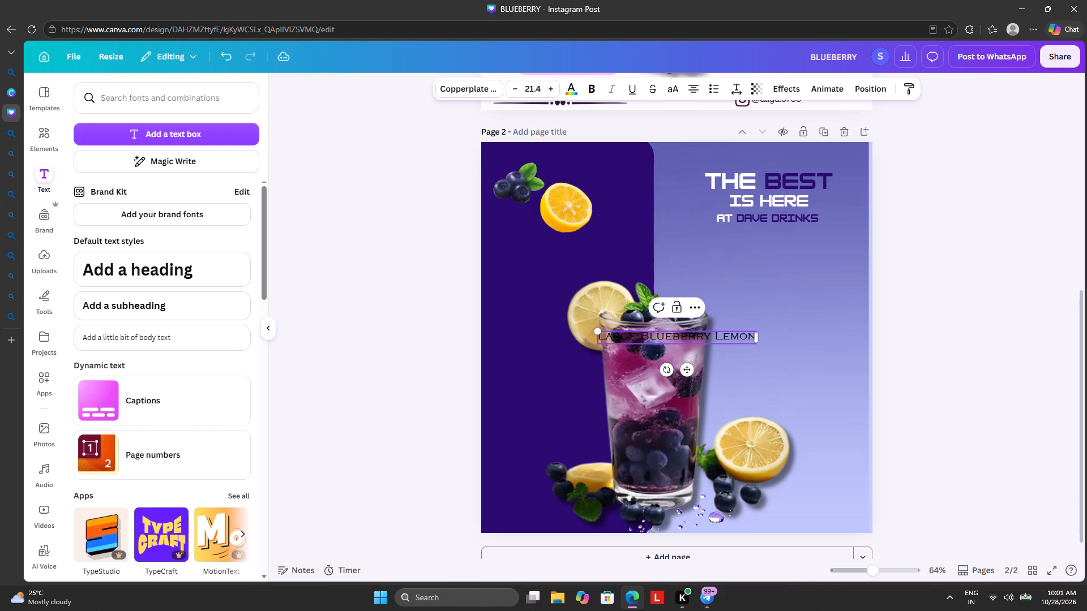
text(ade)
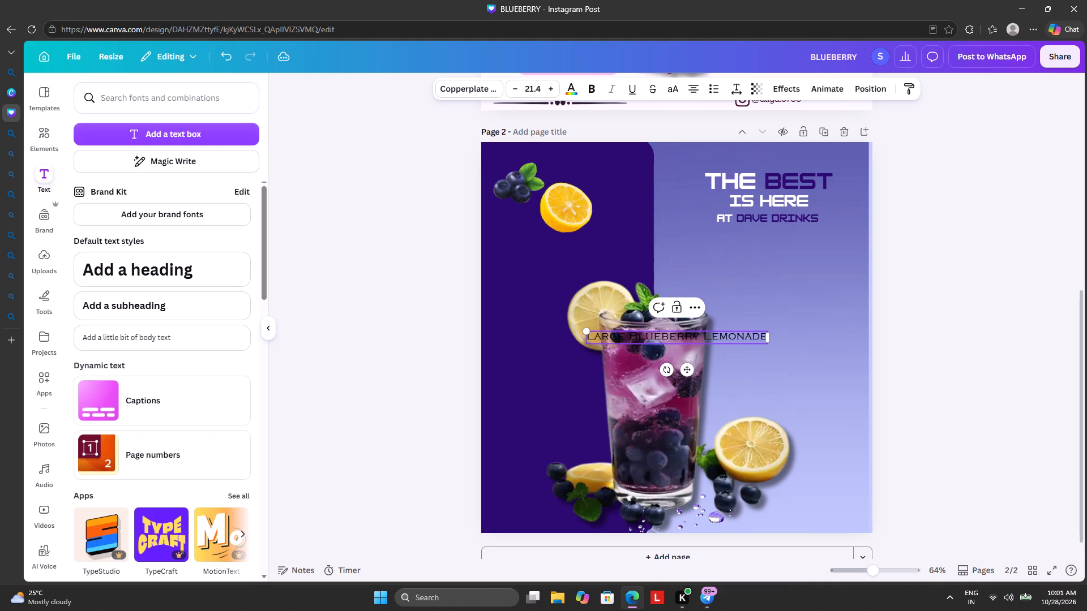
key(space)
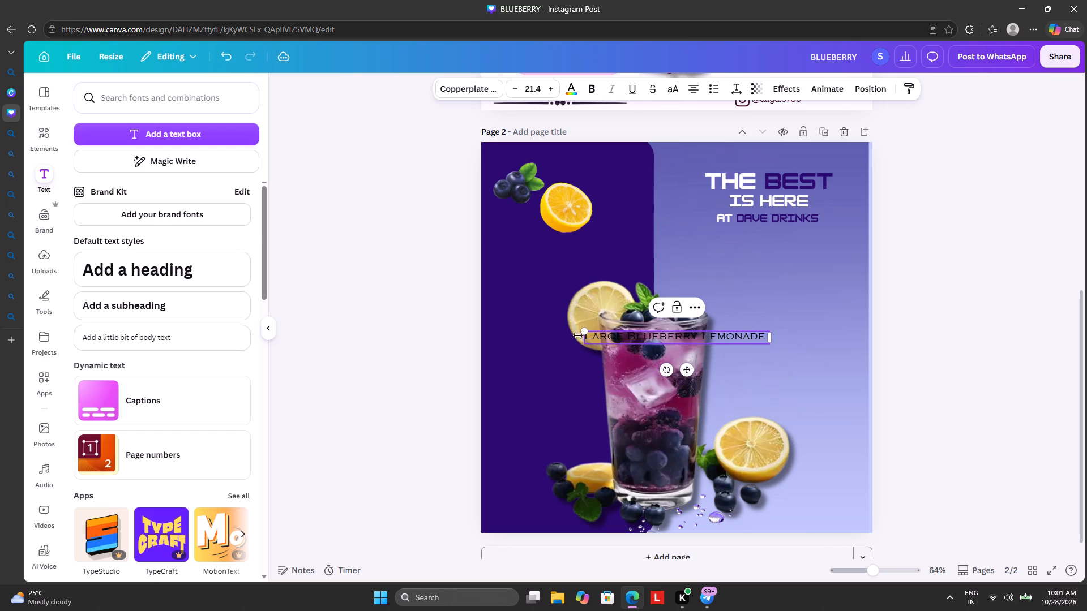
Colour the whole "Large Blueberry Lemonade" text Eggplant #2c0a71 from the design's colours.
drag(588, 338, 678, 340)
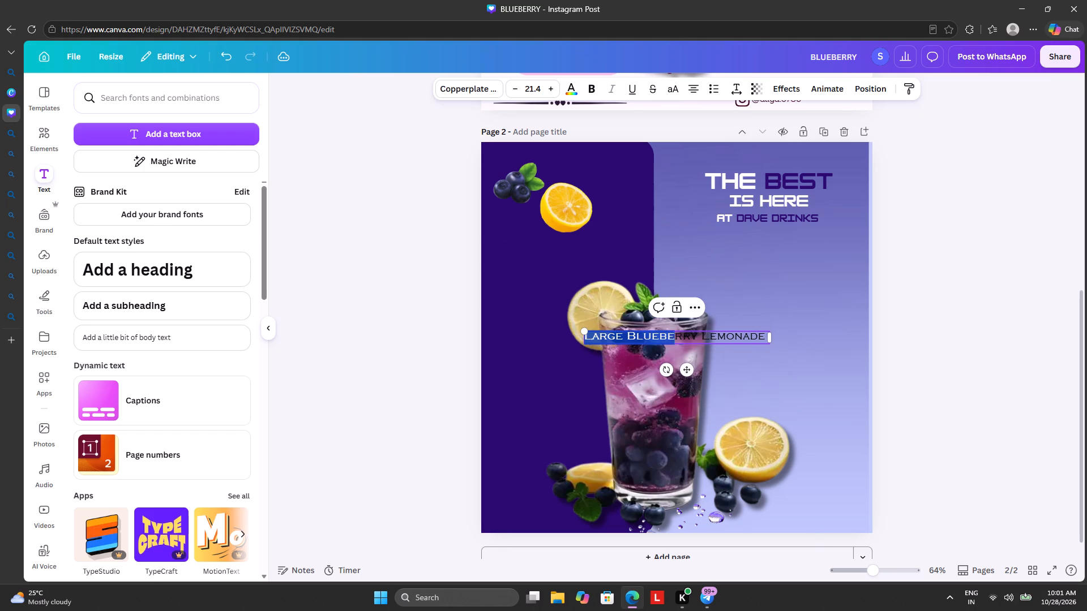
drag(678, 340, 768, 337)
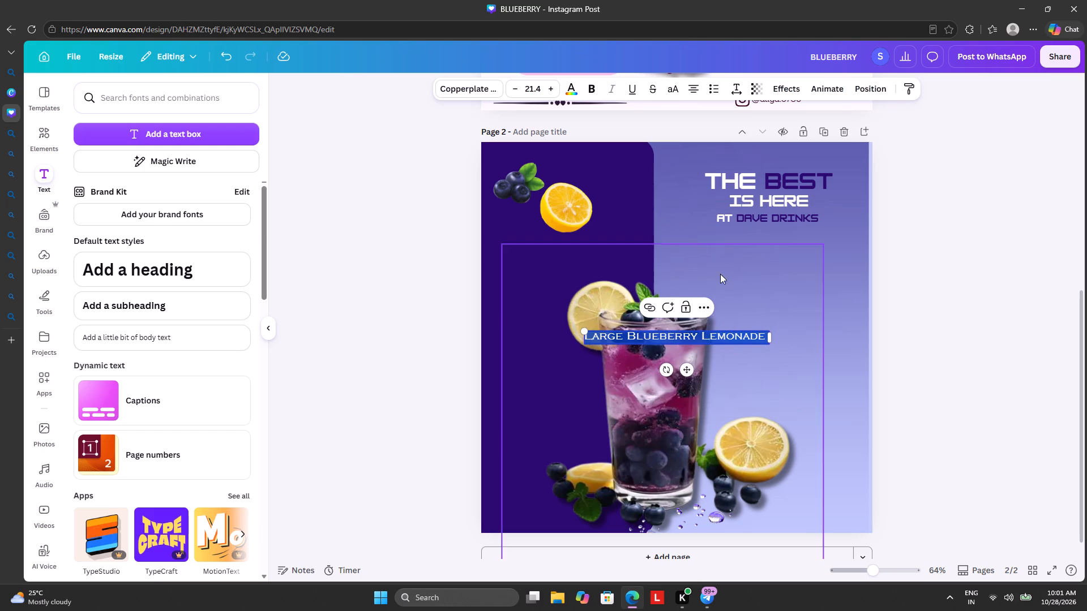
click(571, 83)
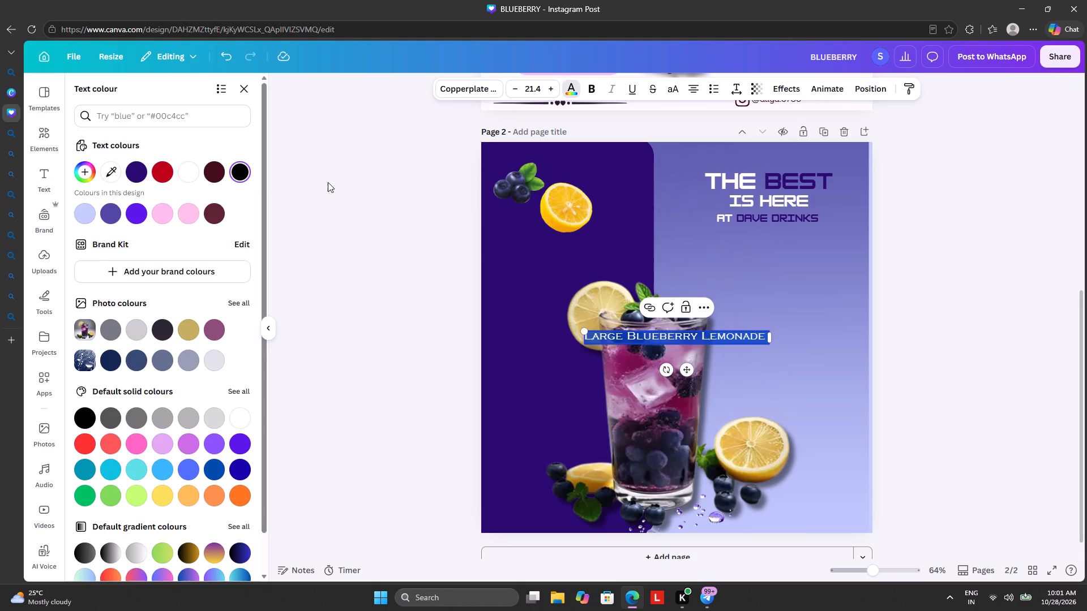
click(136, 173)
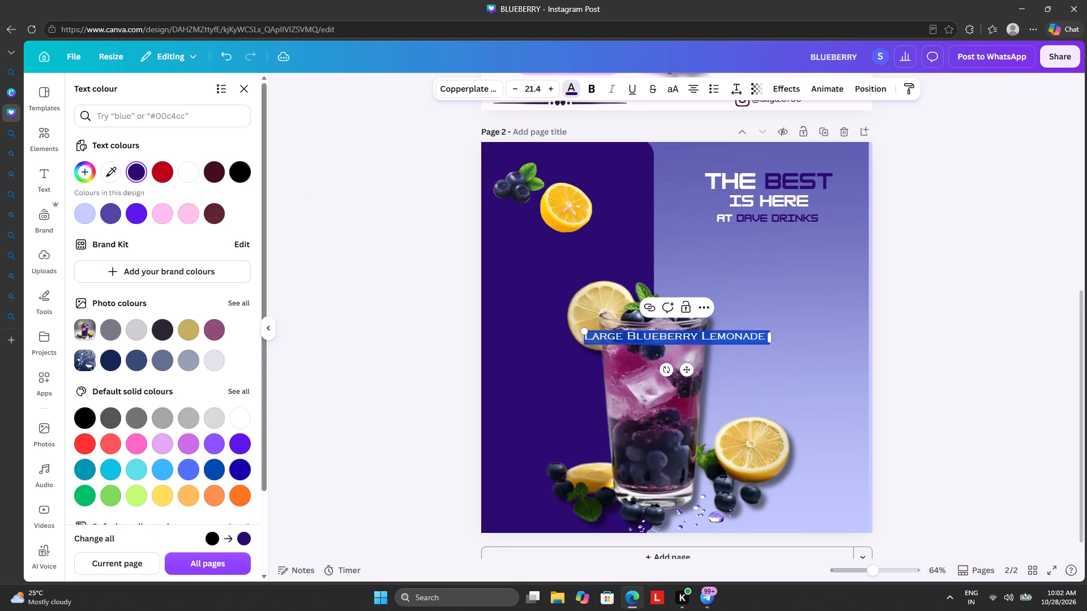
Shrink "Large Blueberry Lemonade" to about size 11.8 and centre it beneath "AT DAVE DRINKS".
drag(587, 331, 646, 332)
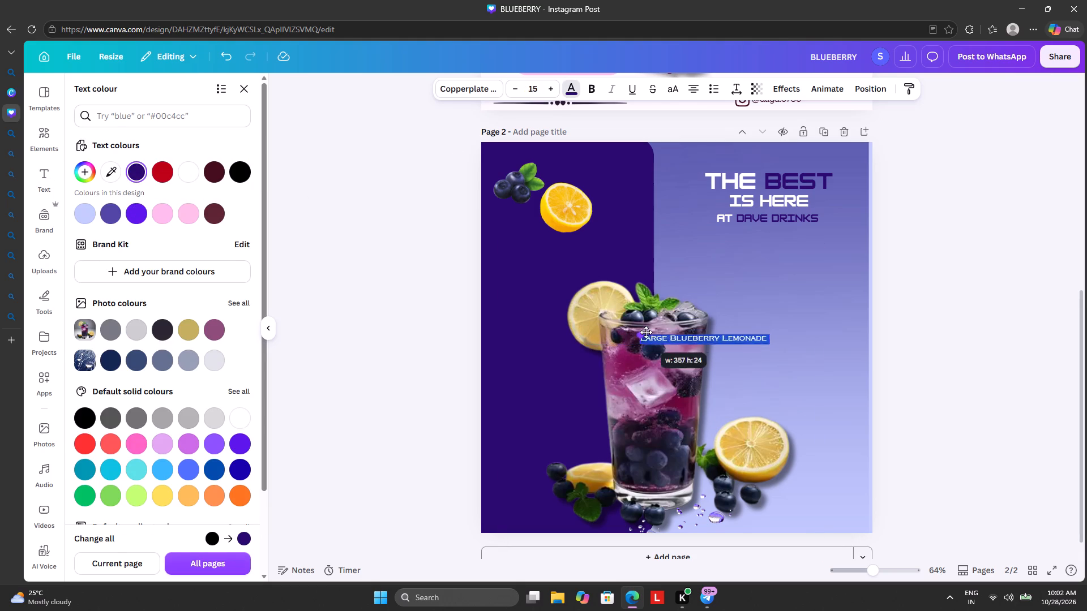
drag(646, 332, 669, 348)
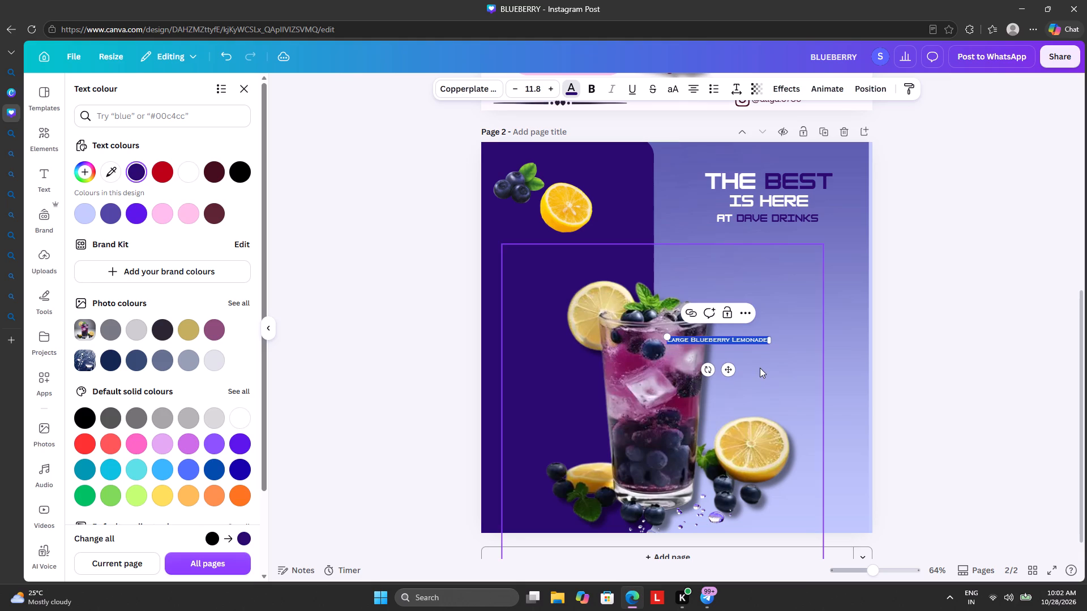
drag(726, 370, 772, 261)
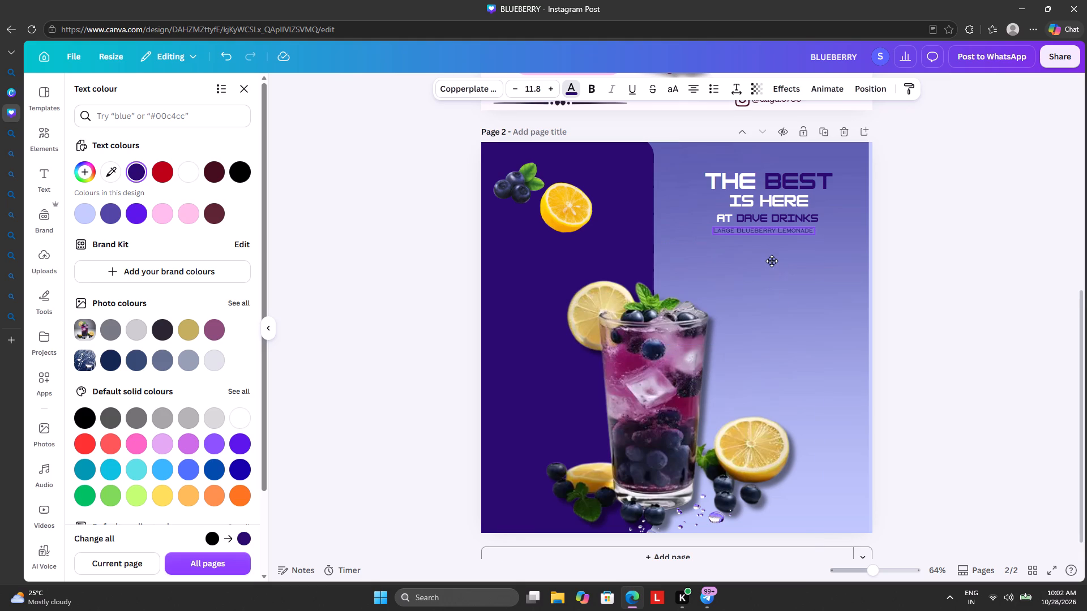
drag(772, 261, 776, 261)
click(393, 300)
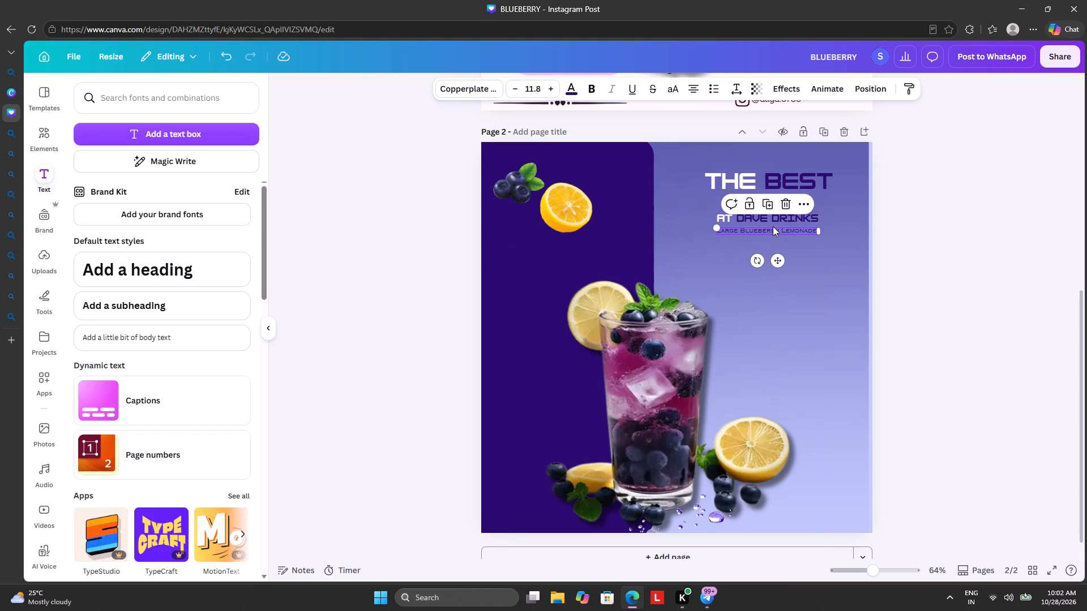
Duplicate the "Large Blueberry Lemonade" text and place the copy a little below the original.
click(772, 210)
drag(771, 237, 776, 264)
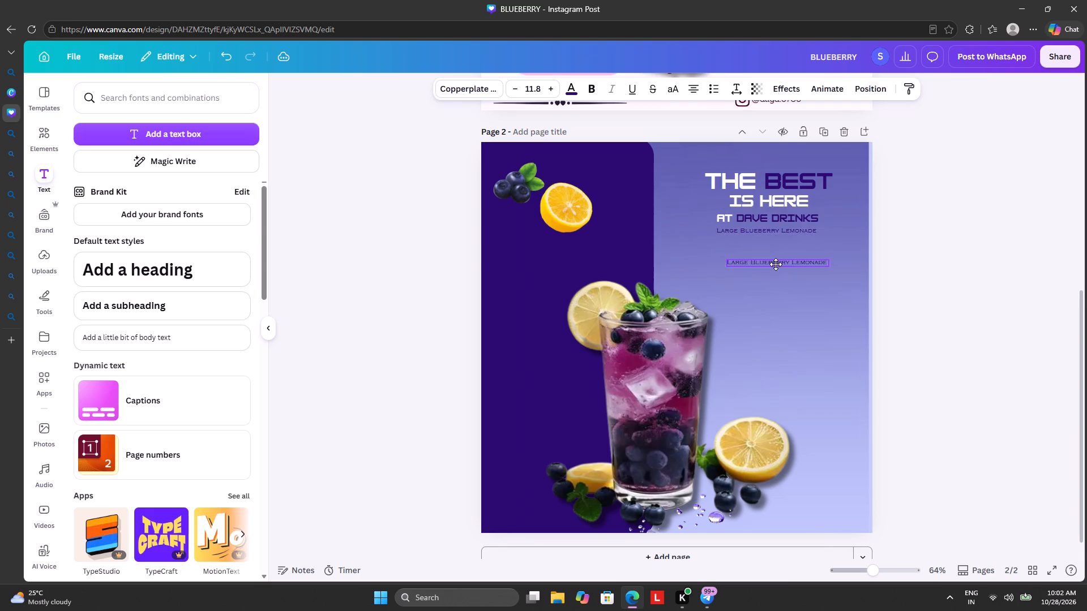
drag(776, 264, 777, 269)
Replace the duplicated "Large Blueberry Lemonade" text with the price 13,900.
click(821, 267)
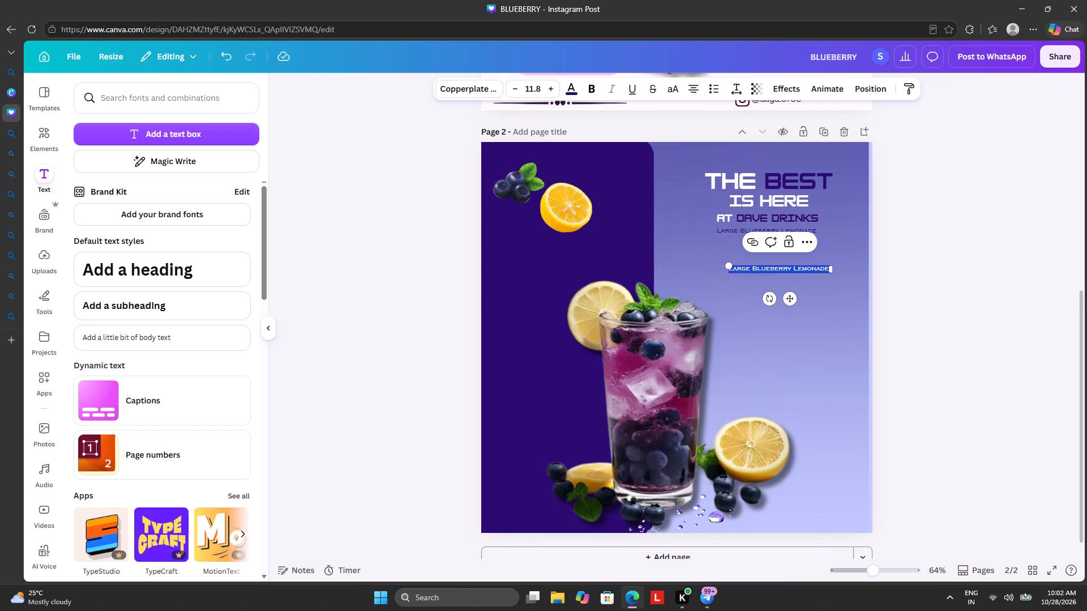
click(828, 266)
key(BackSpace)
key(BackSpace)
key(BackSpace)
key(BackSpace)
key(BackSpace)
key(BackSpace)
key(BackSpace)
key(BackSpace)
key(BackSpace)
key(BackSpace)
key(BackSpace)
key(BackSpace)
key(BackSpace)
key(BackSpace)
key(BackSpace)
key(BackSpace)
key(BackSpace)
key(BackSpace)
key(BackSpace)
key(BackSpace)
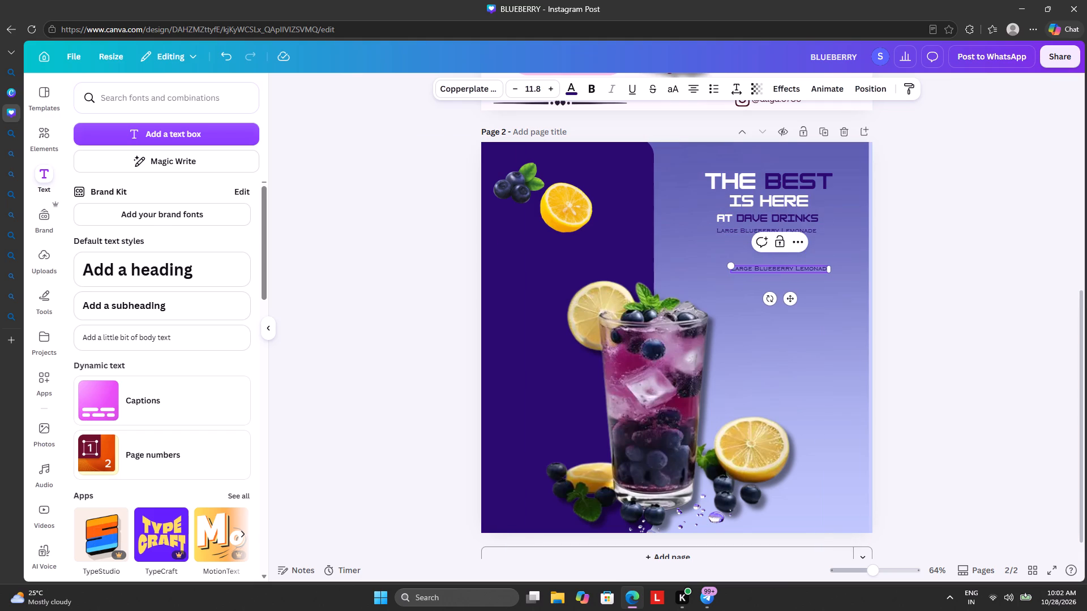
key(BackSpace)
key(BackSpace)
key(BackSpace)
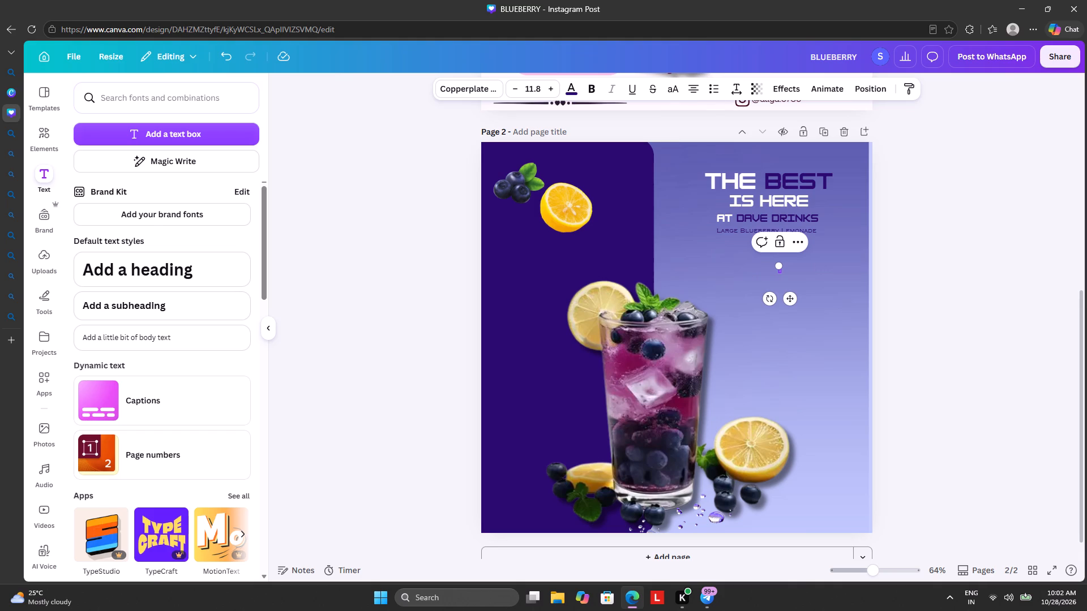
key(n)
key(BackSpace)
key(n)
key(BackSpace)
text(14)
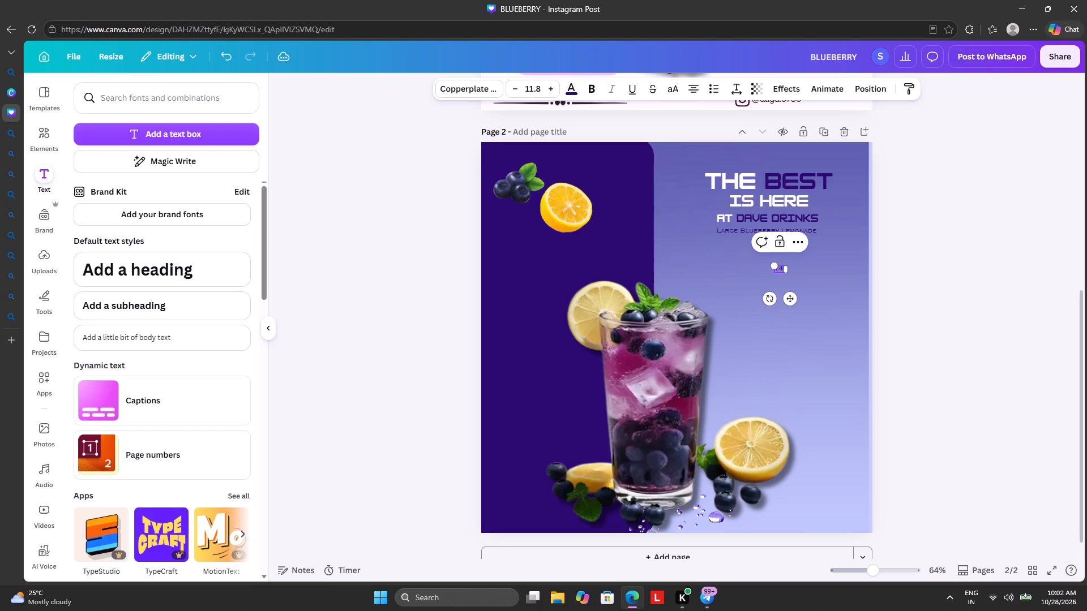
key(BackSpace)
key(3)
key(comma)
key(9)
text(00)
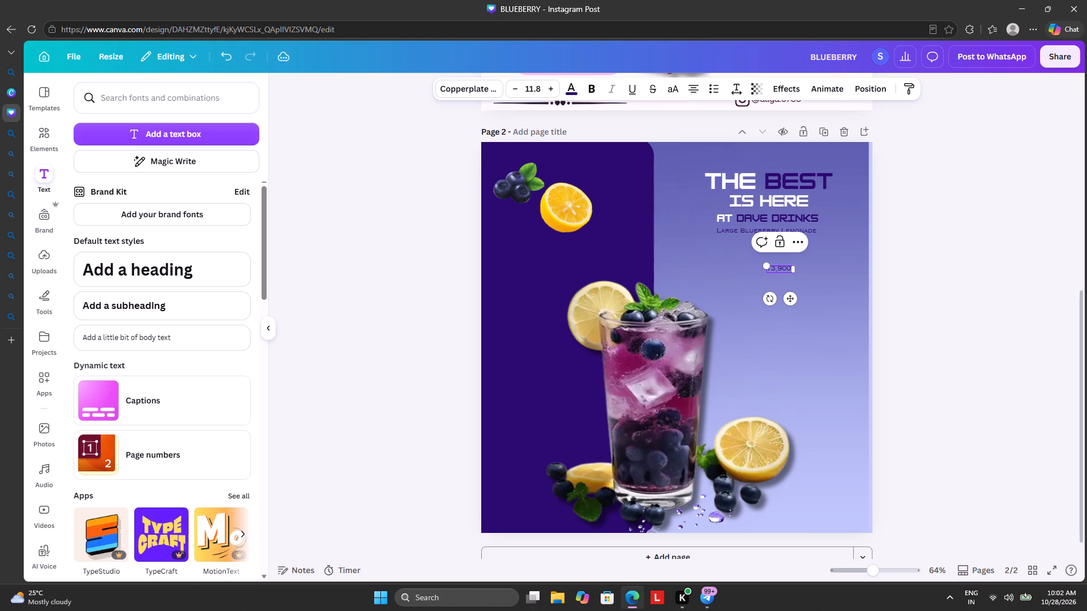
Append "/small" directly after the price 13,900.
key(shift+question)
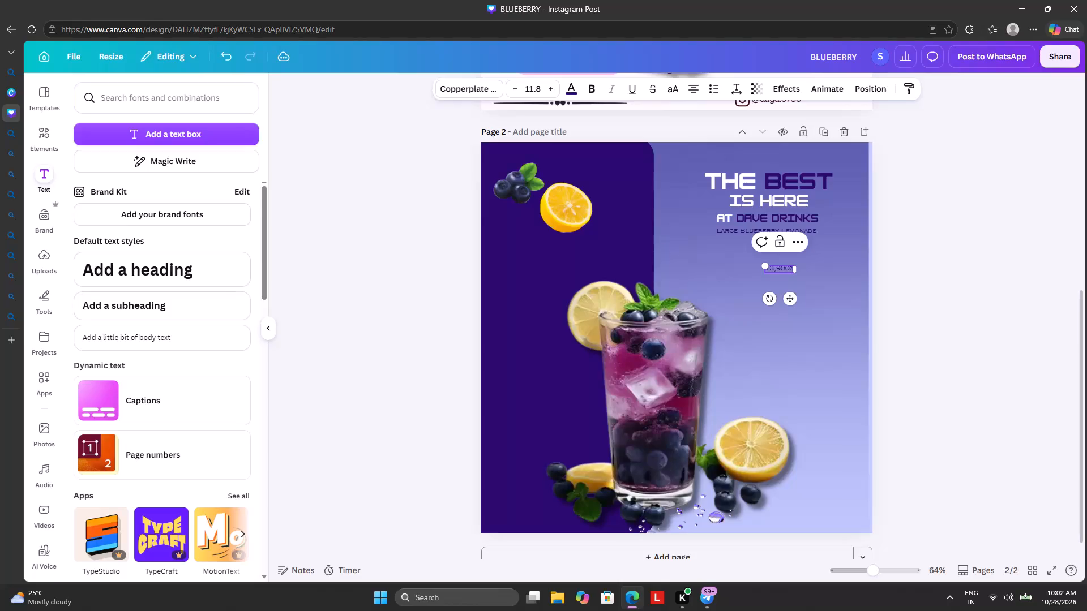
key(BackSpace)
key(slash)
key(s)
key(a)
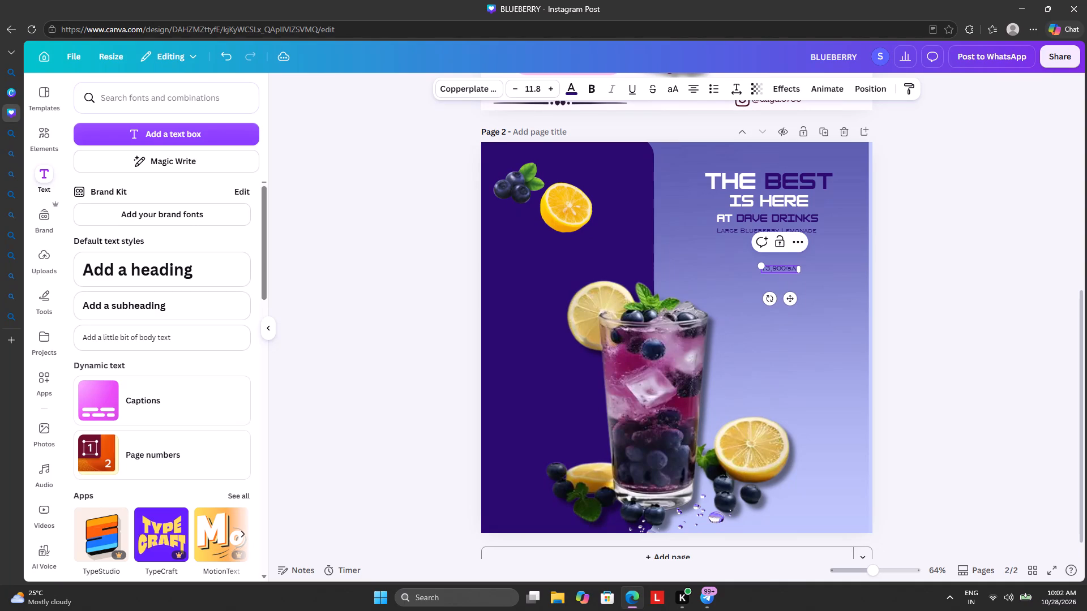
key(BackSpace)
key(BackSpace)
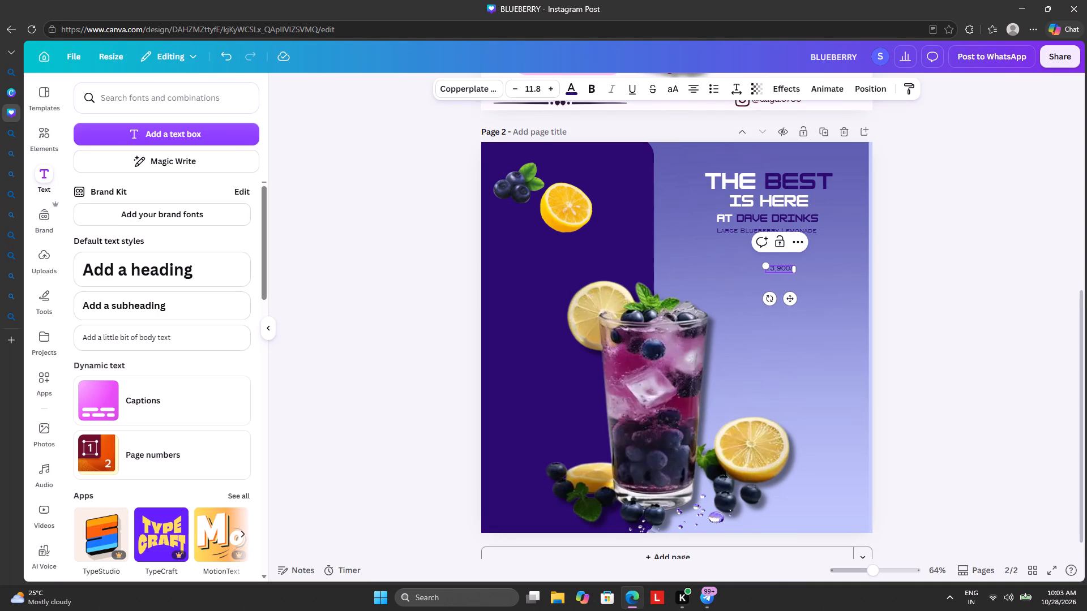
key(s)
key(BackSpace)
key(s)
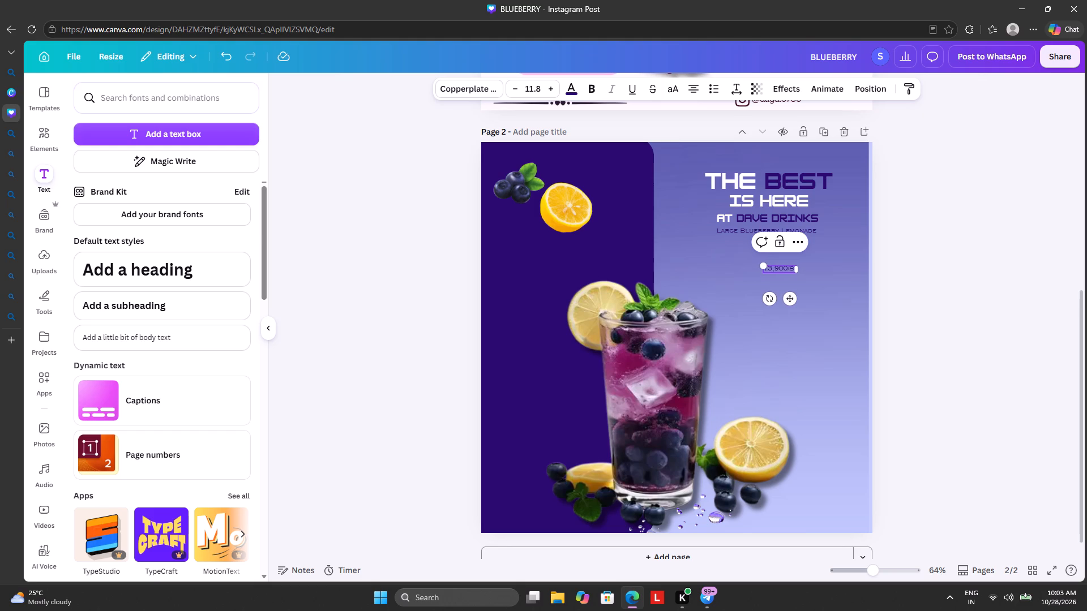
text(mall)
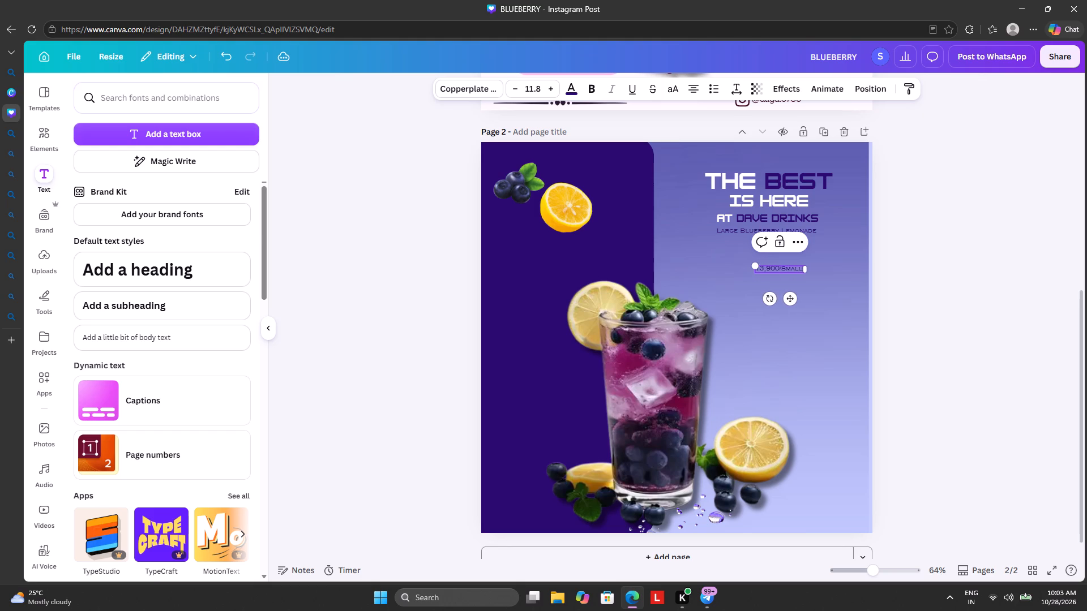
key(BackSpace)
key(BackSpace)
key(BackSpace)
key(BackSpace)
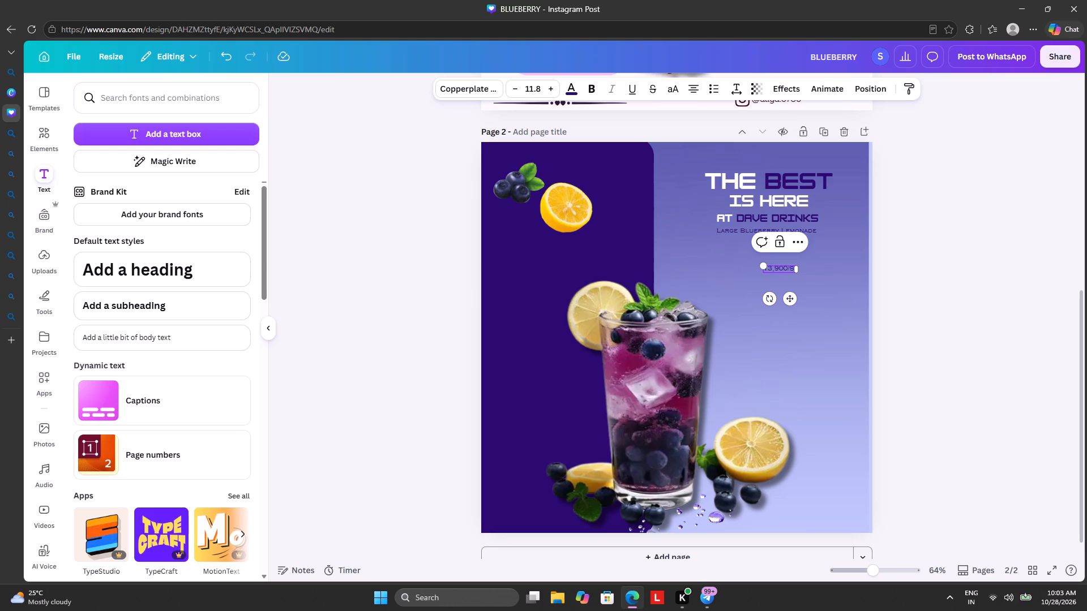
text(MALL)
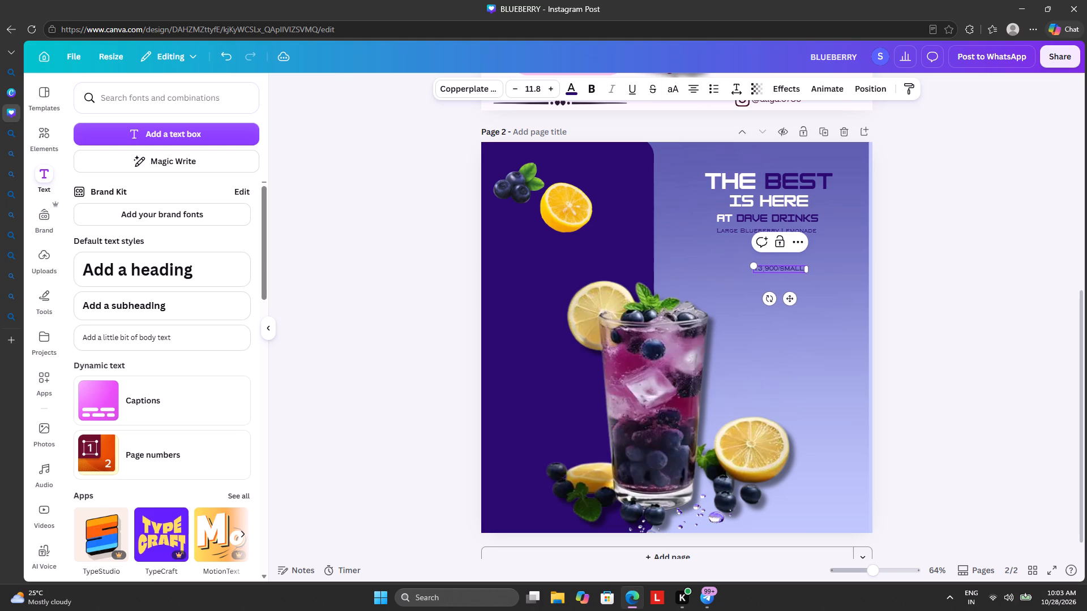
key(BackSpace)
key(BackSpace)
key(BackSpace)
key(BackSpace)
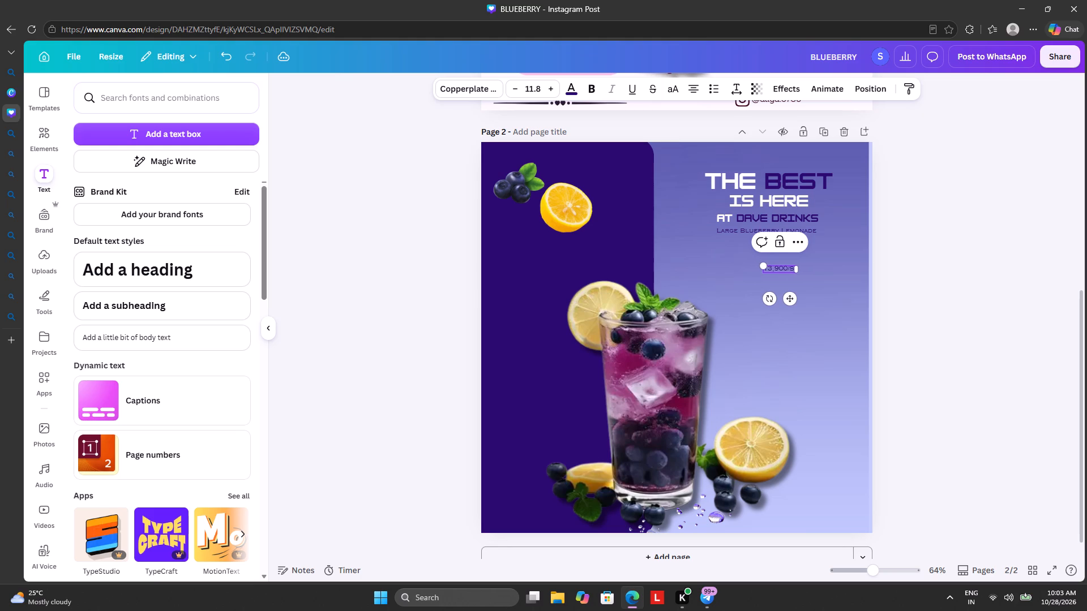
key(BackSpace)
key(s)
key(BackSpace)
key(s)
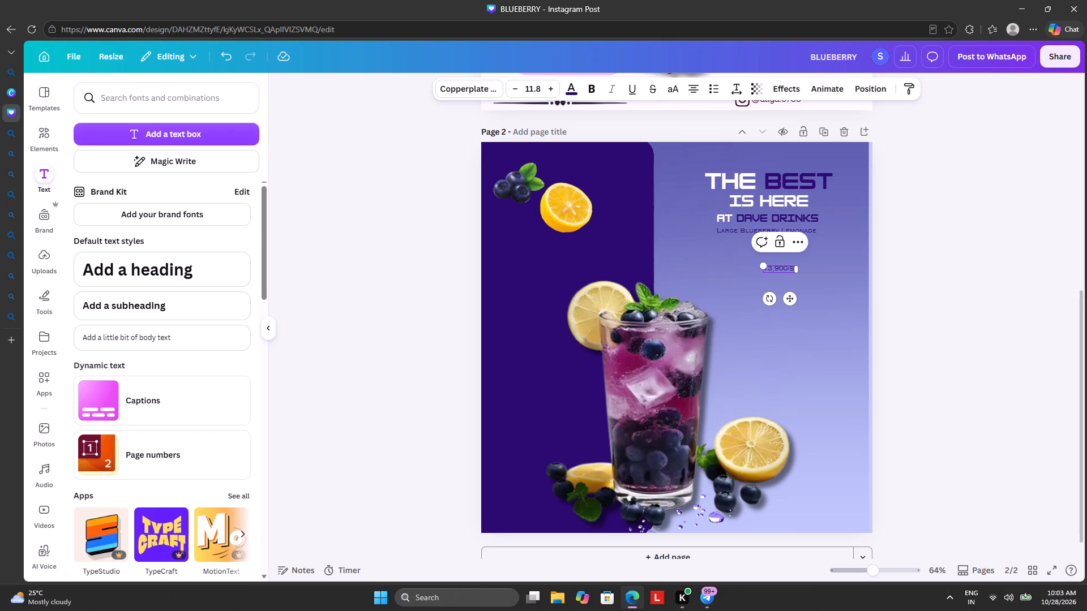
text(mall)
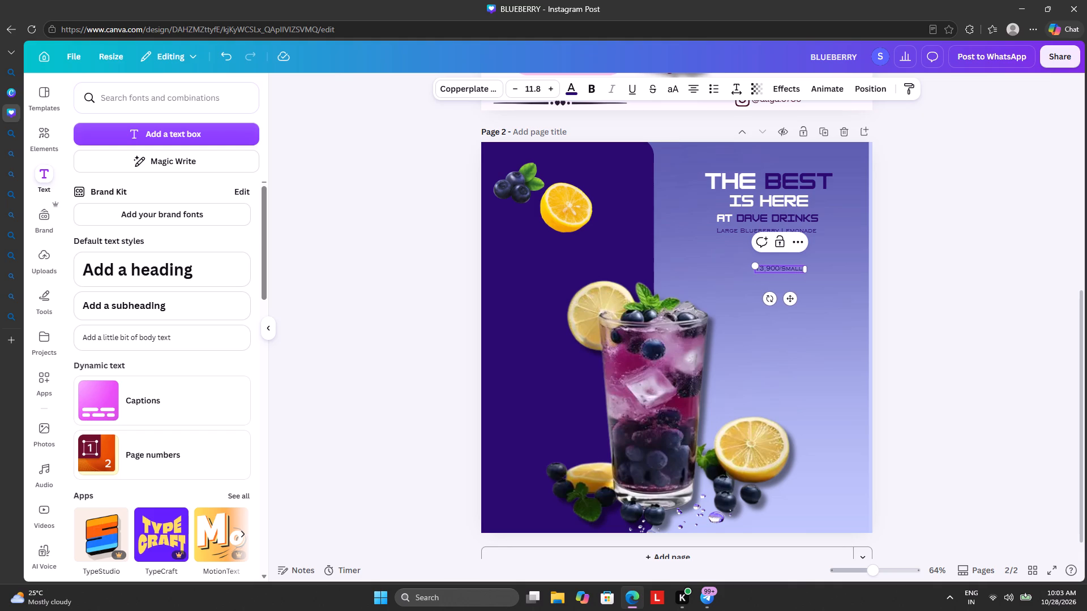
Add a second price, n10,900, after "small" on the same line, separated by a space.
key(space)
key(n)
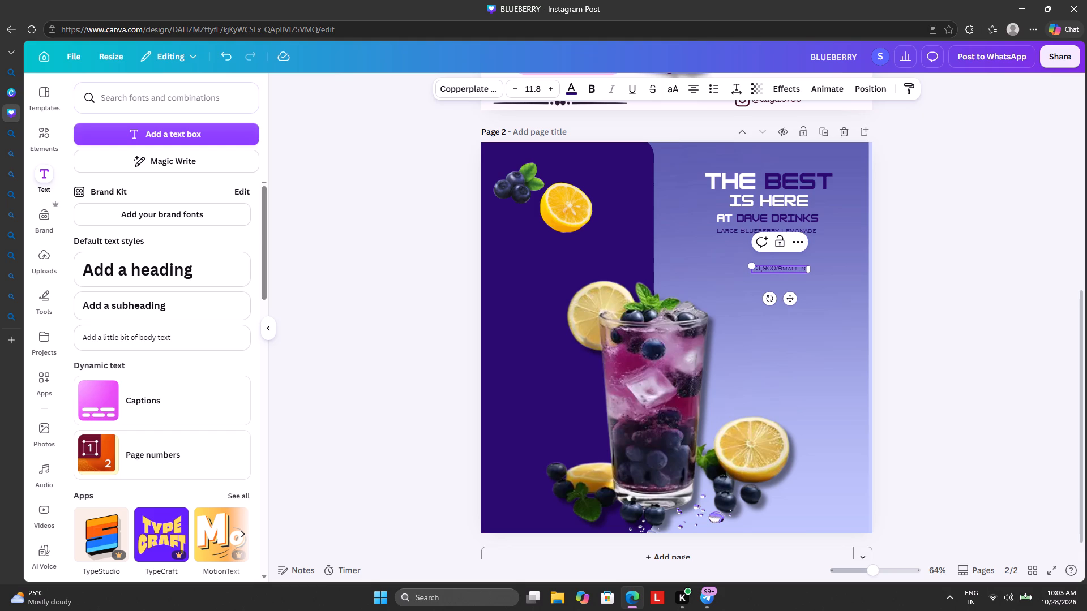
text(10)
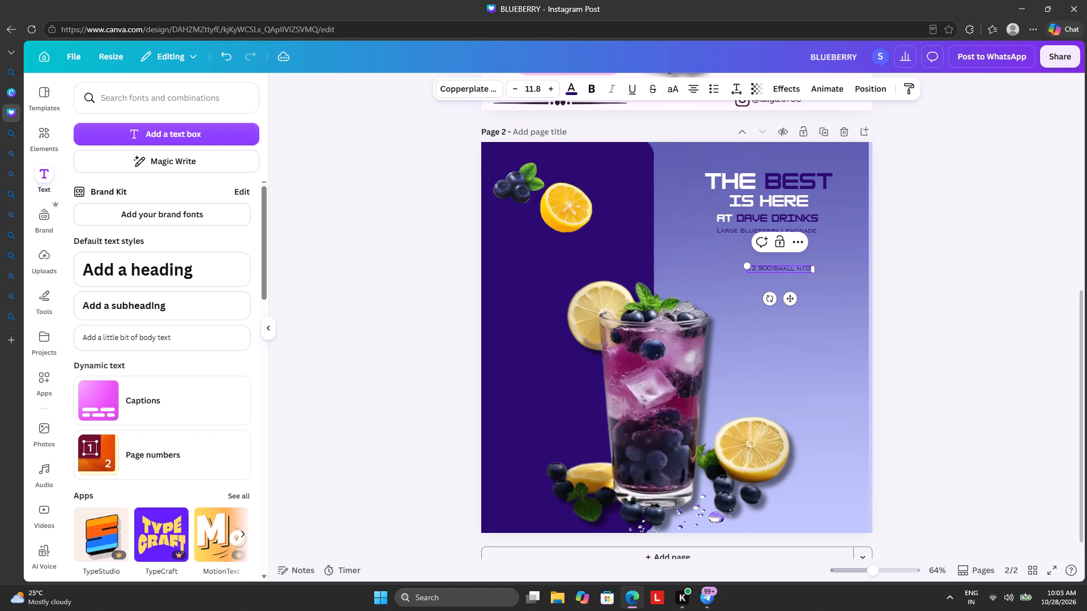
key(comma)
text(900)
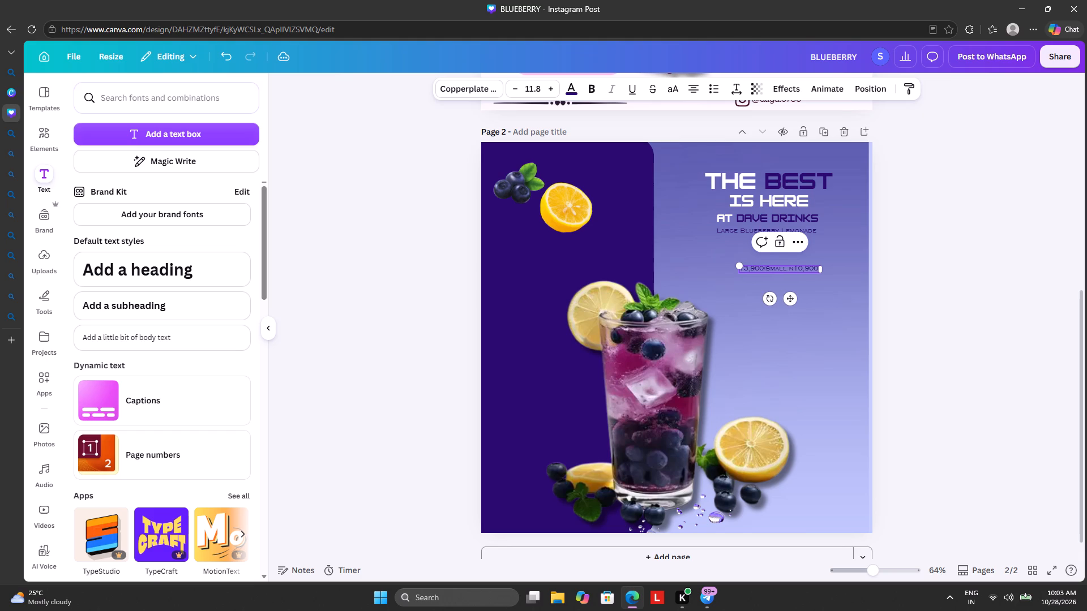
Replace the word "small" in the price line with "sMALL", keeping it between 13,900/ and n10,900.
click(782, 270)
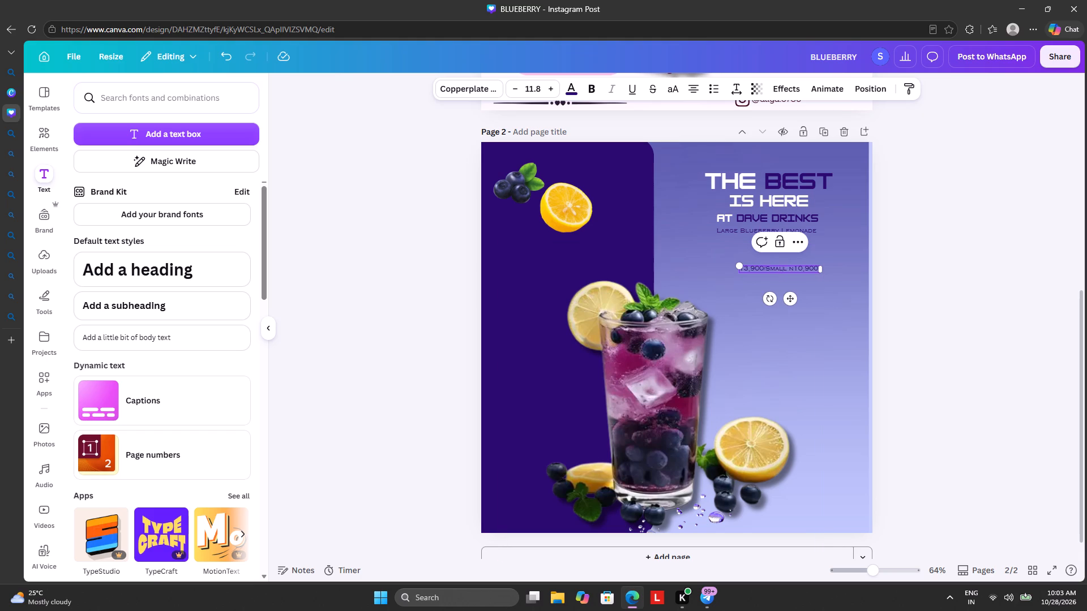
click(784, 270)
click(788, 270)
key(BackSpace)
key(BackSpace)
key(BackSpace)
key(BackSpace)
key(BackSpace)
key(s)
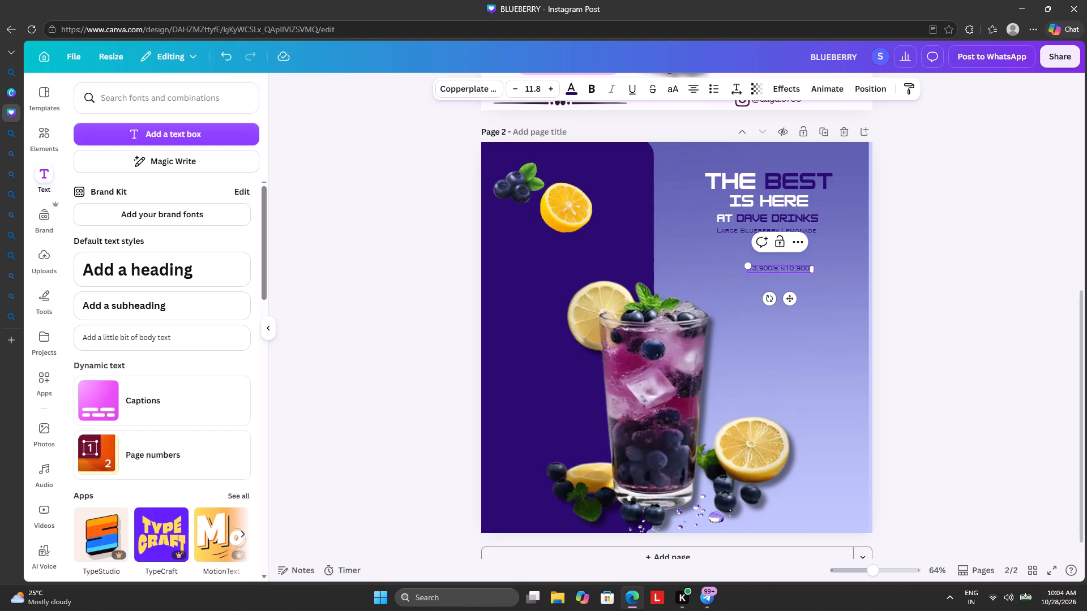
key(a)
key(BackSpace)
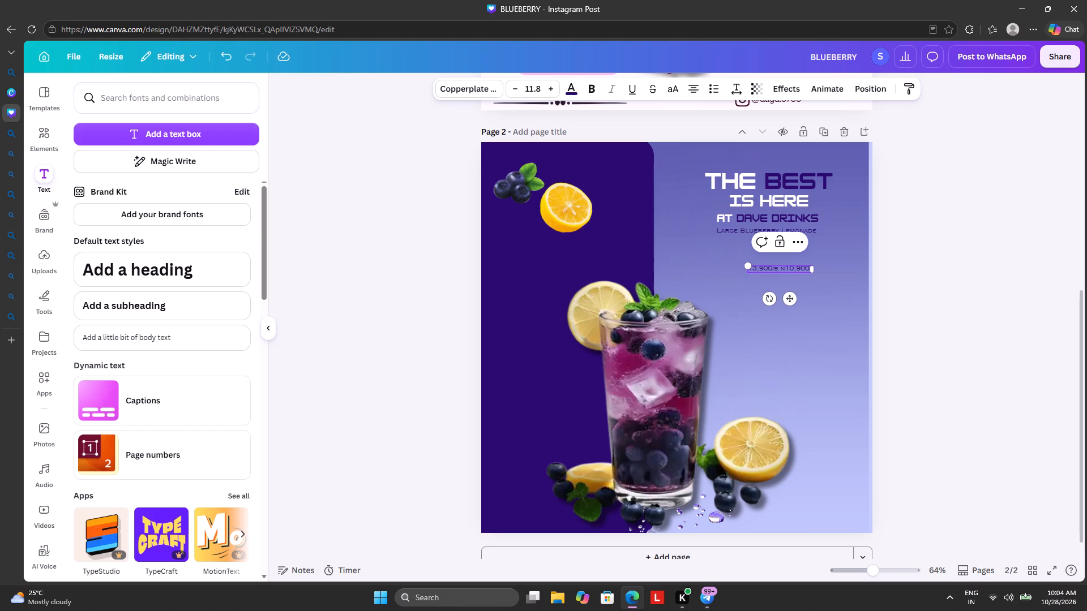
text(MALL)
Change the font of the entire price line to Nourd.
click(814, 268)
drag(816, 268, 674, 277)
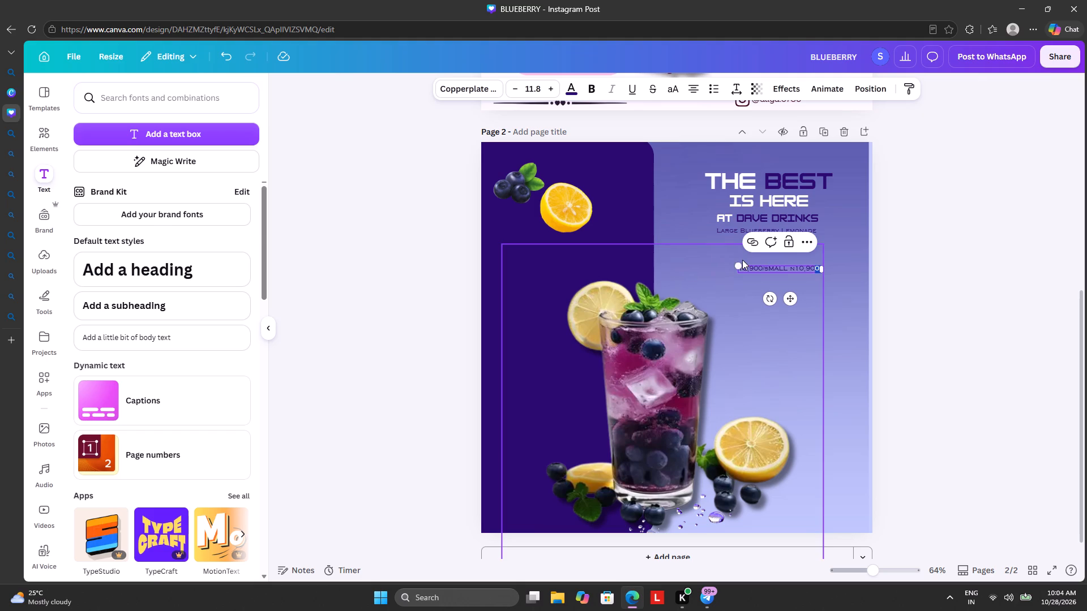
drag(742, 268, 836, 272)
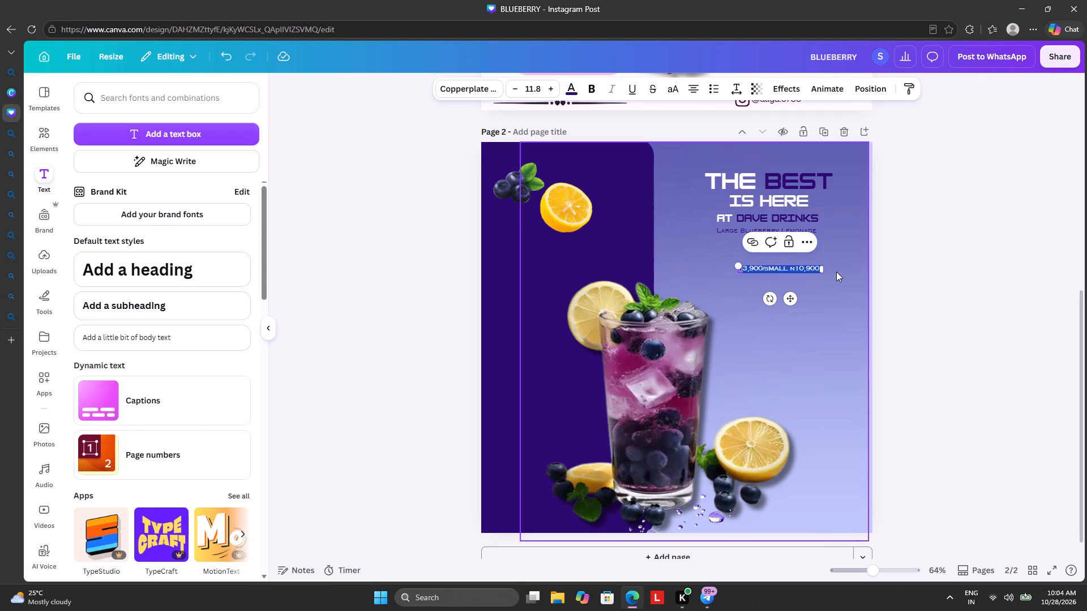
drag(836, 272, 834, 272)
click(450, 78)
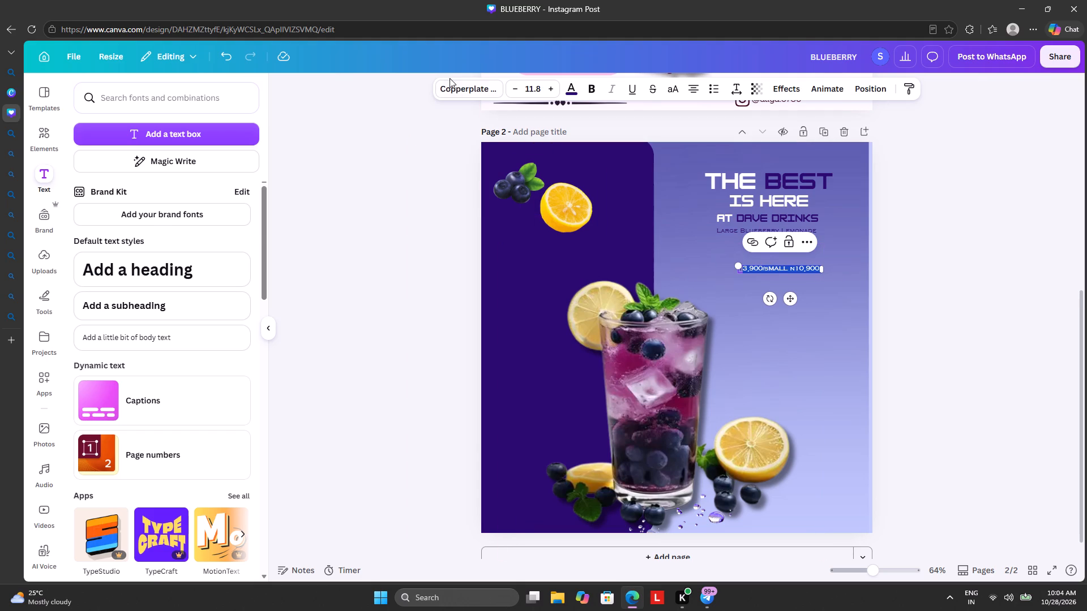
click(453, 89)
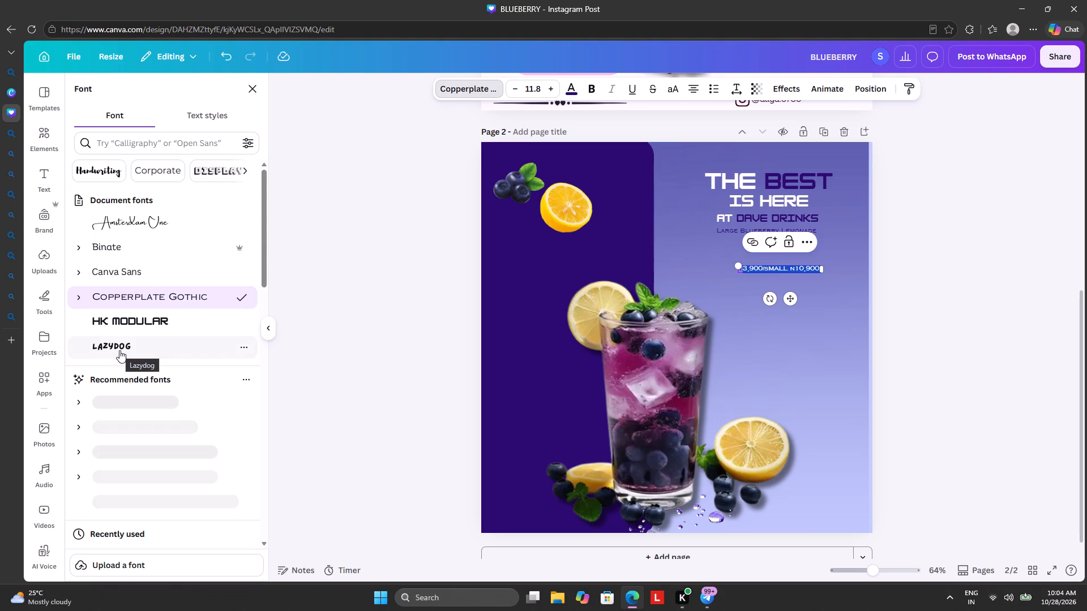
click(104, 407)
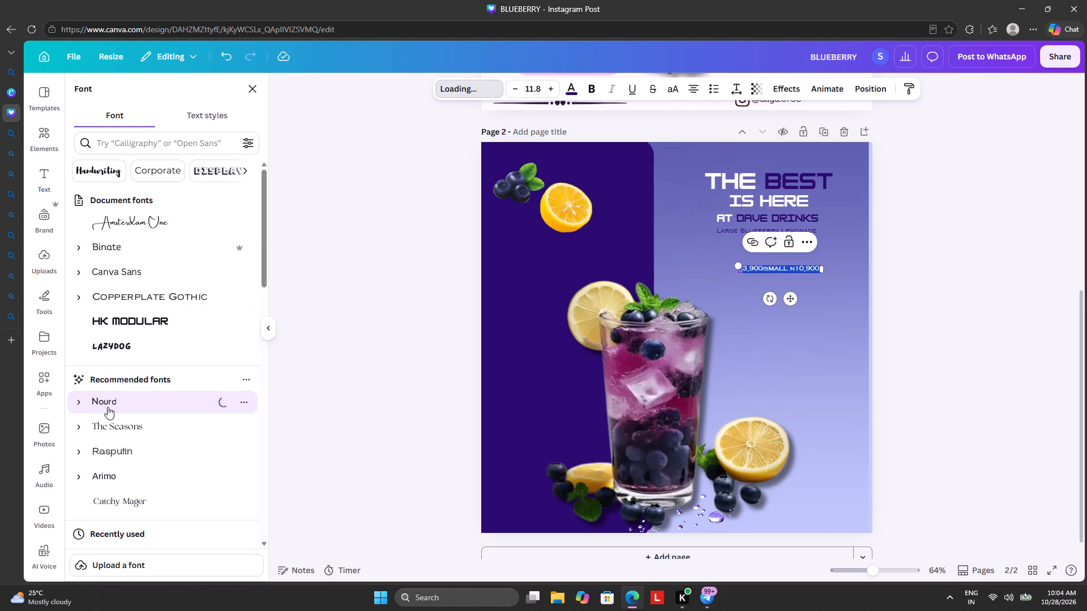
Move the price line up to sit directly beneath "Large Blueberry Lemonade".
drag(789, 294, 781, 280)
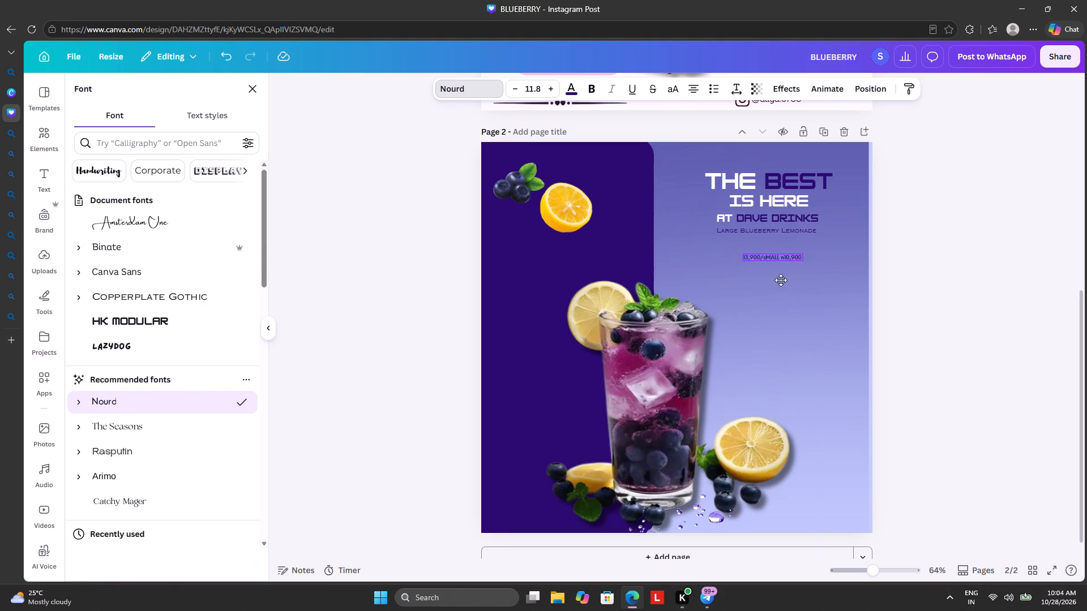
drag(781, 280, 776, 266)
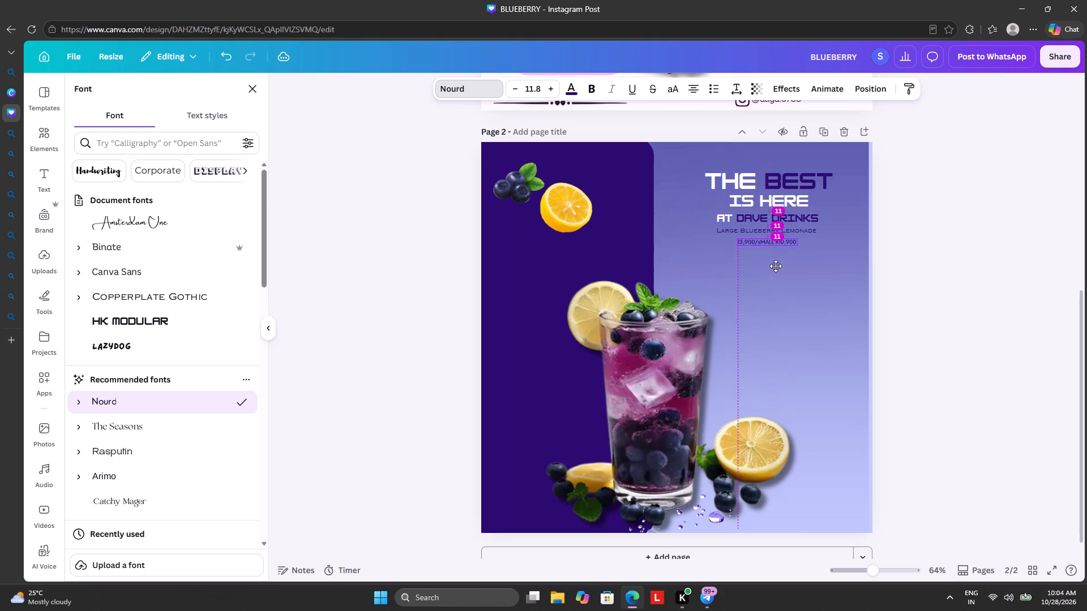
drag(776, 266, 775, 266)
Change the "Large Blueberry Lemonade" text to the Nourd font.
click(736, 230)
click(725, 229)
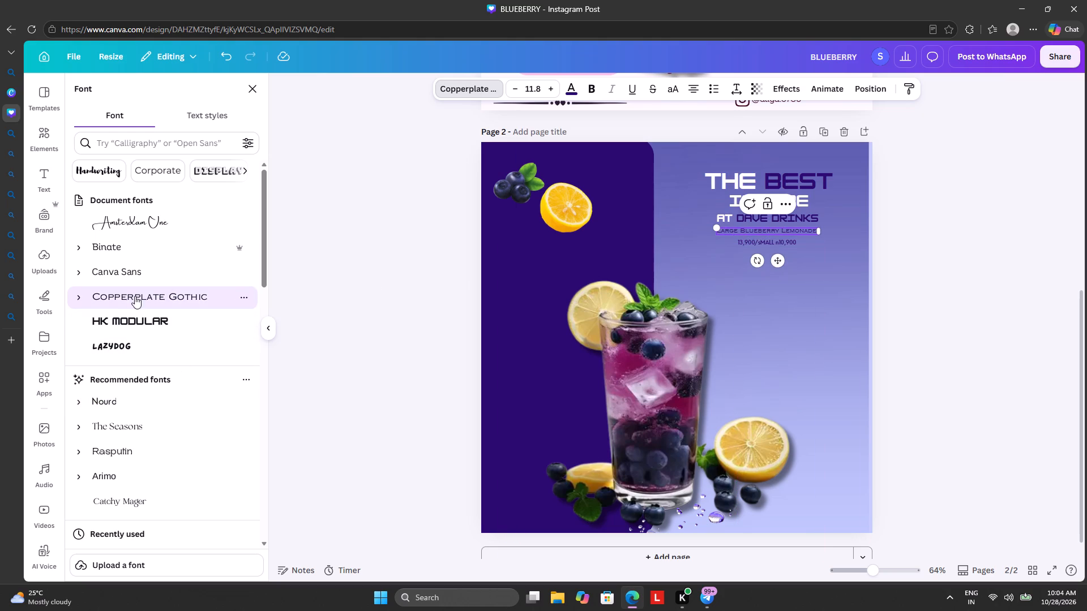
click(163, 406)
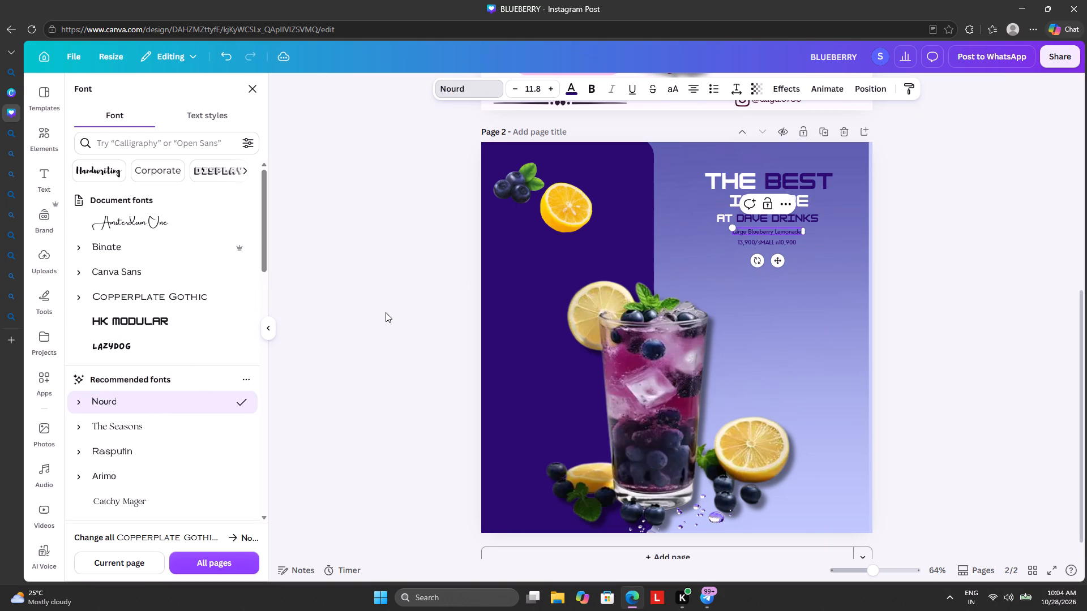
click(386, 312)
click(399, 285)
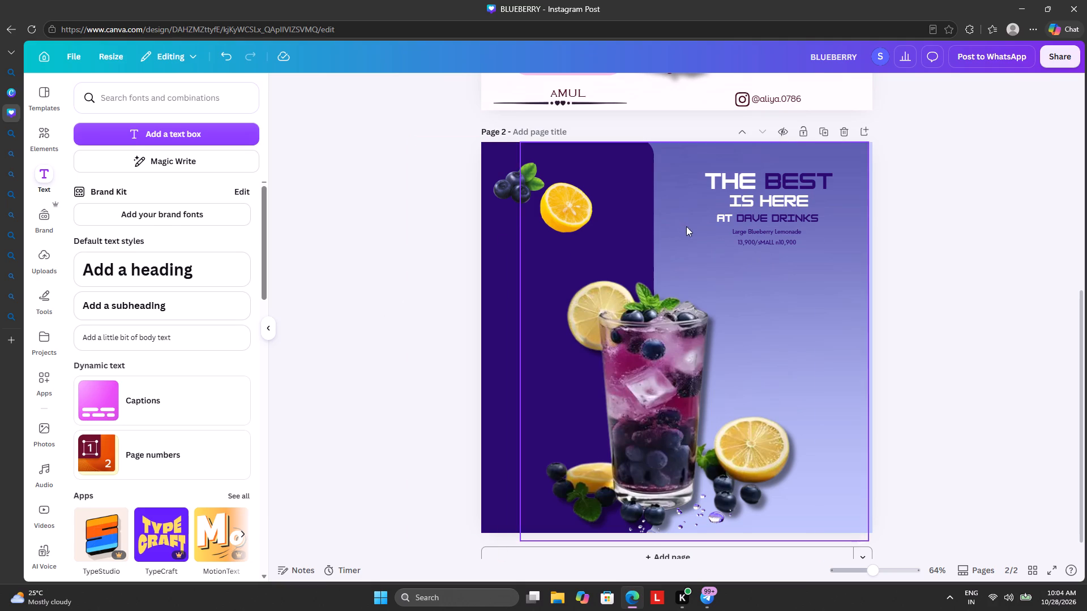
Enlarge the "Large Blueberry Lemonade" text to about size 13.6 and the price line to about 13.8.
click(789, 230)
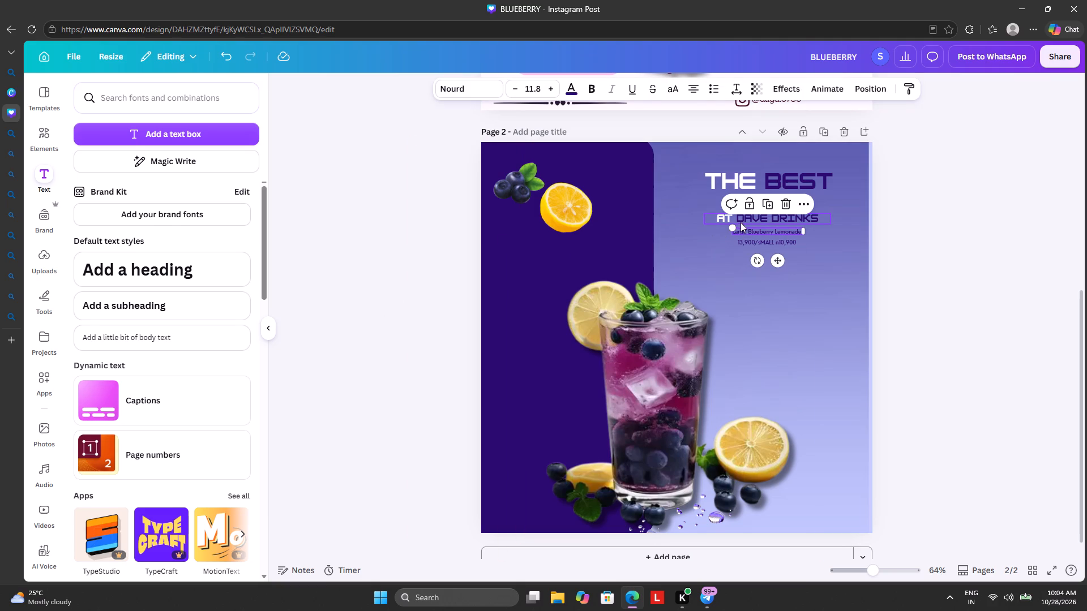
drag(733, 226, 722, 229)
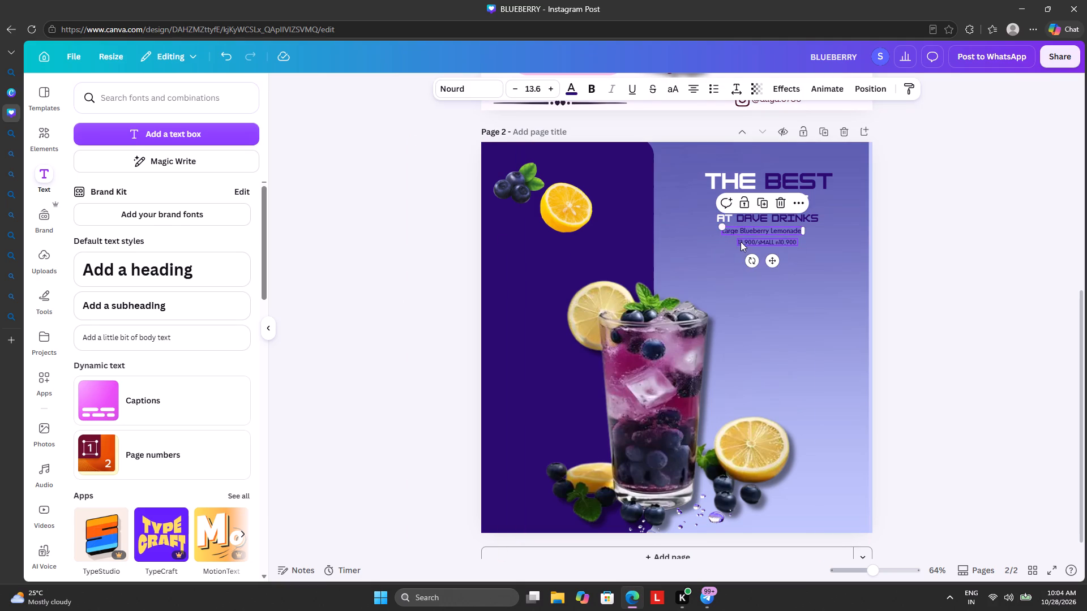
click(750, 244)
drag(736, 239, 729, 240)
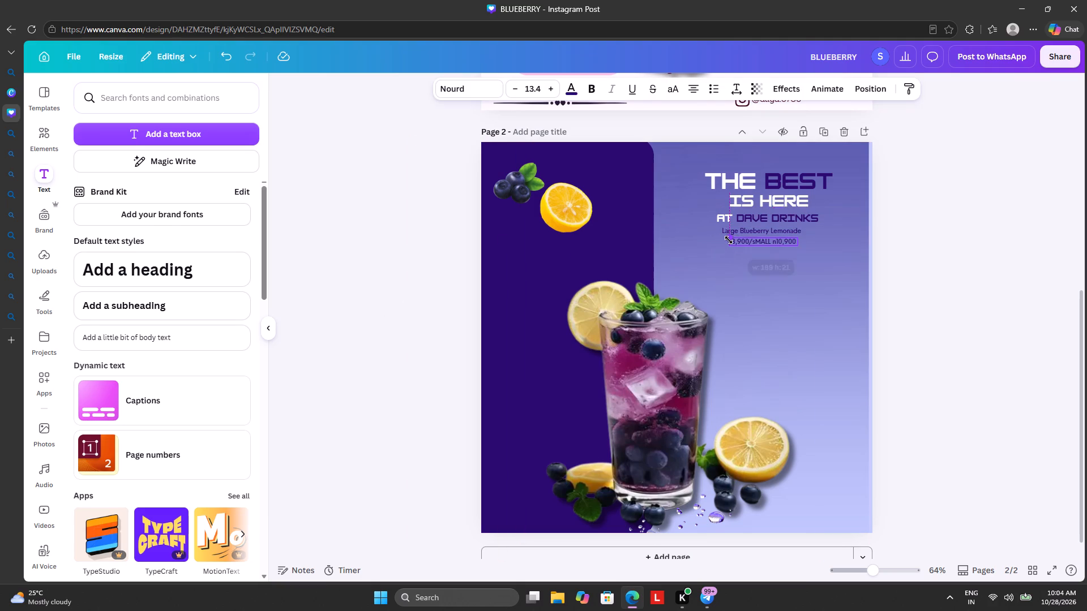
drag(729, 240, 726, 240)
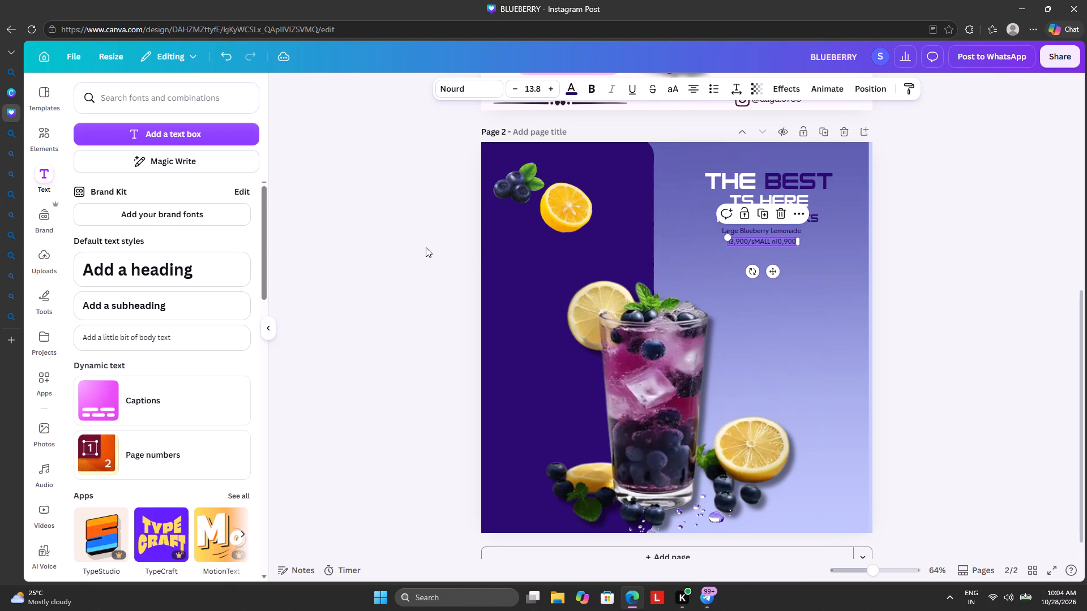
click(426, 247)
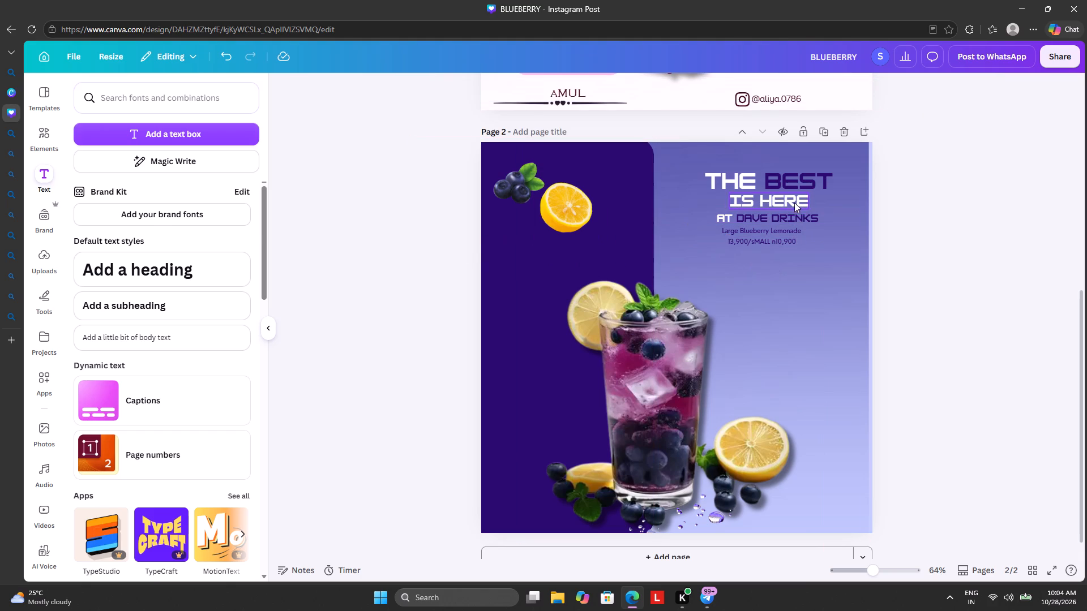
Shift the heading lines "THE BEST", "IS HERE" and "AT DAVE DRINKS" slightly up and to the left.
click(774, 184)
drag(772, 184, 764, 177)
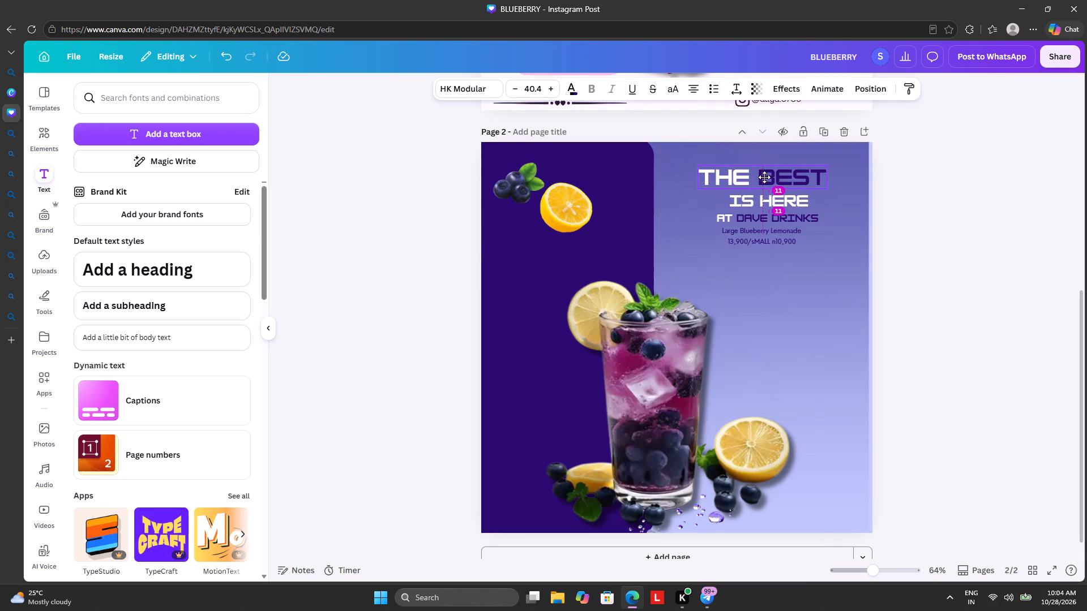
drag(764, 177, 766, 178)
drag(769, 201, 758, 198)
drag(763, 221, 762, 217)
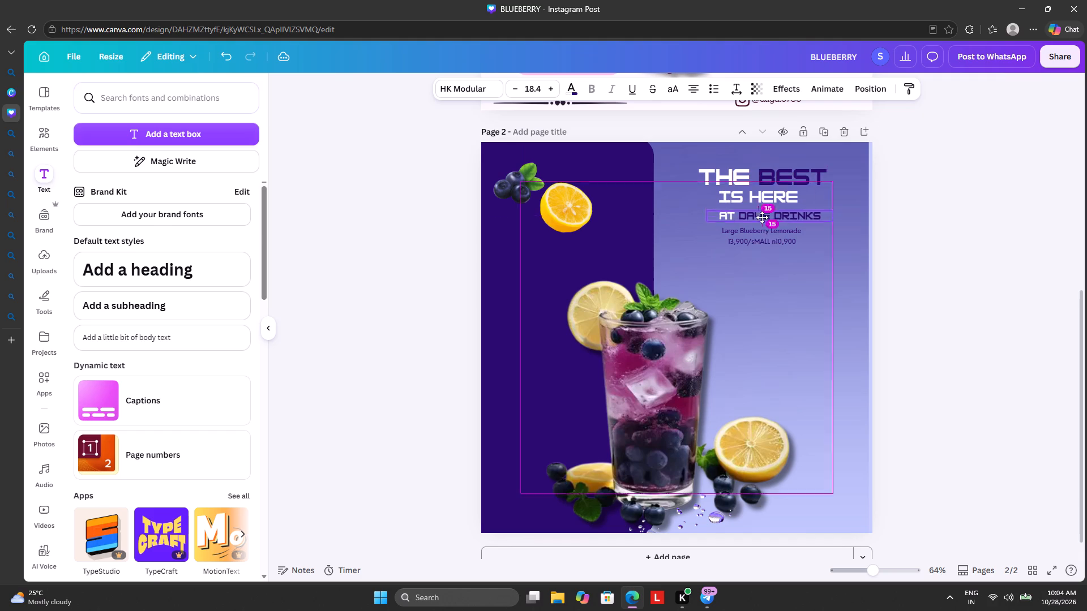
drag(762, 217, 758, 215)
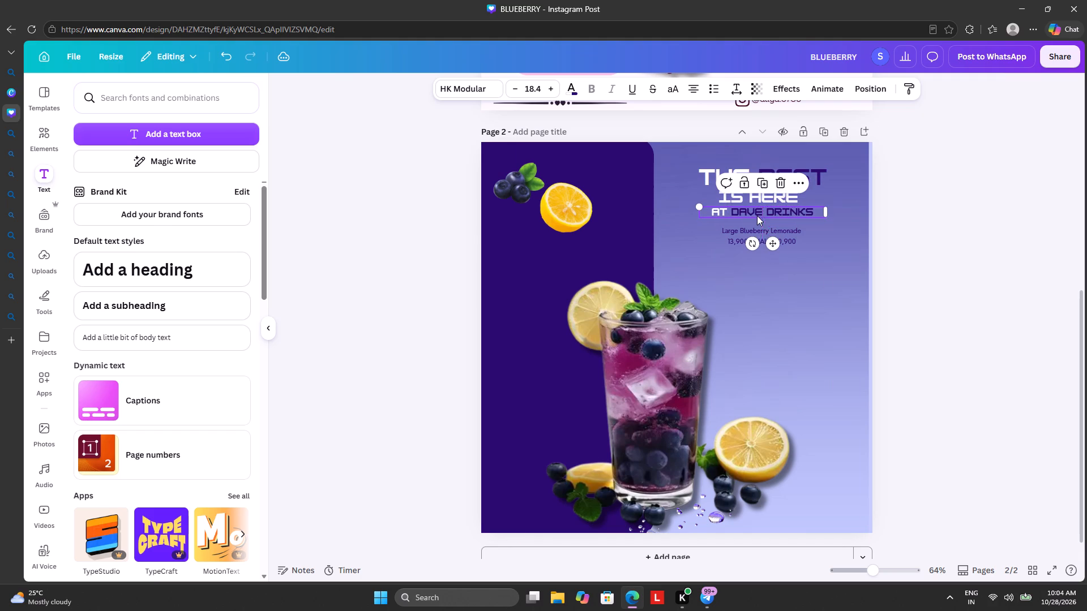
click(398, 255)
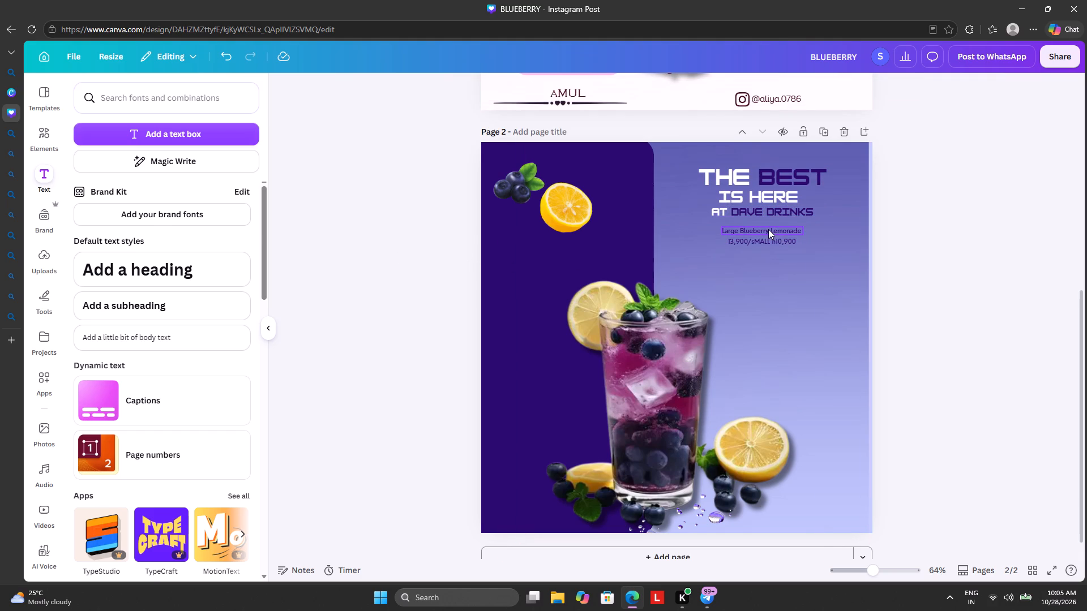
Nudge the product name and the price line slightly up beneath the heading, leaving a small gap between them.
drag(768, 229, 768, 224)
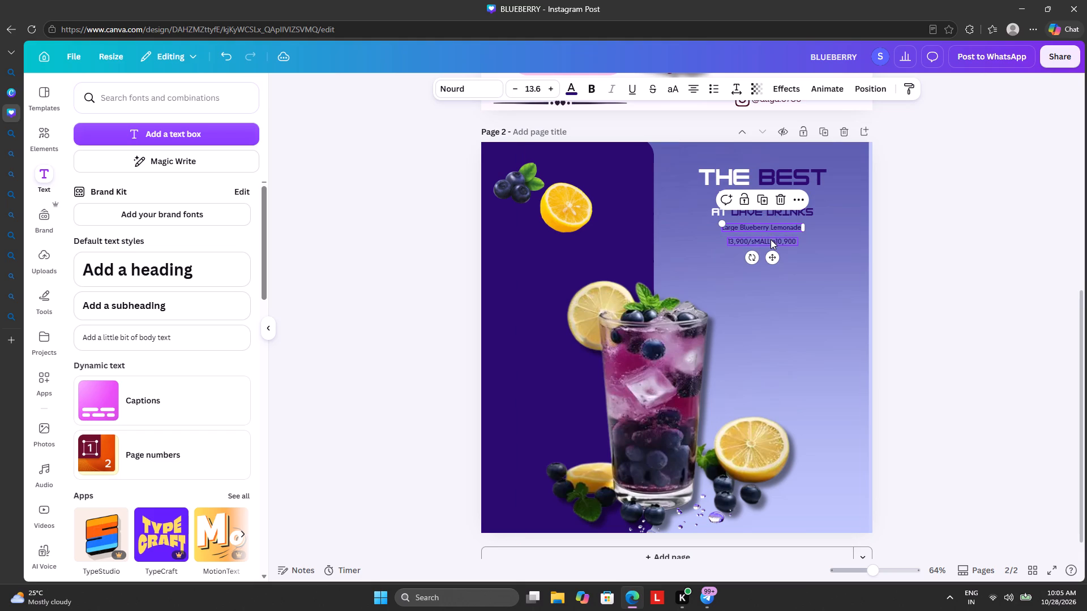
click(771, 239)
click(771, 239)
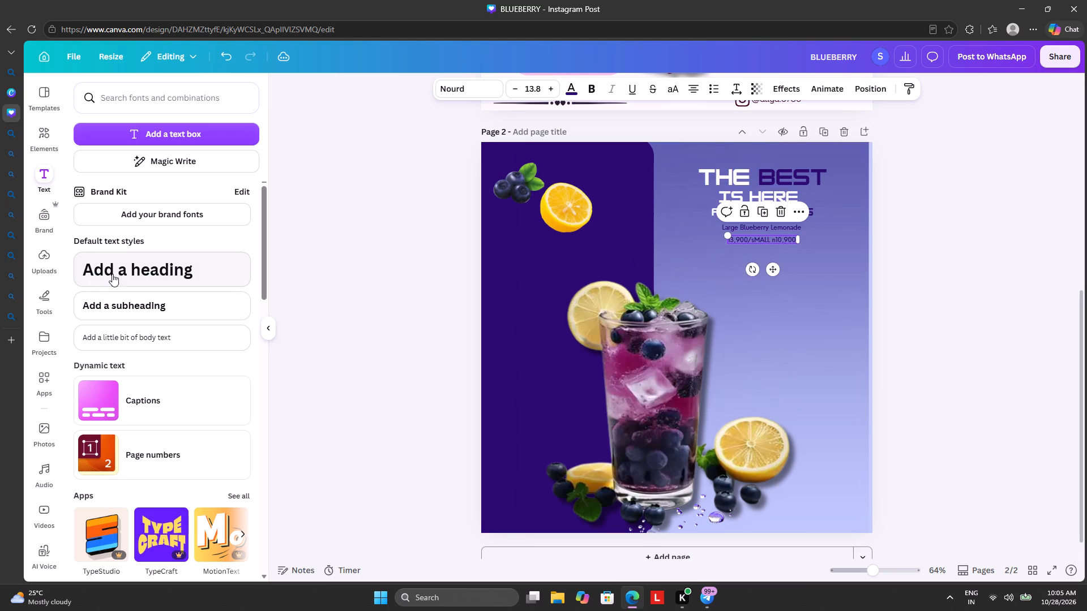
click(313, 259)
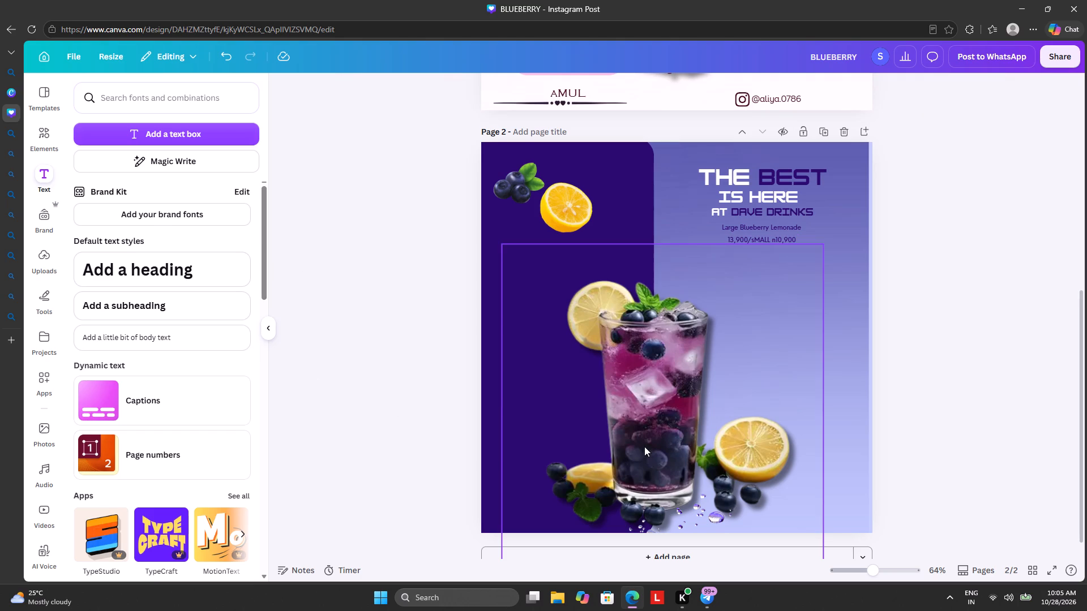
Enlarge the blueberry lemonade cutout slightly and move it up so the glass sits higher on page 2.
drag(634, 436, 631, 414)
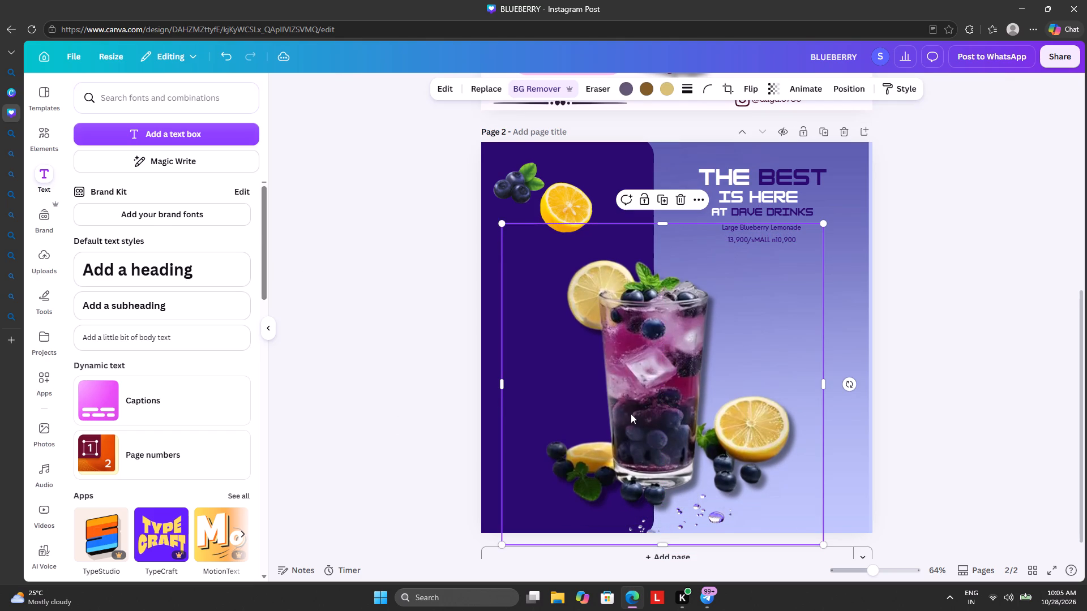
drag(825, 545, 863, 572)
drag(795, 492, 785, 487)
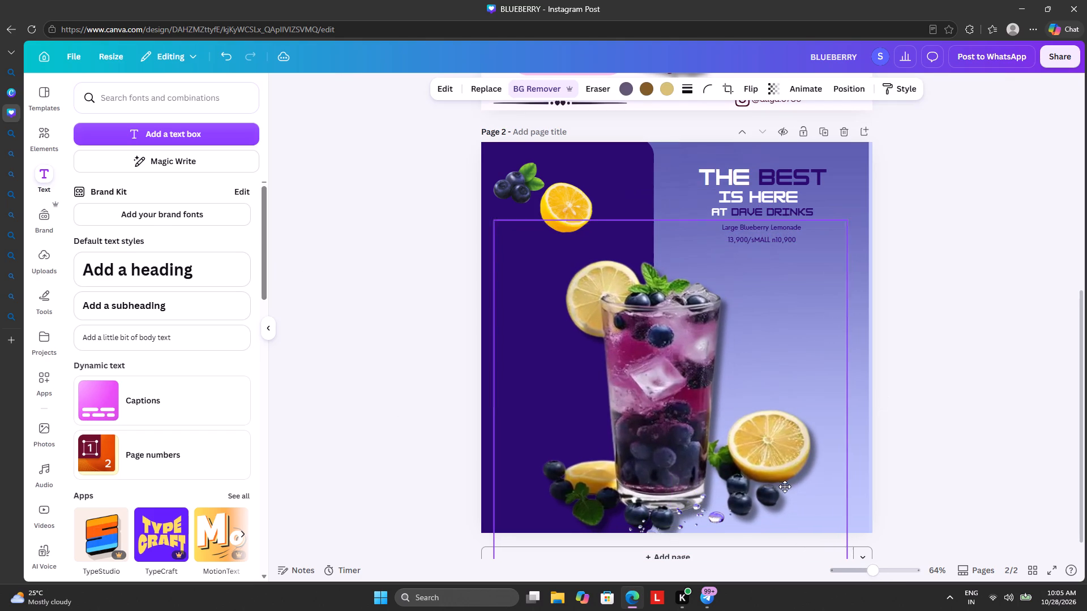
drag(785, 487, 785, 484)
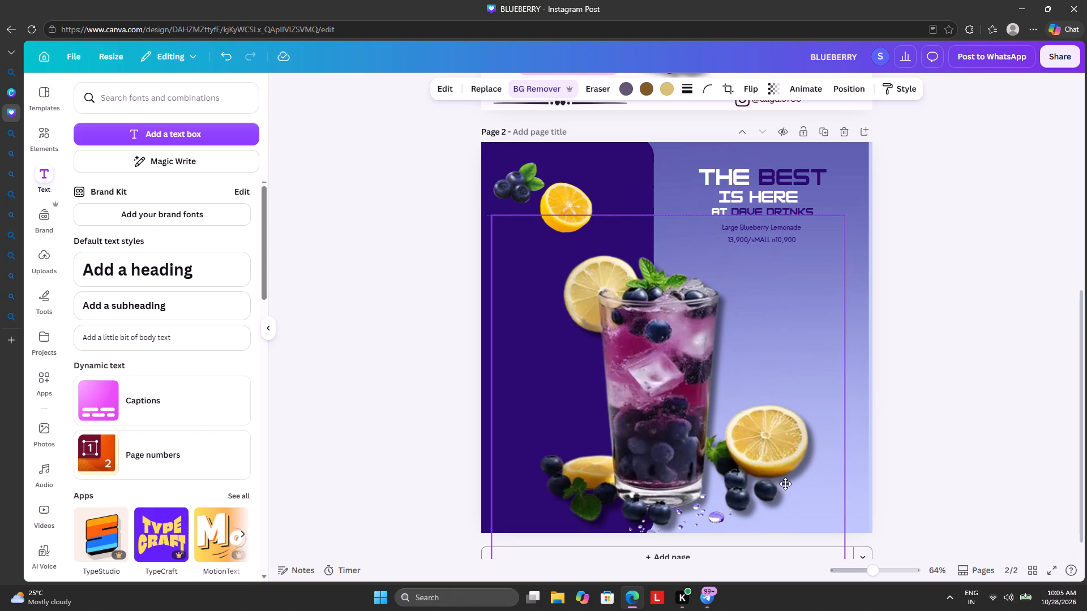
drag(785, 484, 785, 479)
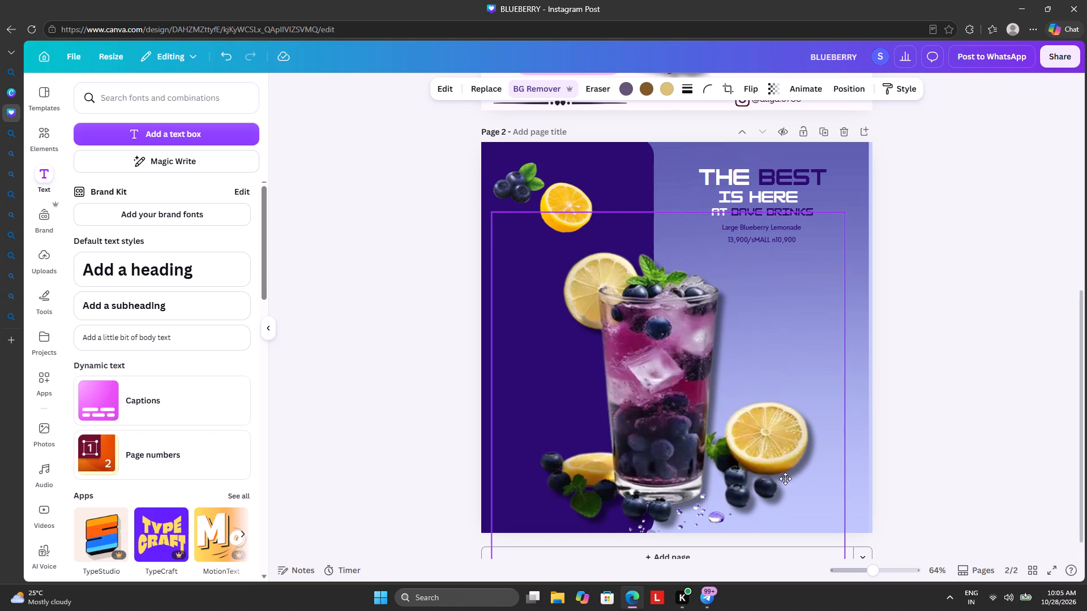
drag(785, 479, 785, 479)
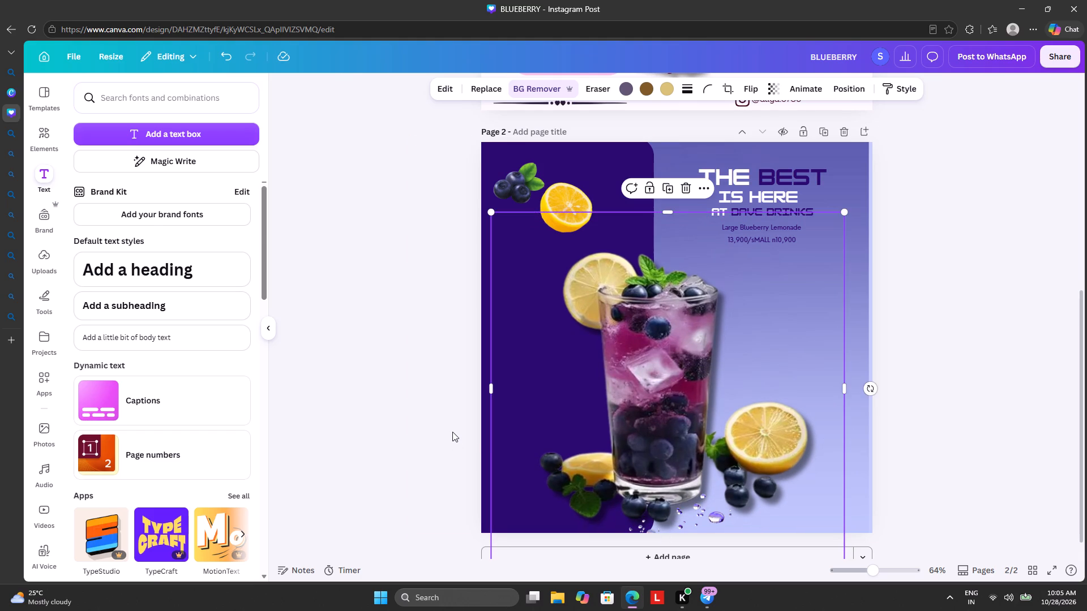
Apply a Drop shadow to the small blueberry cluster and to the orange slice in page 2's upper corner.
click(452, 432)
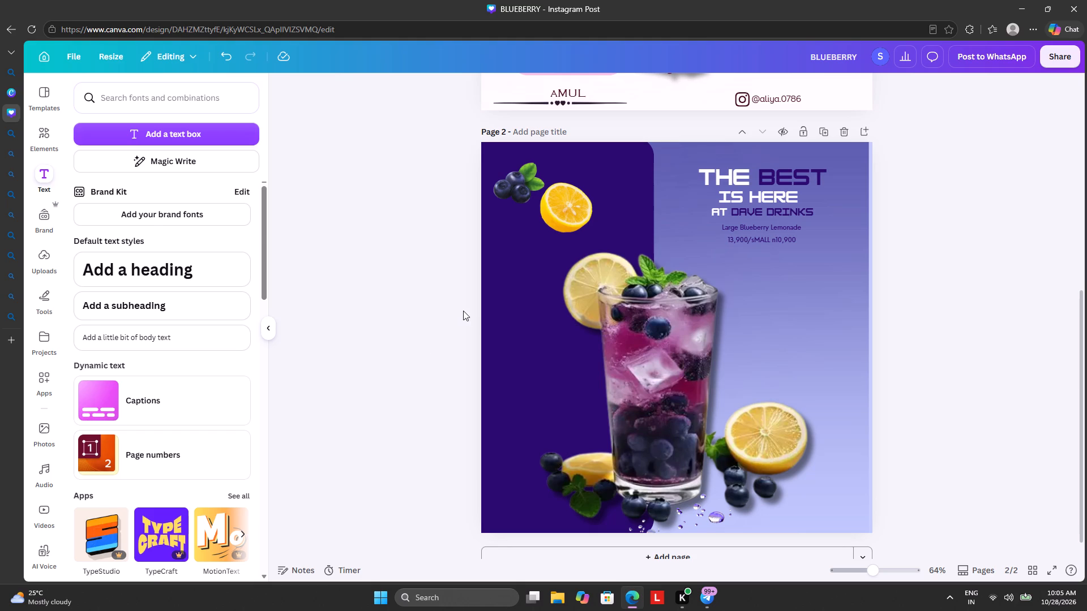
click(520, 195)
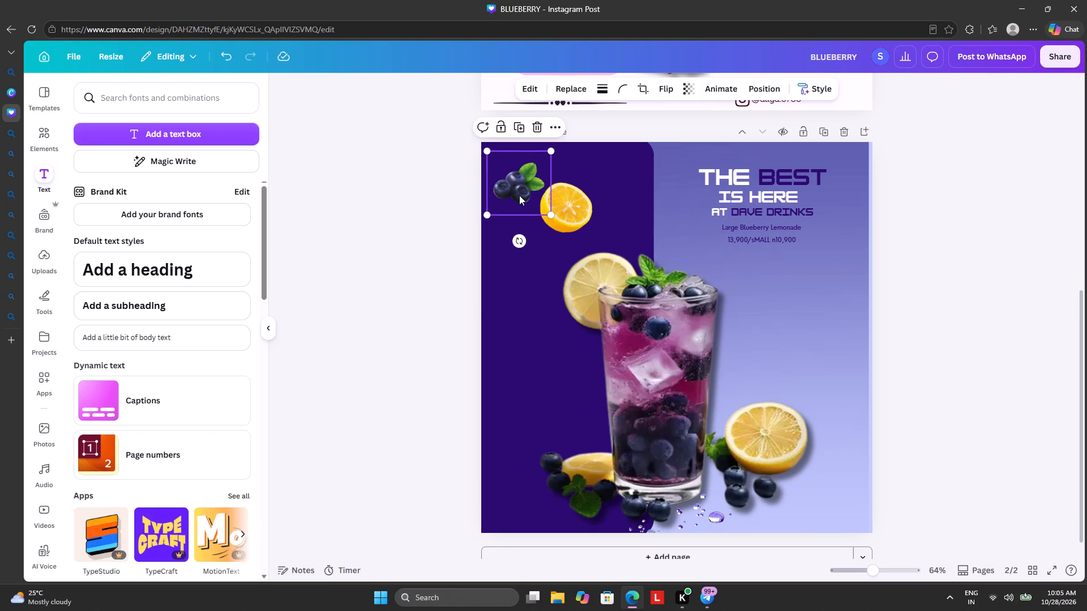
click(528, 92)
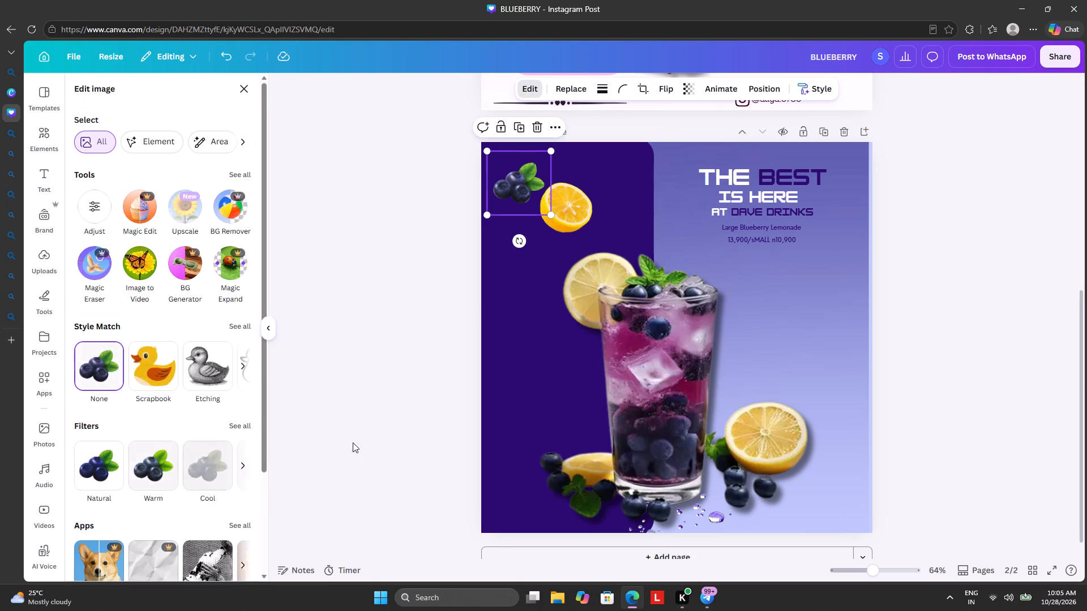
scroll(249, 531, down, 5)
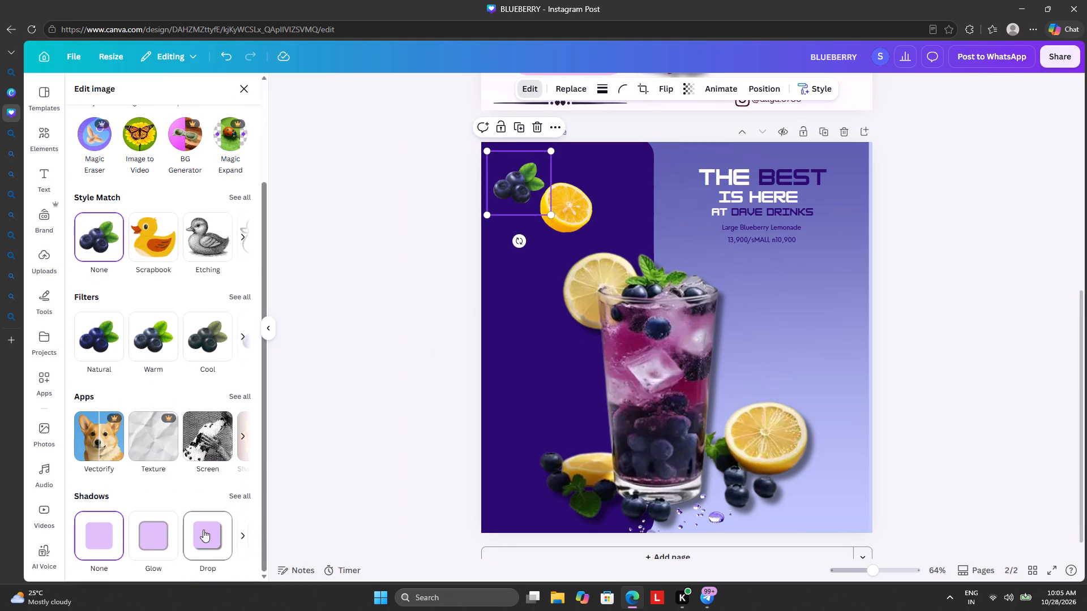
click(207, 530)
click(564, 210)
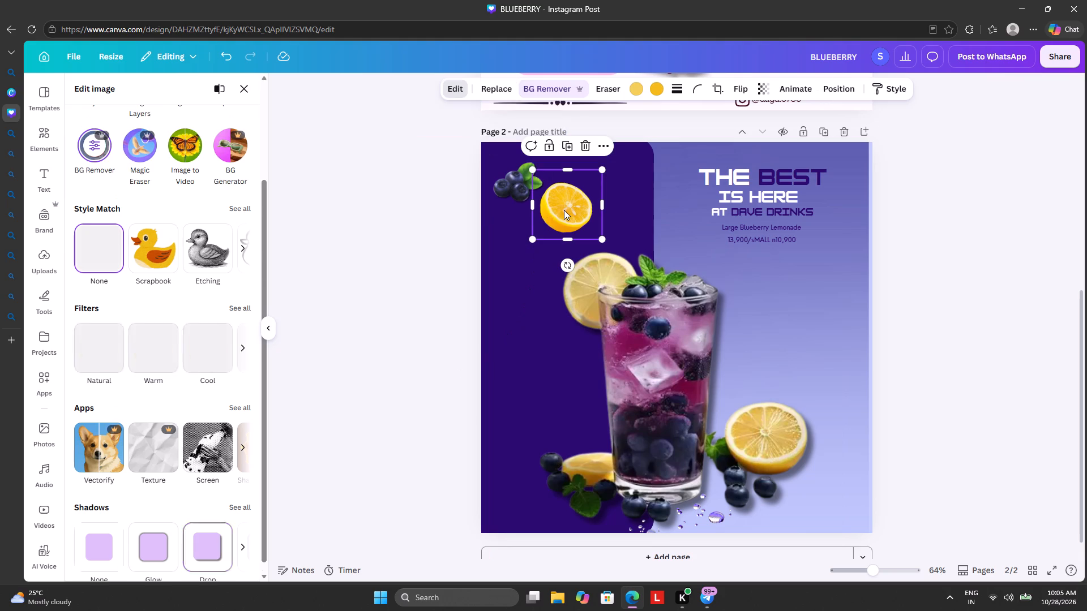
click(213, 547)
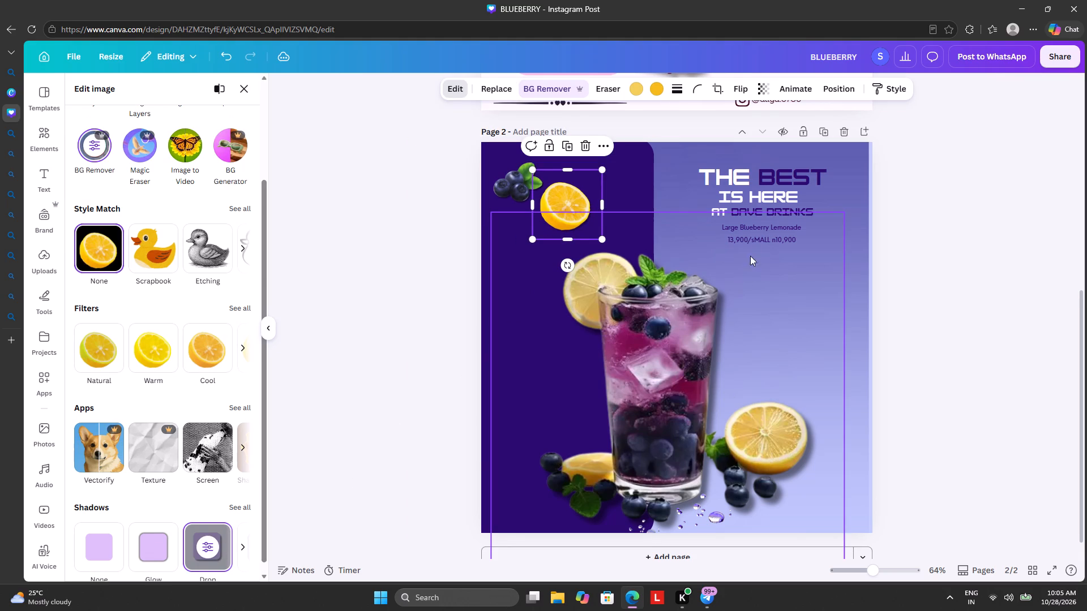
click(414, 274)
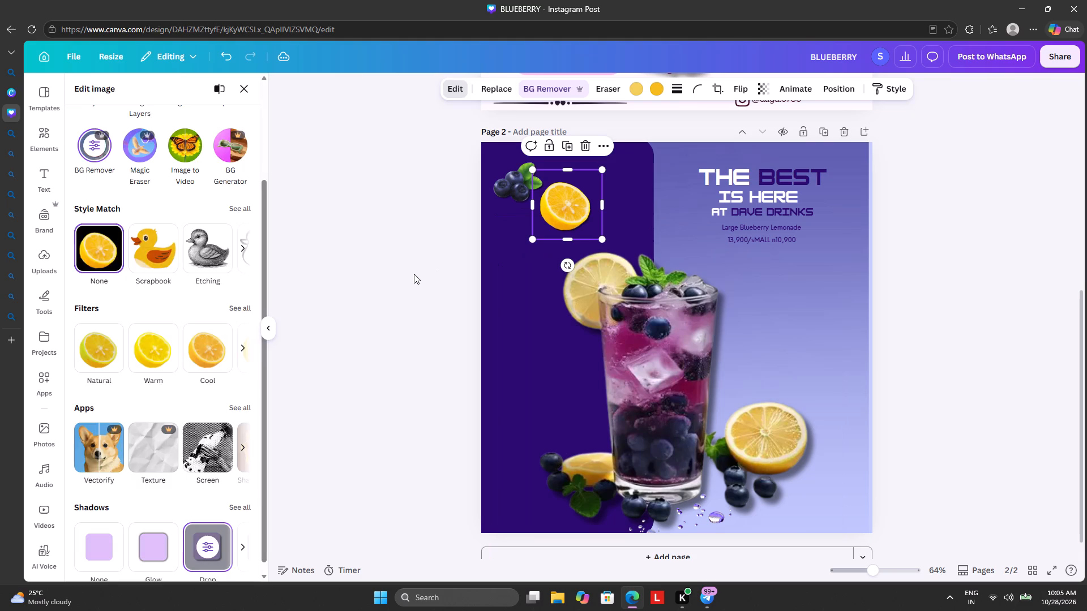
click(414, 274)
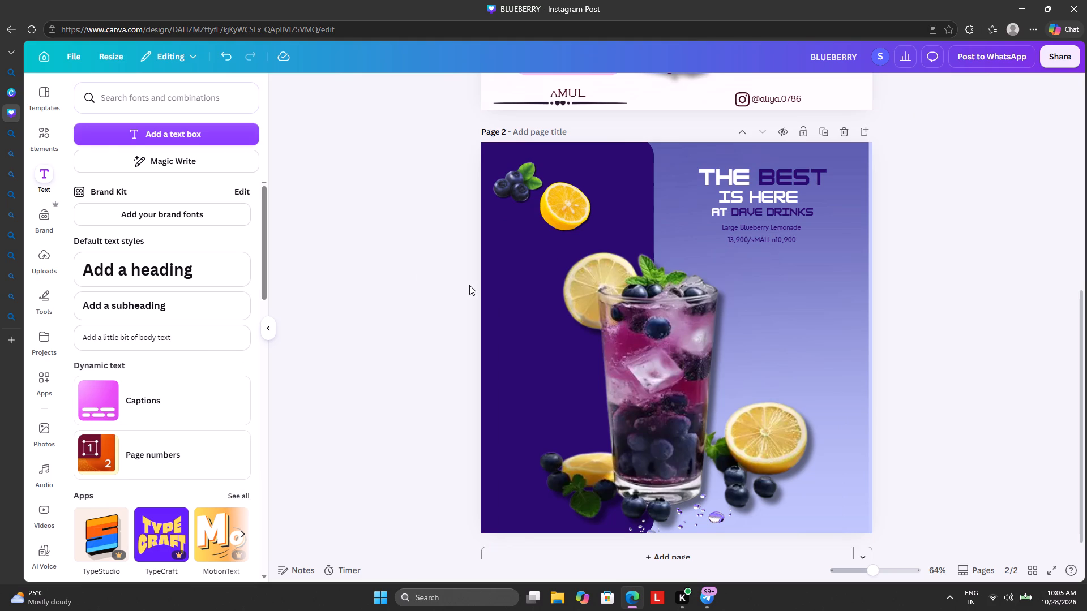
Nudge the orange slice slightly to the right, away from the blueberry cluster on page 2.
drag(567, 206, 575, 207)
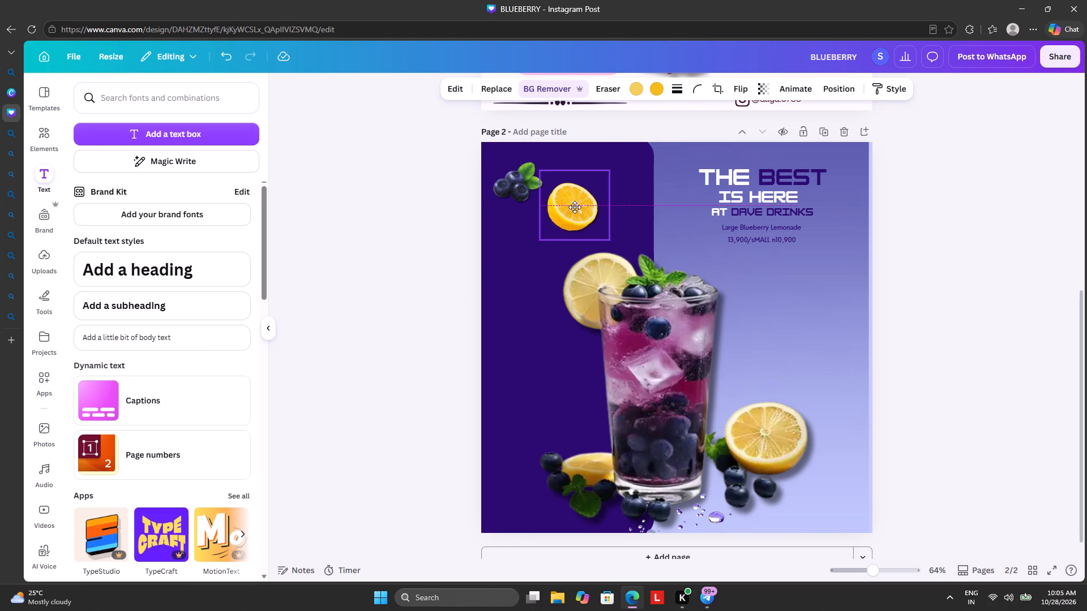
drag(575, 207, 573, 207)
click(384, 206)
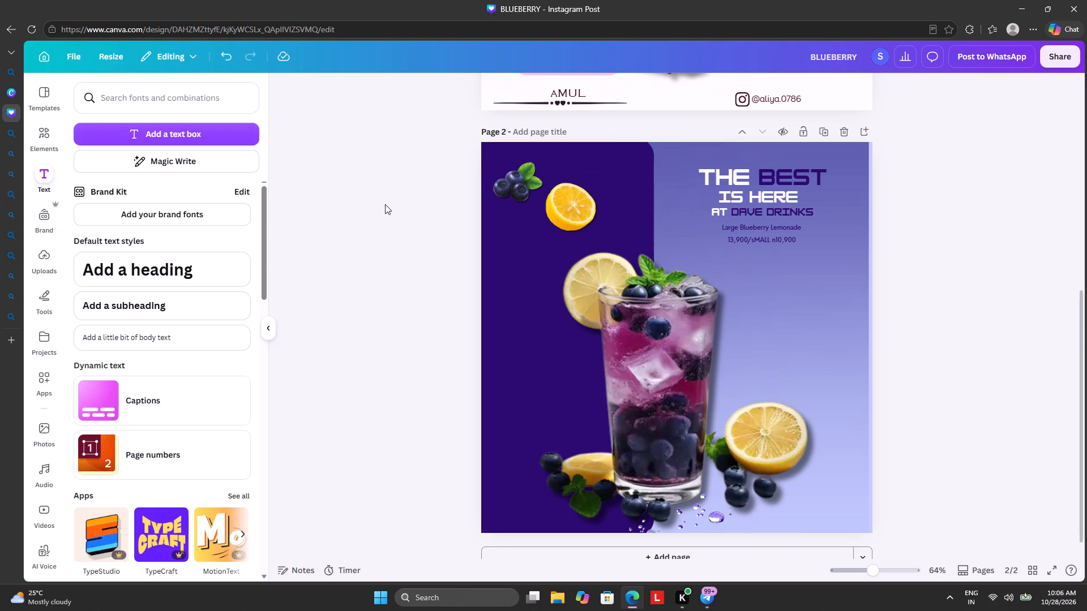
Add a new blank page 3 after page 2.
scroll(646, 455, down, 3)
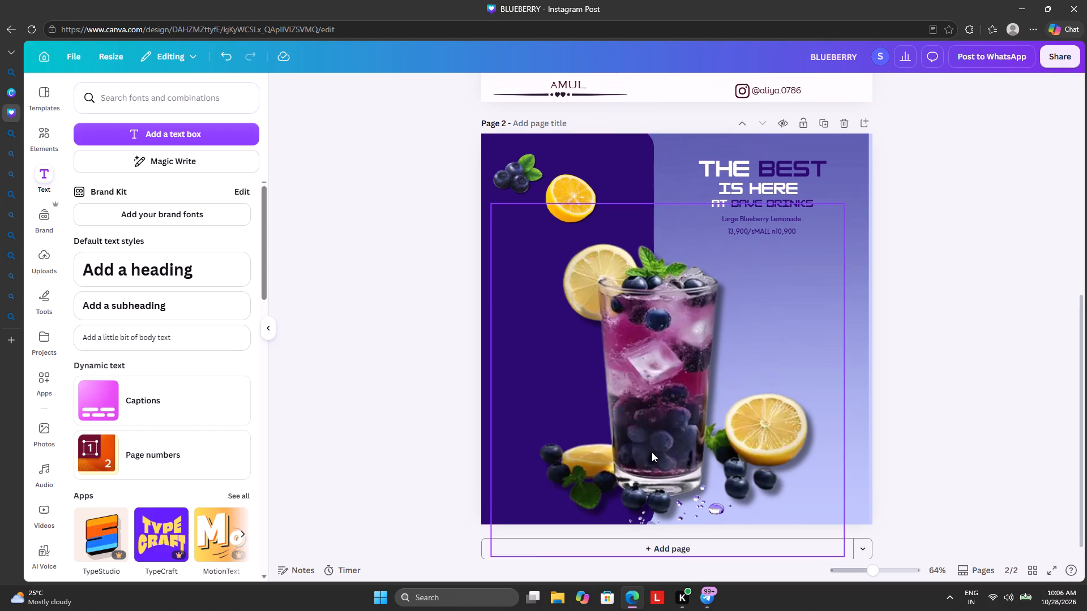
scroll(652, 452, down, 1)
click(671, 537)
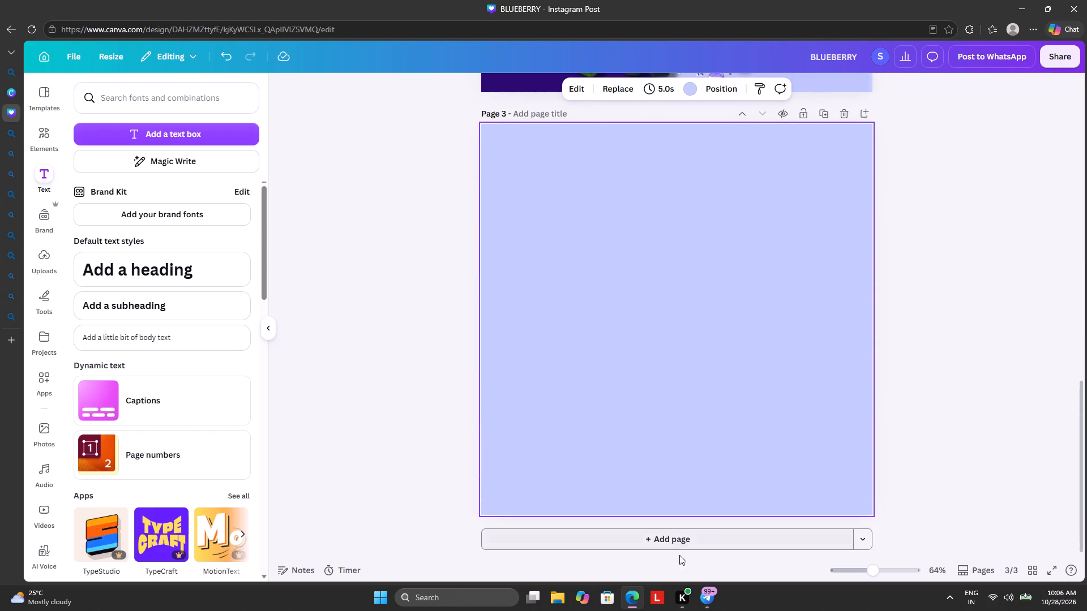